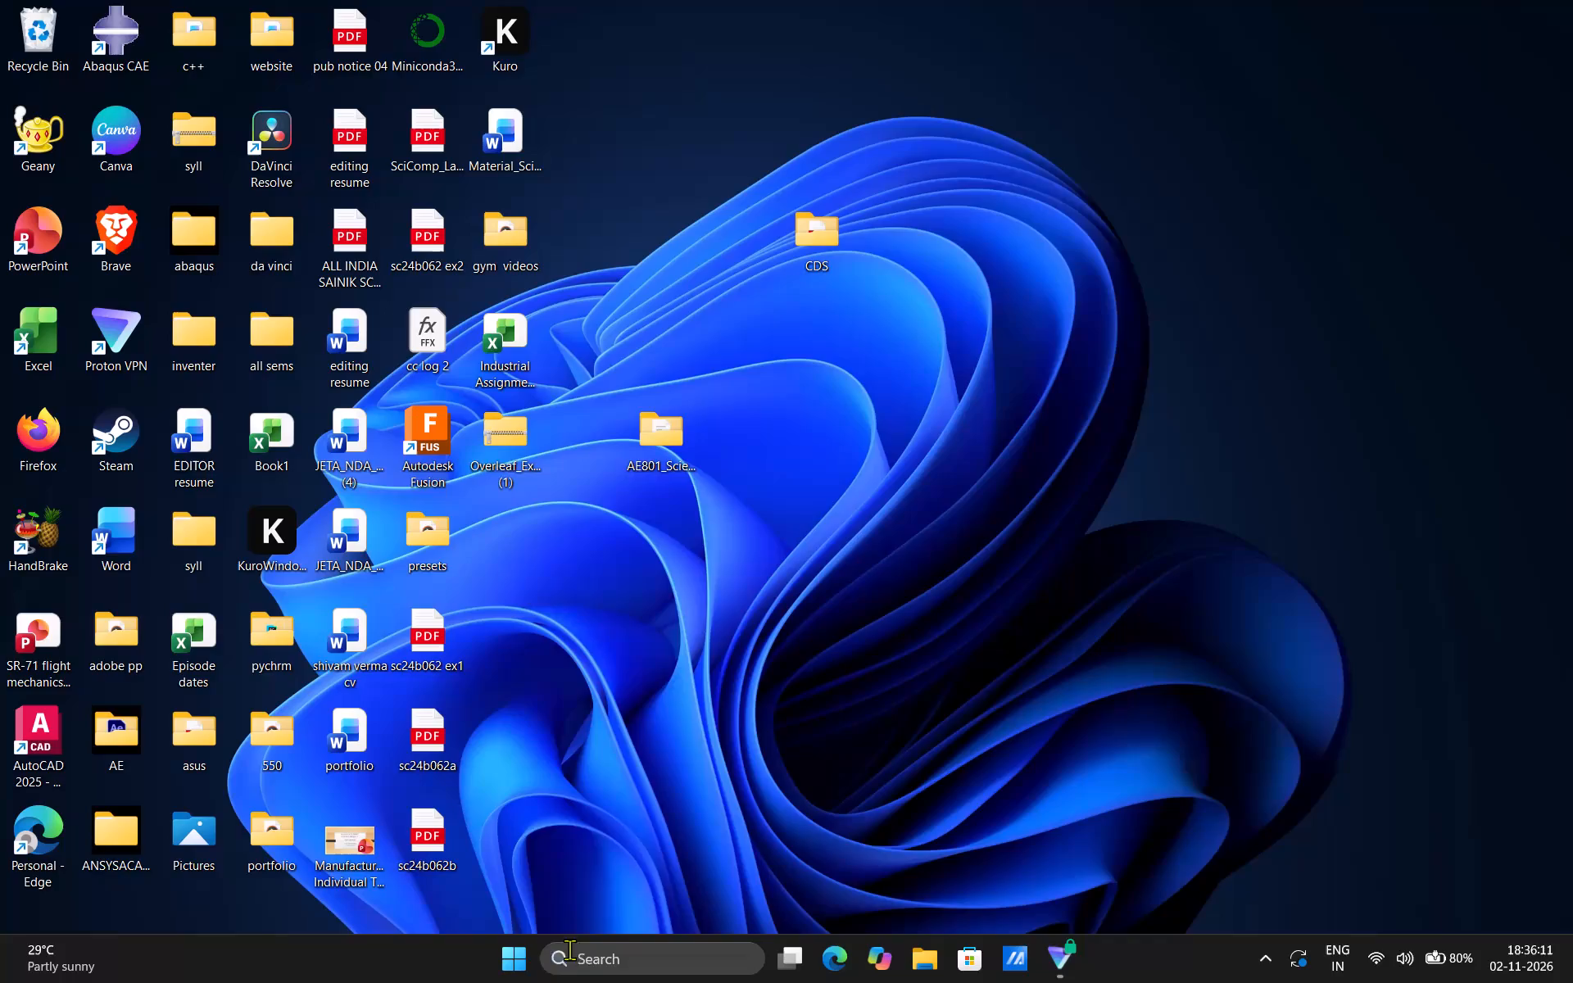
Find CapCut with the Windows search and launch it.
{"action": "left_click", "coordinate": [584, 968]}
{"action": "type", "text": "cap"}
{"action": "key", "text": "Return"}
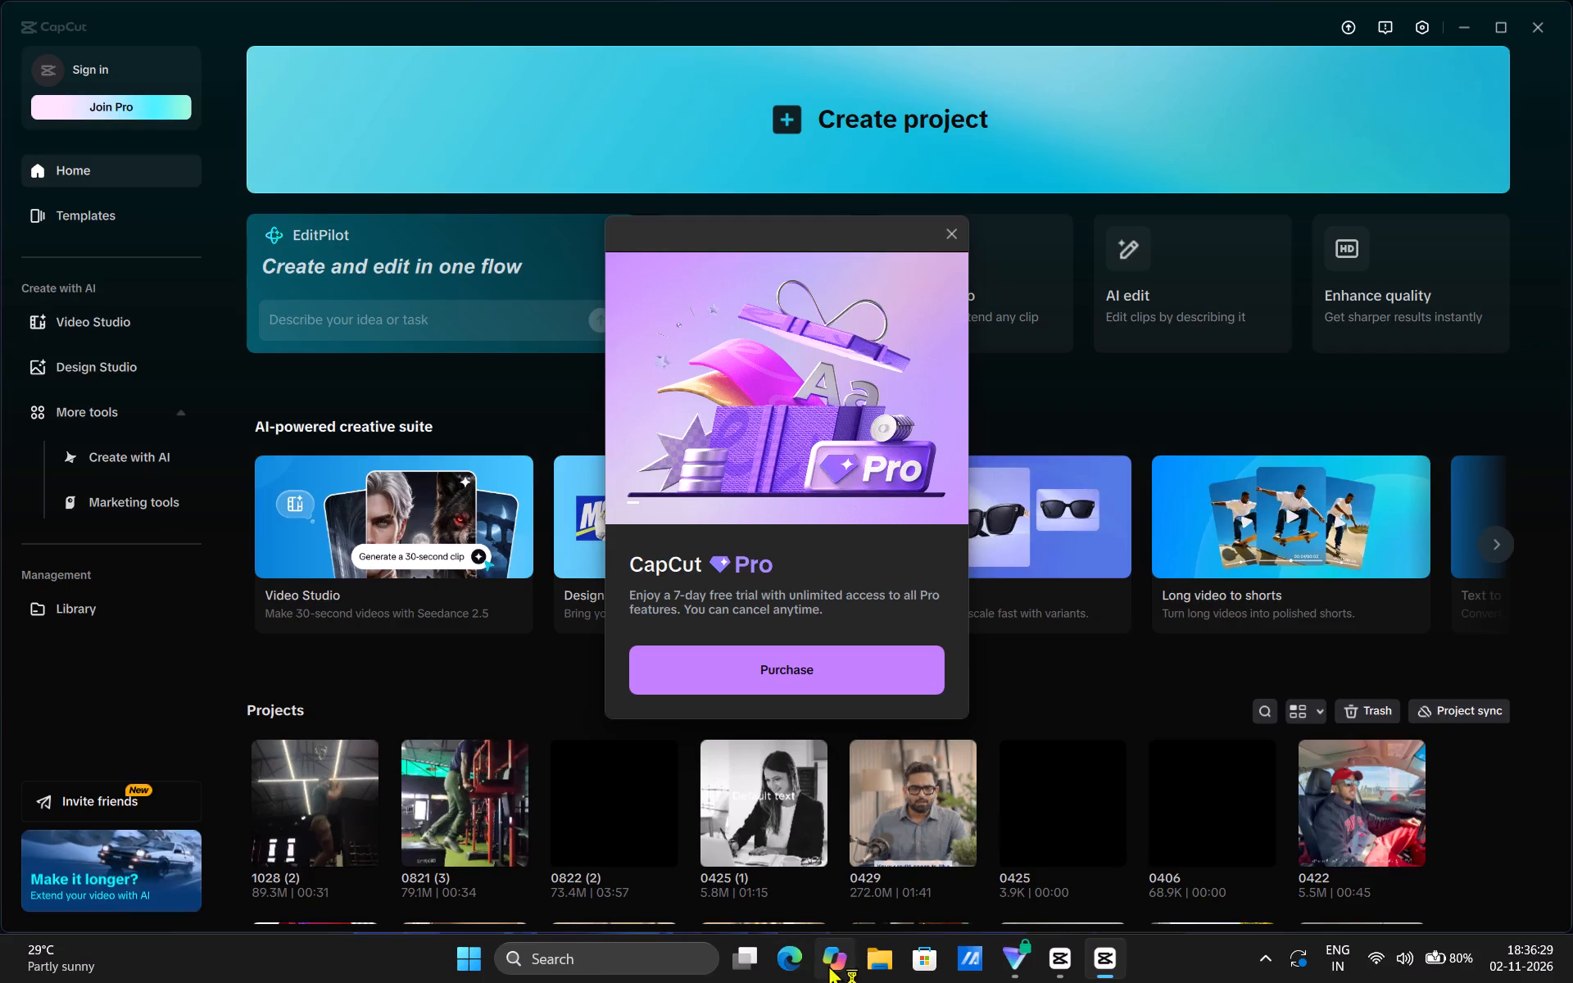
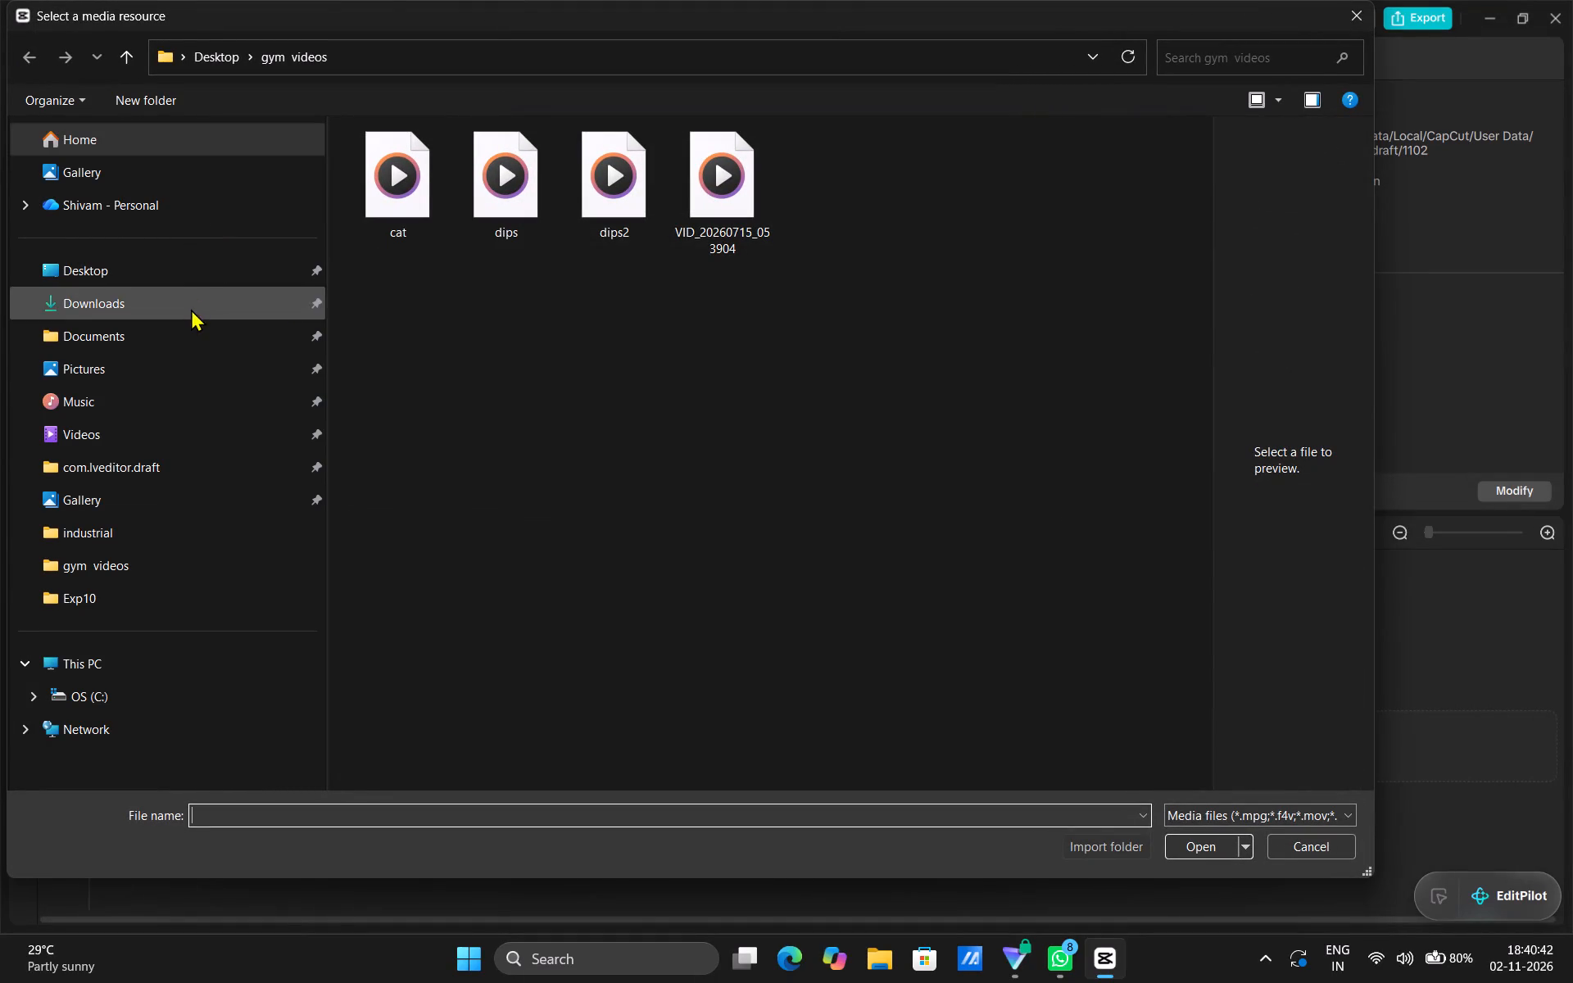
Import the recent videos VID_20261102_182930 and "WhatsApp Video 2026-11-02 at 6.40.33 PM" from Home into the project media.
{"action": "left_click", "coordinate": [179, 153]}
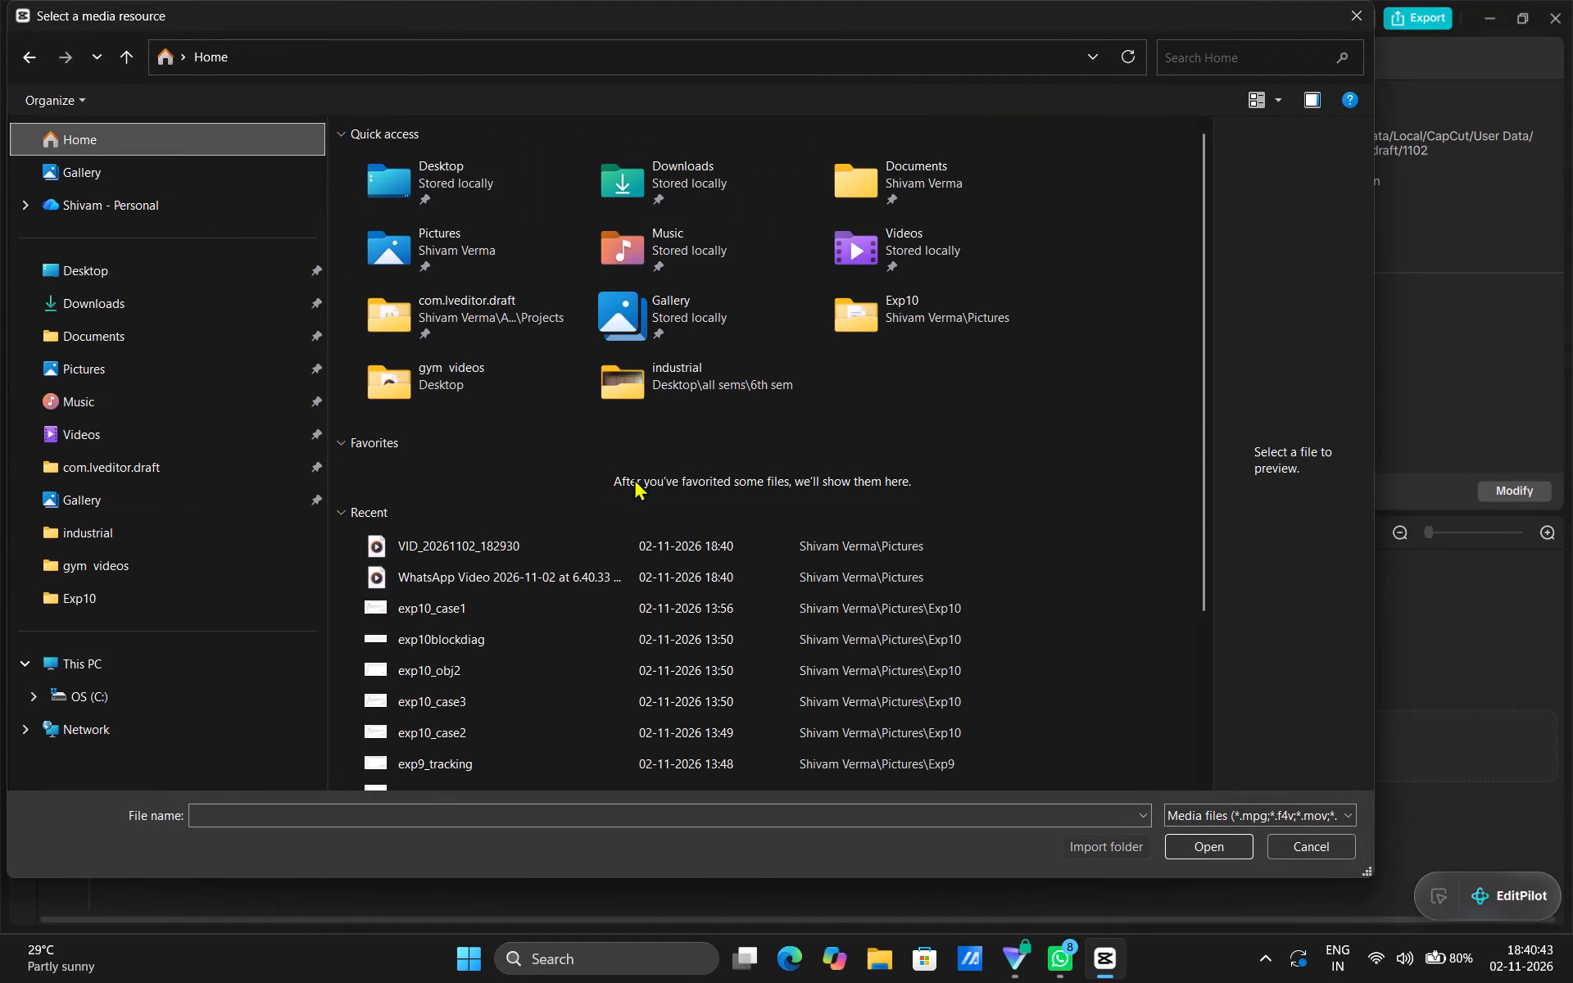
{"action": "left_click_drag", "start_coordinate": [1041, 537], "coordinate": [992, 538]}
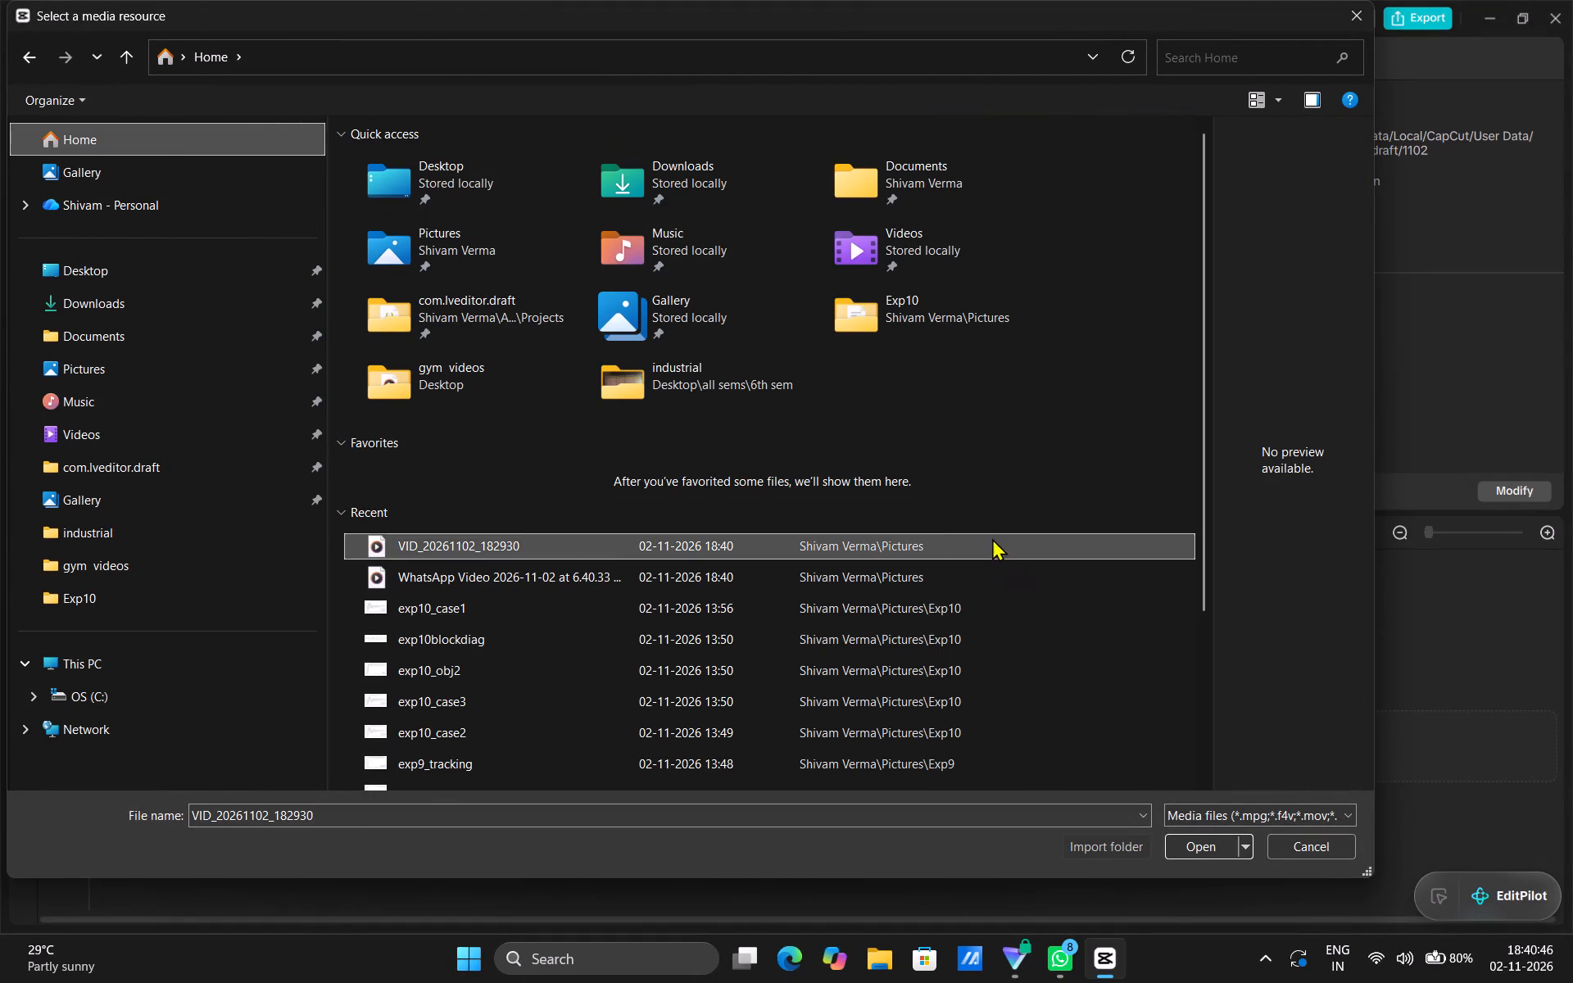
{"action": "left_click_drag", "start_coordinate": [1009, 528], "coordinate": [954, 589]}
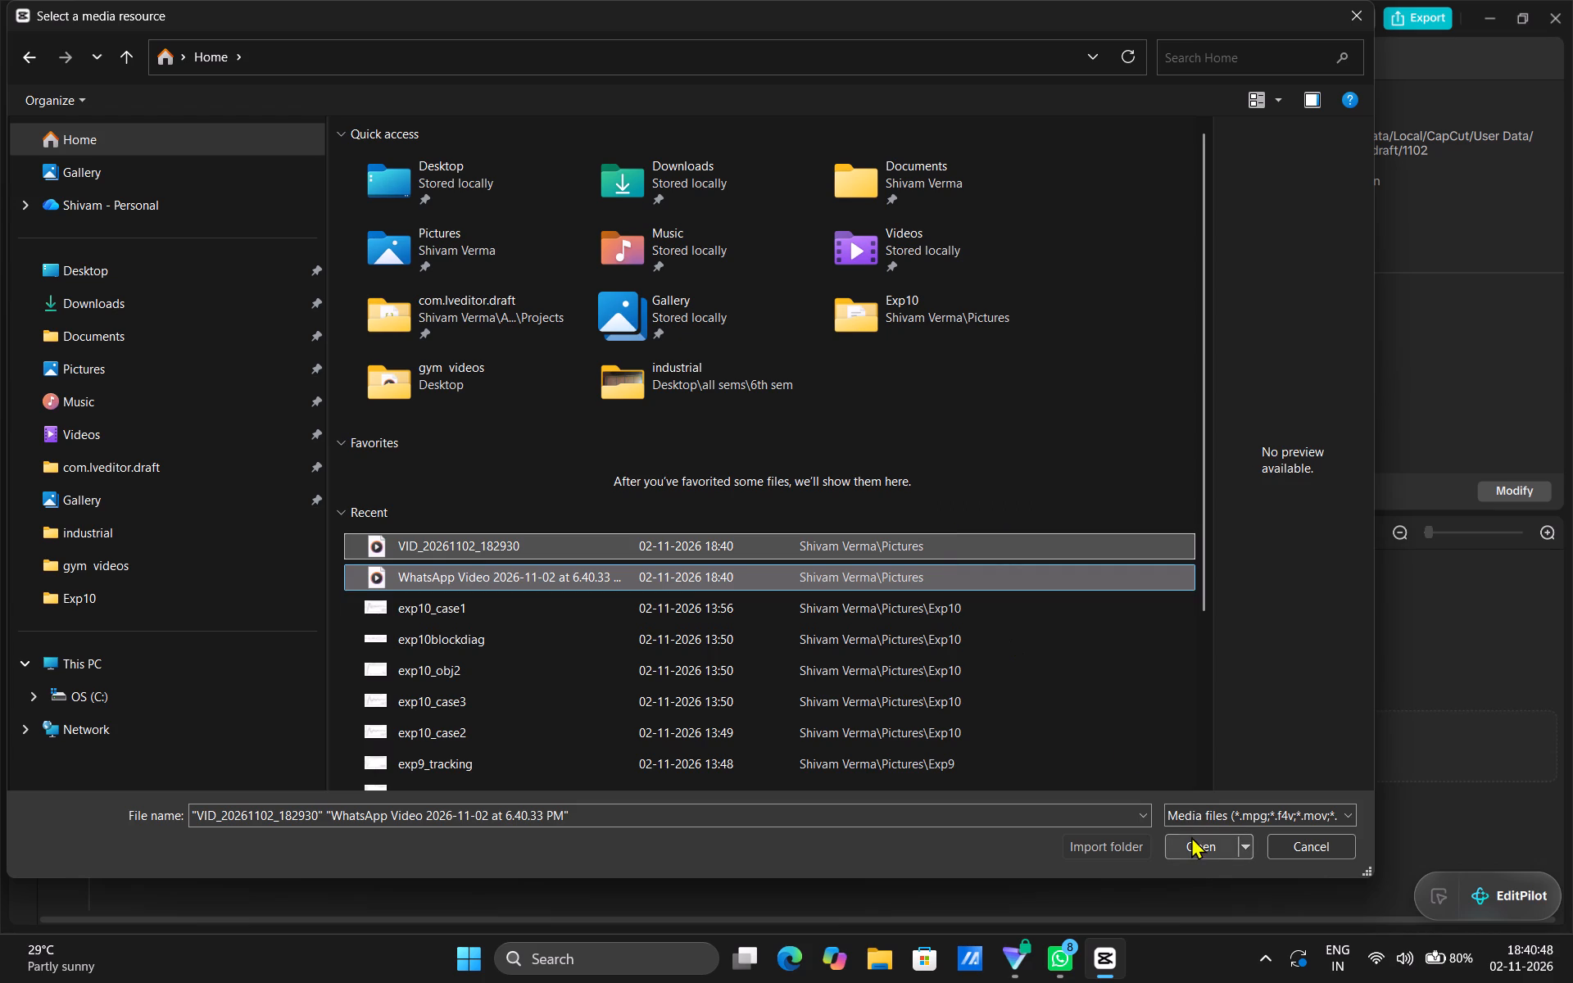
{"action": "left_click", "coordinate": [1191, 839]}
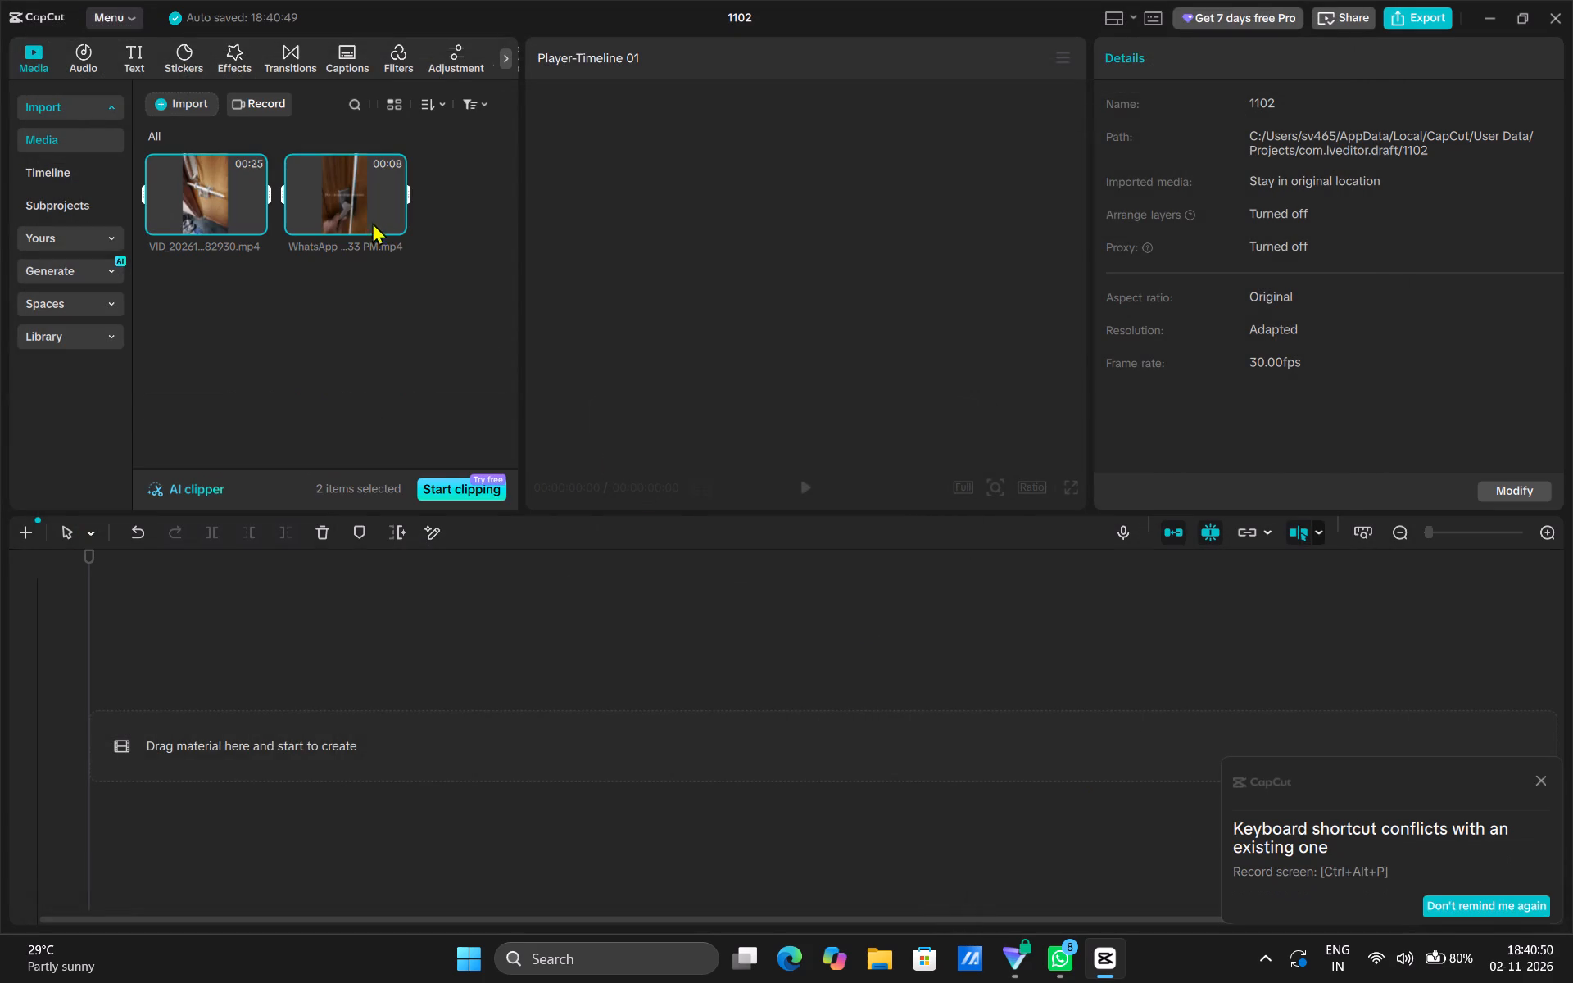
Place both imported videos, the VID clip and the WhatsApp clip, one after the other at the start of the main track.
{"action": "left_click_drag", "start_coordinate": [364, 198], "coordinate": [197, 736]}
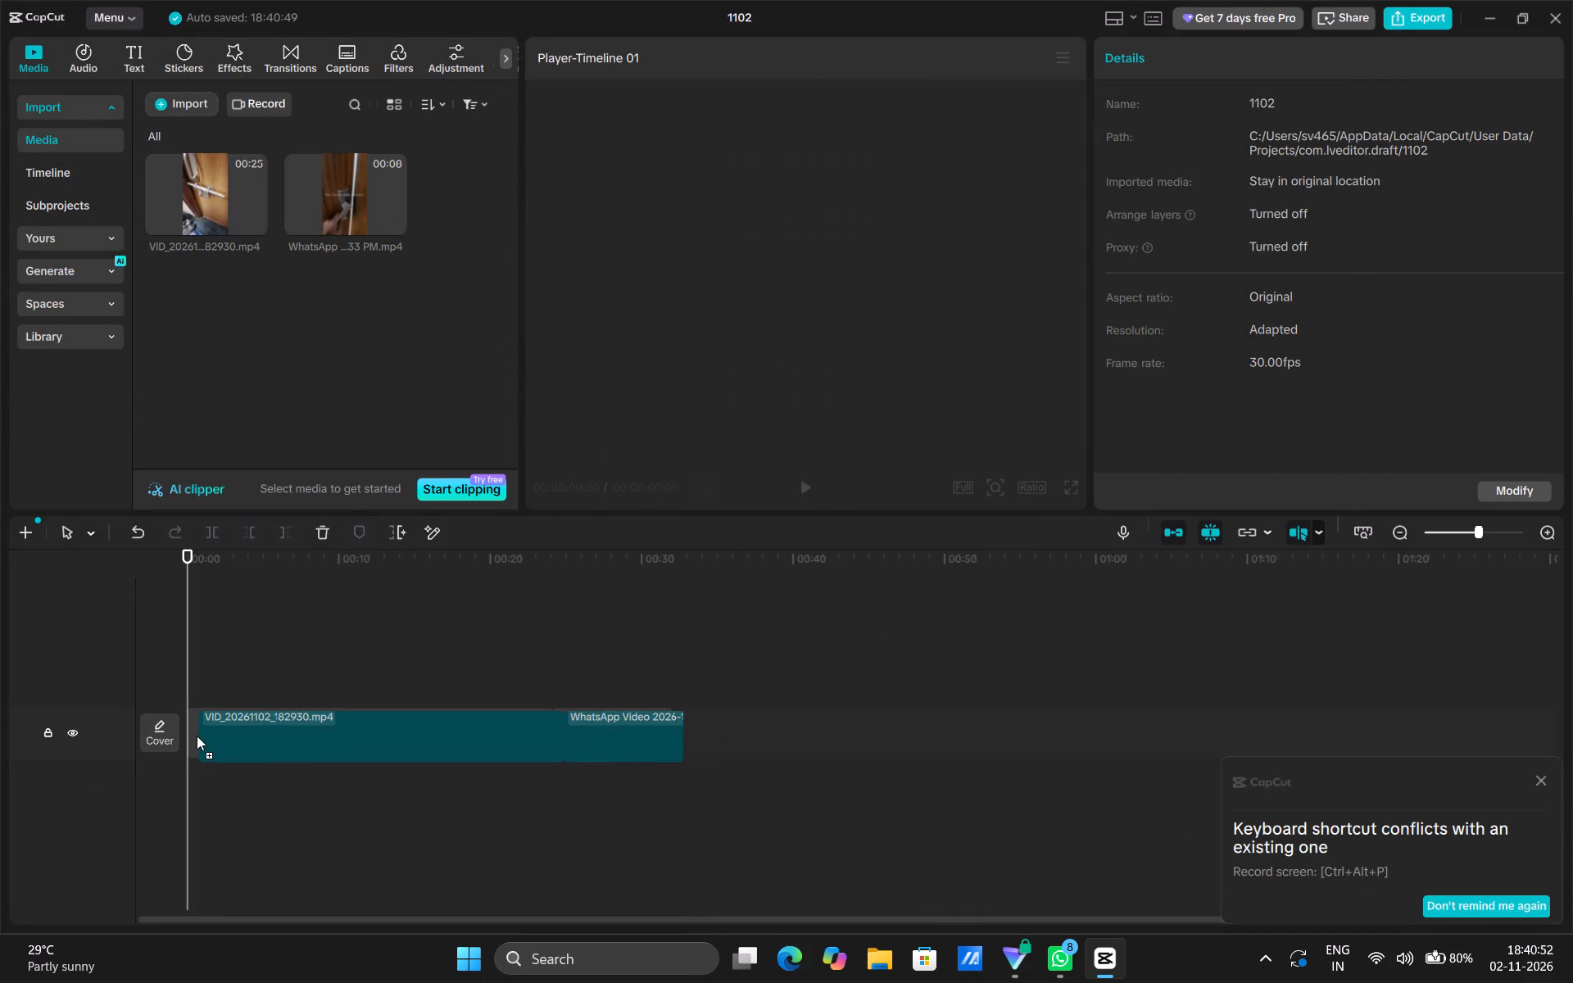
{"action": "left_click_drag", "start_coordinate": [197, 736], "coordinate": [182, 729]}
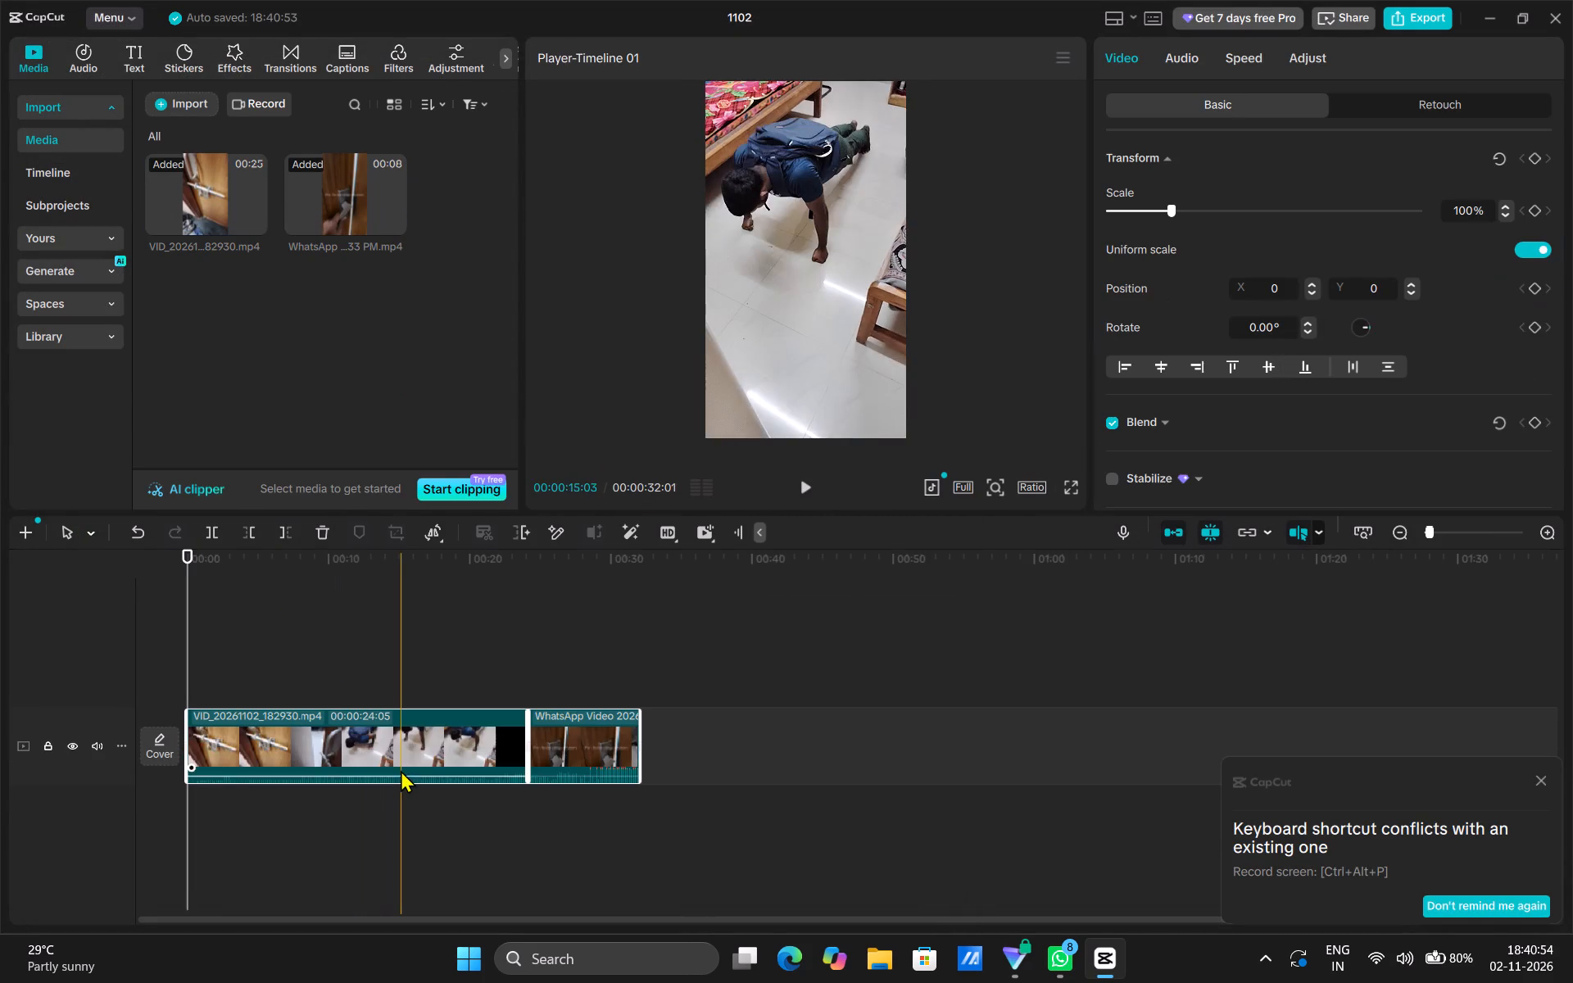
Delete the VID clip from the main track, keeping only the WhatsApp clip.
{"action": "left_click", "coordinate": [429, 735]}
{"action": "key", "text": "Delete"}
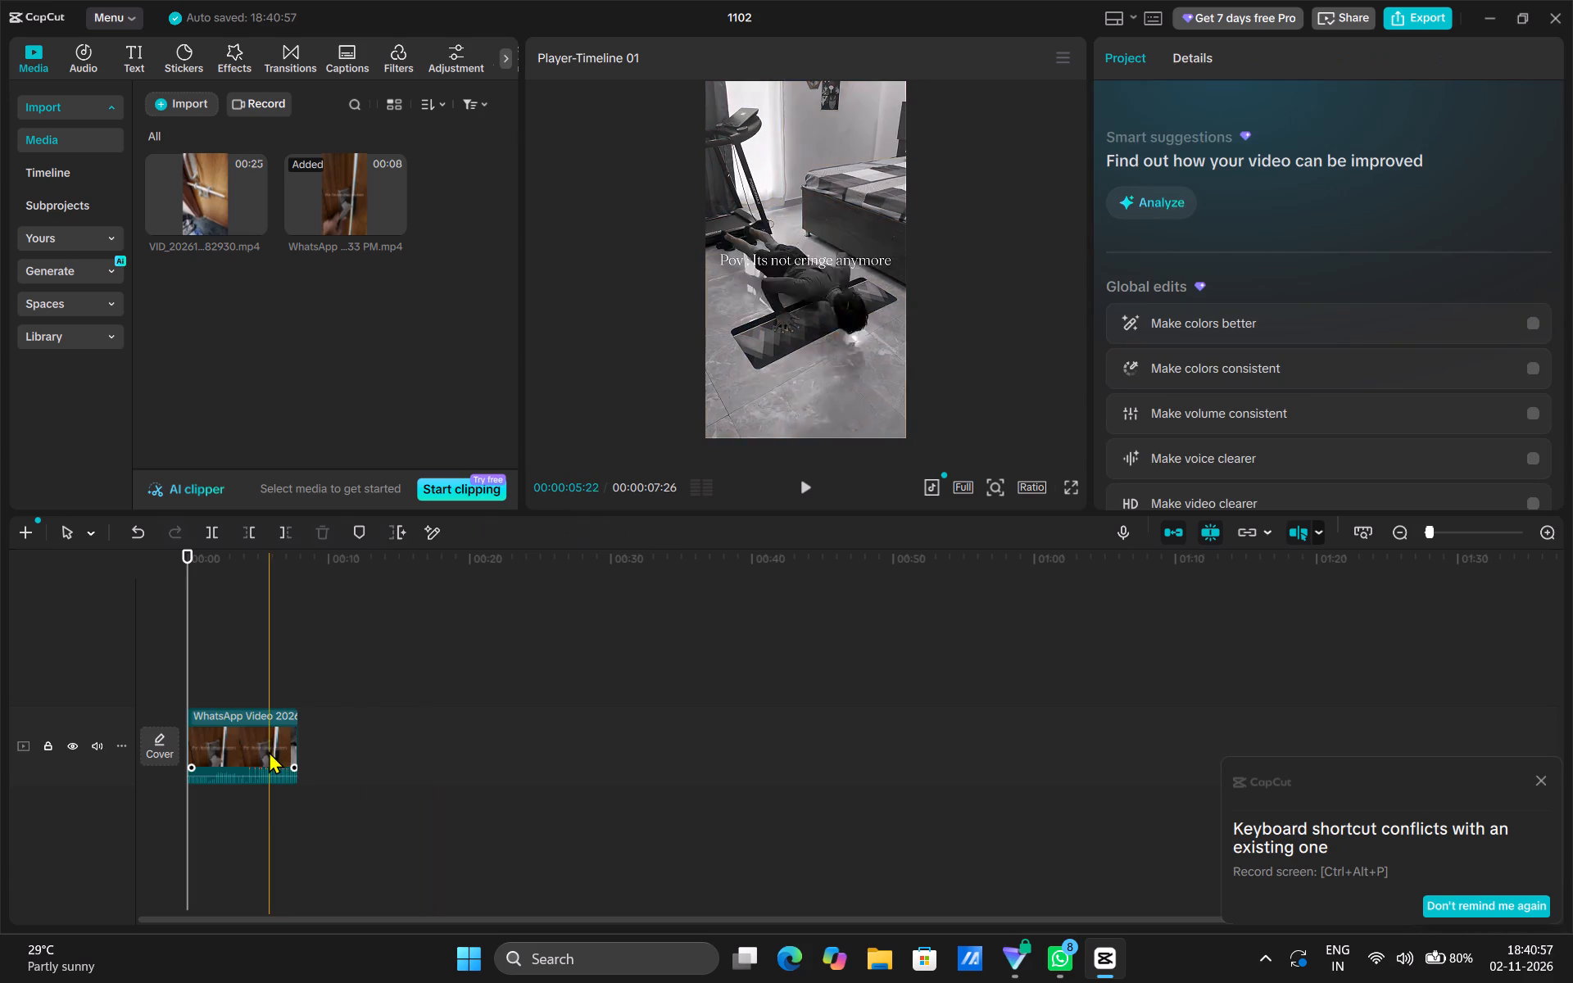
Play the WhatsApp clip on the main track and examine the push-up movement between about four and five seconds.
{"action": "left_click", "coordinate": [265, 748]}
{"action": "scroll", "coordinate": [265, 748], "scroll_direction": "up", "scroll_amount": 8, "text": "ctrl"}
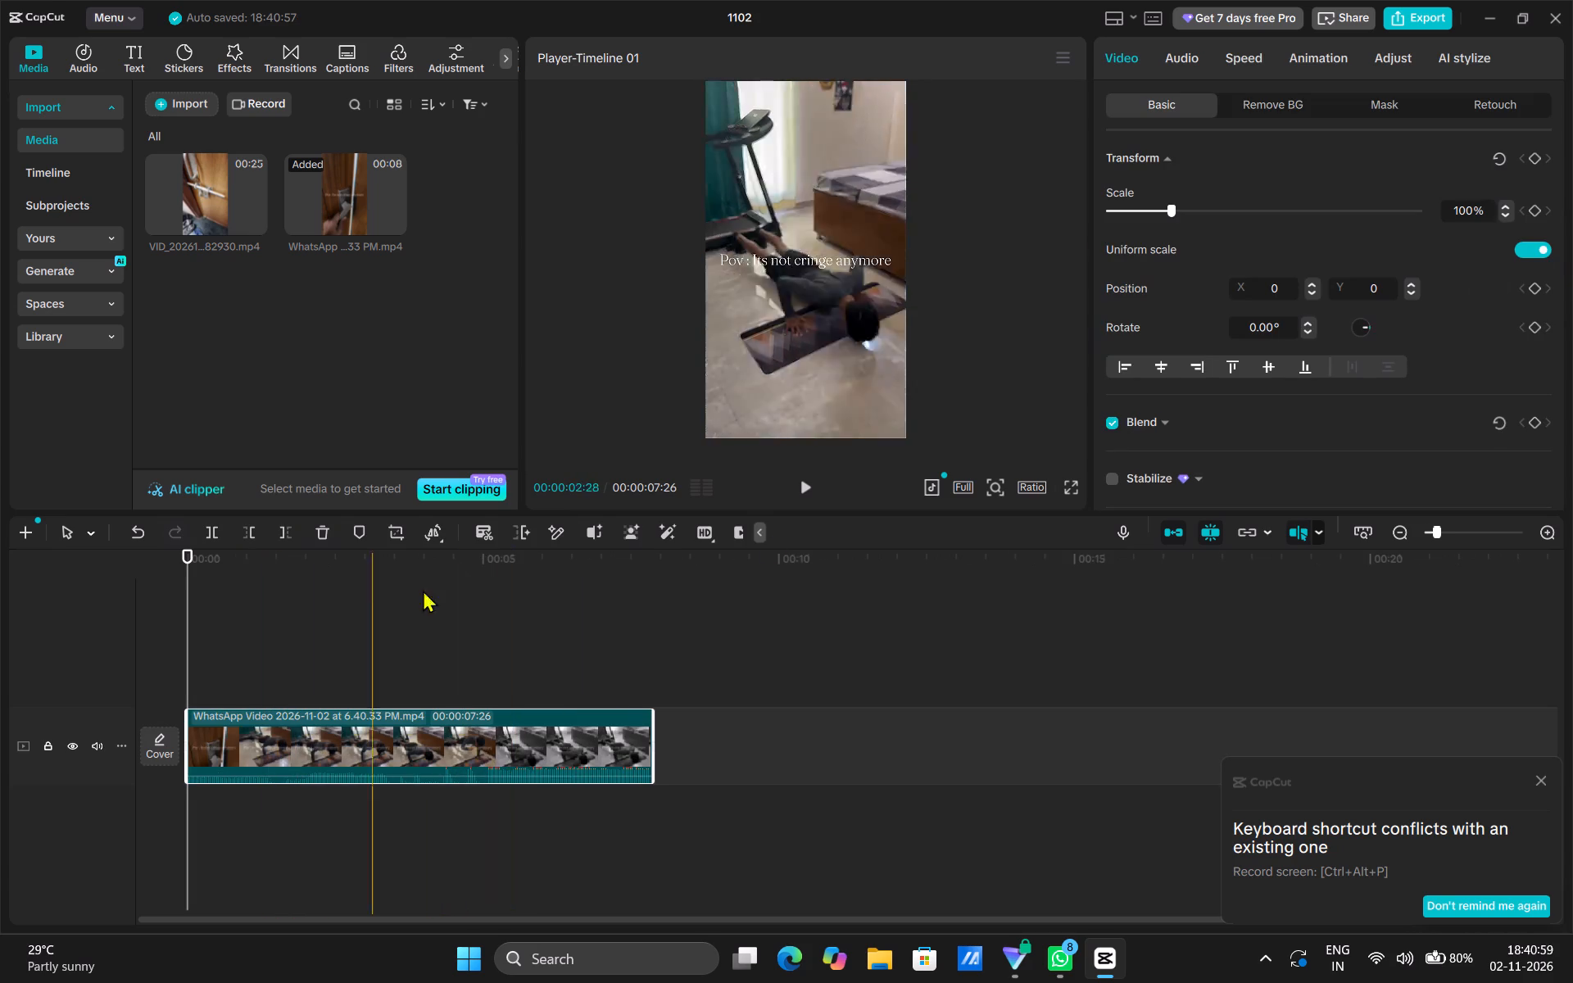
{"action": "left_click", "coordinate": [805, 487]}
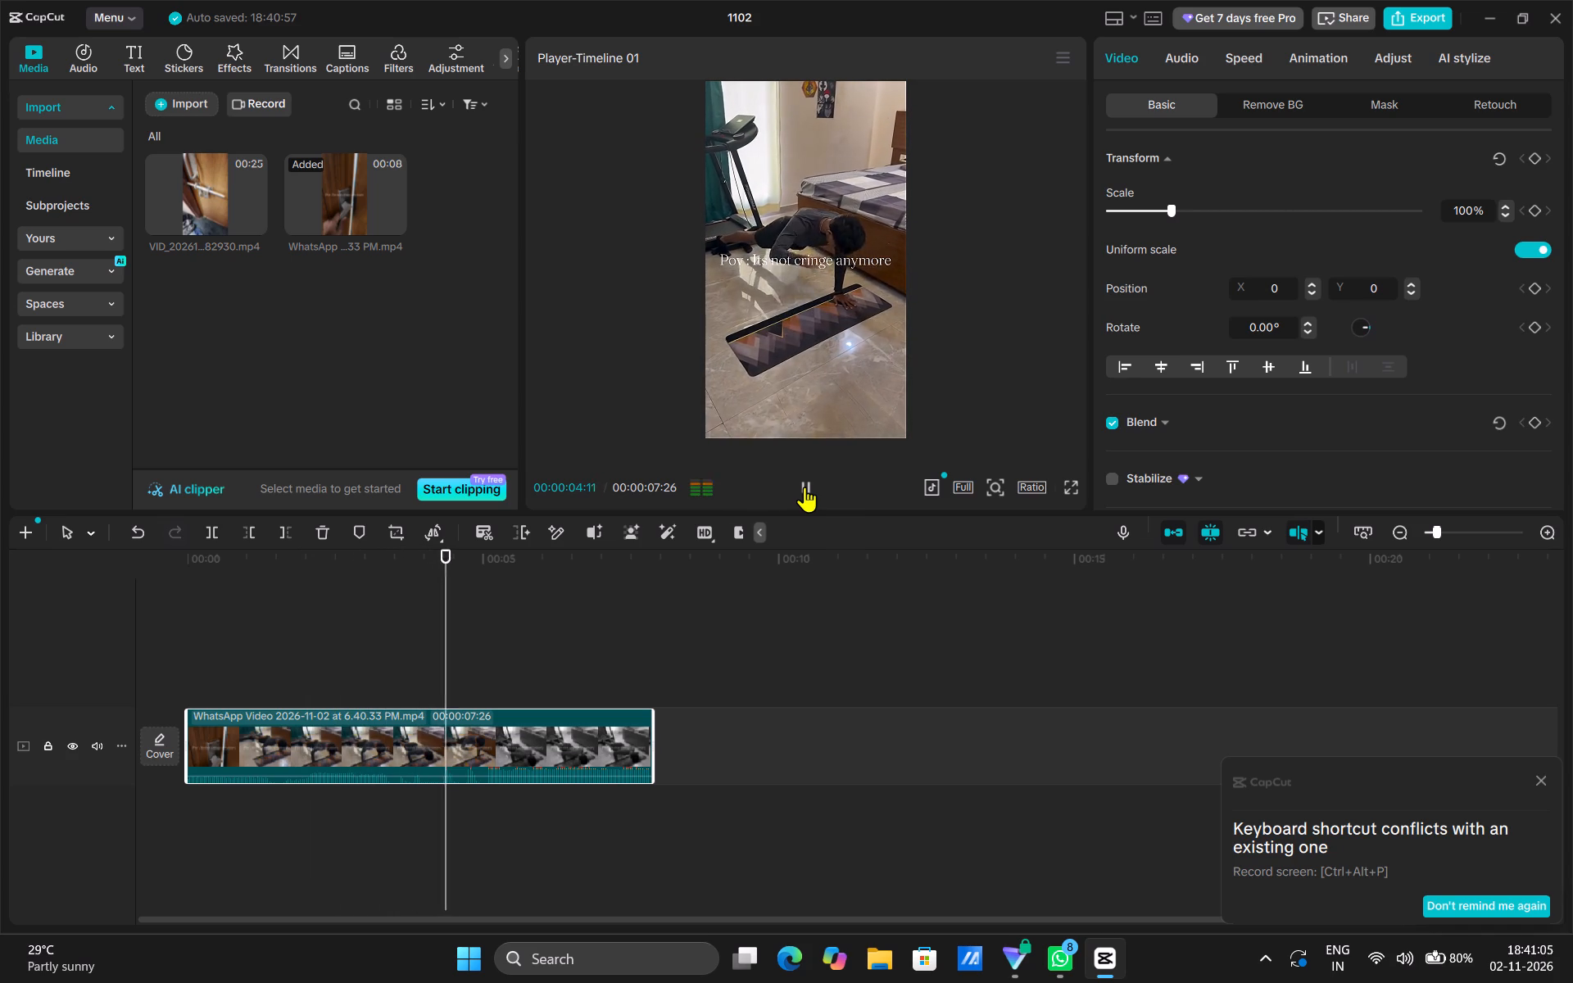
{"action": "left_click", "coordinate": [805, 487]}
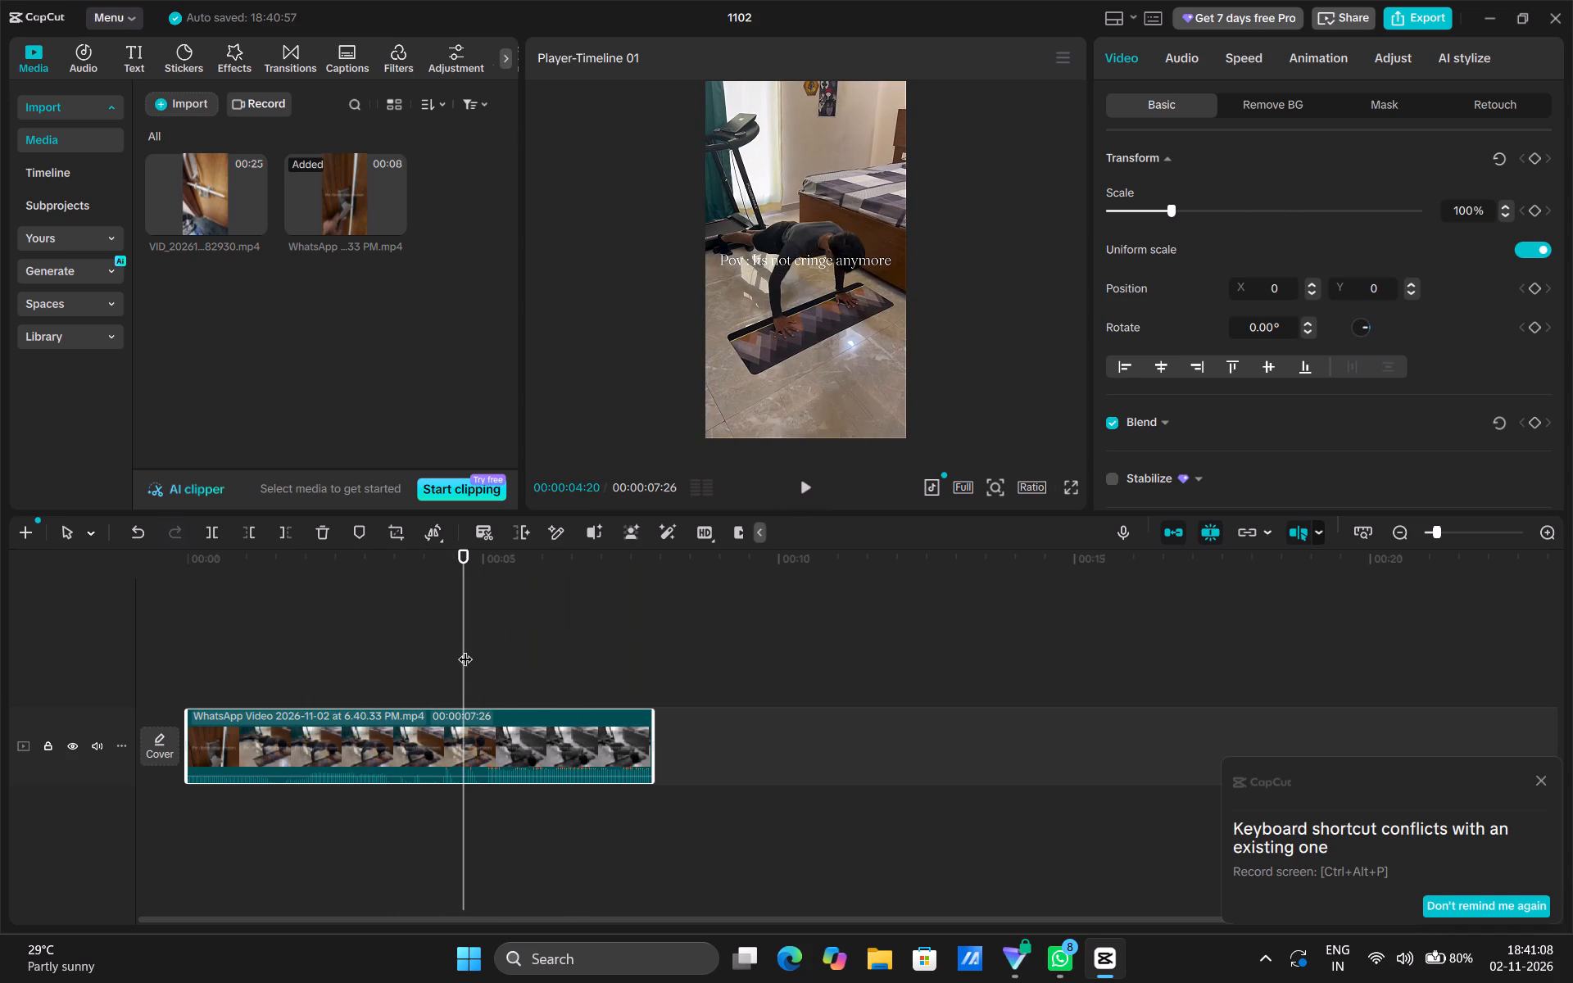
{"action": "left_click_drag", "start_coordinate": [465, 648], "coordinate": [455, 652]}
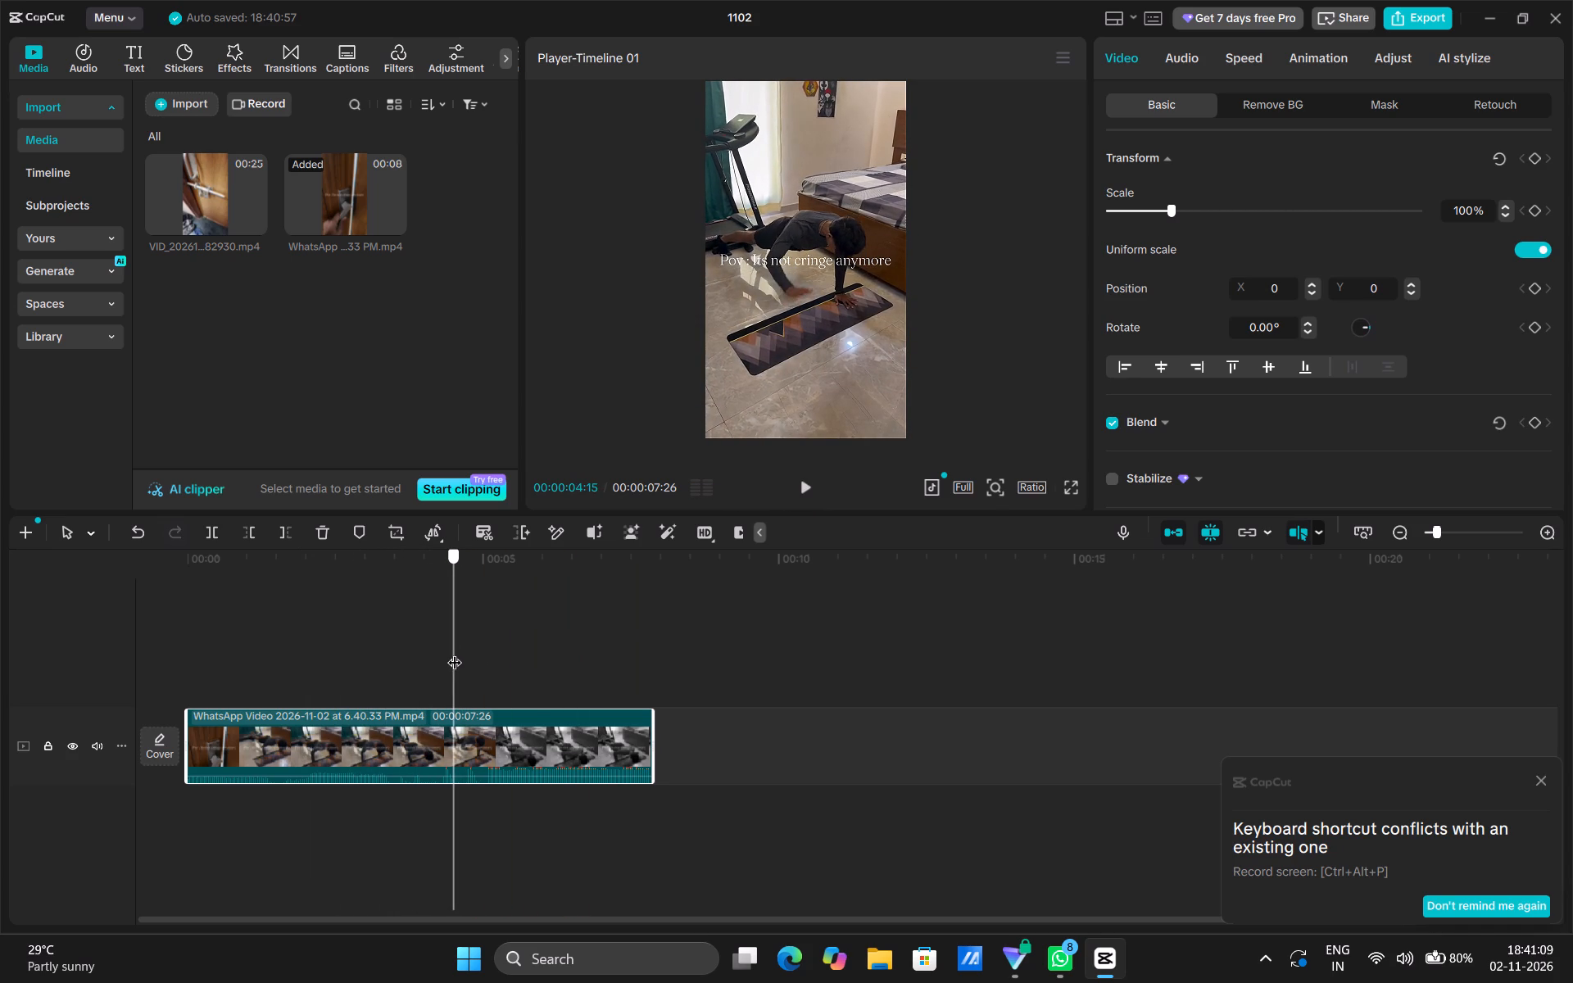
{"action": "left_click_drag", "start_coordinate": [455, 652], "coordinate": [463, 657]}
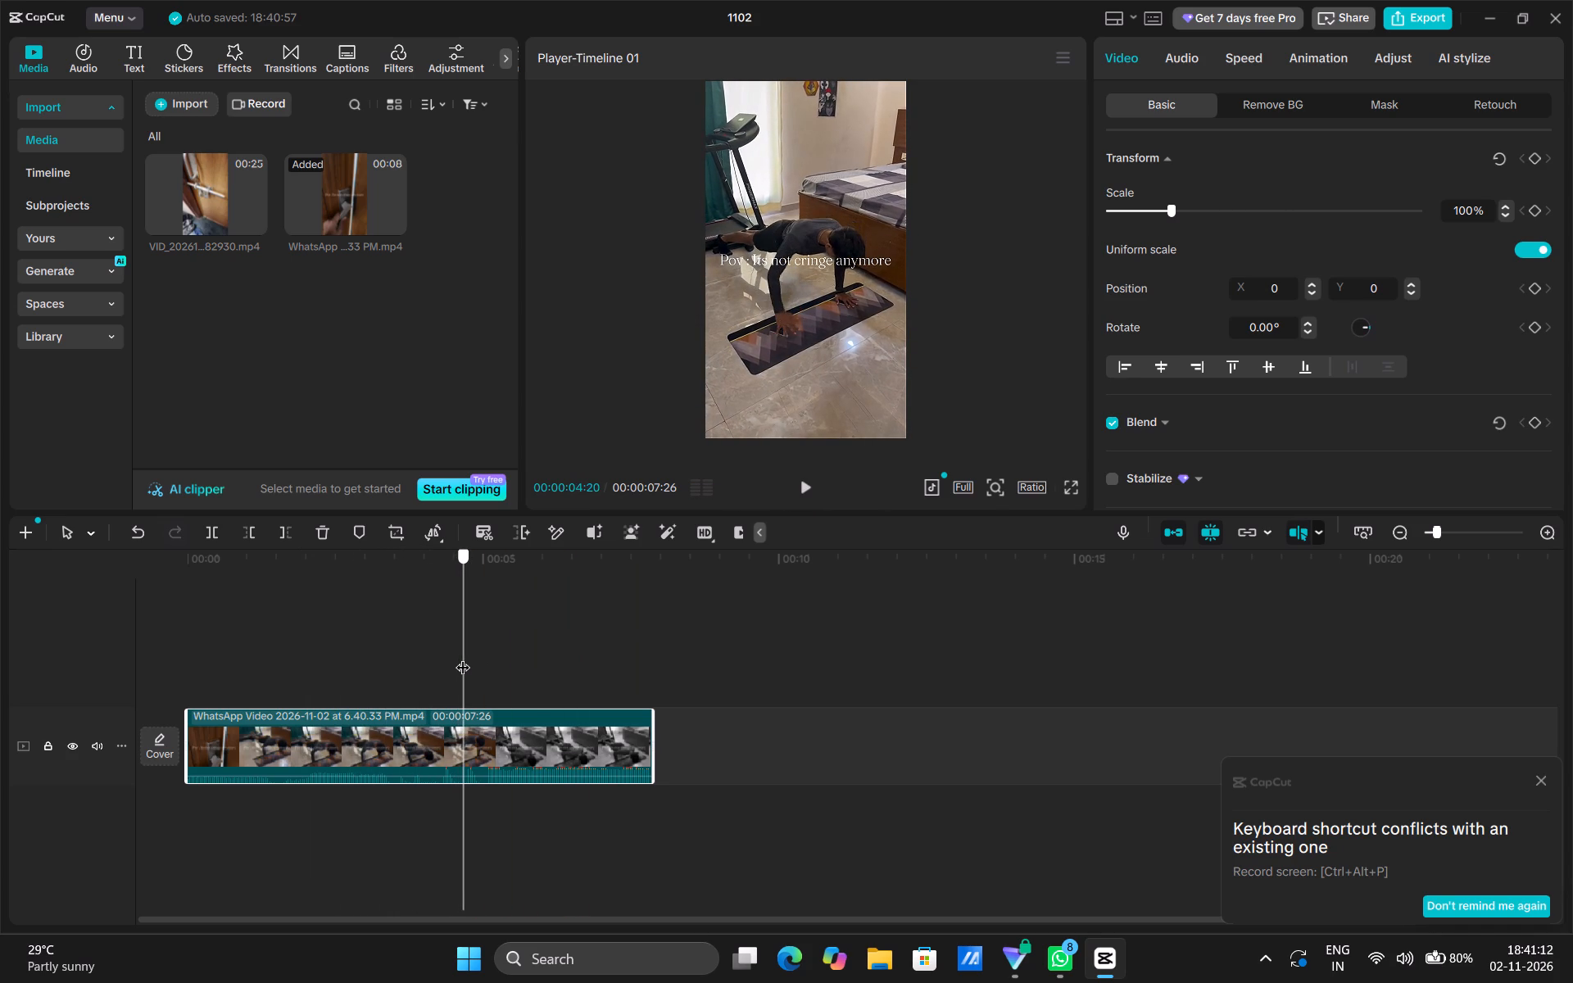
{"action": "left_click_drag", "start_coordinate": [463, 657], "coordinate": [463, 658]}
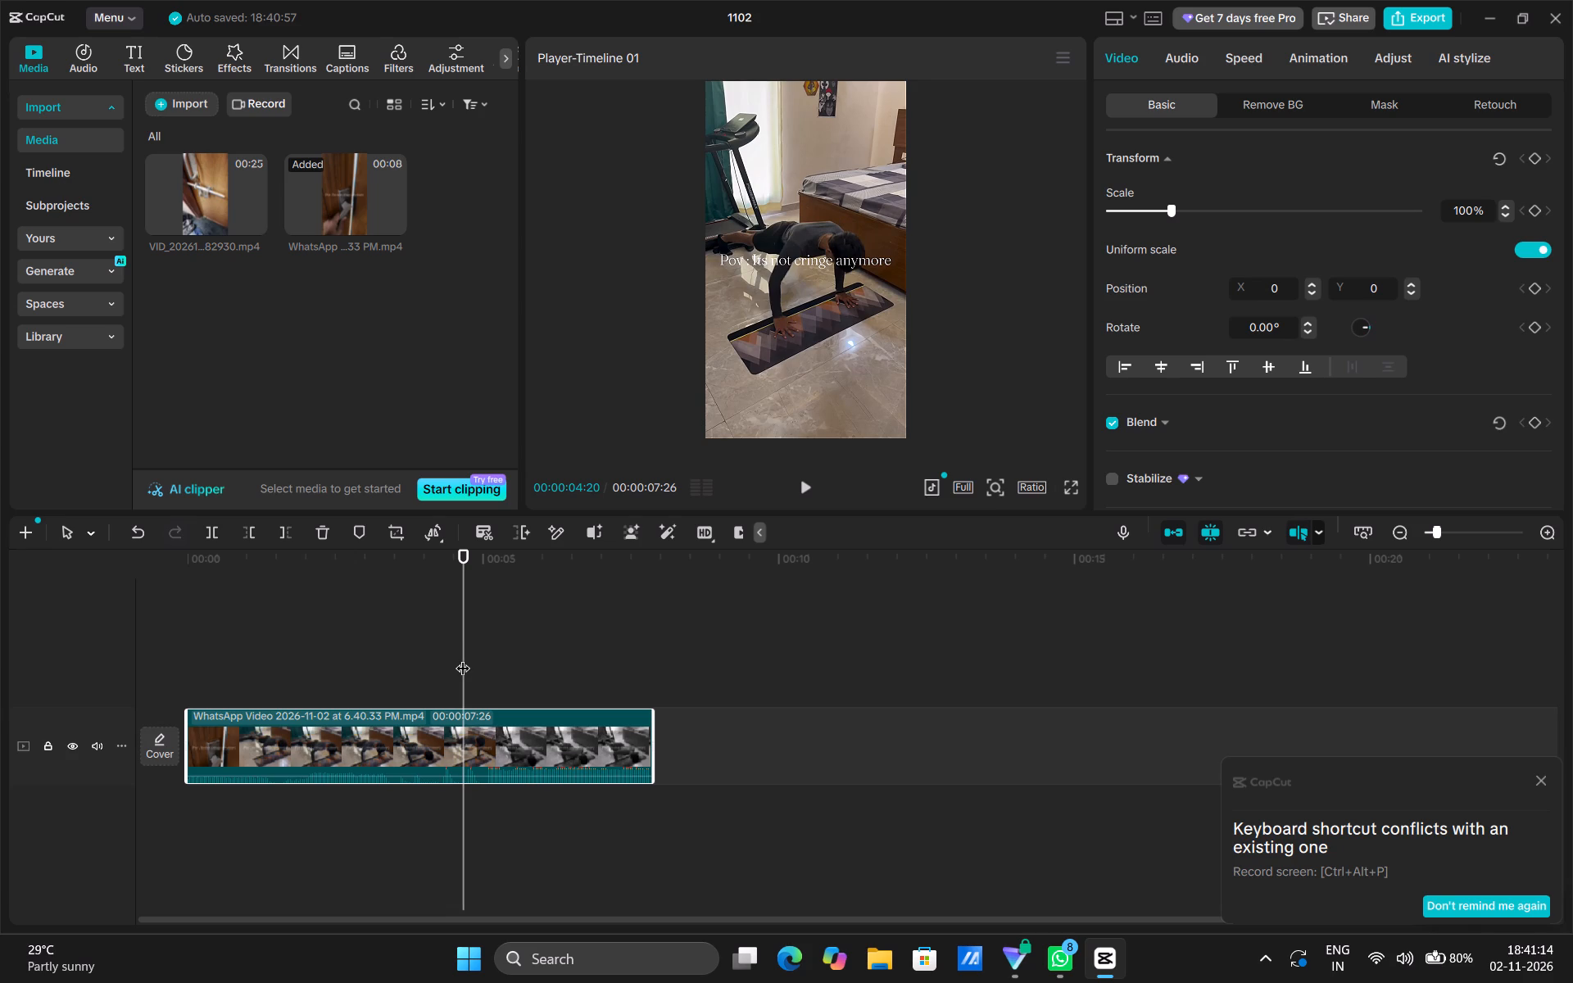
Place the VID clip on a new track above the WhatsApp clip, aligned to the start of the timeline.
{"action": "left_click_drag", "start_coordinate": [211, 193], "coordinate": [289, 473]}
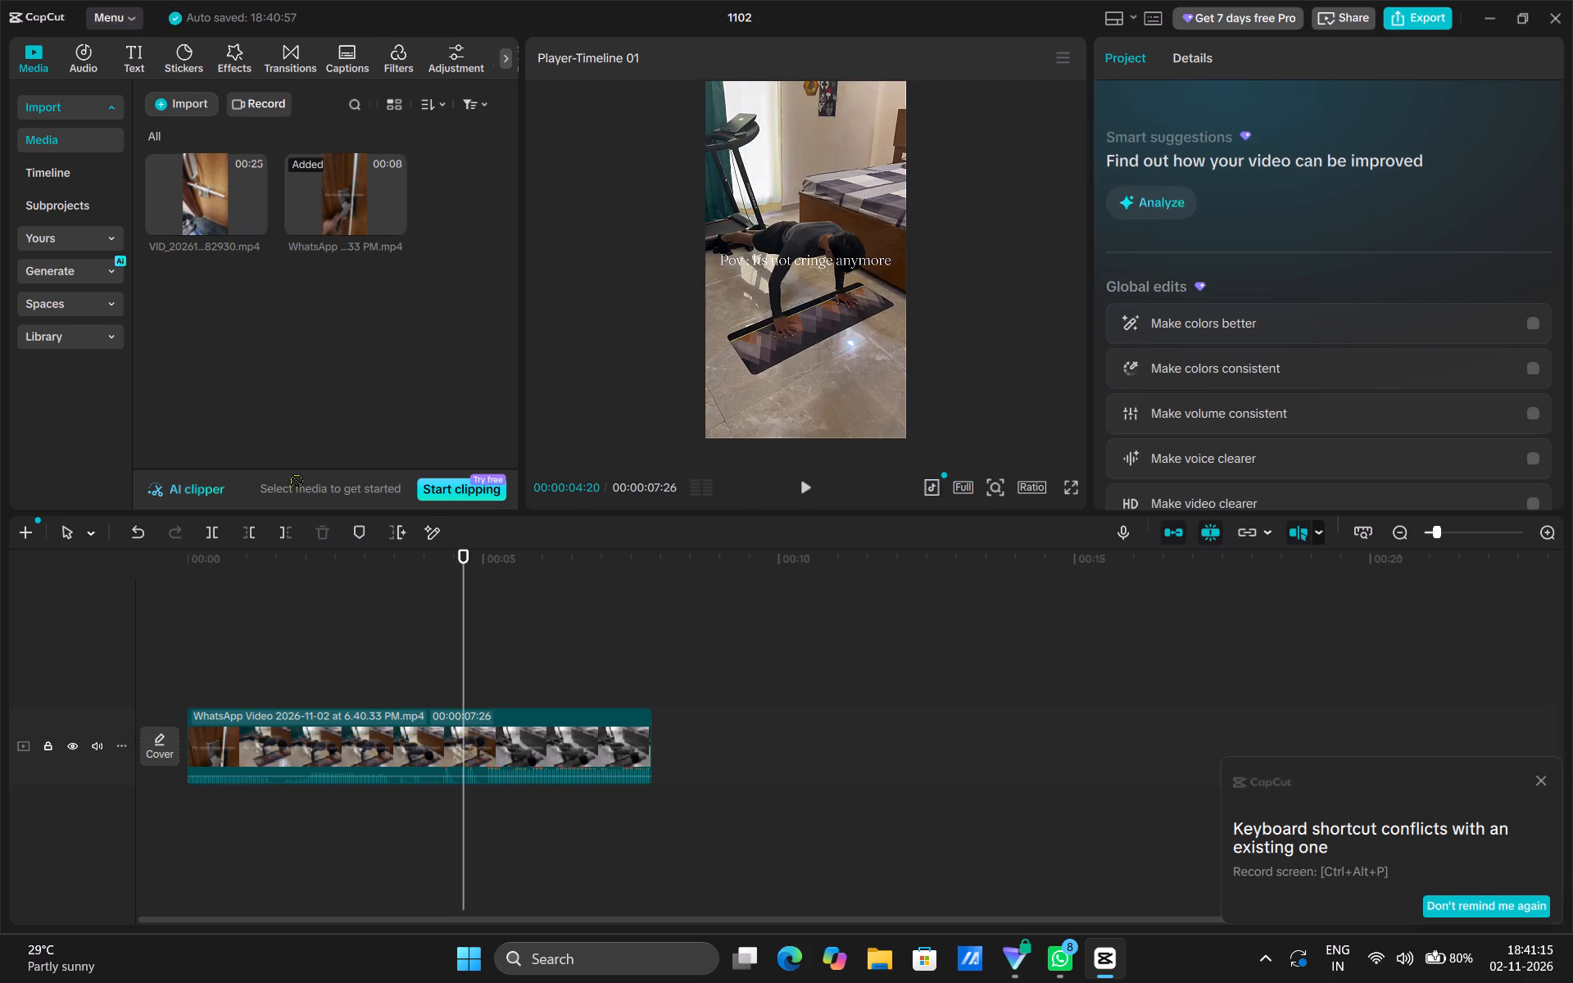
{"action": "left_click_drag", "start_coordinate": [289, 473], "coordinate": [187, 680]}
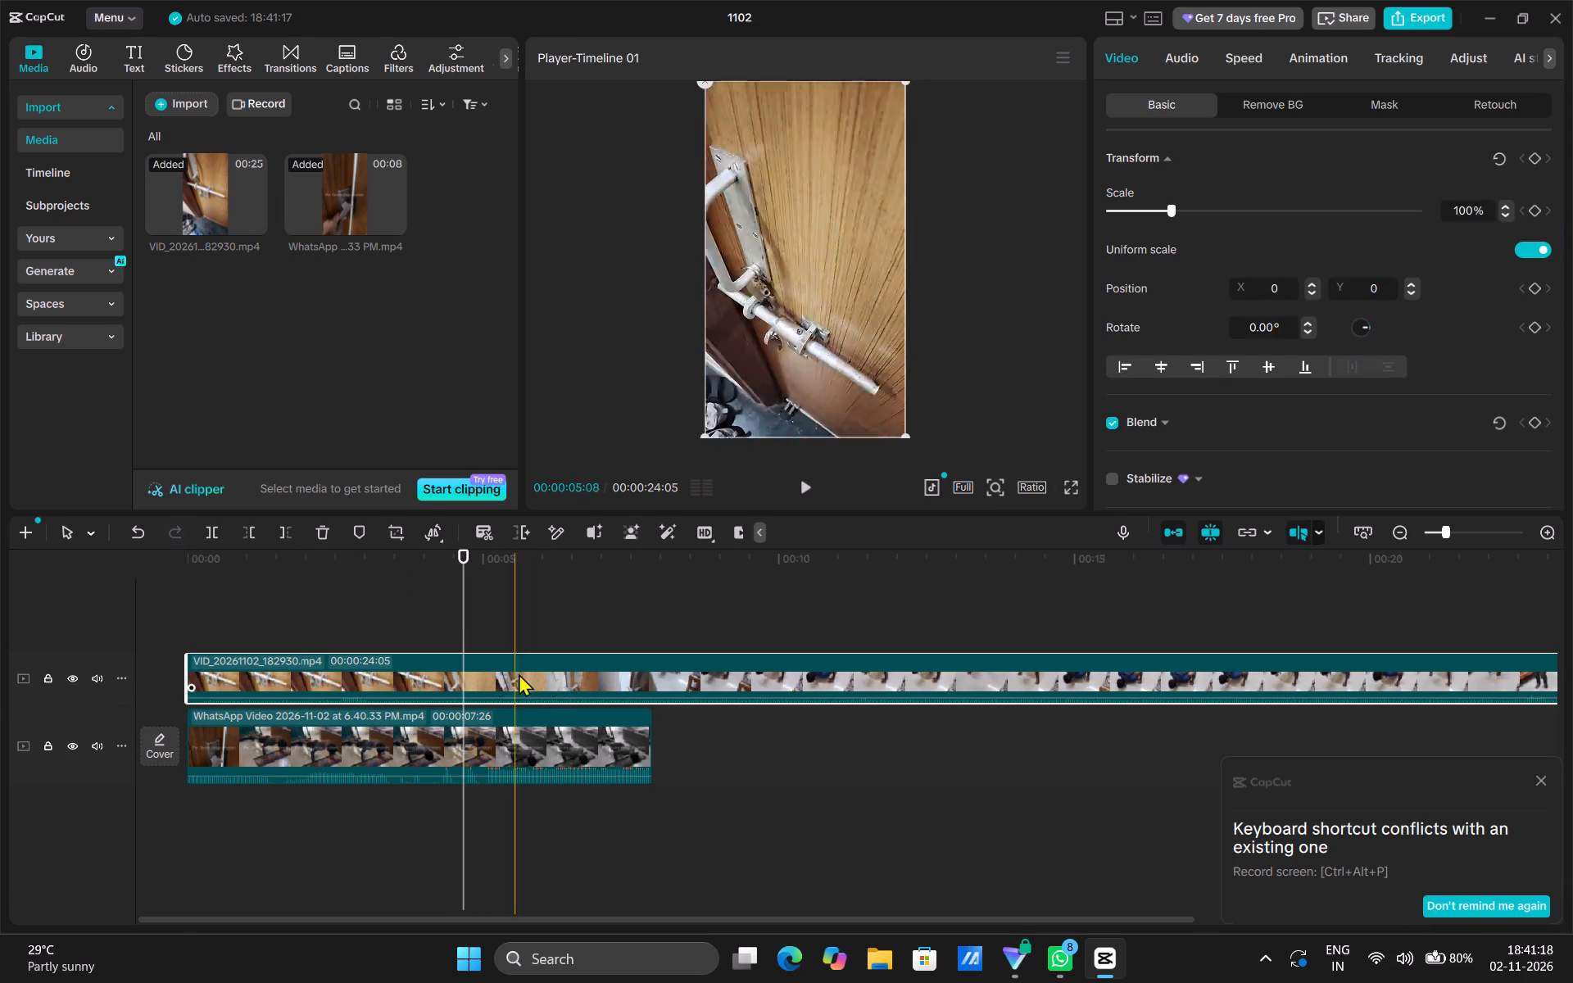
Compare the VID clip's frames around four to six seconds, and hide its track so the WhatsApp clip shows in the preview.
{"action": "left_click_drag", "start_coordinate": [464, 599], "coordinate": [545, 609]}
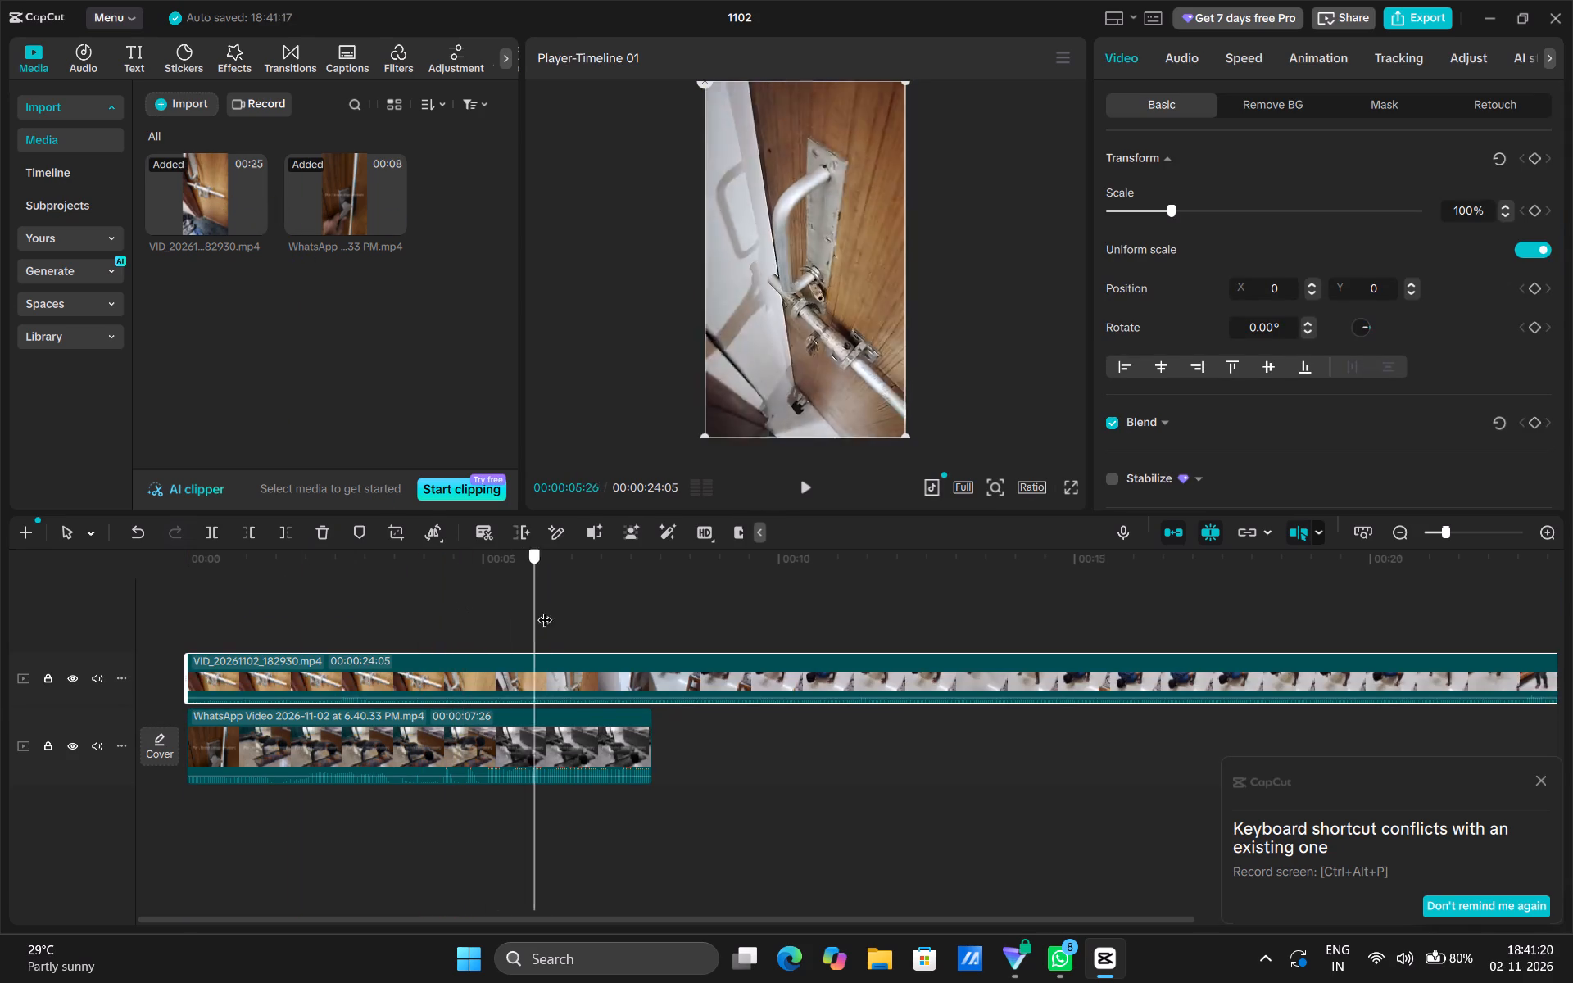
{"action": "left_click_drag", "start_coordinate": [545, 609], "coordinate": [439, 594]}
{"action": "left_click", "coordinate": [72, 677]}
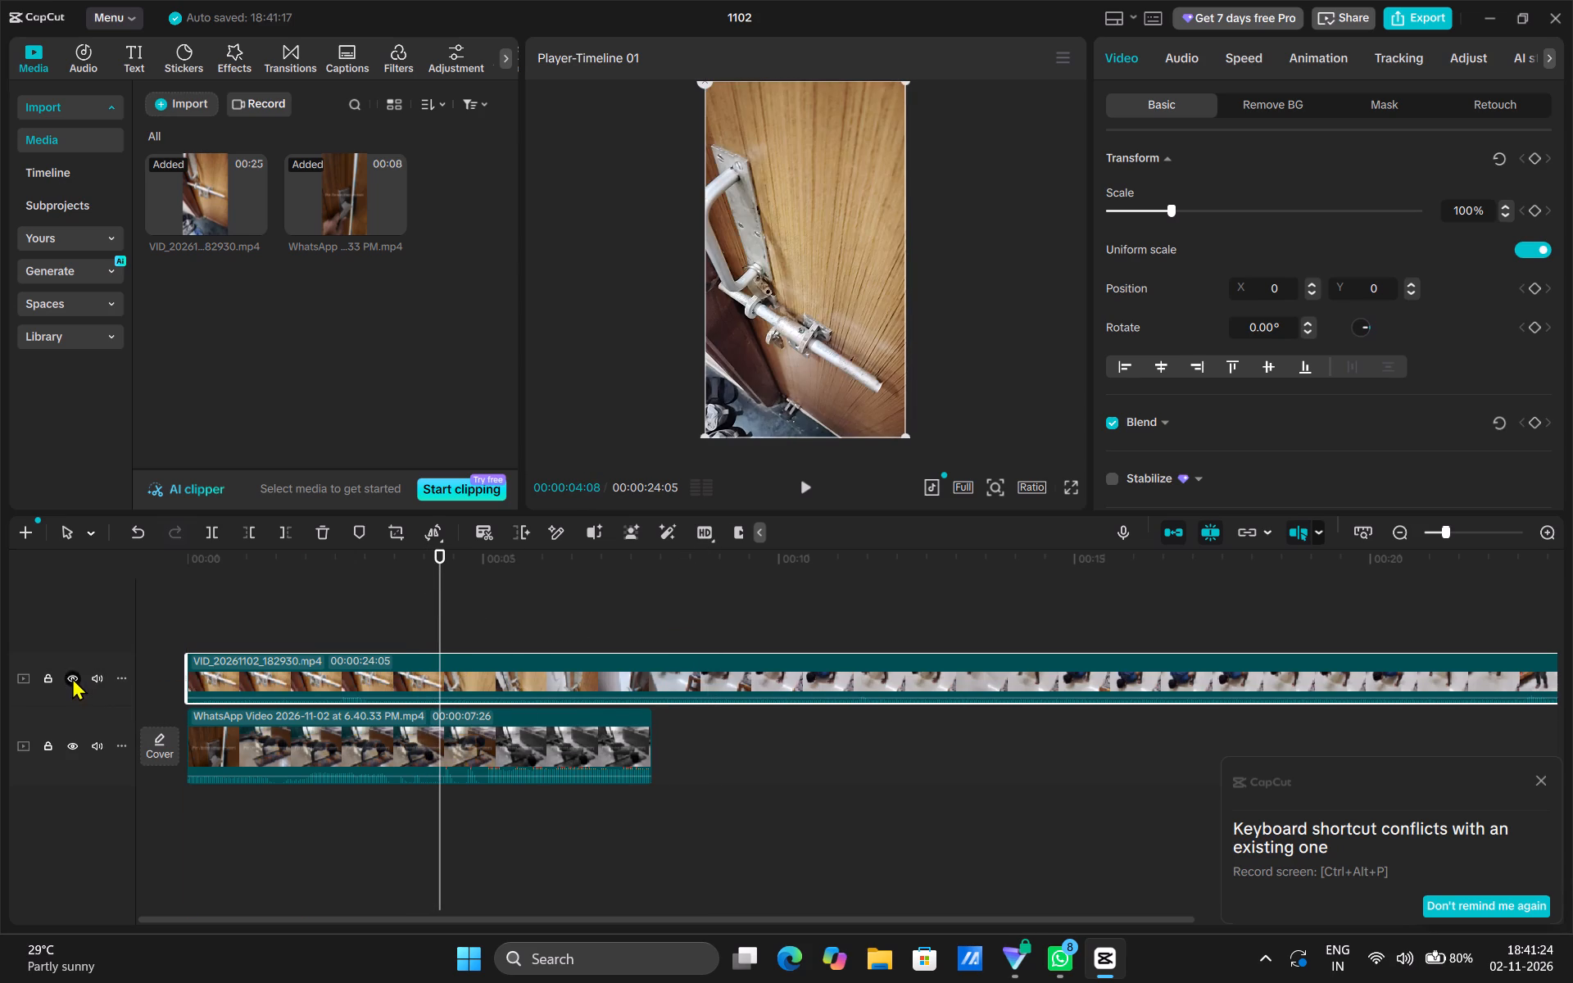
Add a marker at 00:00:04:04, using the WhatsApp clip's push-up movement as reference.
{"action": "left_click", "coordinate": [437, 613]}
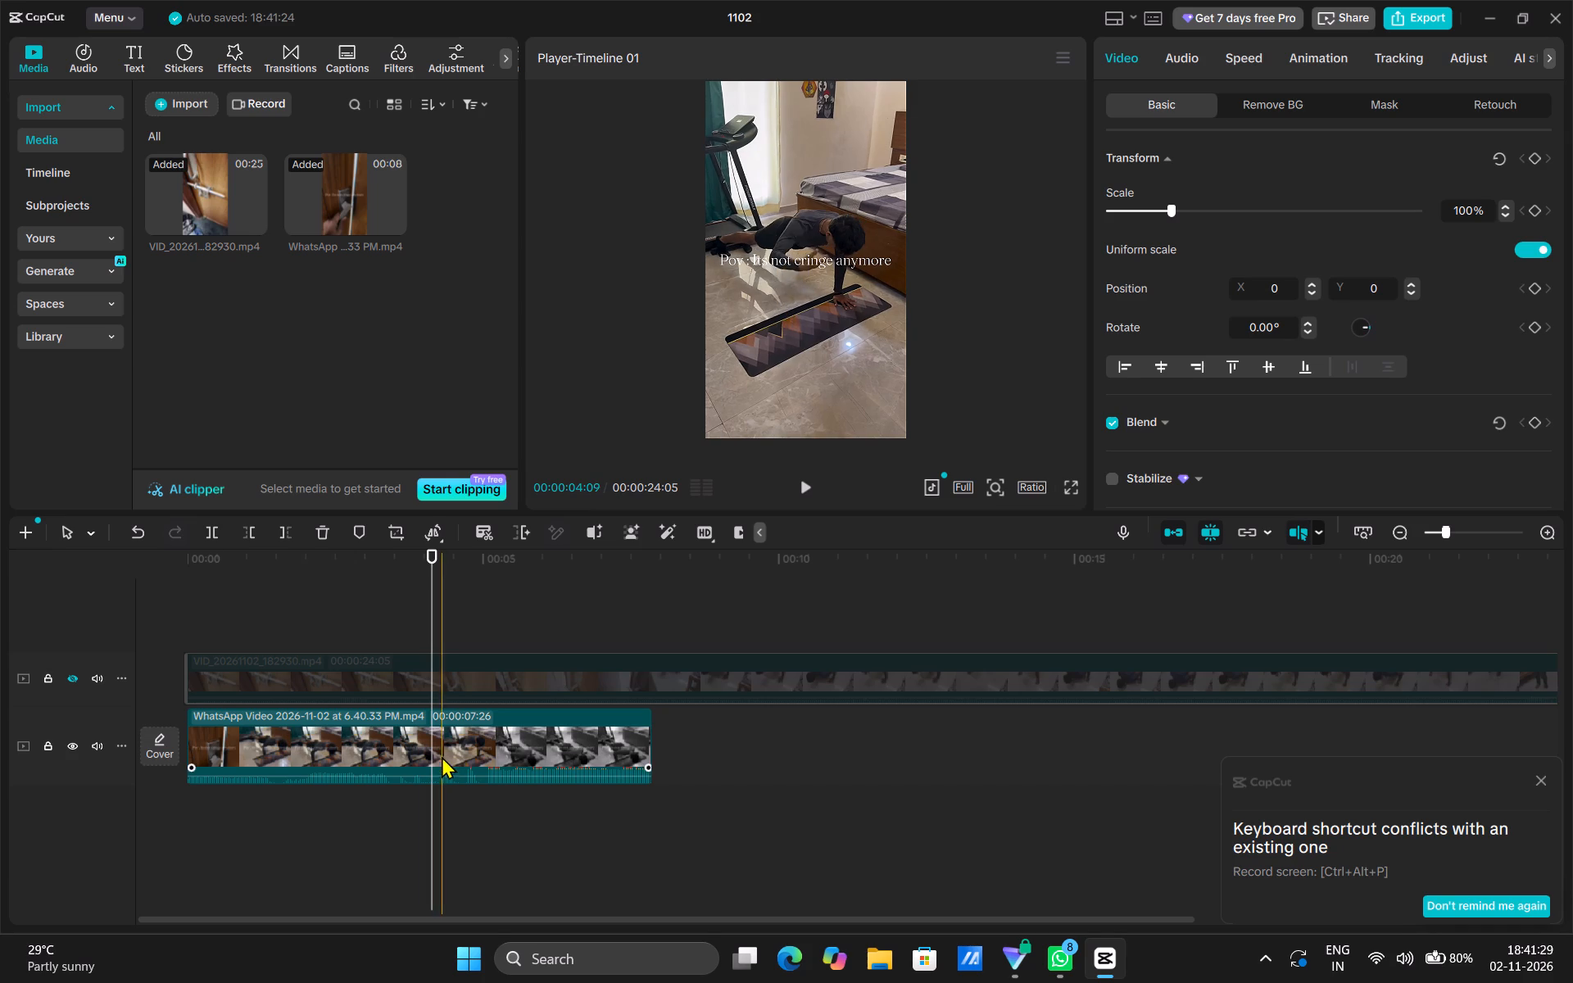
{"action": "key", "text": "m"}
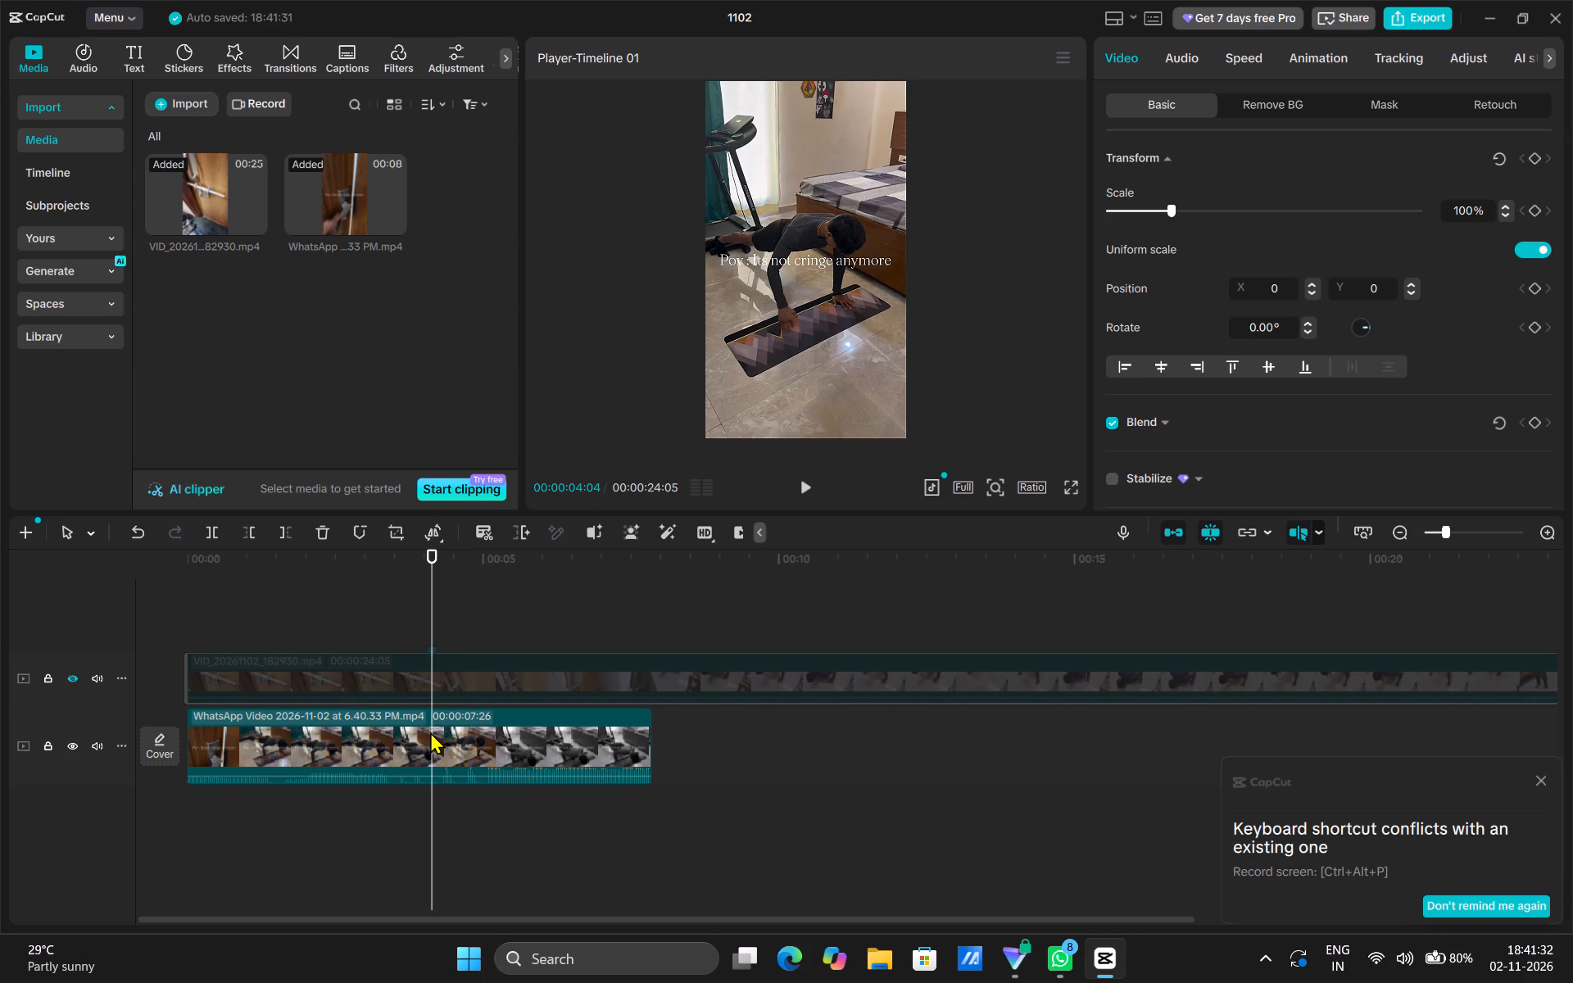
Unhide the upper track containing the VID clip.
{"action": "left_click", "coordinate": [66, 681]}
Find the matching push-up moment in the VID clip and add a marker there at 00:00:12:21.
{"action": "left_click_drag", "start_coordinate": [436, 604], "coordinate": [507, 615]}
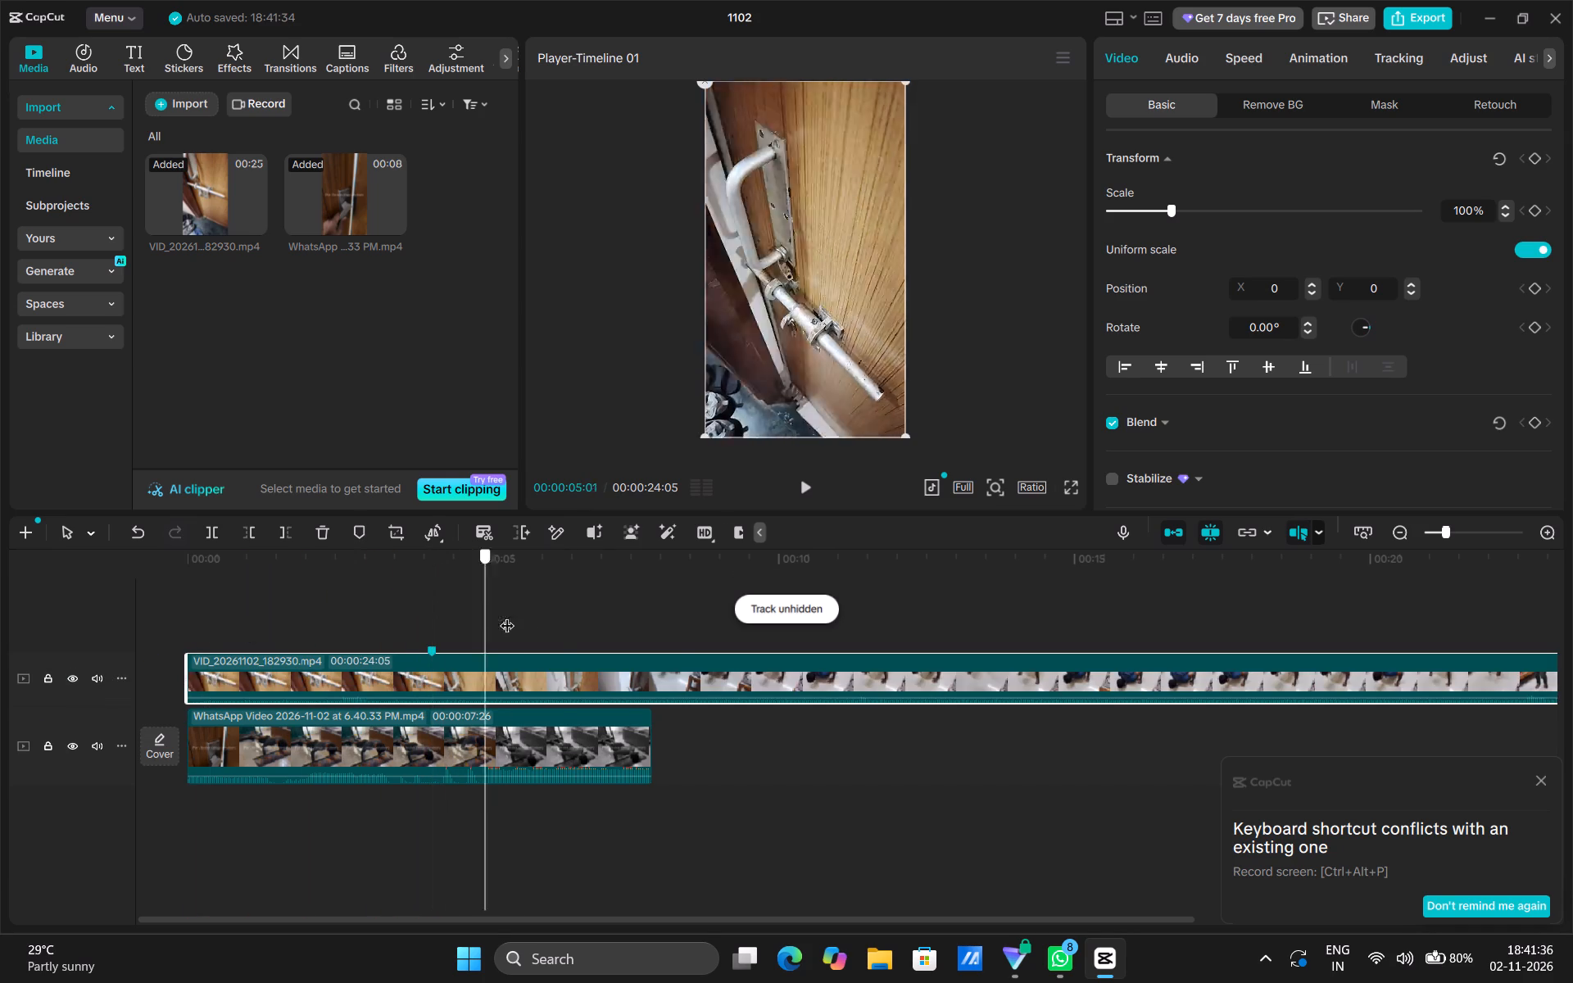
{"action": "left_click_drag", "start_coordinate": [507, 615], "coordinate": [954, 643]}
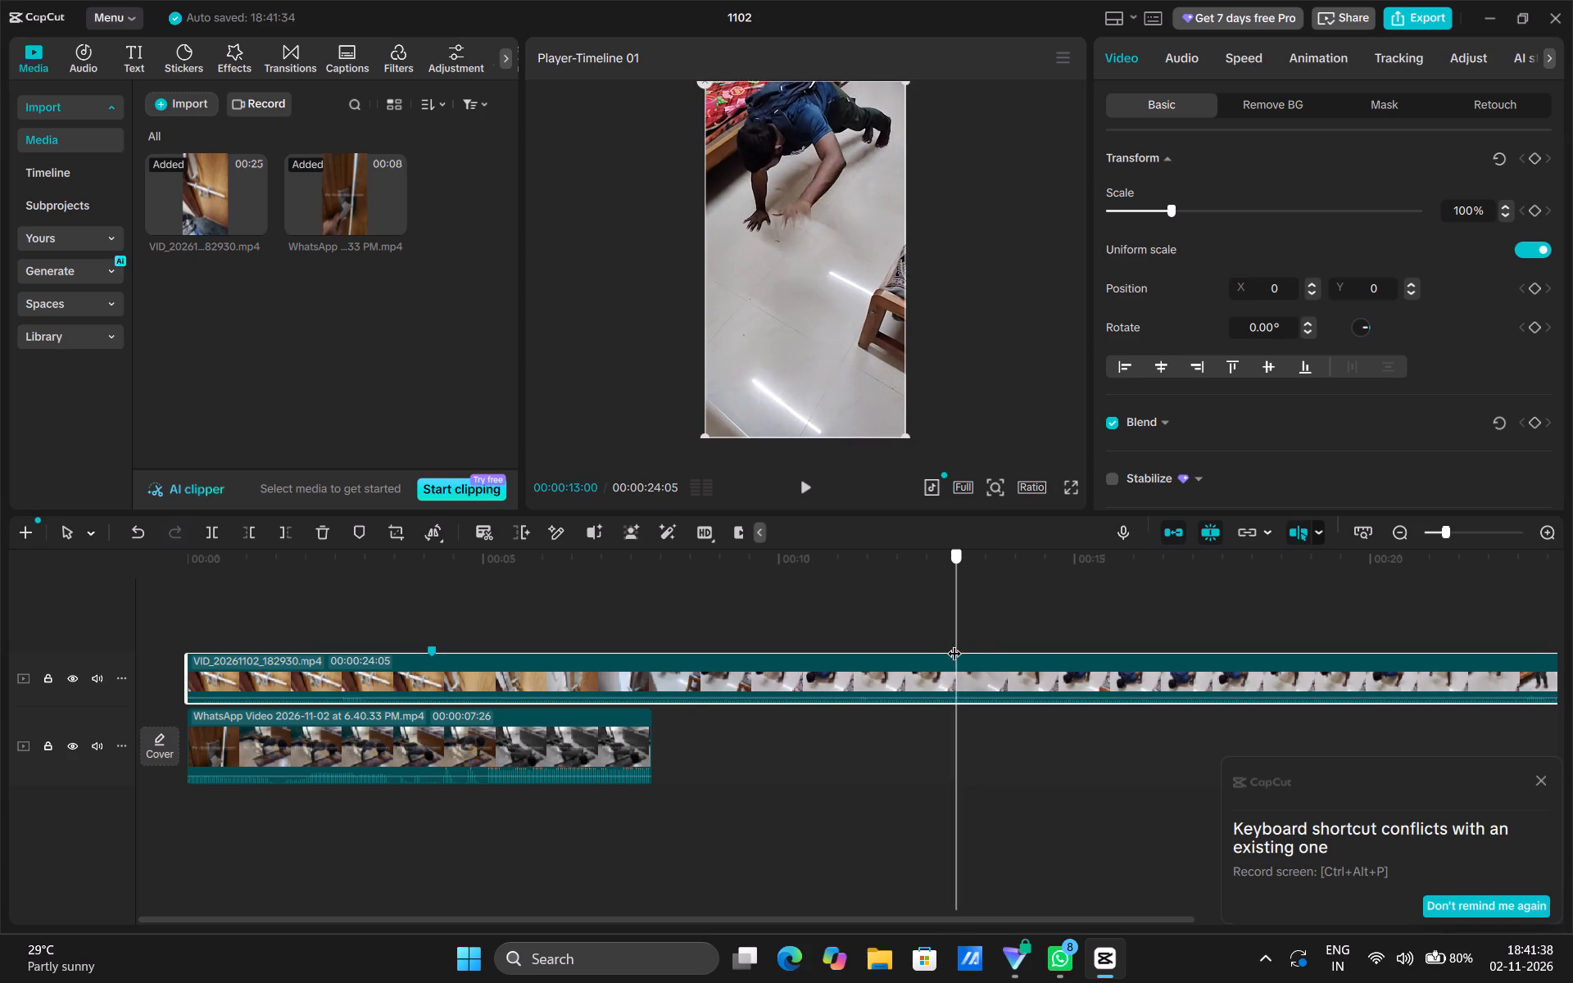
{"action": "left_click_drag", "start_coordinate": [954, 643], "coordinate": [912, 650]}
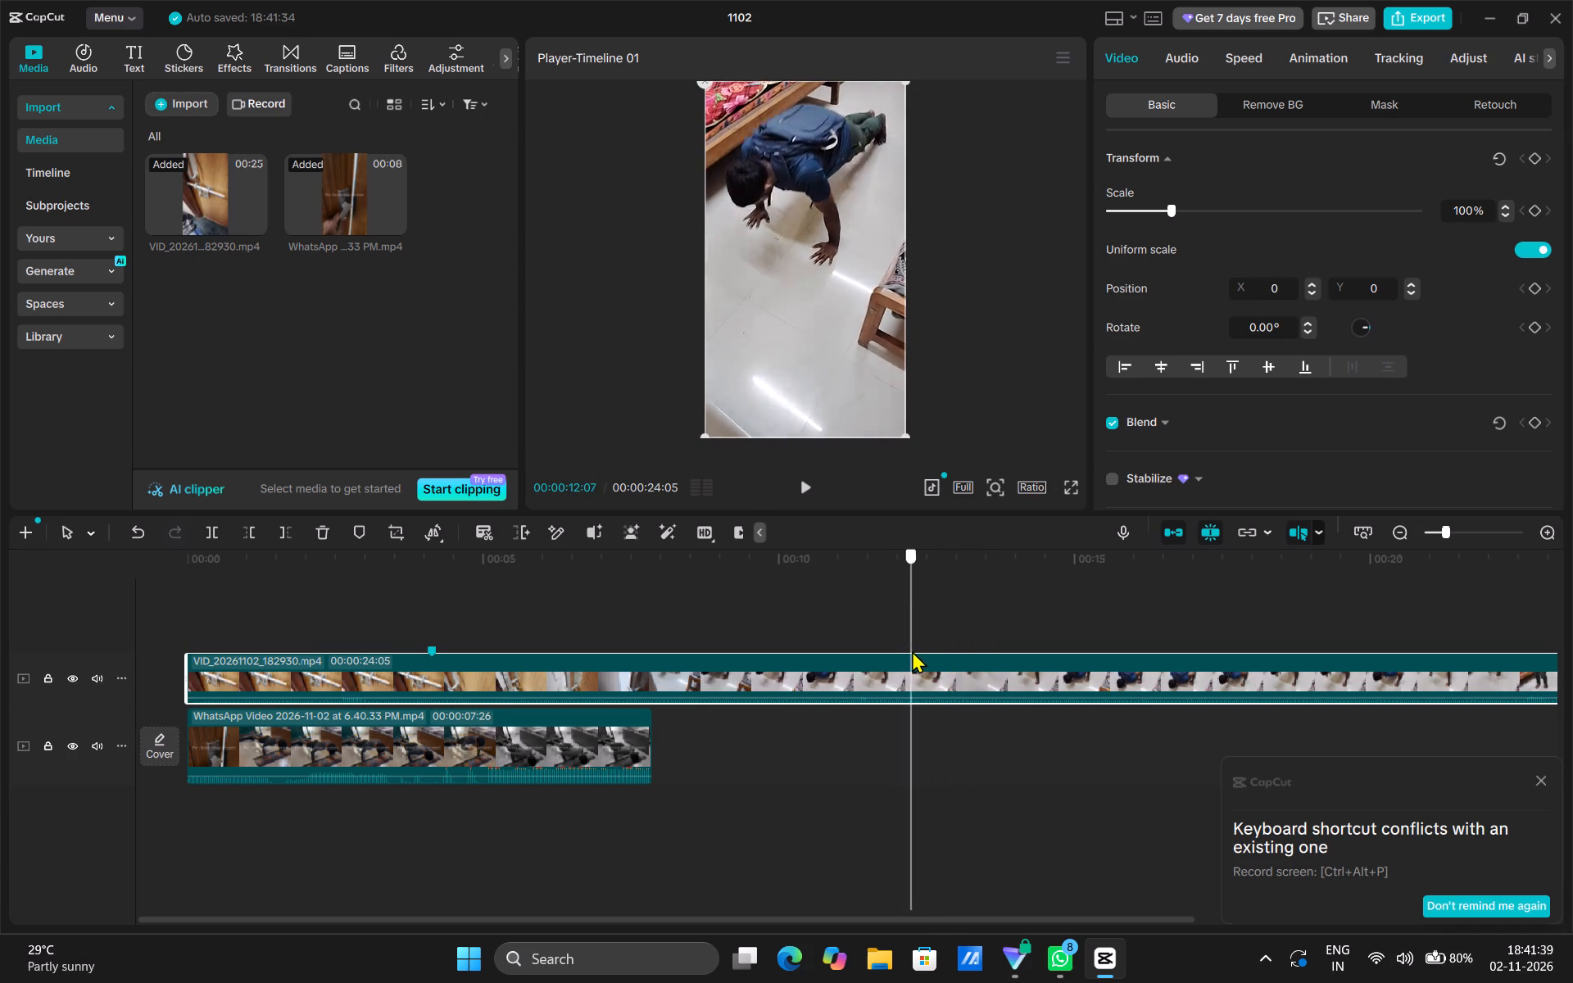
{"action": "left_click_drag", "start_coordinate": [912, 650], "coordinate": [946, 655]}
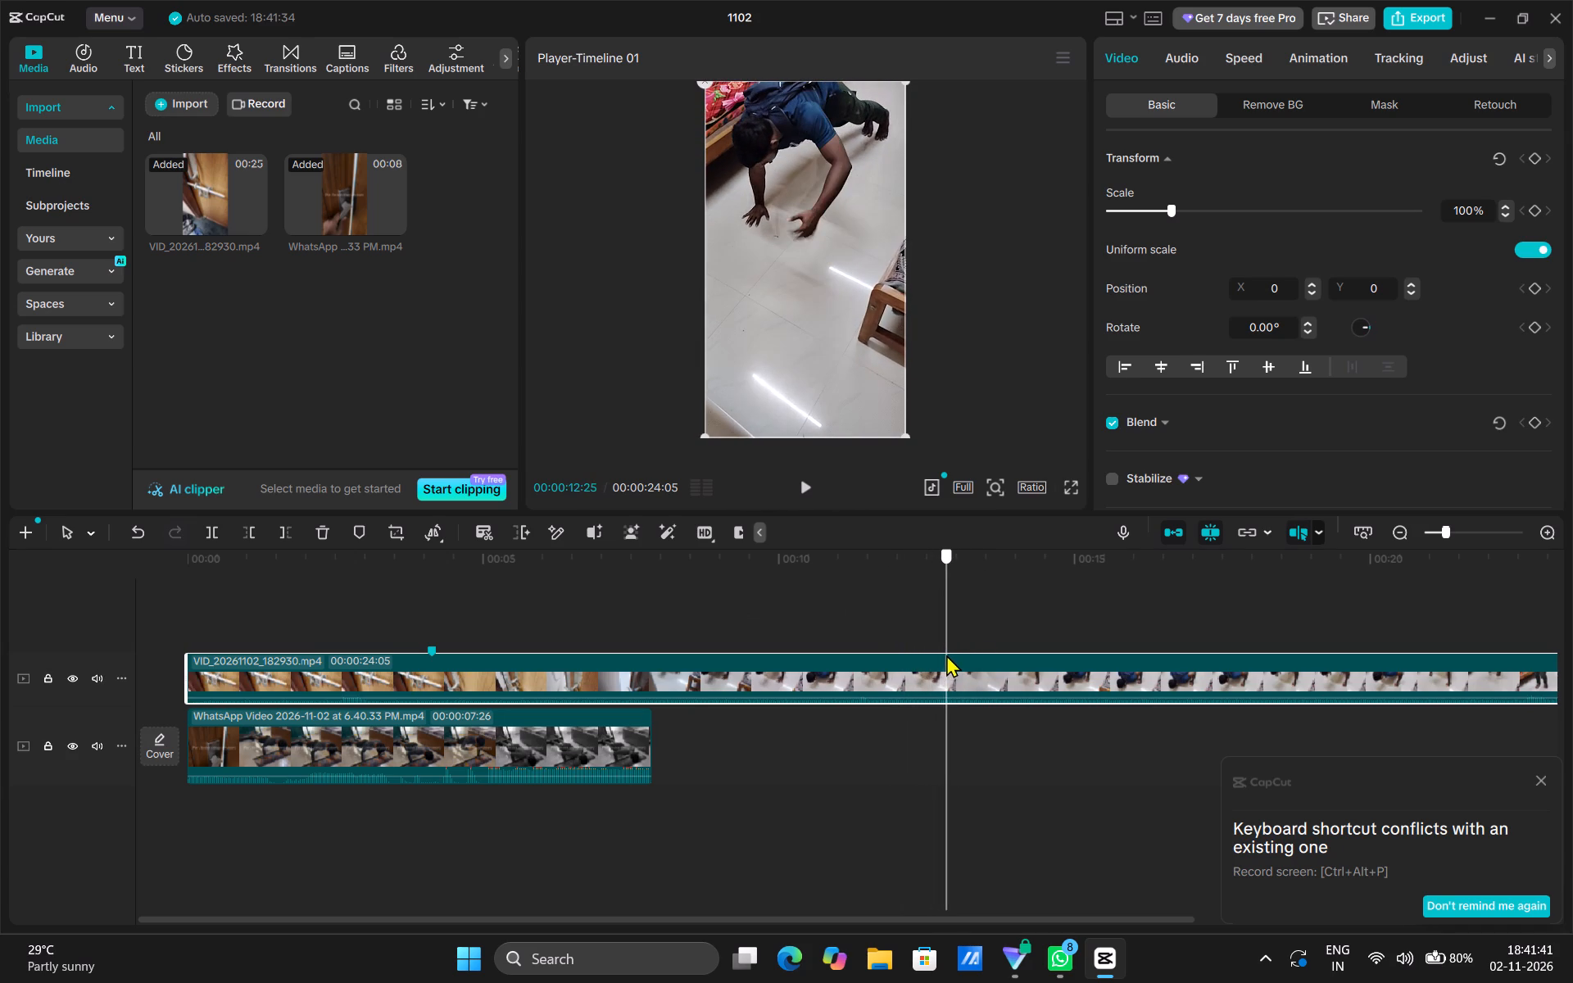
{"action": "left_click_drag", "start_coordinate": [946, 655], "coordinate": [967, 656]}
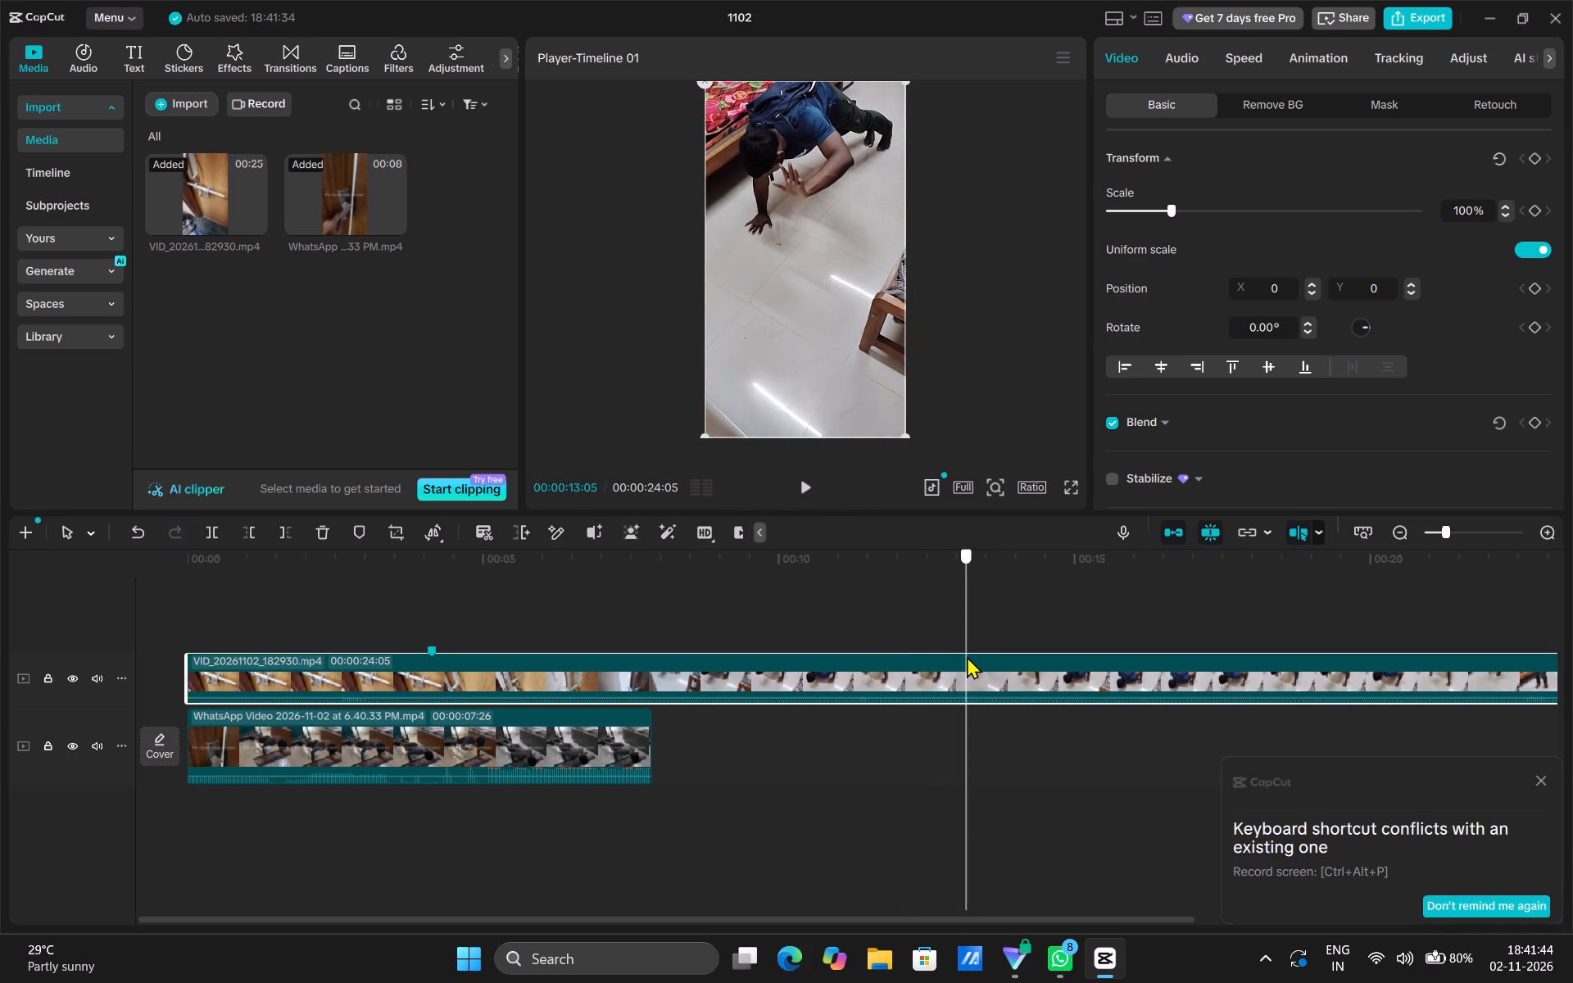
{"action": "left_click_drag", "start_coordinate": [967, 656], "coordinate": [990, 663]}
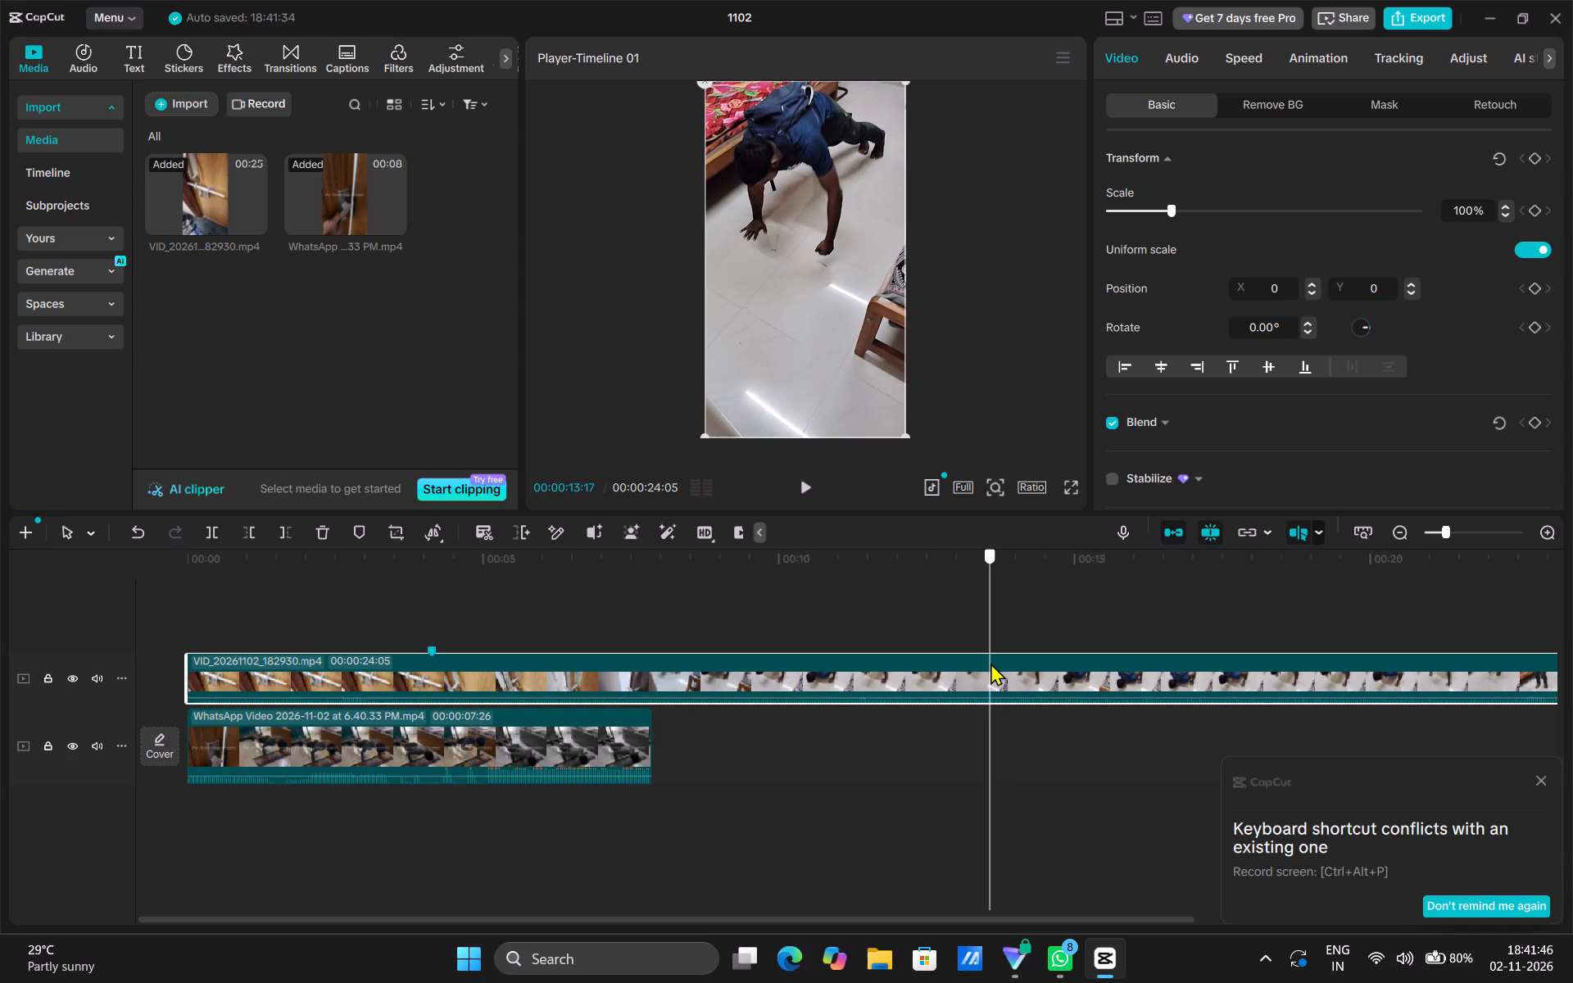
{"action": "left_click_drag", "start_coordinate": [990, 663], "coordinate": [932, 660]}
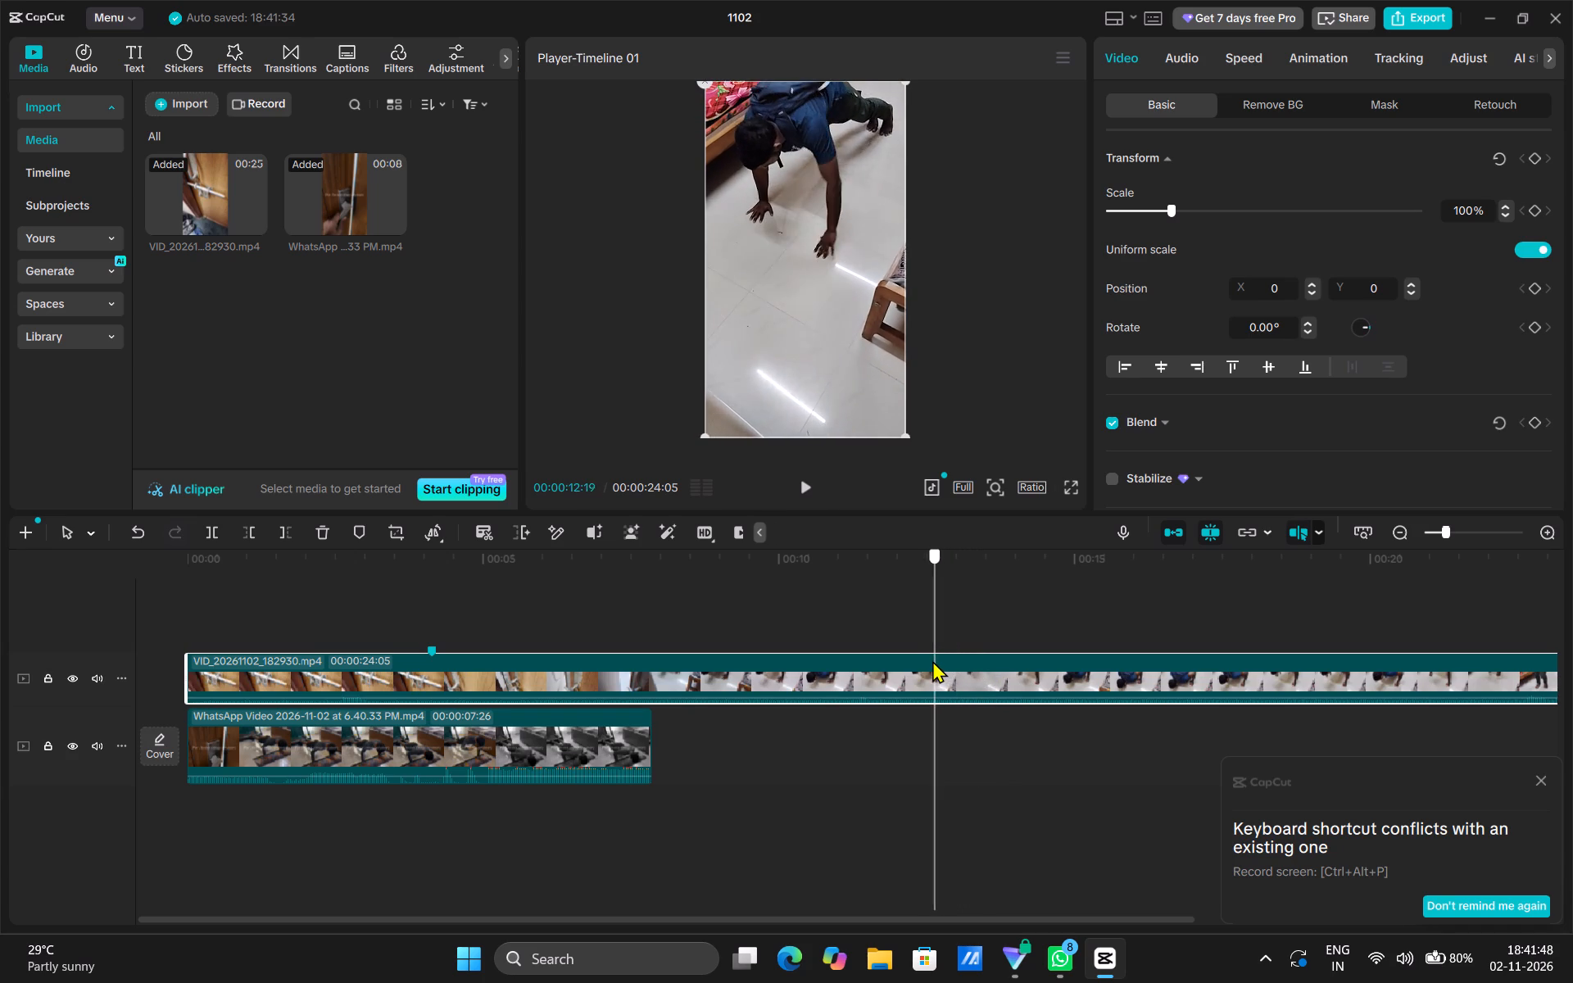
{"action": "left_click_drag", "start_coordinate": [932, 660], "coordinate": [940, 664]}
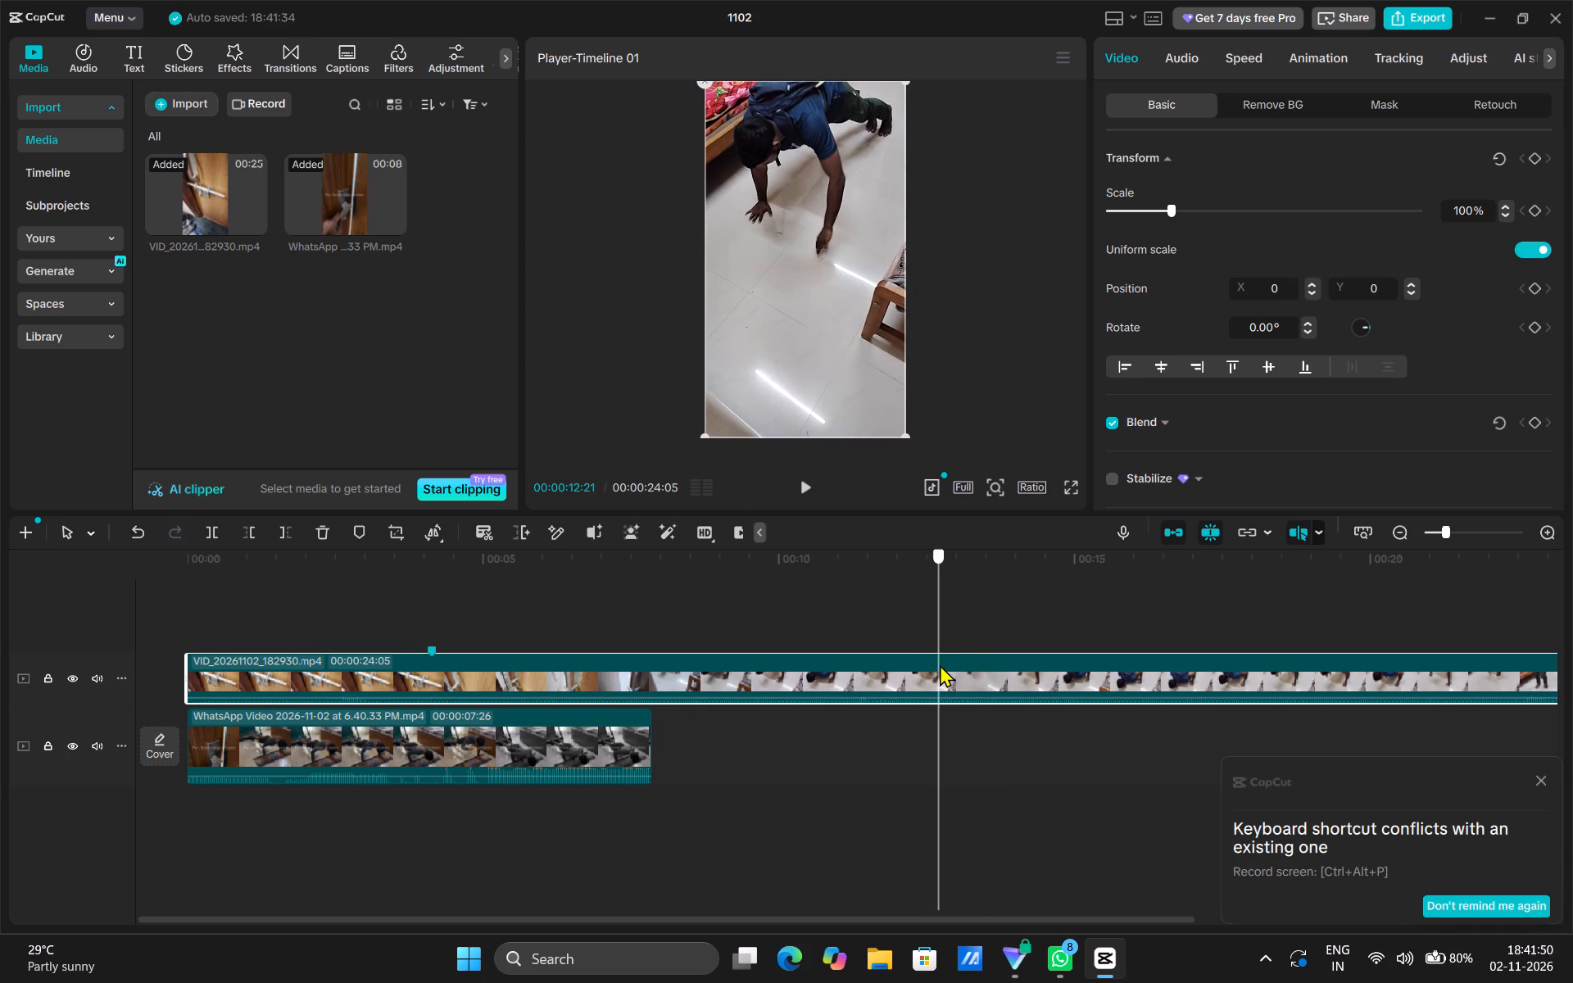
{"action": "left_click_drag", "start_coordinate": [940, 664], "coordinate": [939, 664]}
{"action": "key", "text": "m"}
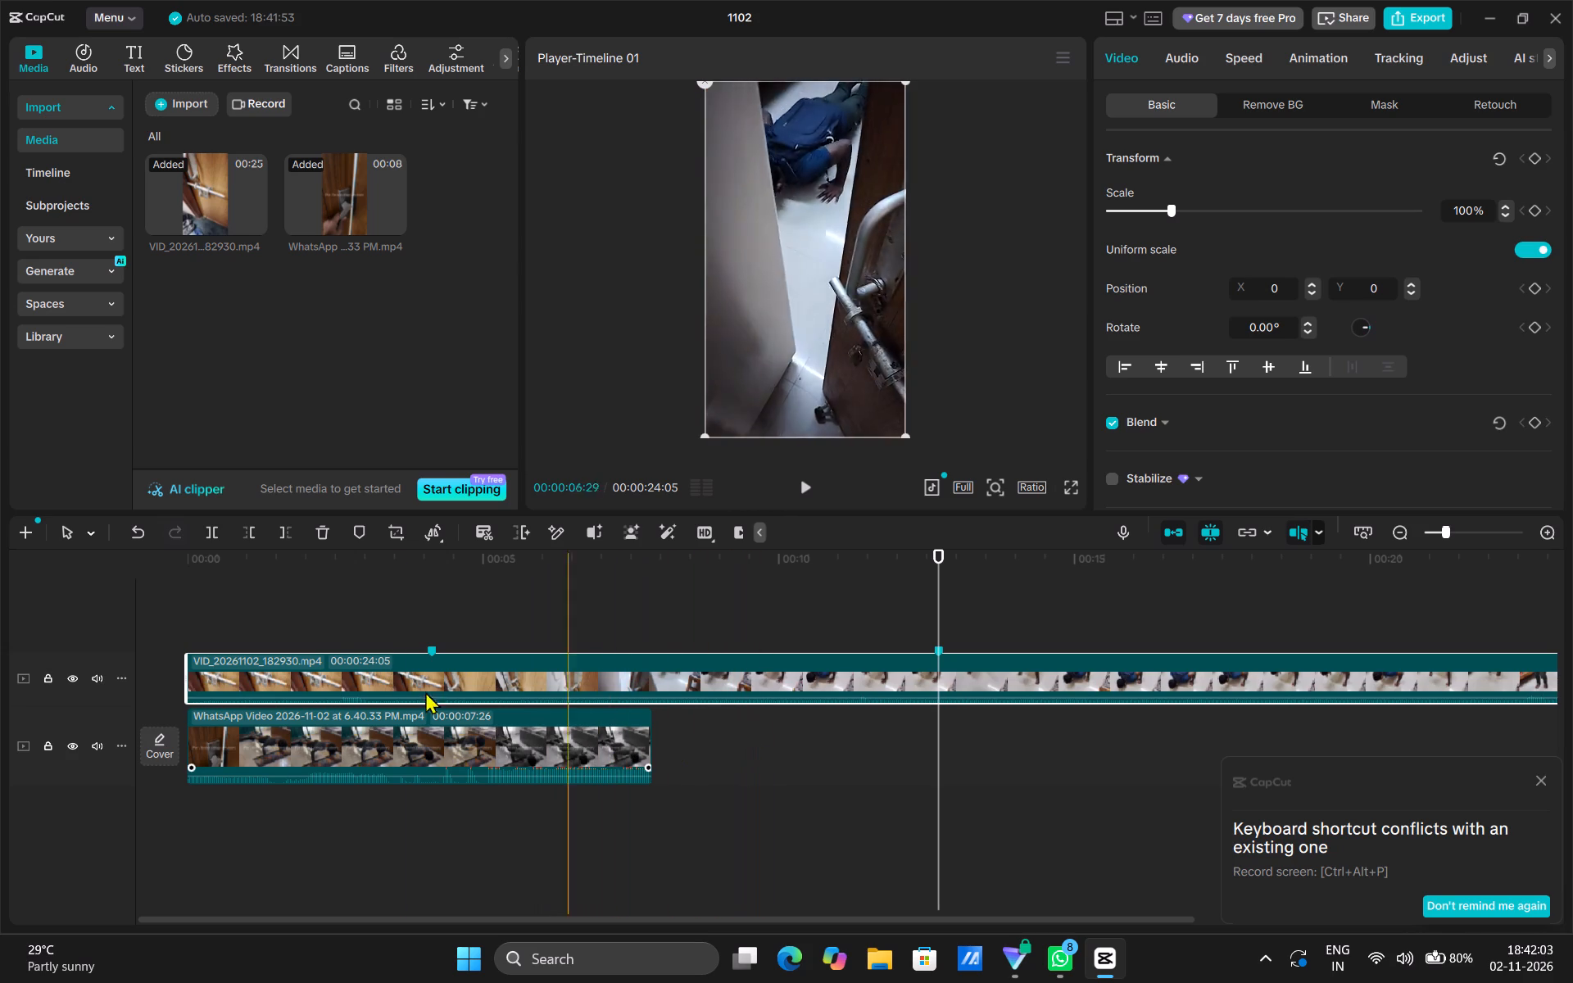
Trim the end of the VID clip to a duration of about 00:00:17:02.
{"action": "scroll", "coordinate": [932, 746], "scroll_direction": "left", "scroll_amount": 2}
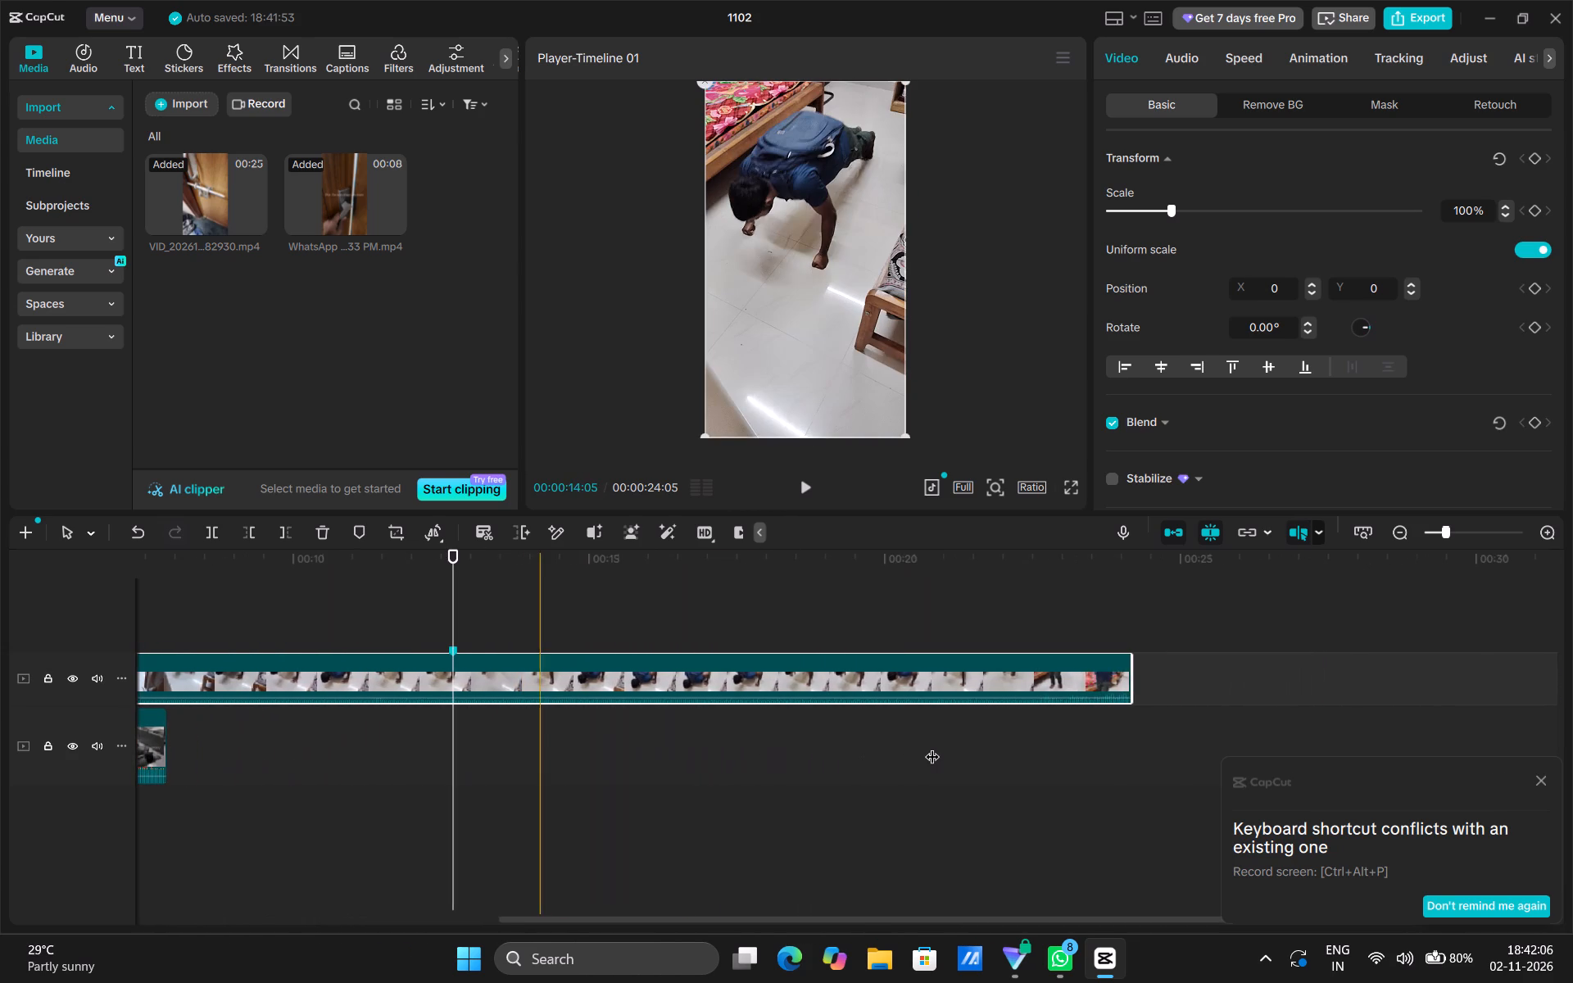
{"action": "left_click_drag", "start_coordinate": [1131, 672], "coordinate": [991, 673]}
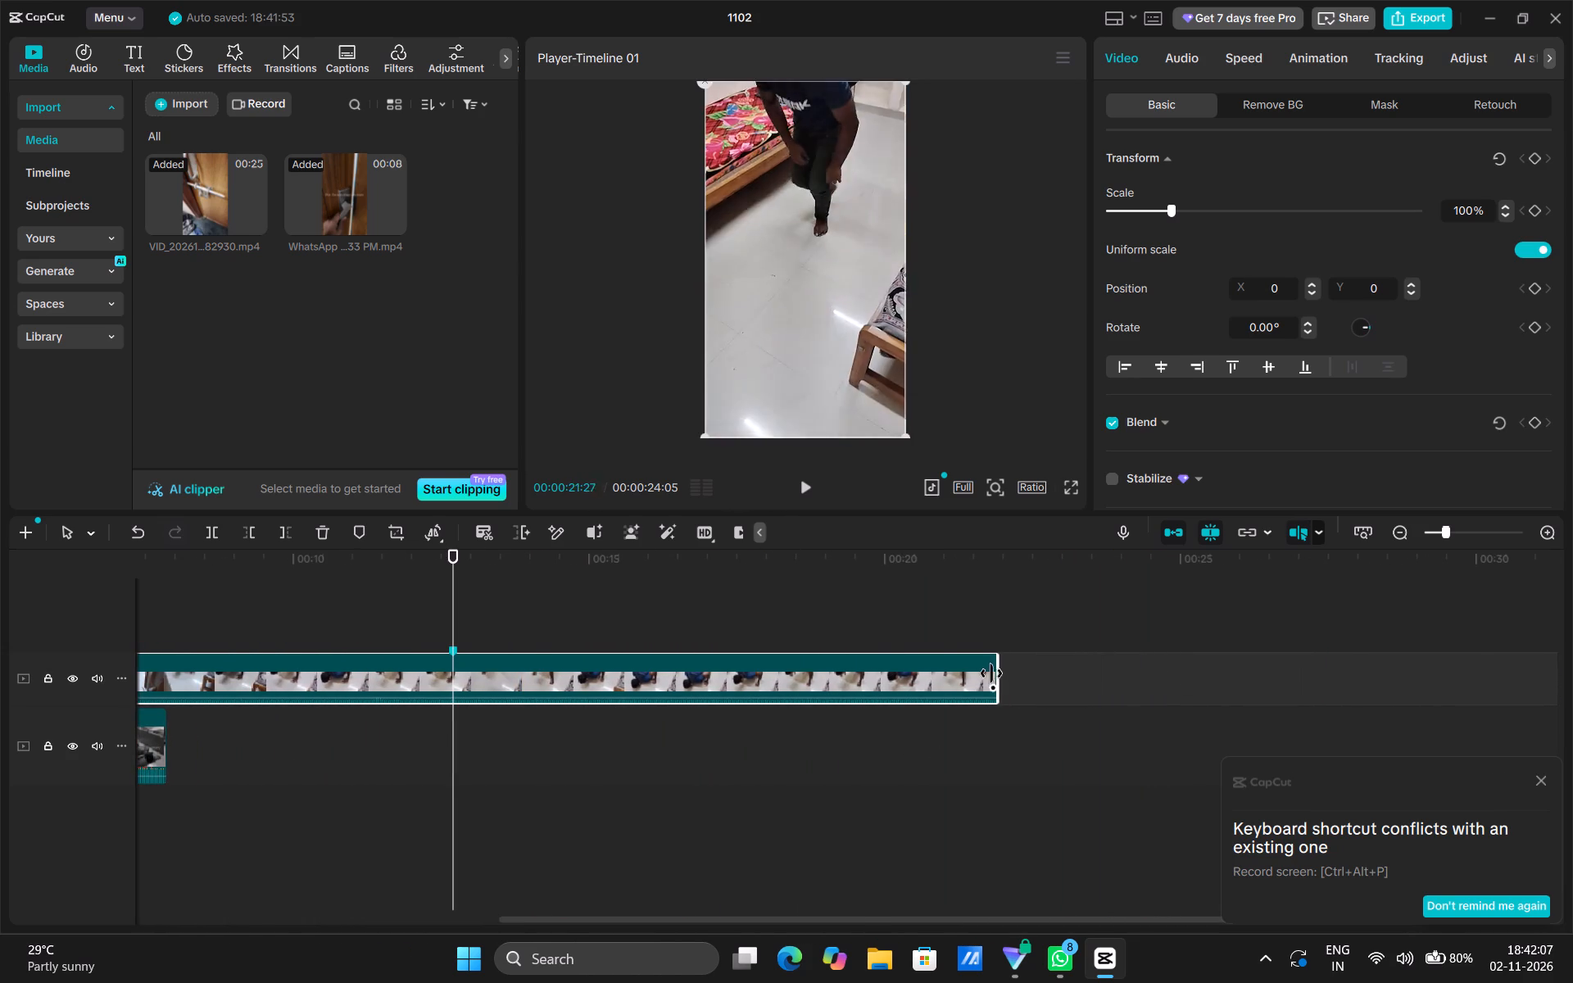
{"action": "left_click_drag", "start_coordinate": [991, 673], "coordinate": [473, 709]}
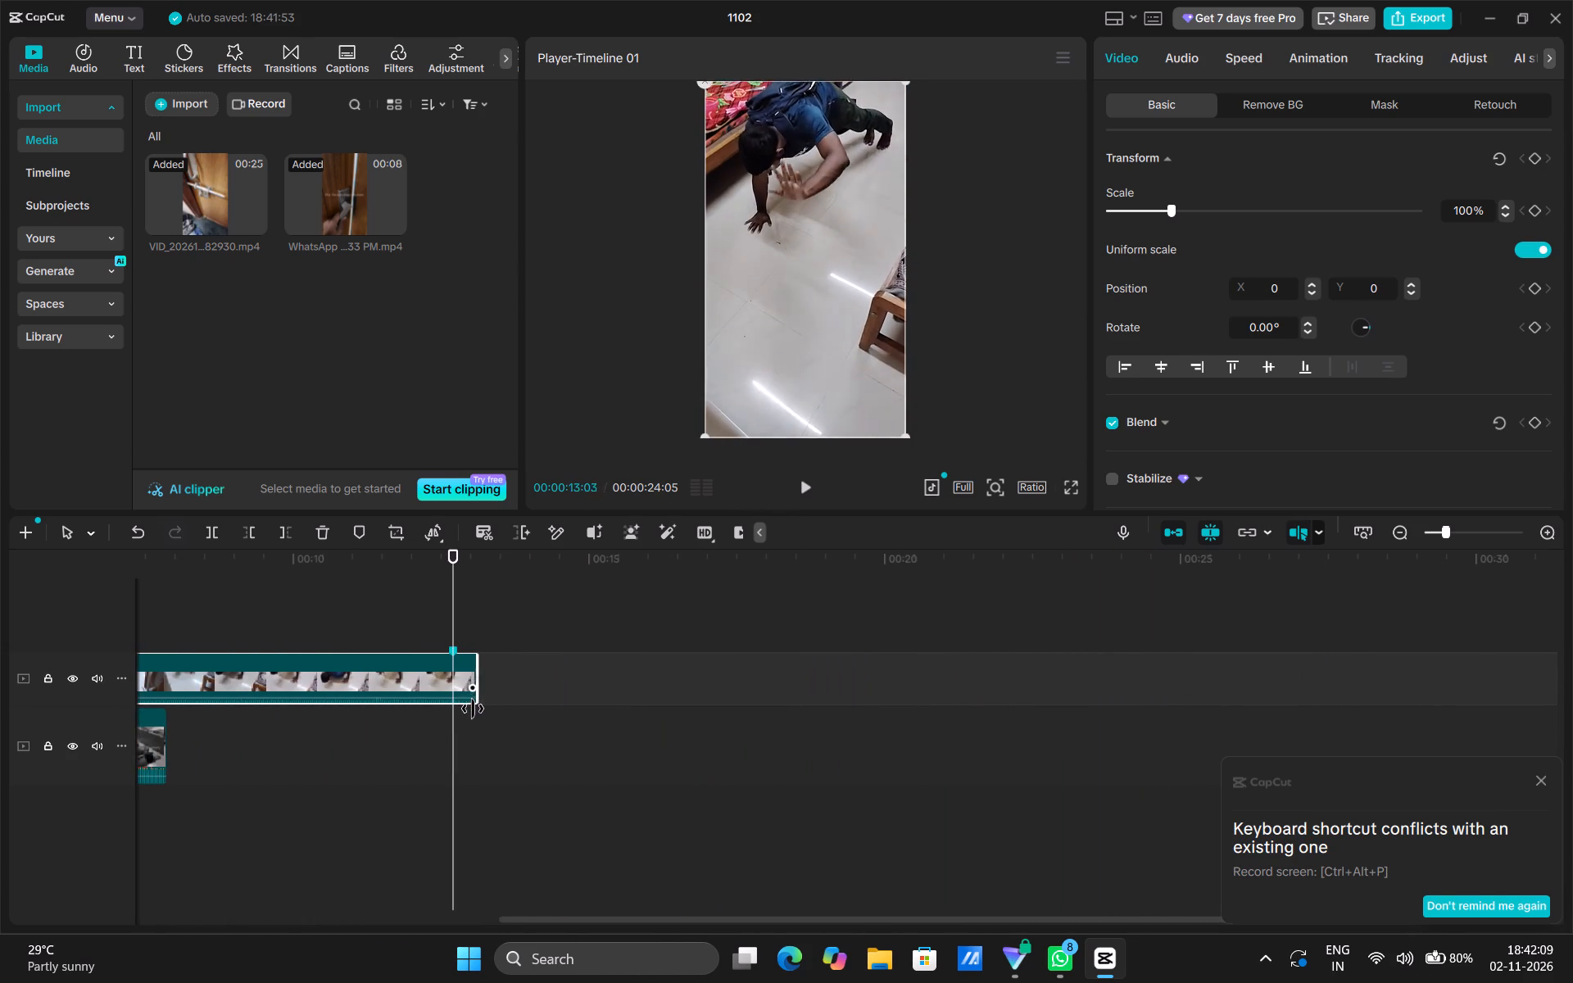
{"action": "left_click_drag", "start_coordinate": [473, 709], "coordinate": [602, 740]}
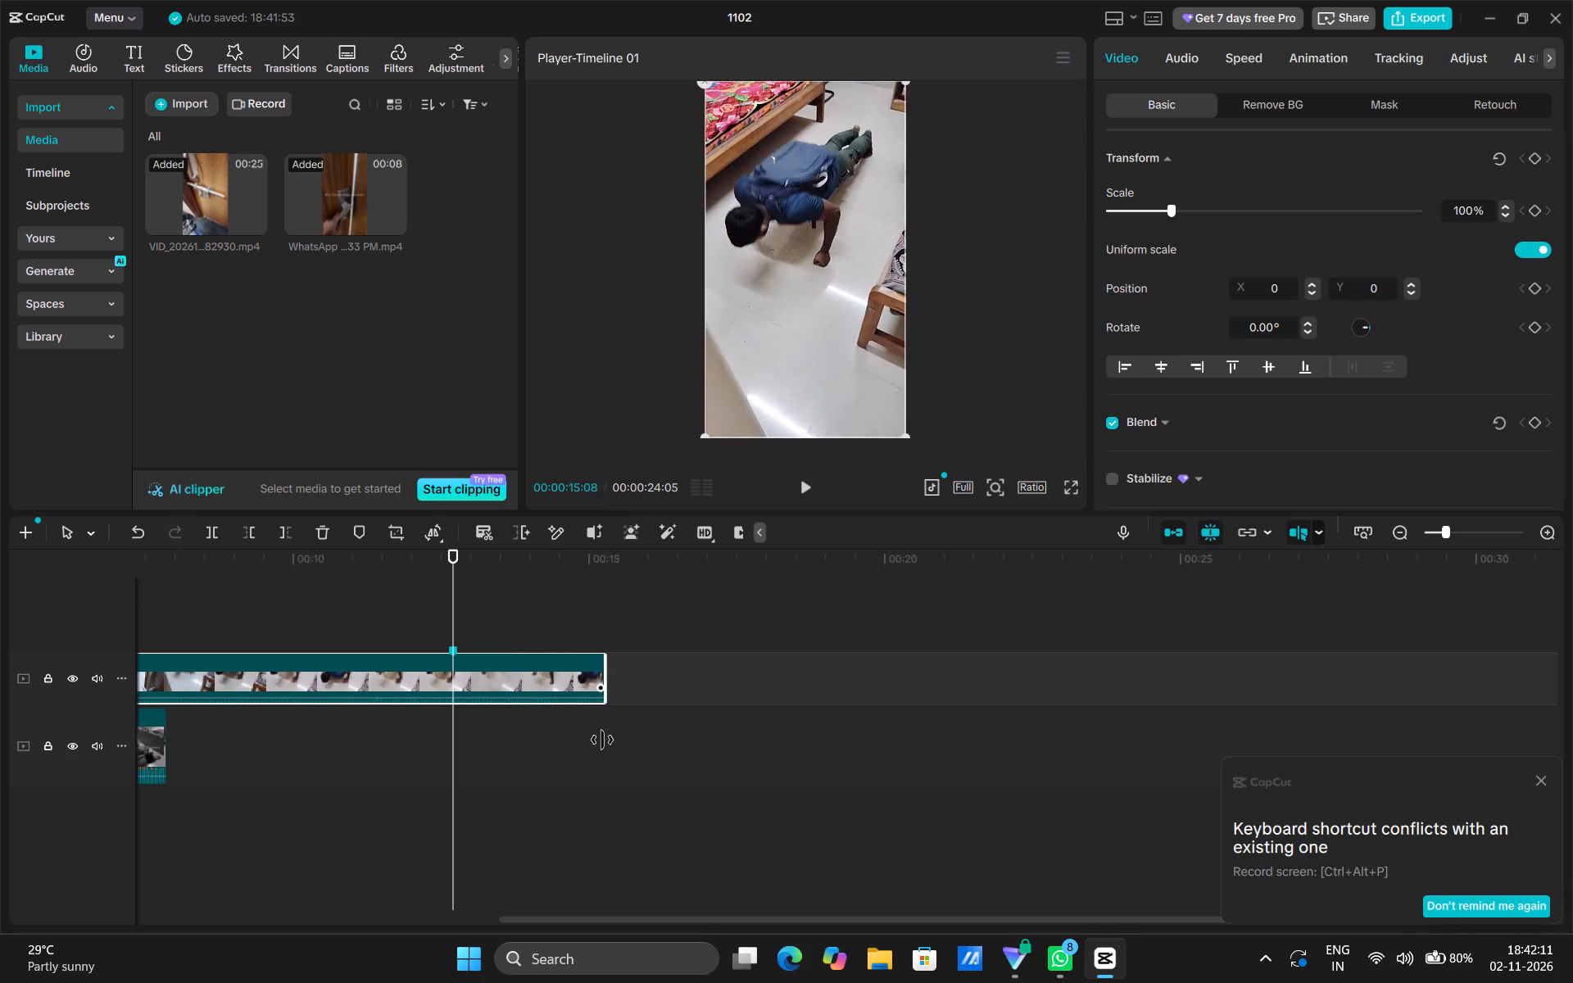
{"action": "left_click_drag", "start_coordinate": [602, 740], "coordinate": [523, 727]}
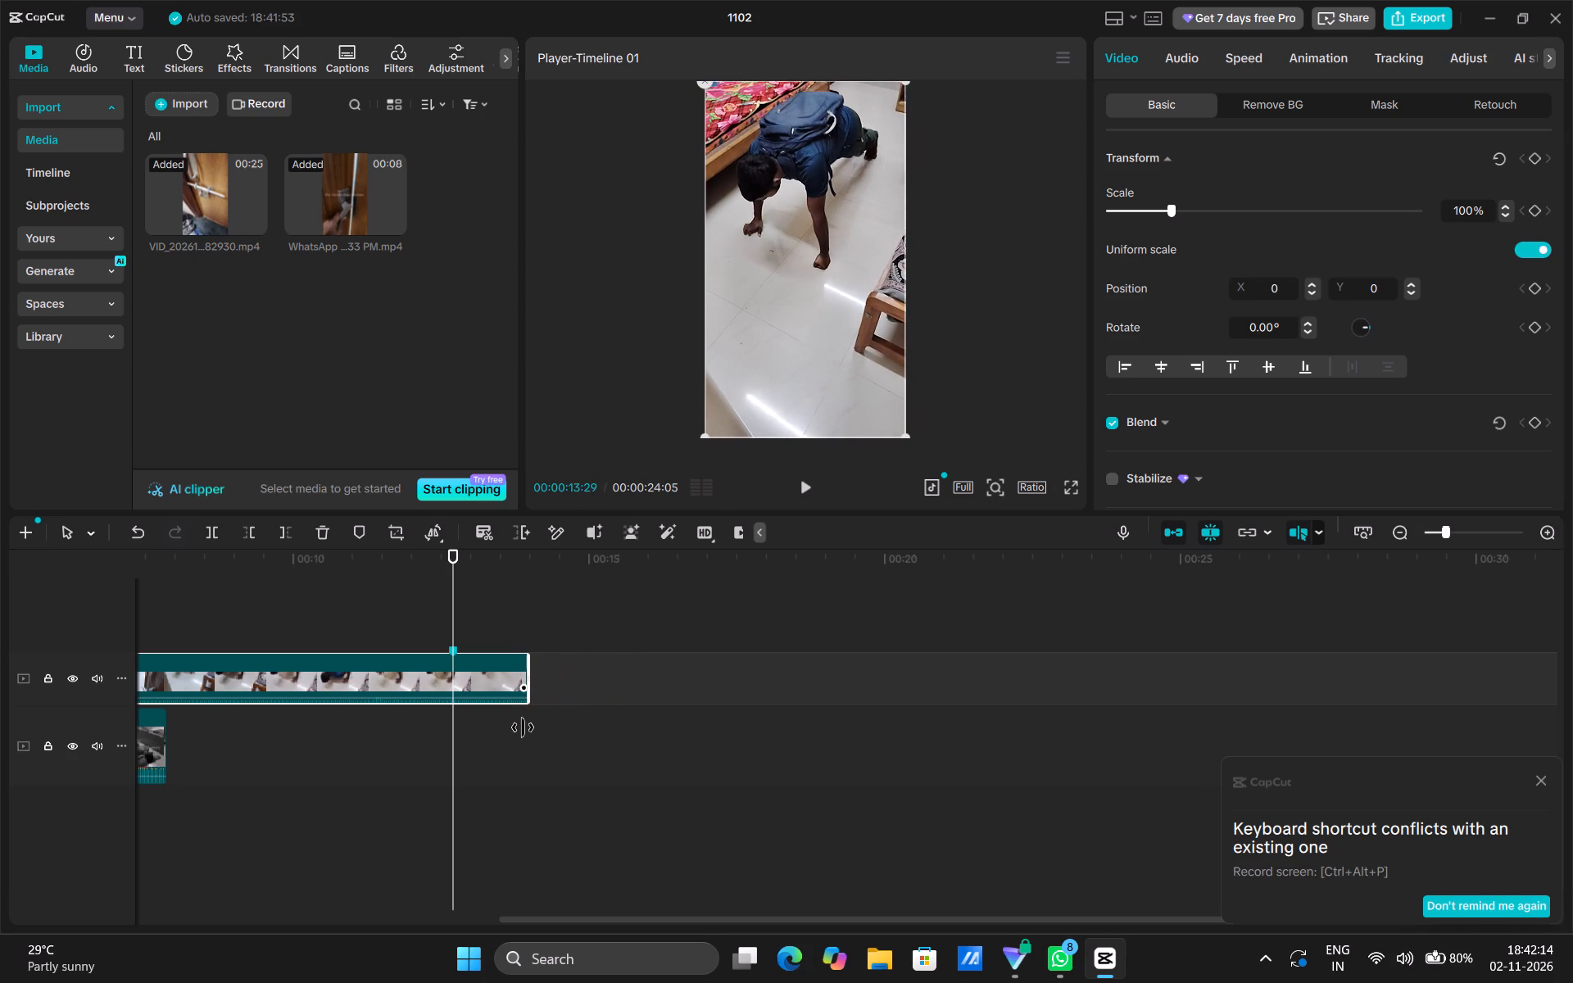
{"action": "left_click_drag", "start_coordinate": [523, 727], "coordinate": [521, 723]}
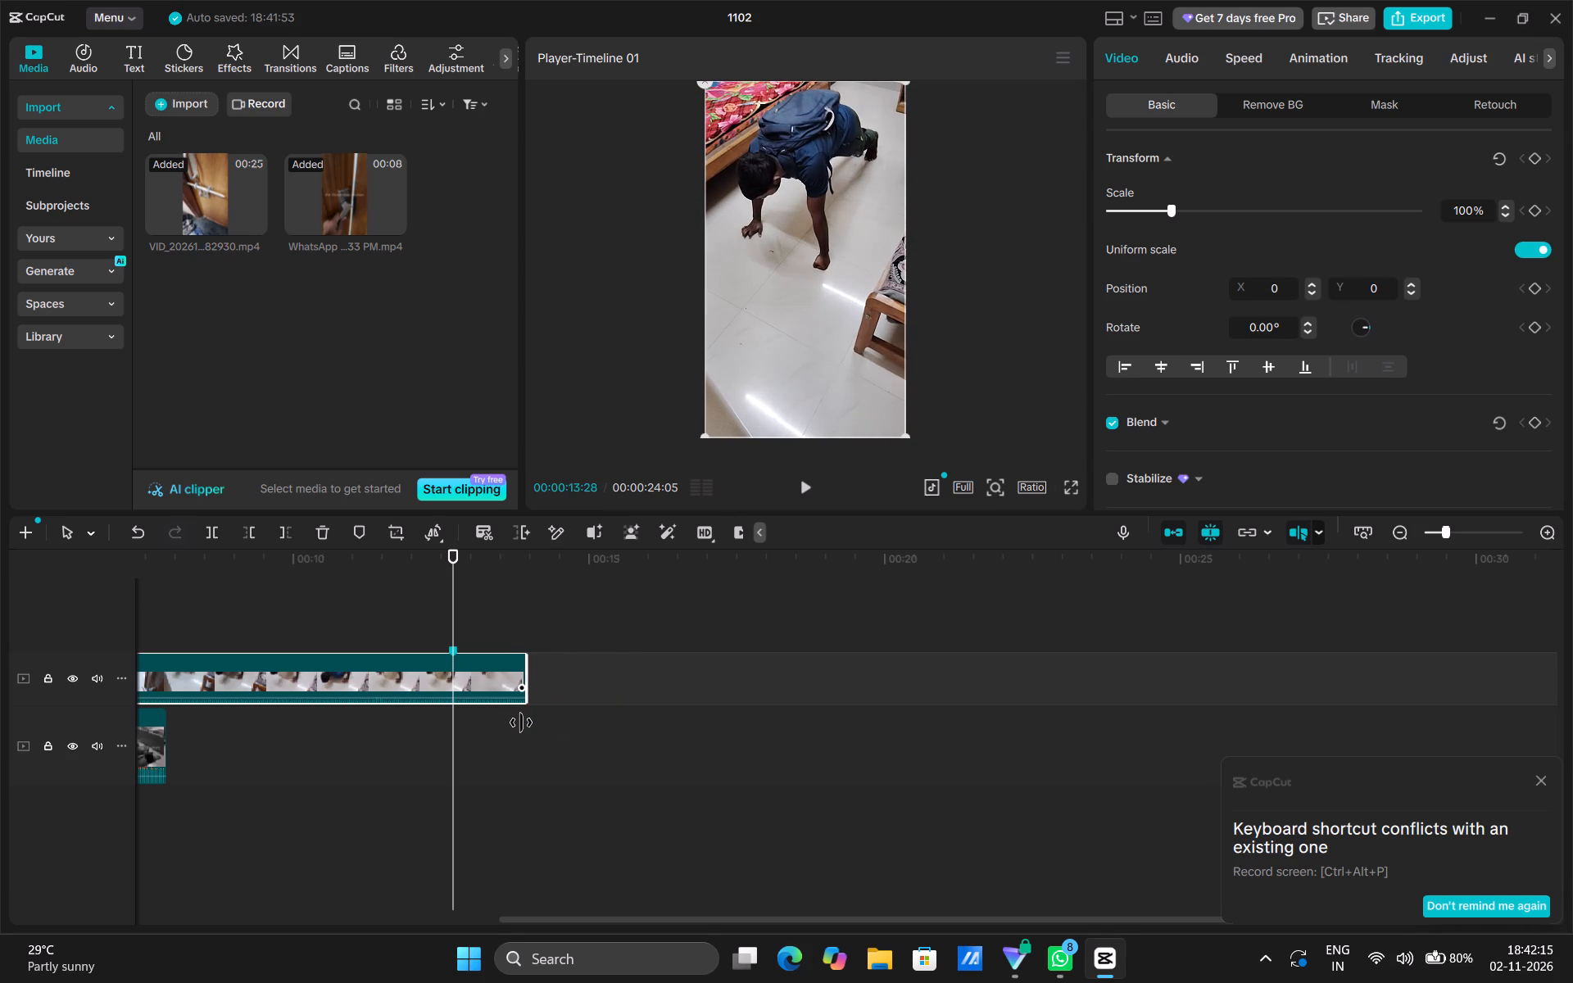
{"action": "left_click_drag", "start_coordinate": [521, 723], "coordinate": [573, 732]}
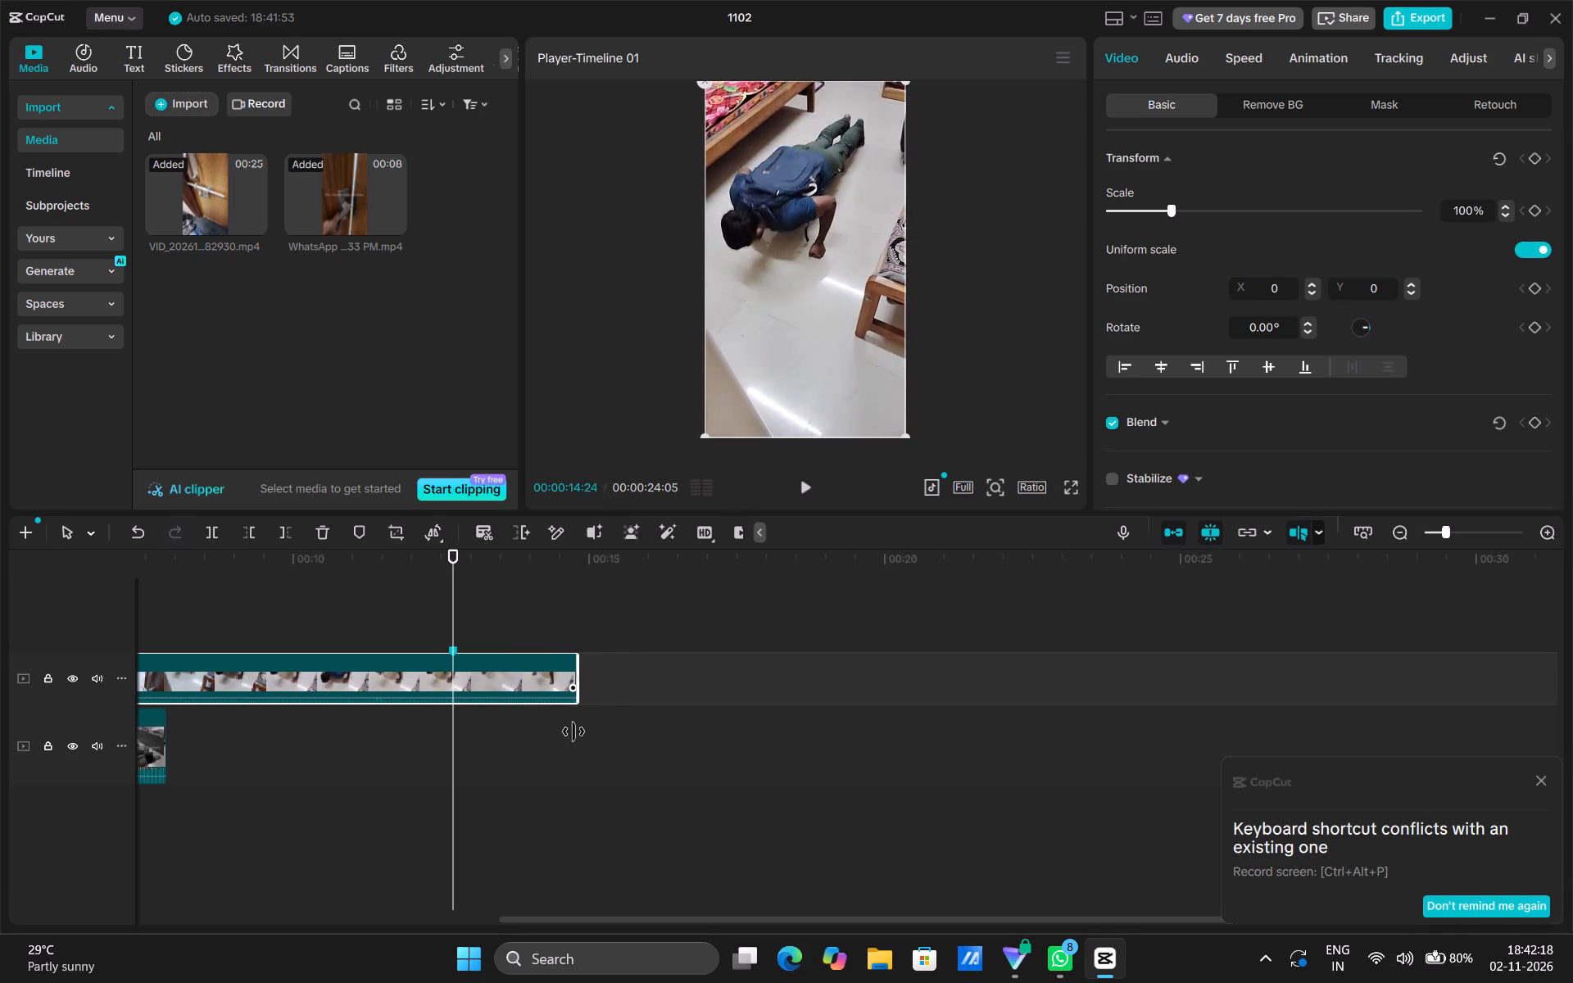
{"action": "left_click_drag", "start_coordinate": [573, 732], "coordinate": [683, 754]}
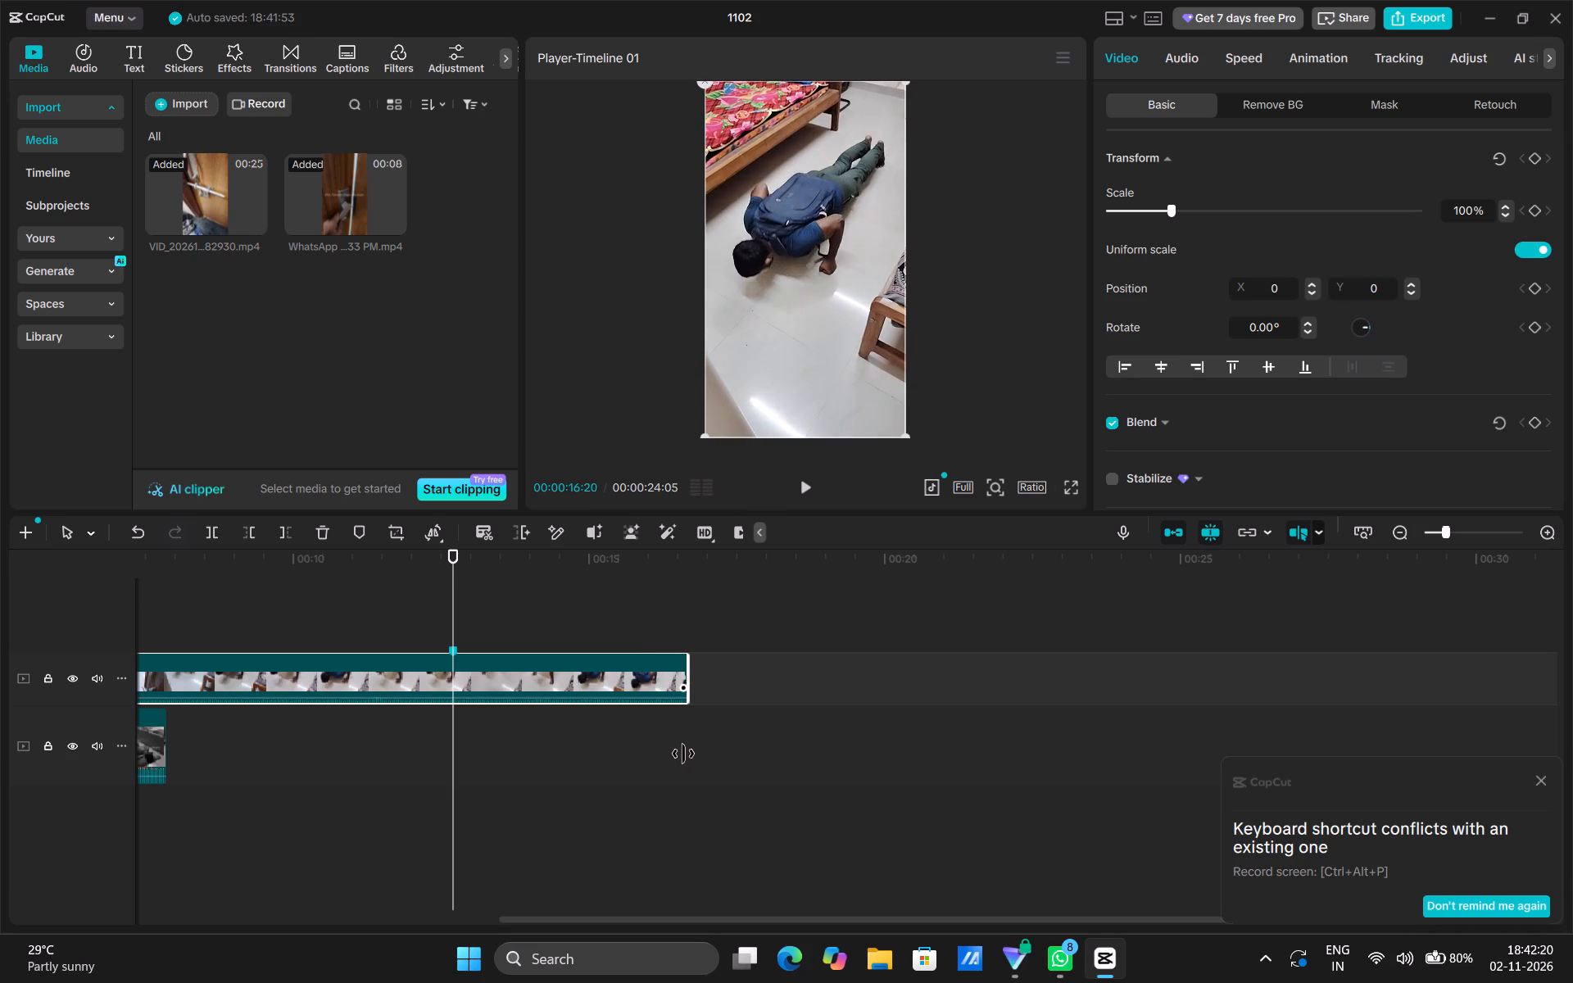
{"action": "left_click_drag", "start_coordinate": [683, 754], "coordinate": [706, 759]}
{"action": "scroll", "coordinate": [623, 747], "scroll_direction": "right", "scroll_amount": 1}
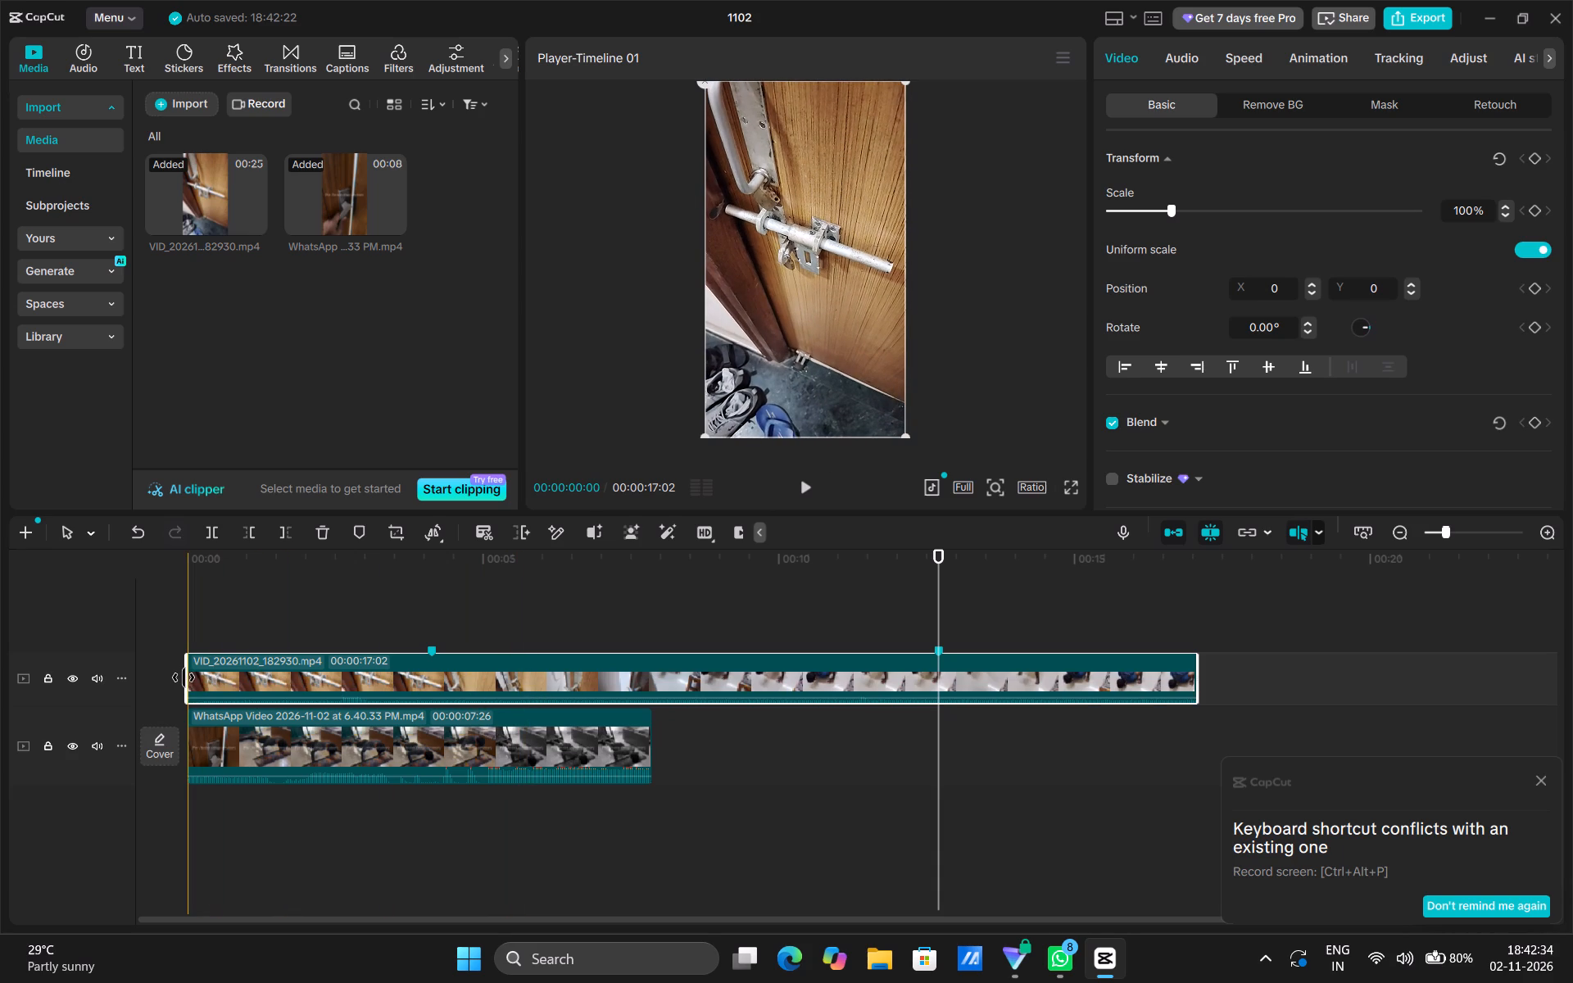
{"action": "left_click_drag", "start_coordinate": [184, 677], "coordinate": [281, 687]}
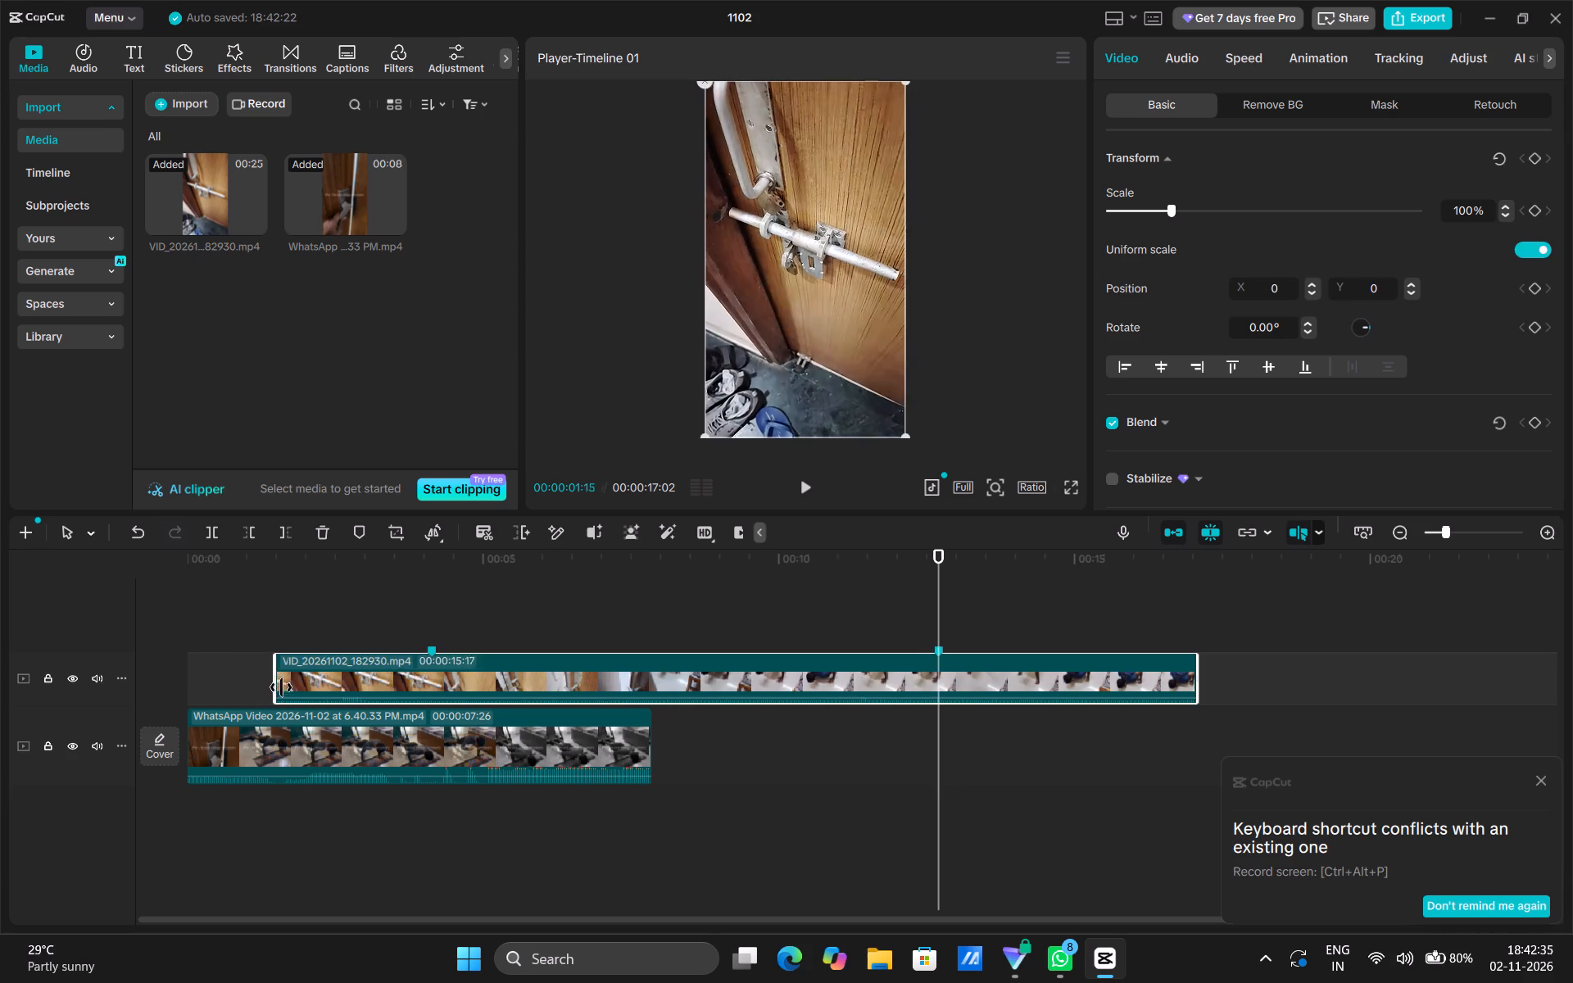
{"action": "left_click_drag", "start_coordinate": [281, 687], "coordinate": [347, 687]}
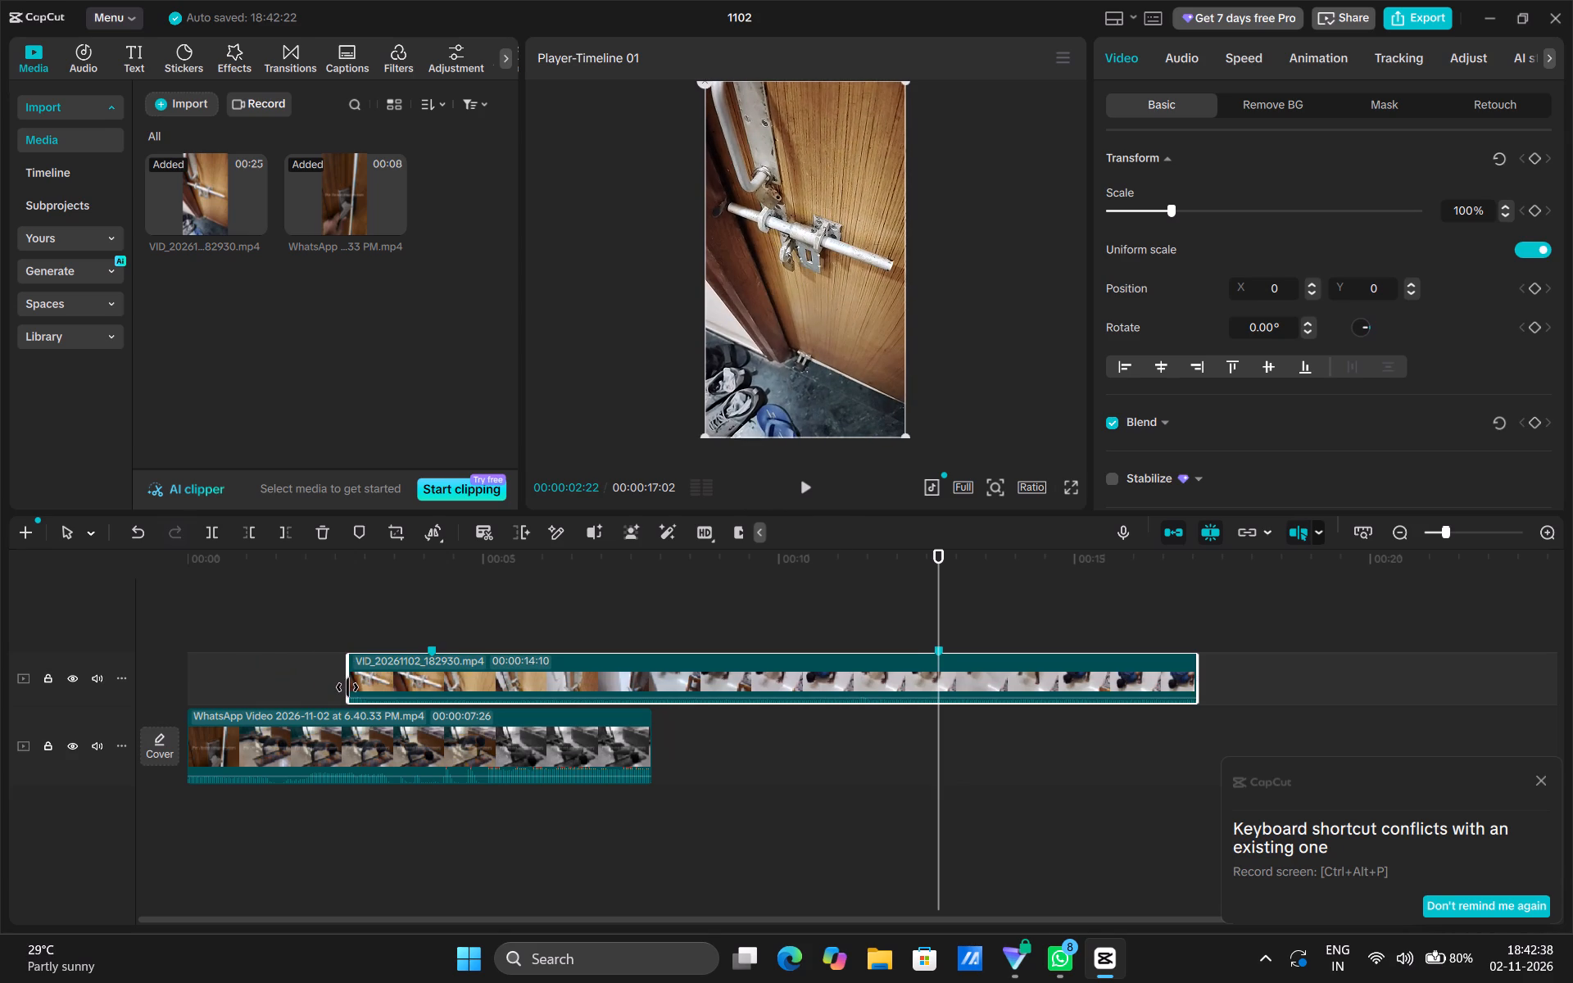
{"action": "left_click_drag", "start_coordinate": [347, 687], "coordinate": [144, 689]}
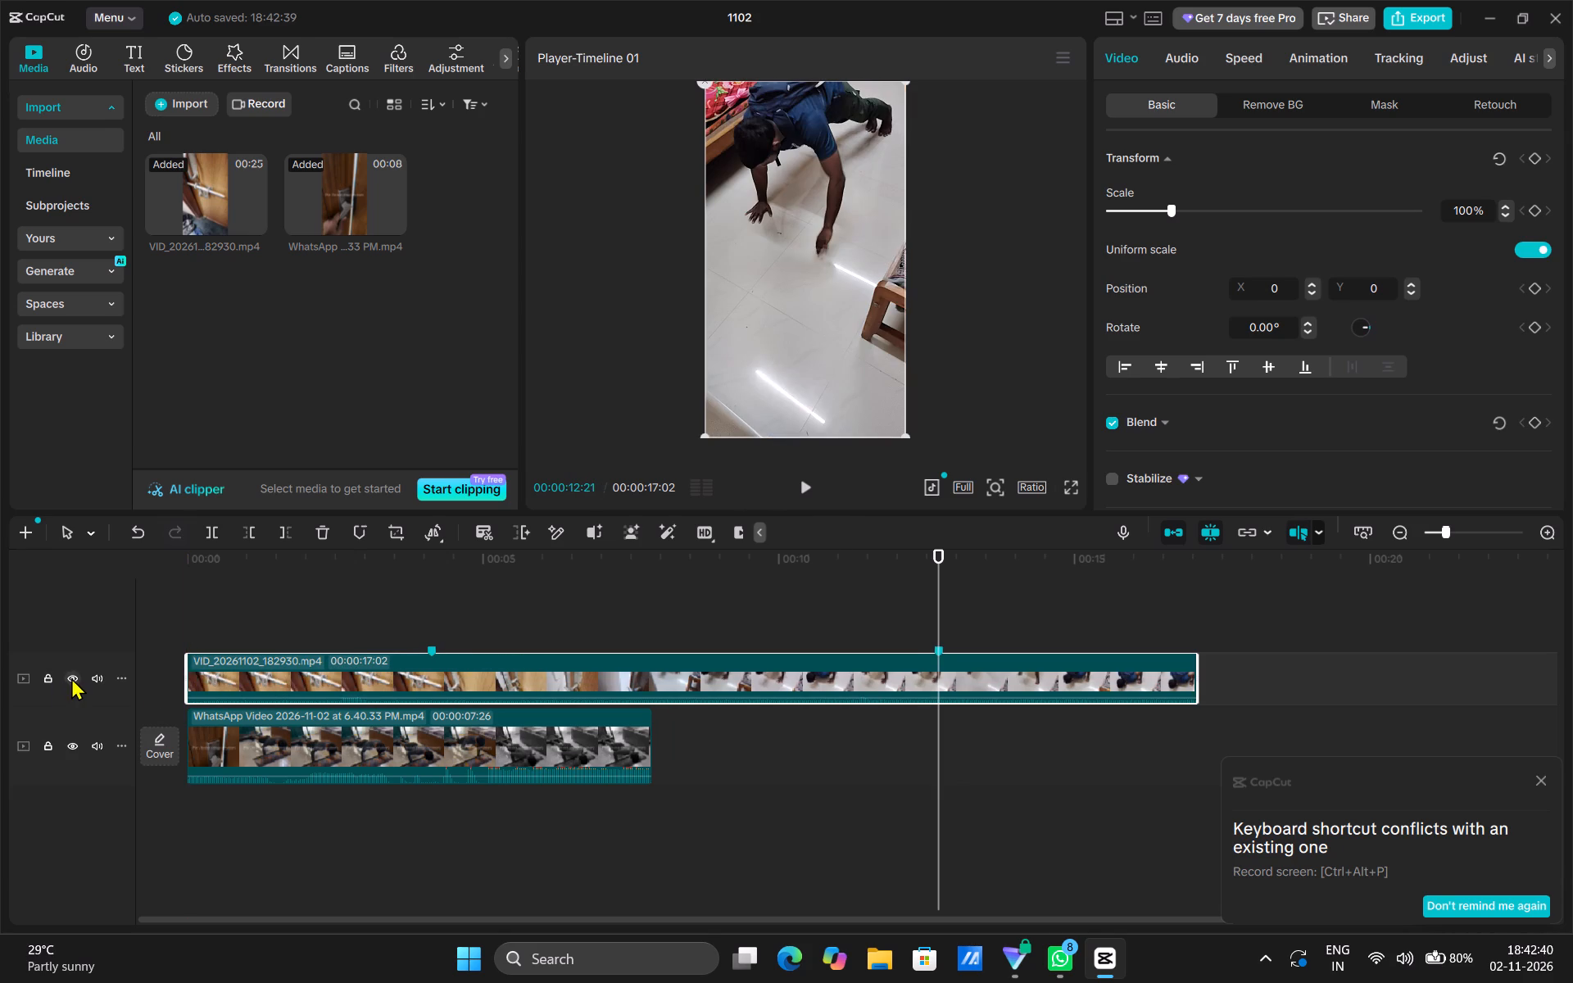
Hide the upper track containing the VID clip.
{"action": "left_click", "coordinate": [72, 677]}
Examine the opening of the WhatsApp reference reel, from the door handle through the first push-up moments.
{"action": "left_click", "coordinate": [143, 627]}
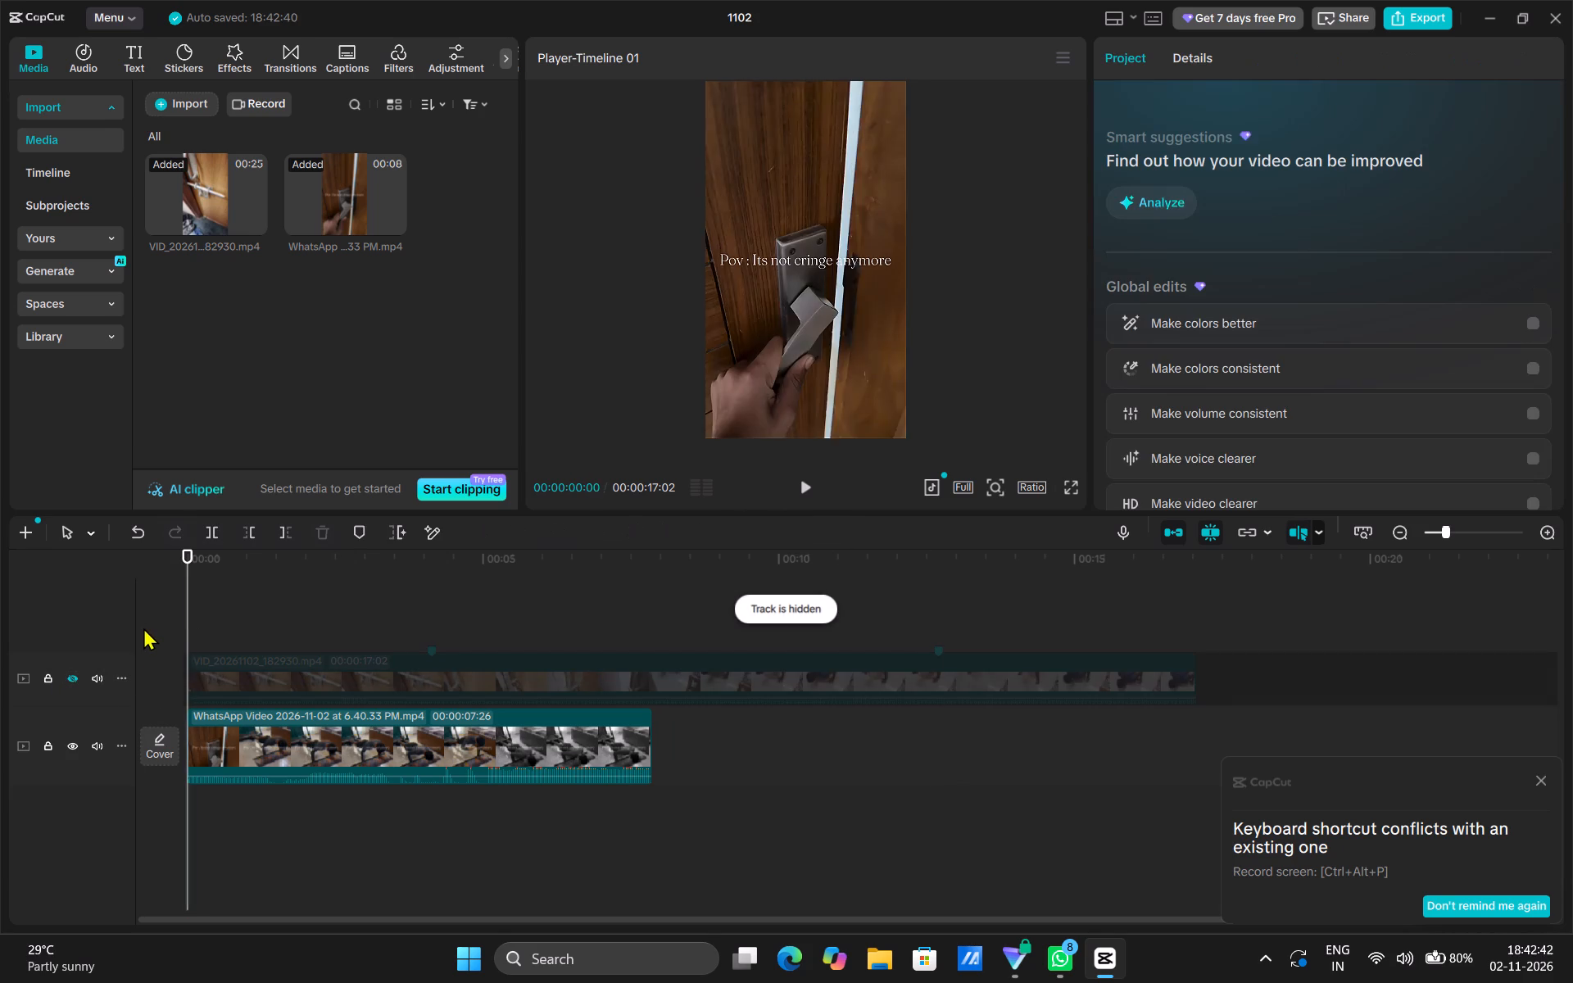
{"action": "left_click_drag", "start_coordinate": [185, 607], "coordinate": [221, 605]}
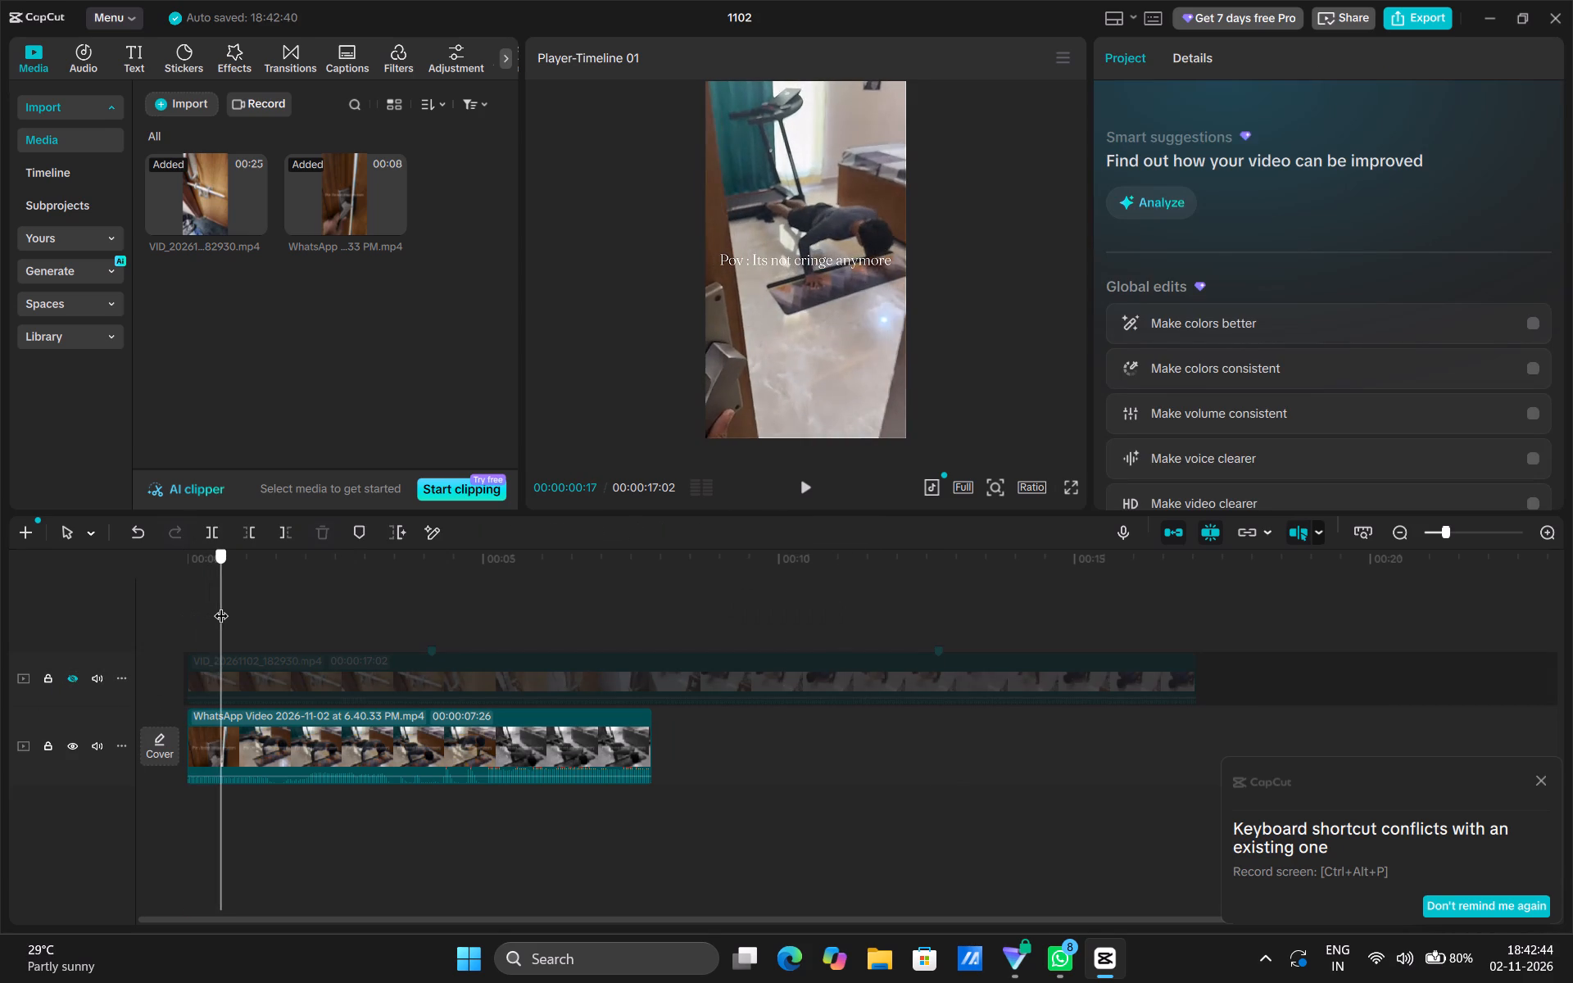
{"action": "left_click_drag", "start_coordinate": [221, 605], "coordinate": [184, 605]}
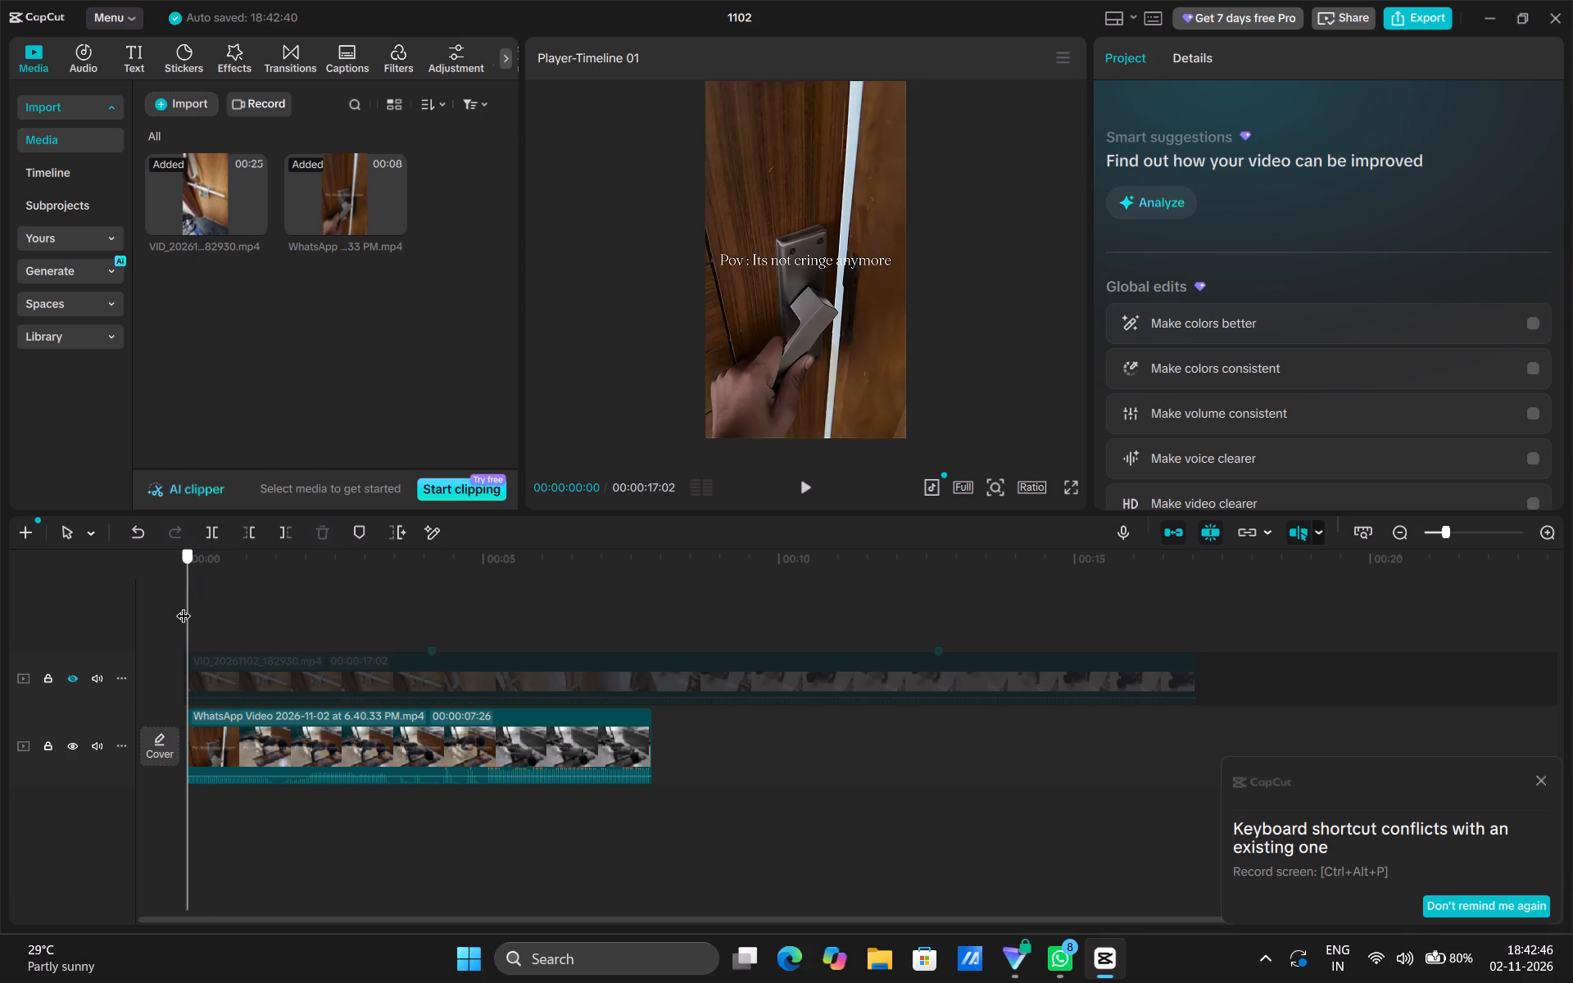
{"action": "left_click_drag", "start_coordinate": [184, 605], "coordinate": [204, 609]}
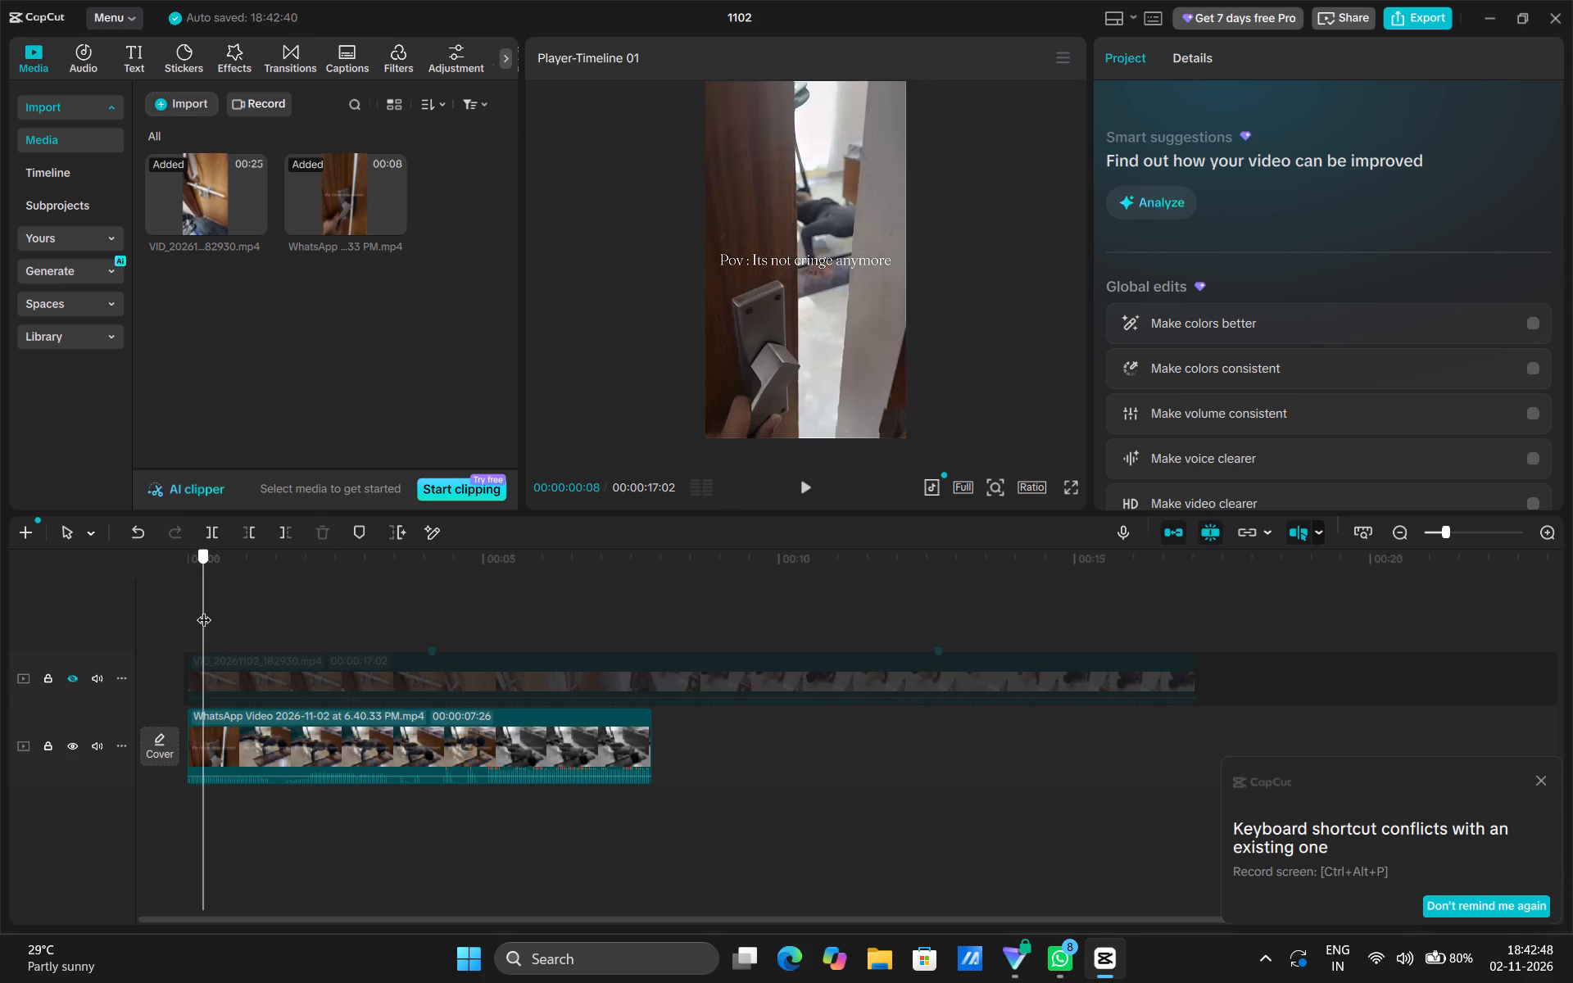
{"action": "left_click_drag", "start_coordinate": [204, 609], "coordinate": [178, 610]}
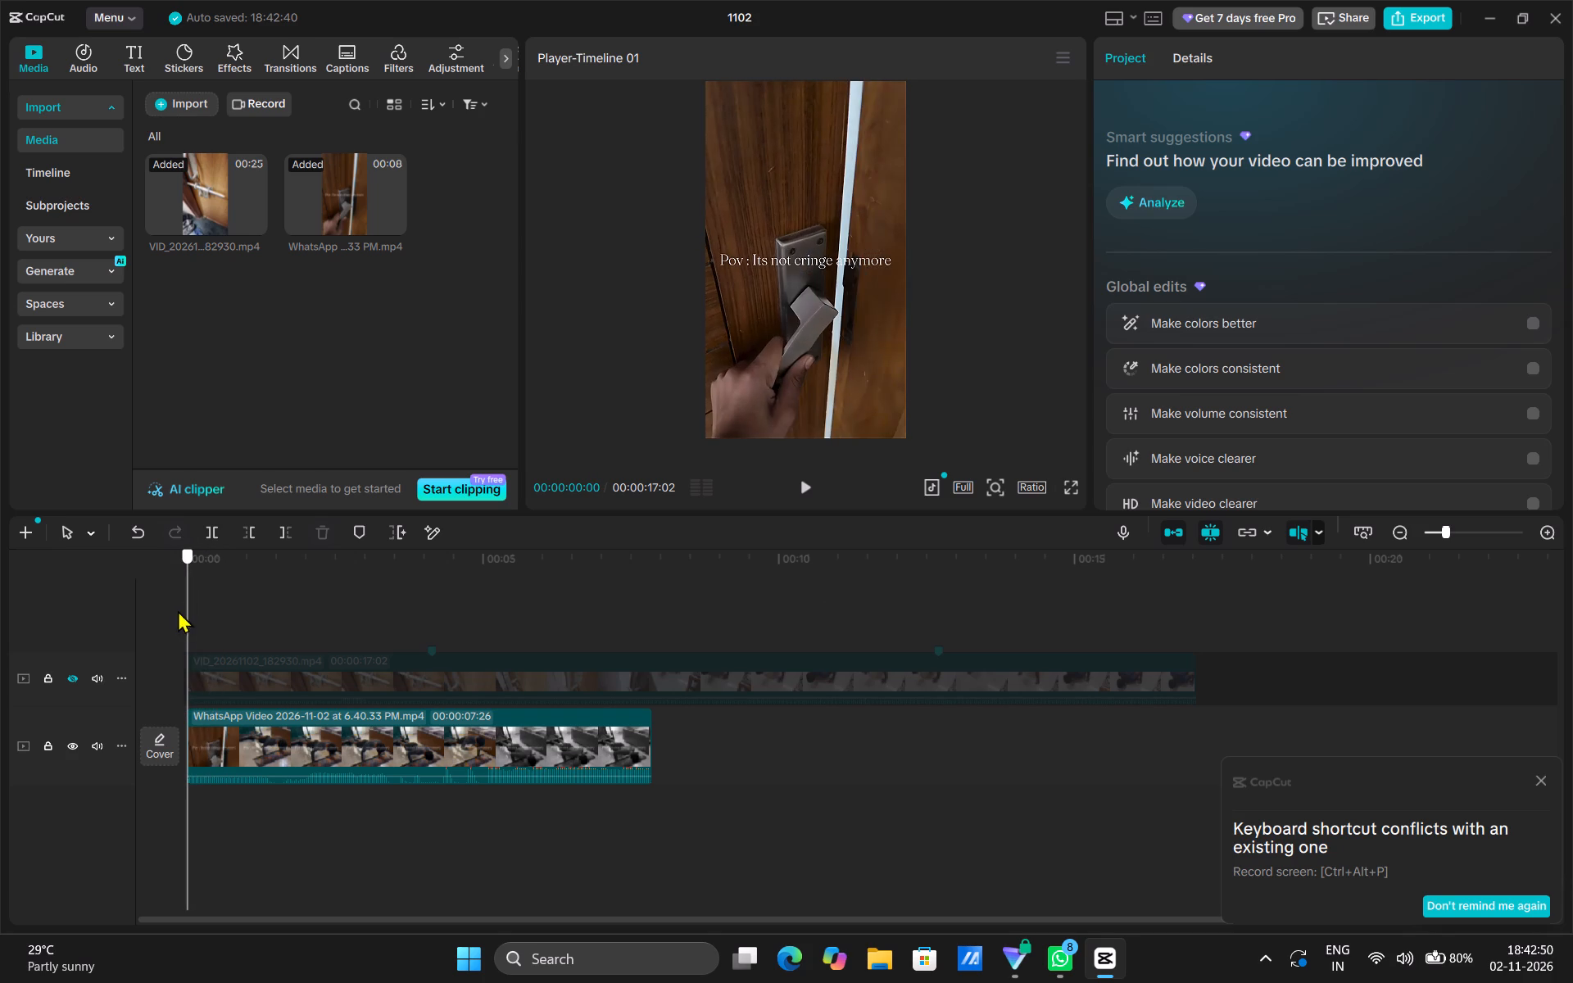
{"action": "left_click_drag", "start_coordinate": [178, 610], "coordinate": [204, 614]}
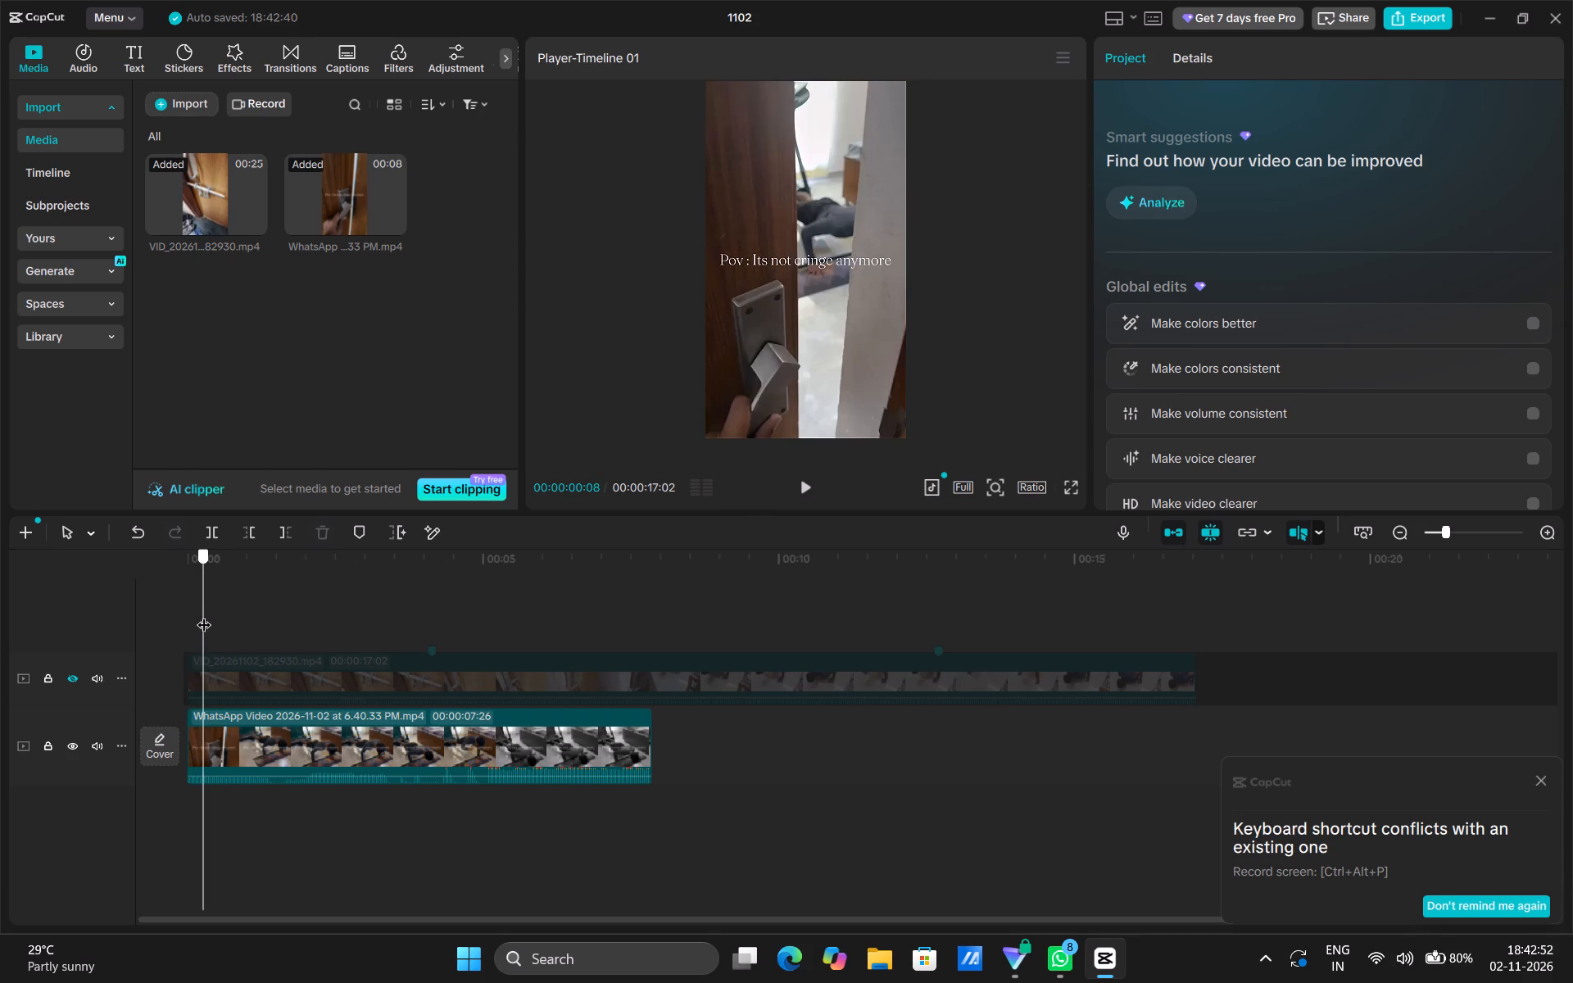
{"action": "left_click_drag", "start_coordinate": [204, 614], "coordinate": [204, 616]}
{"action": "left_click_drag", "start_coordinate": [204, 616], "coordinate": [241, 623]}
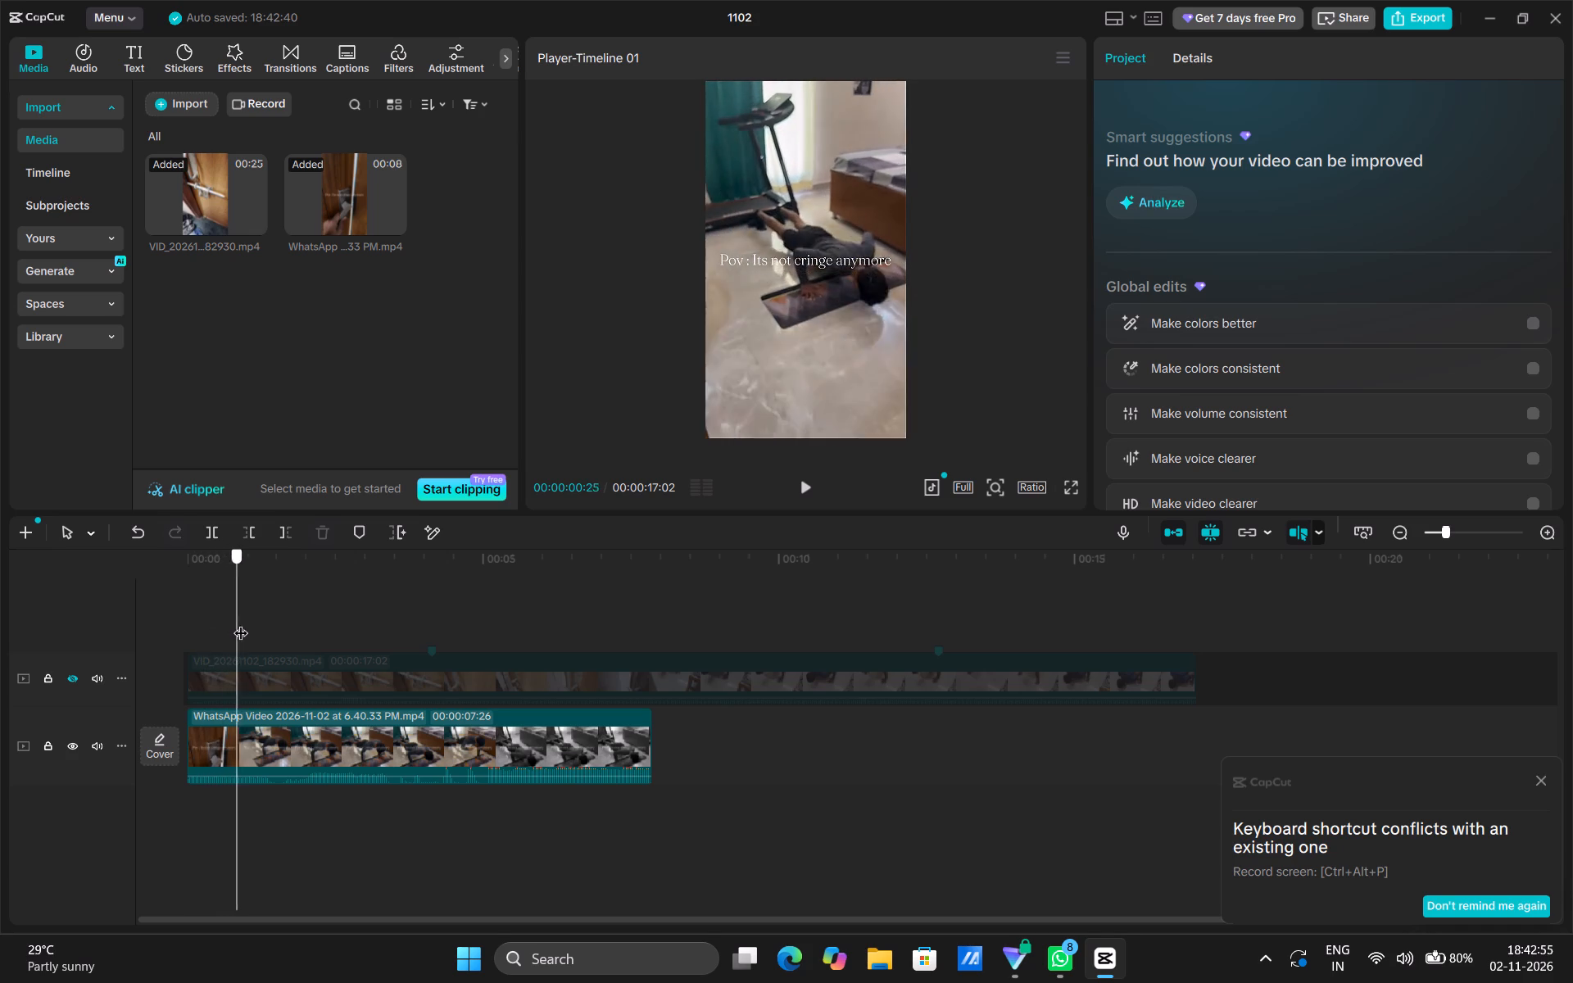
{"action": "left_click_drag", "start_coordinate": [241, 623], "coordinate": [274, 633]}
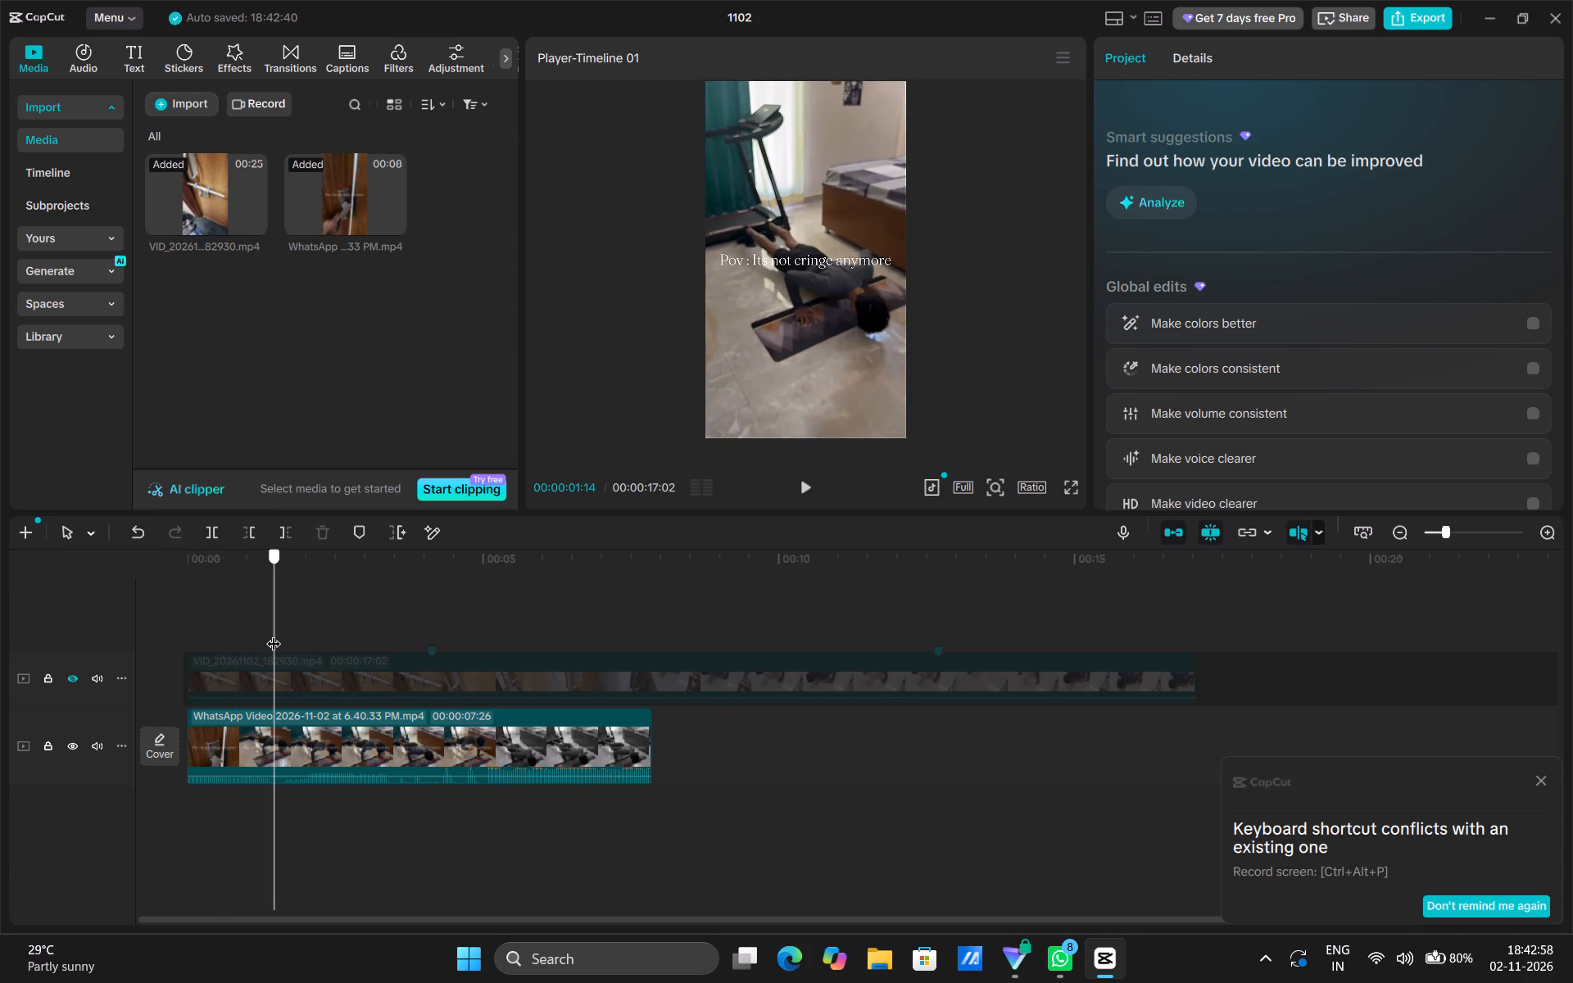
{"action": "left_click_drag", "start_coordinate": [274, 633], "coordinate": [278, 633]}
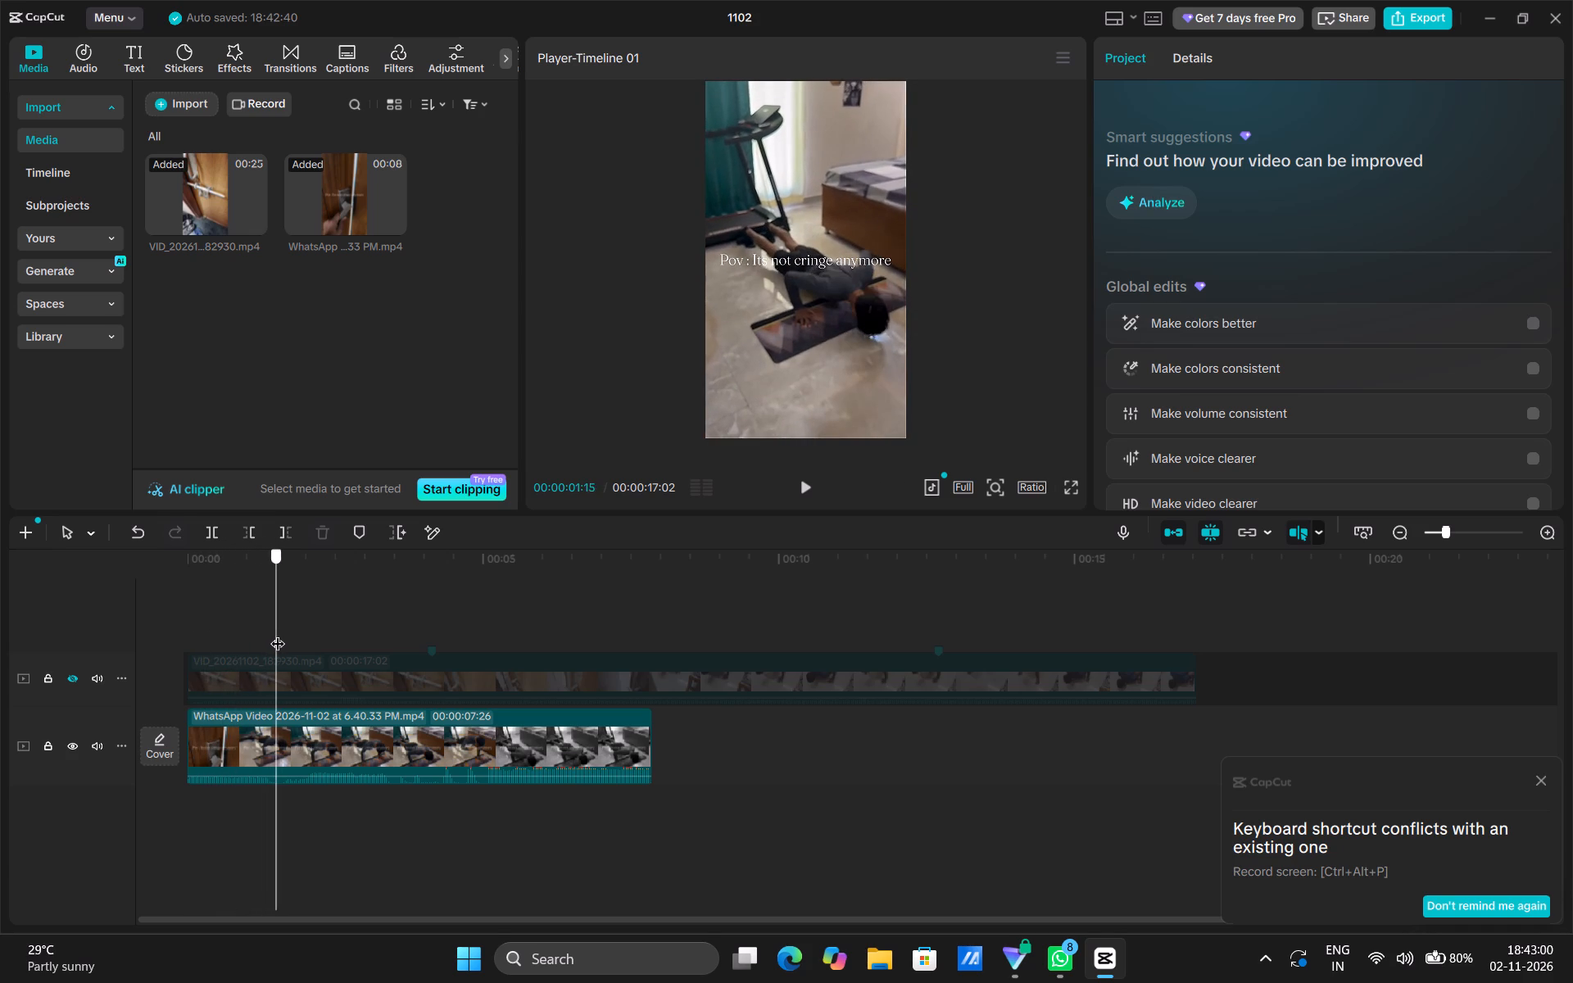
{"action": "left_click_drag", "start_coordinate": [278, 633], "coordinate": [365, 647]}
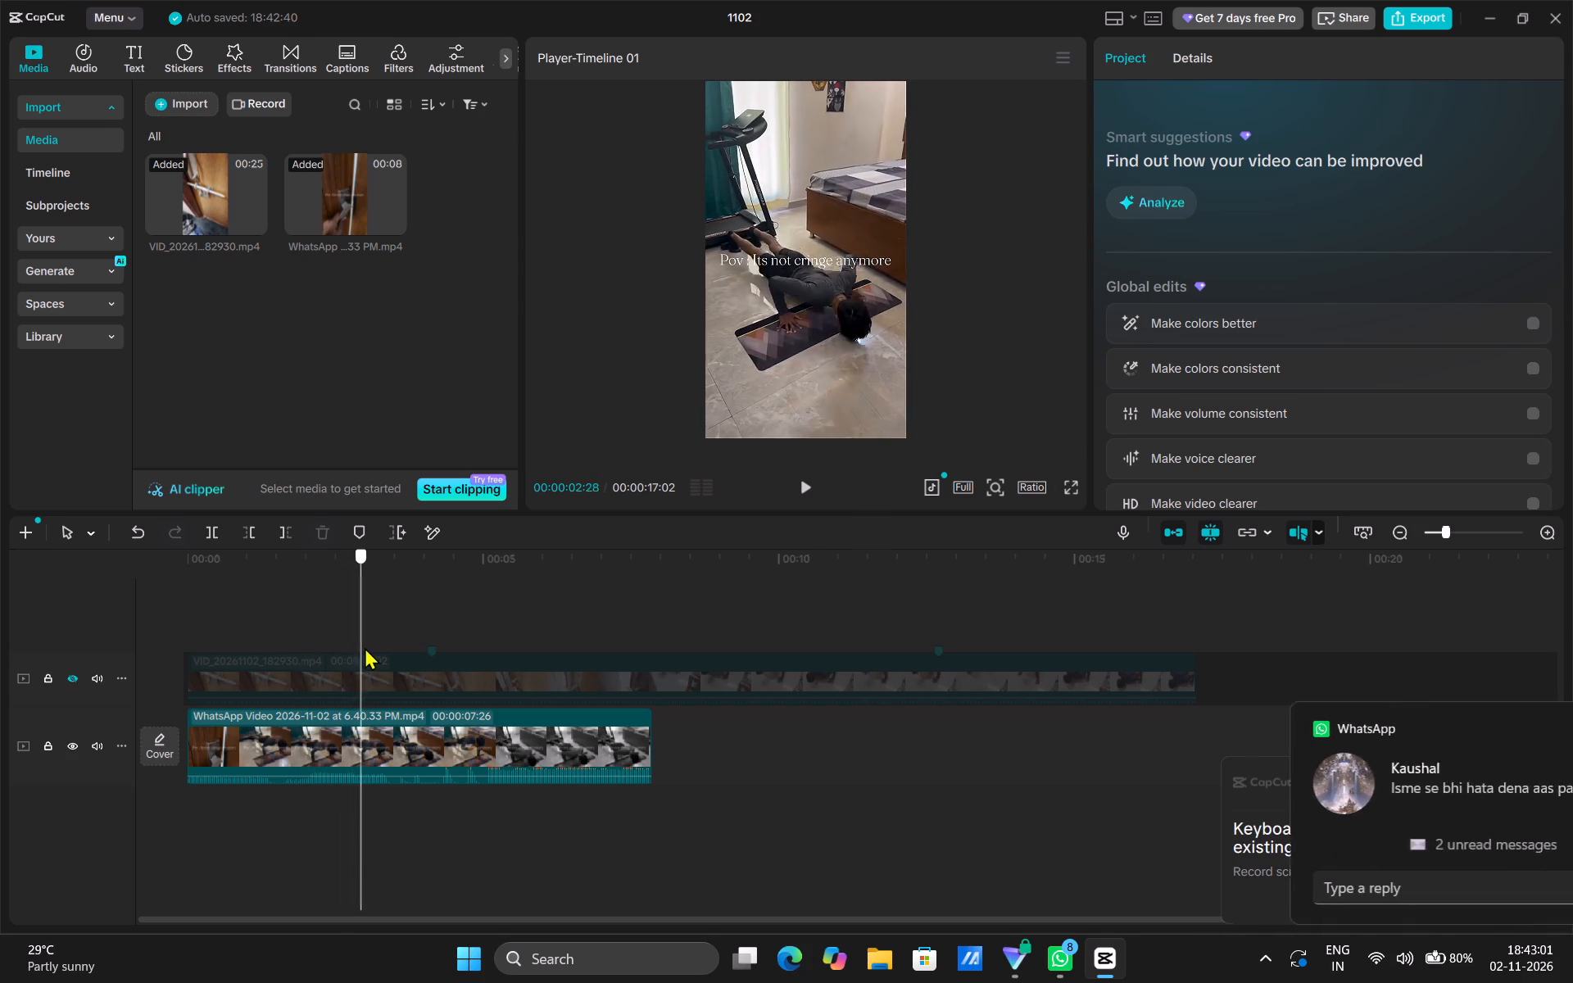
{"action": "left_click_drag", "start_coordinate": [365, 647], "coordinate": [324, 644]}
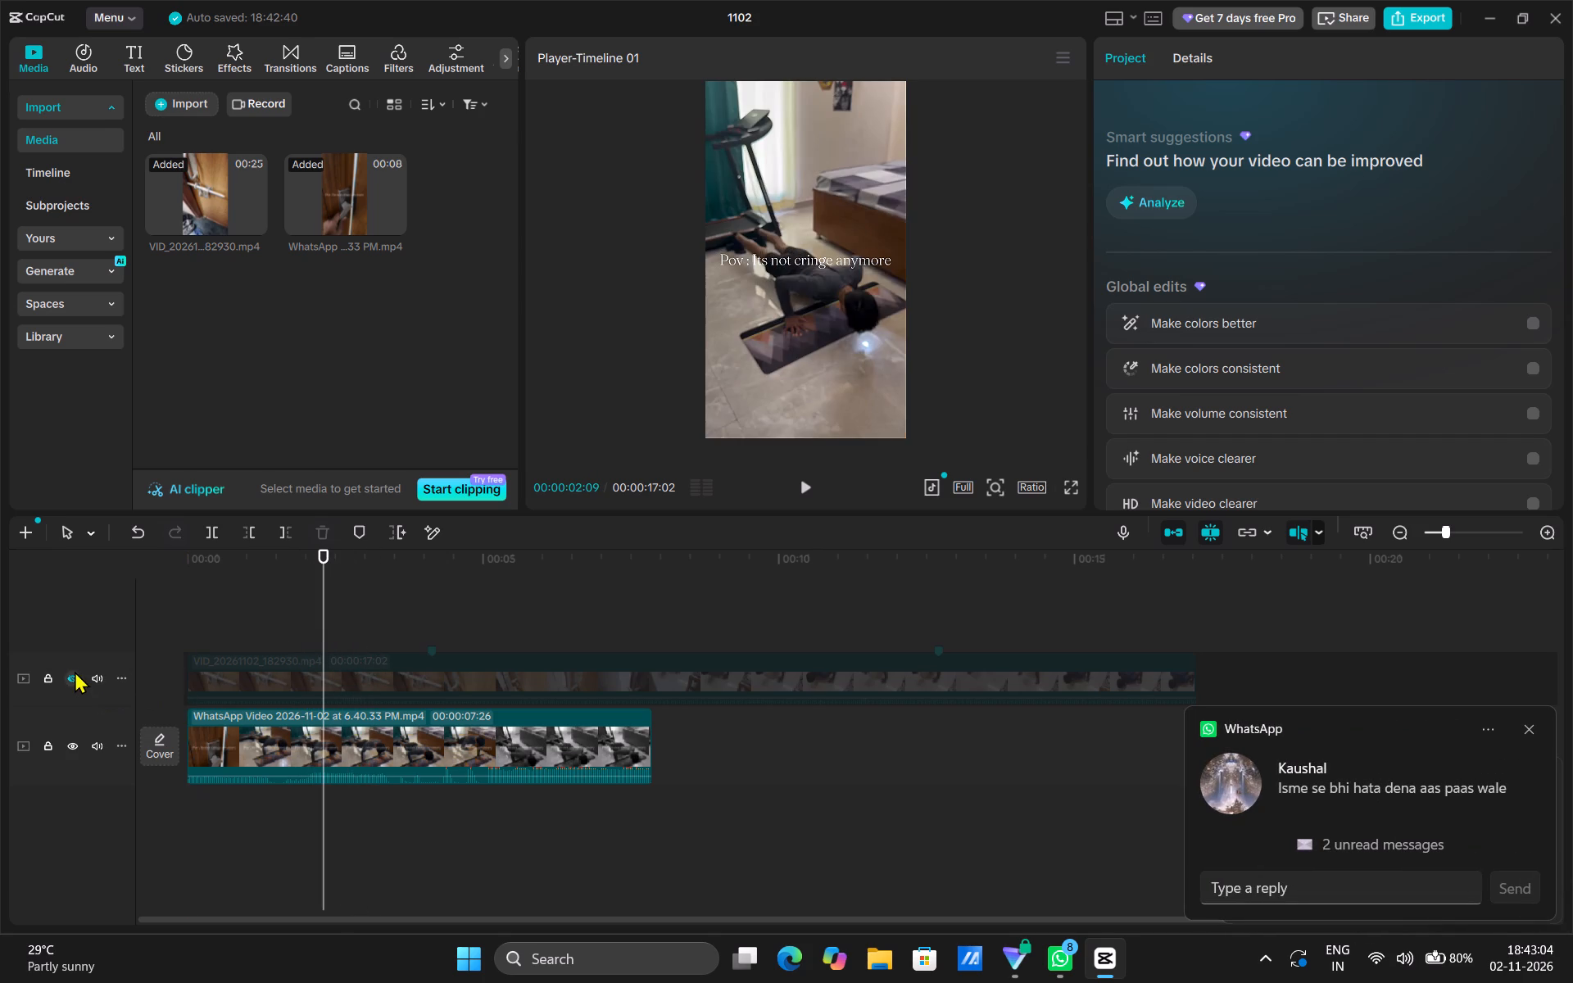
Unhide the upper track containing the VID clip.
{"action": "left_click", "coordinate": [75, 671]}
Find the door-opening moment in the VID clip and trim its start to 00:00:05:00, for a duration of 00:00:12:02.
{"action": "left_click_drag", "start_coordinate": [326, 606], "coordinate": [194, 617]}
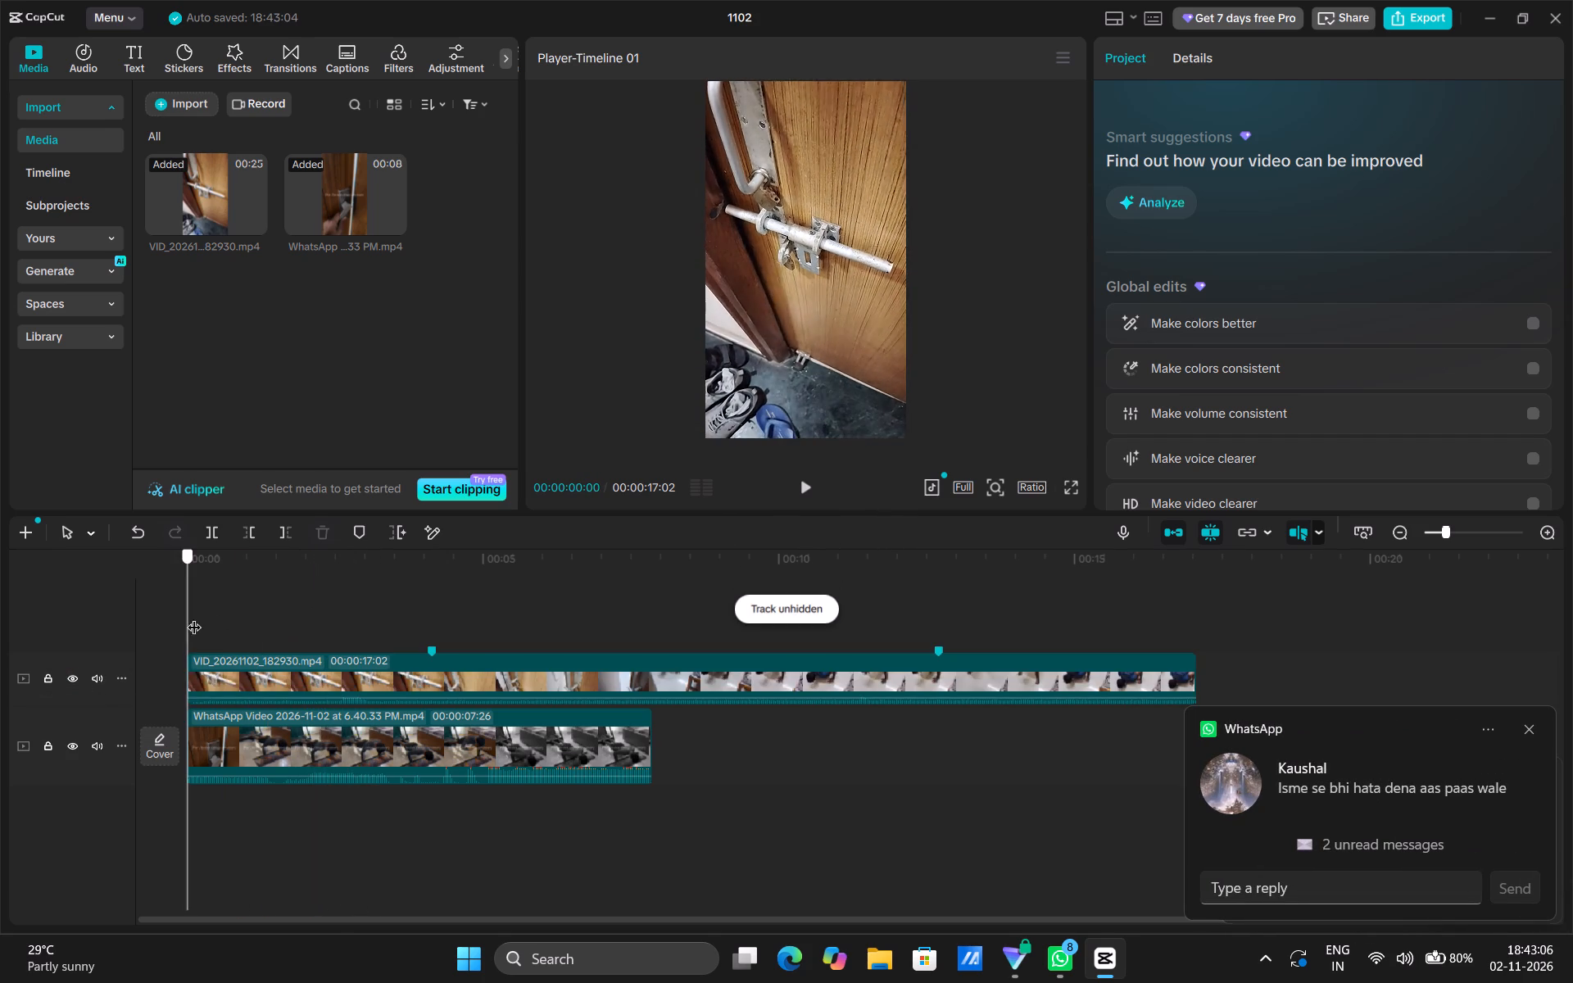
{"action": "left_click_drag", "start_coordinate": [194, 617], "coordinate": [502, 655]}
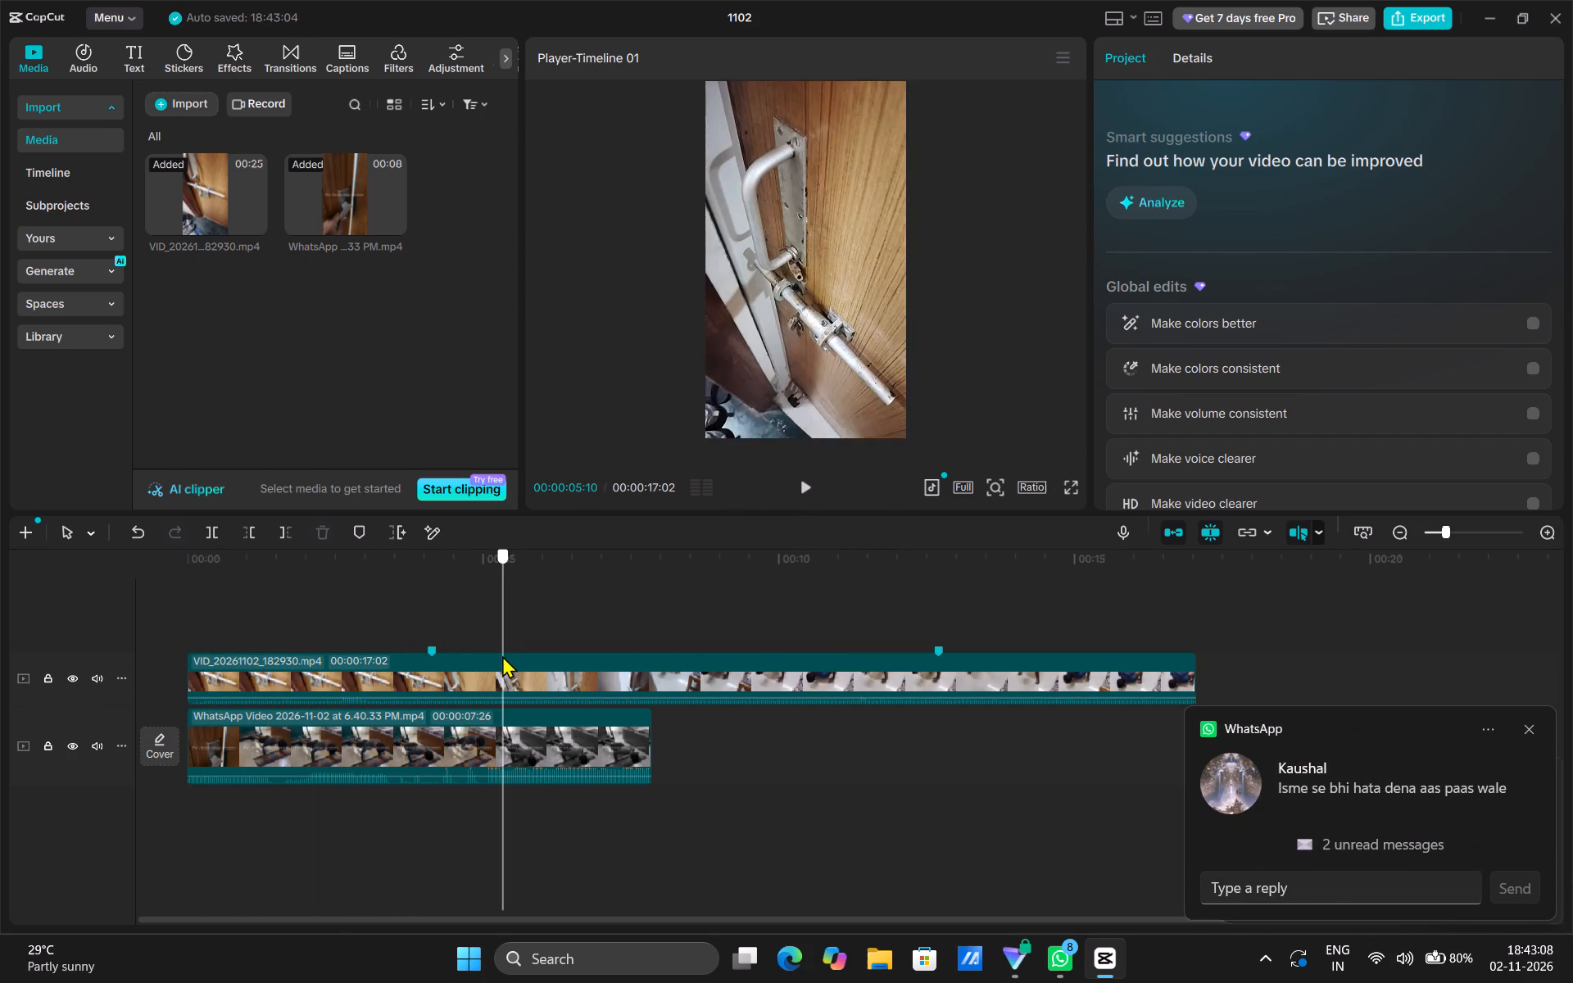
{"action": "left_click_drag", "start_coordinate": [502, 655], "coordinate": [510, 668]}
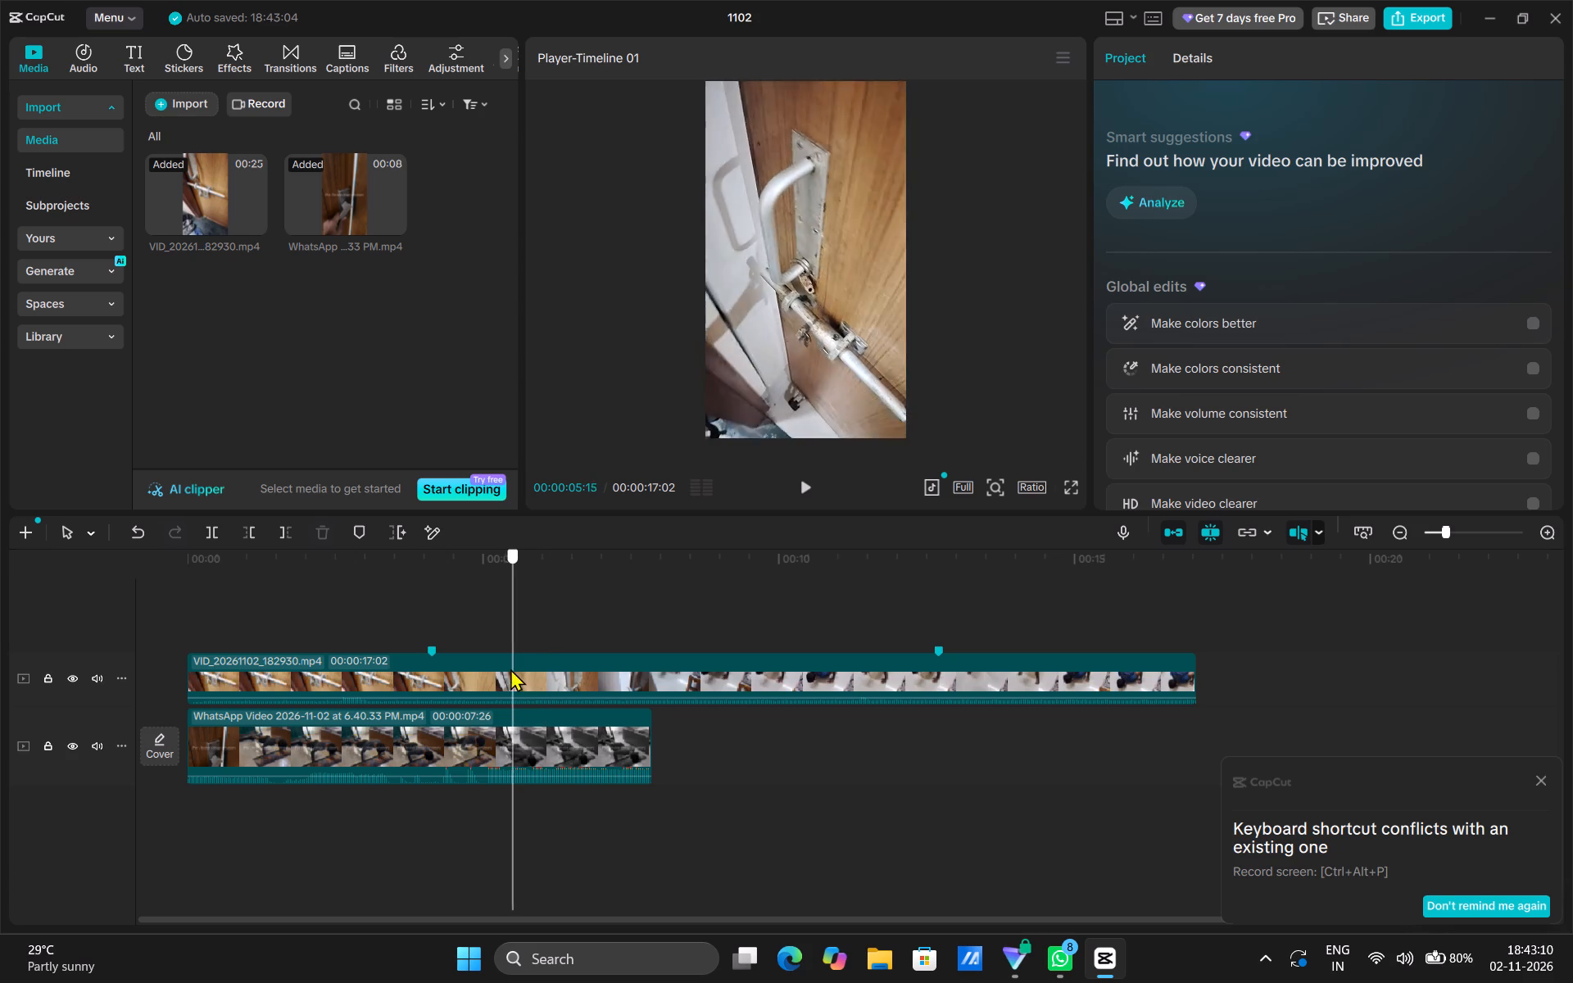
{"action": "left_click_drag", "start_coordinate": [510, 668], "coordinate": [483, 663]}
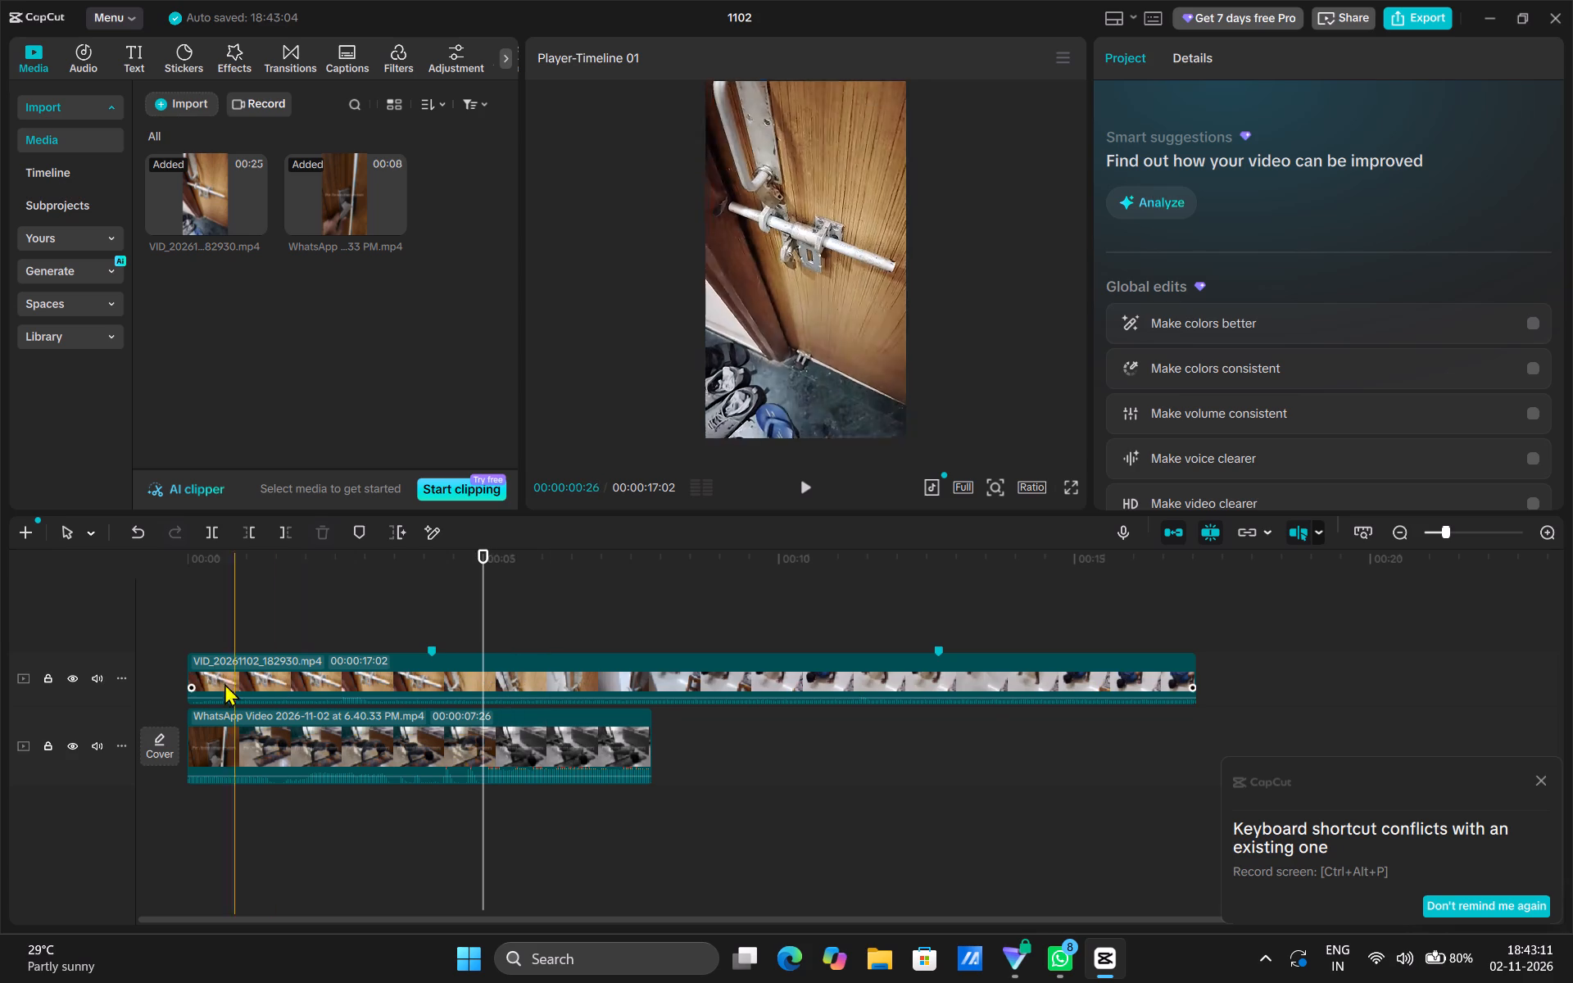
{"action": "left_click", "coordinate": [193, 676]}
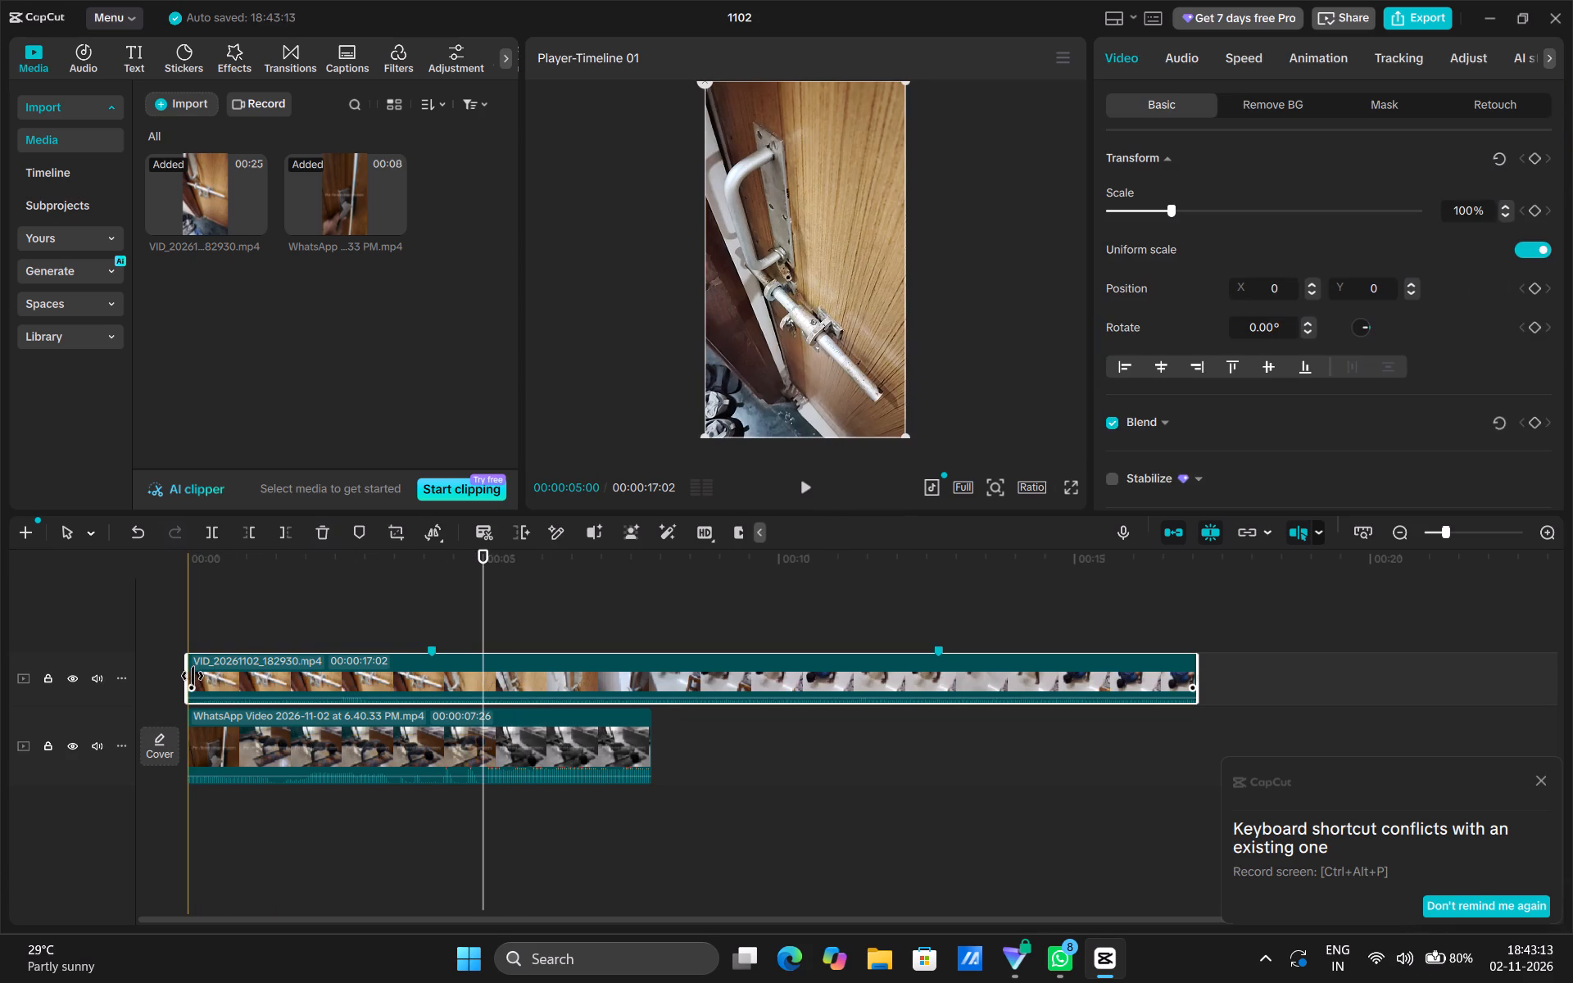
{"action": "left_click_drag", "start_coordinate": [185, 675], "coordinate": [480, 687]}
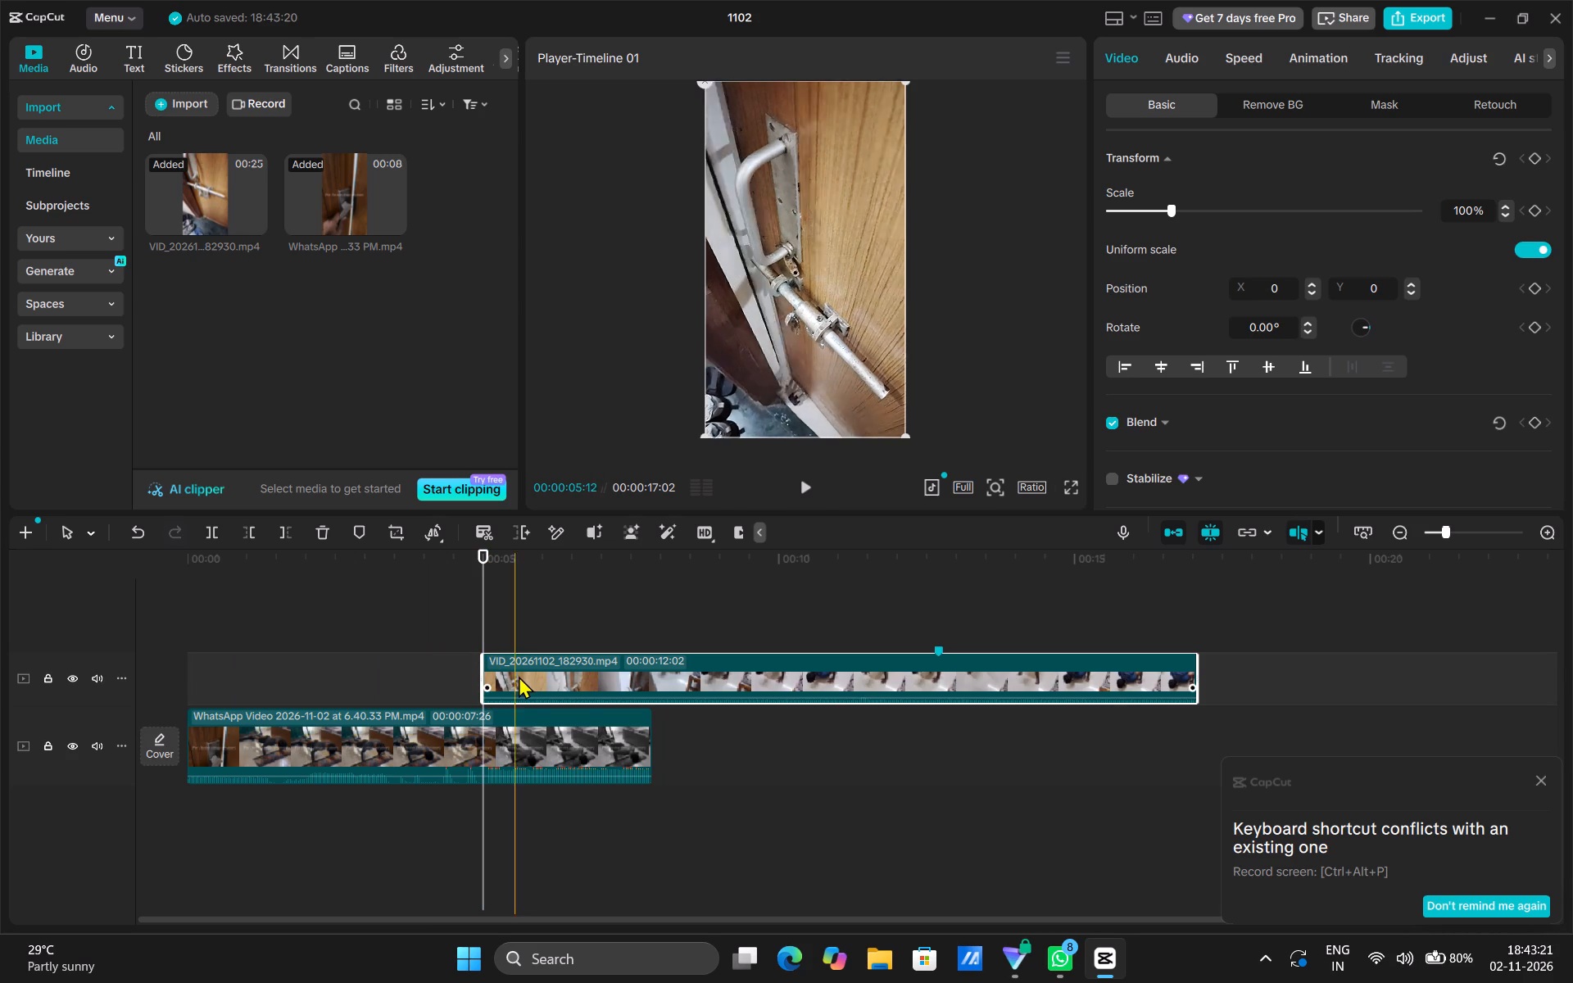
Move the trimmed VID clip to the start of the timeline, aligned with the WhatsApp reference clip.
{"action": "left_click_drag", "start_coordinate": [583, 682], "coordinate": [548, 684]}
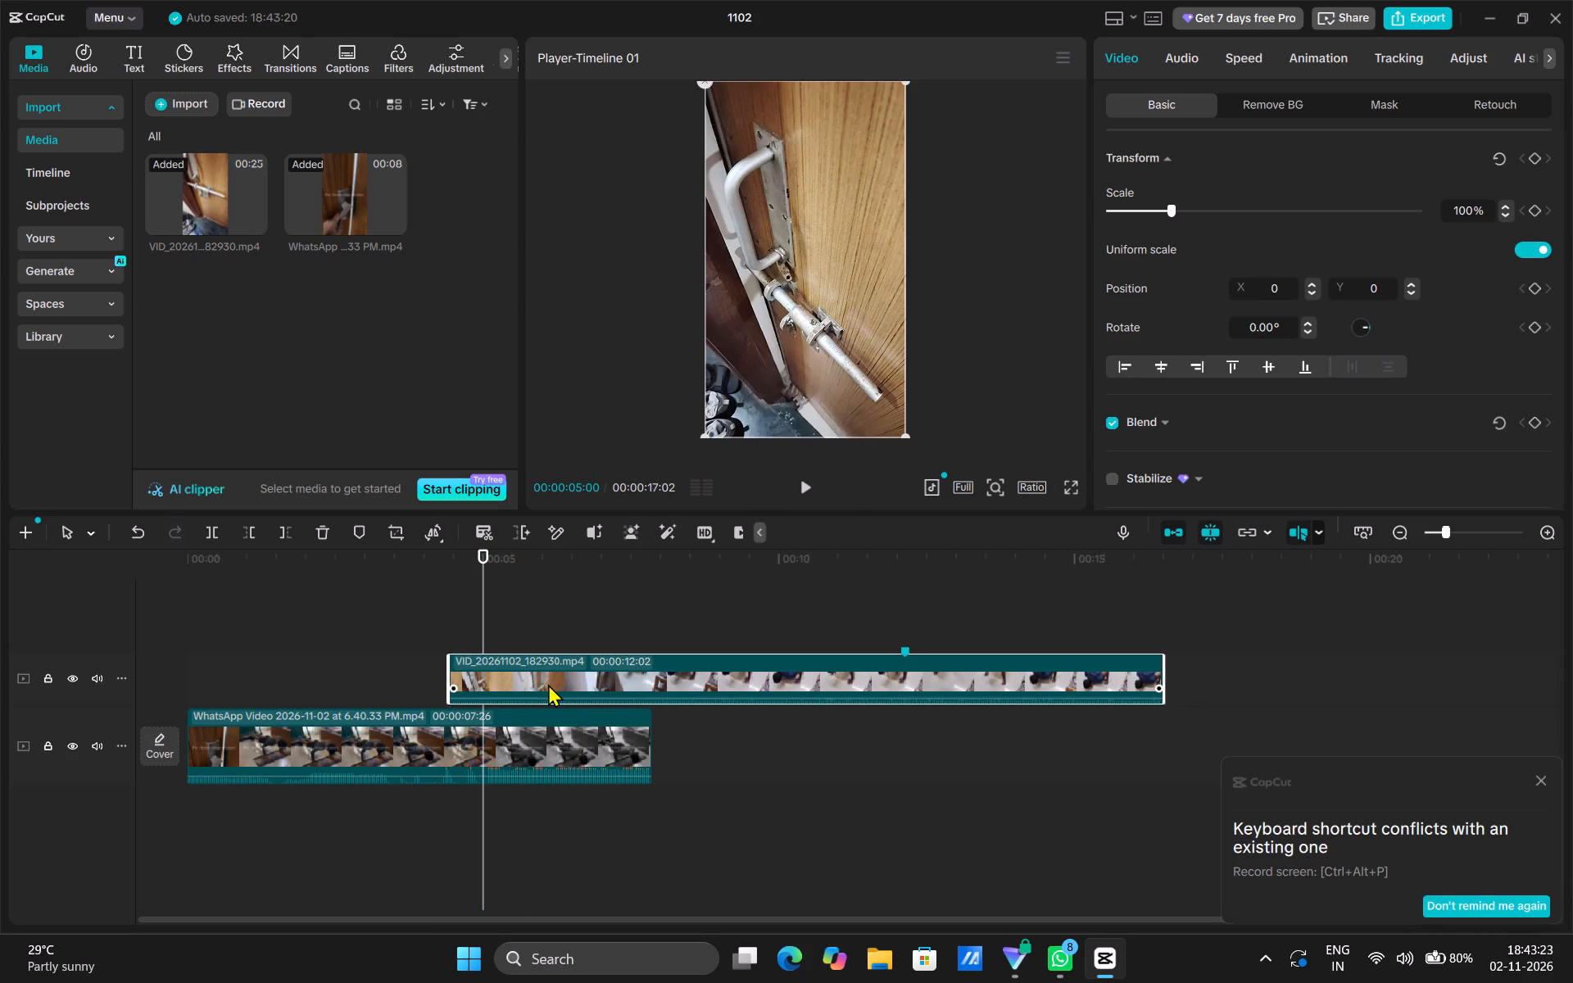
{"action": "left_click_drag", "start_coordinate": [548, 684], "coordinate": [284, 687]}
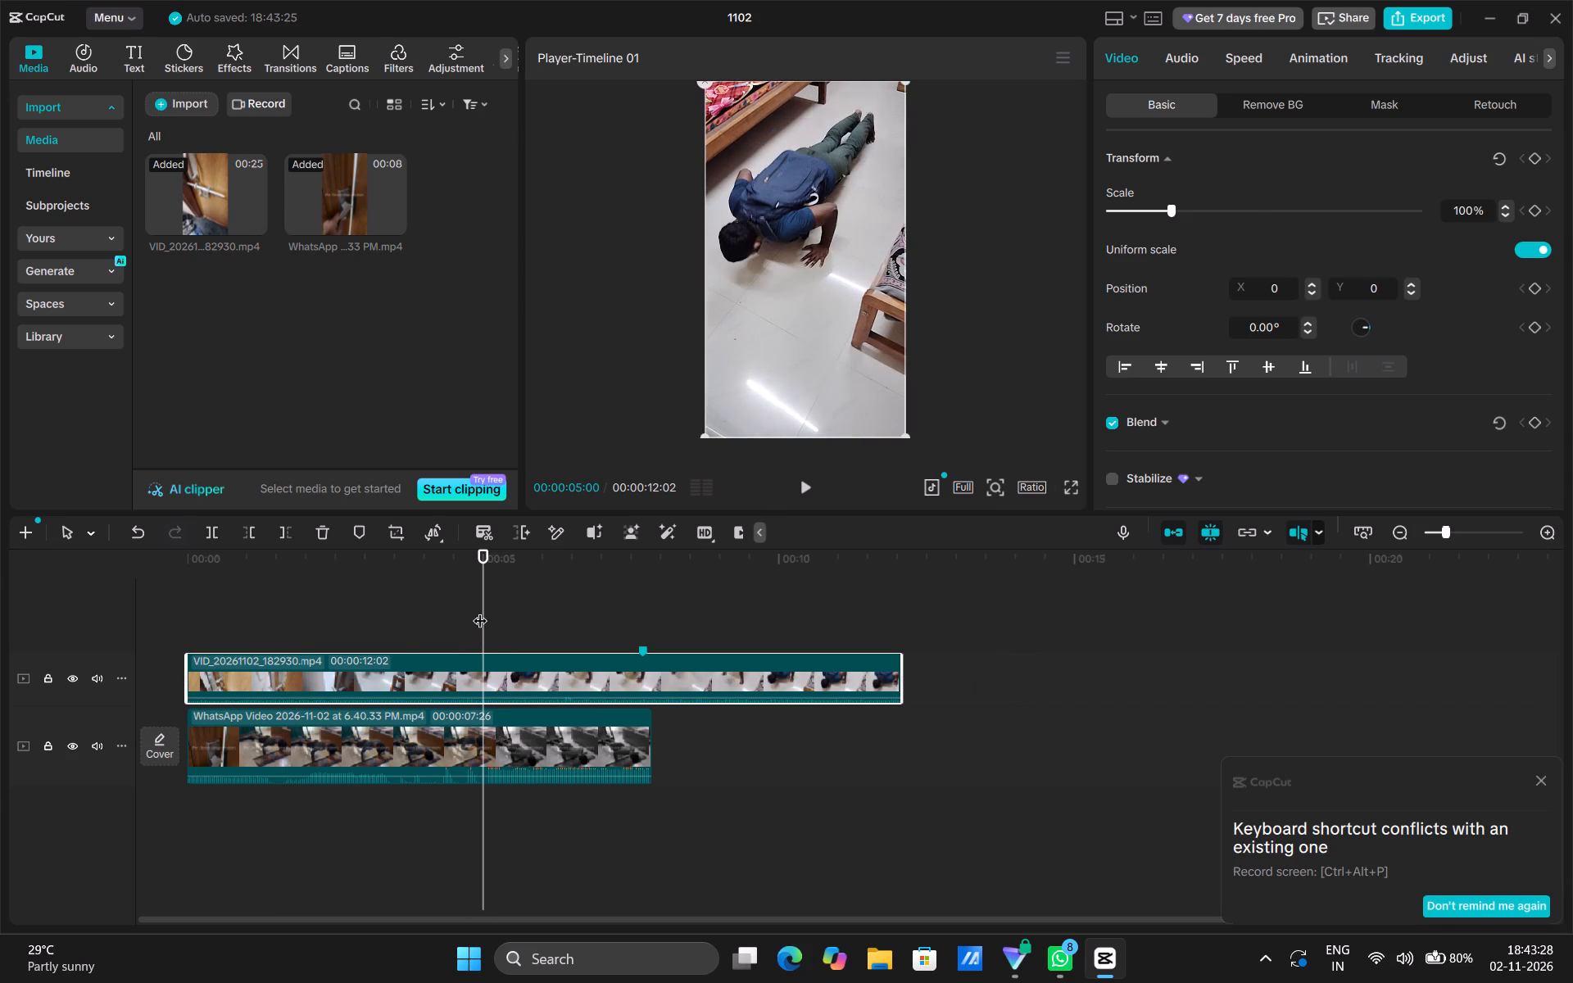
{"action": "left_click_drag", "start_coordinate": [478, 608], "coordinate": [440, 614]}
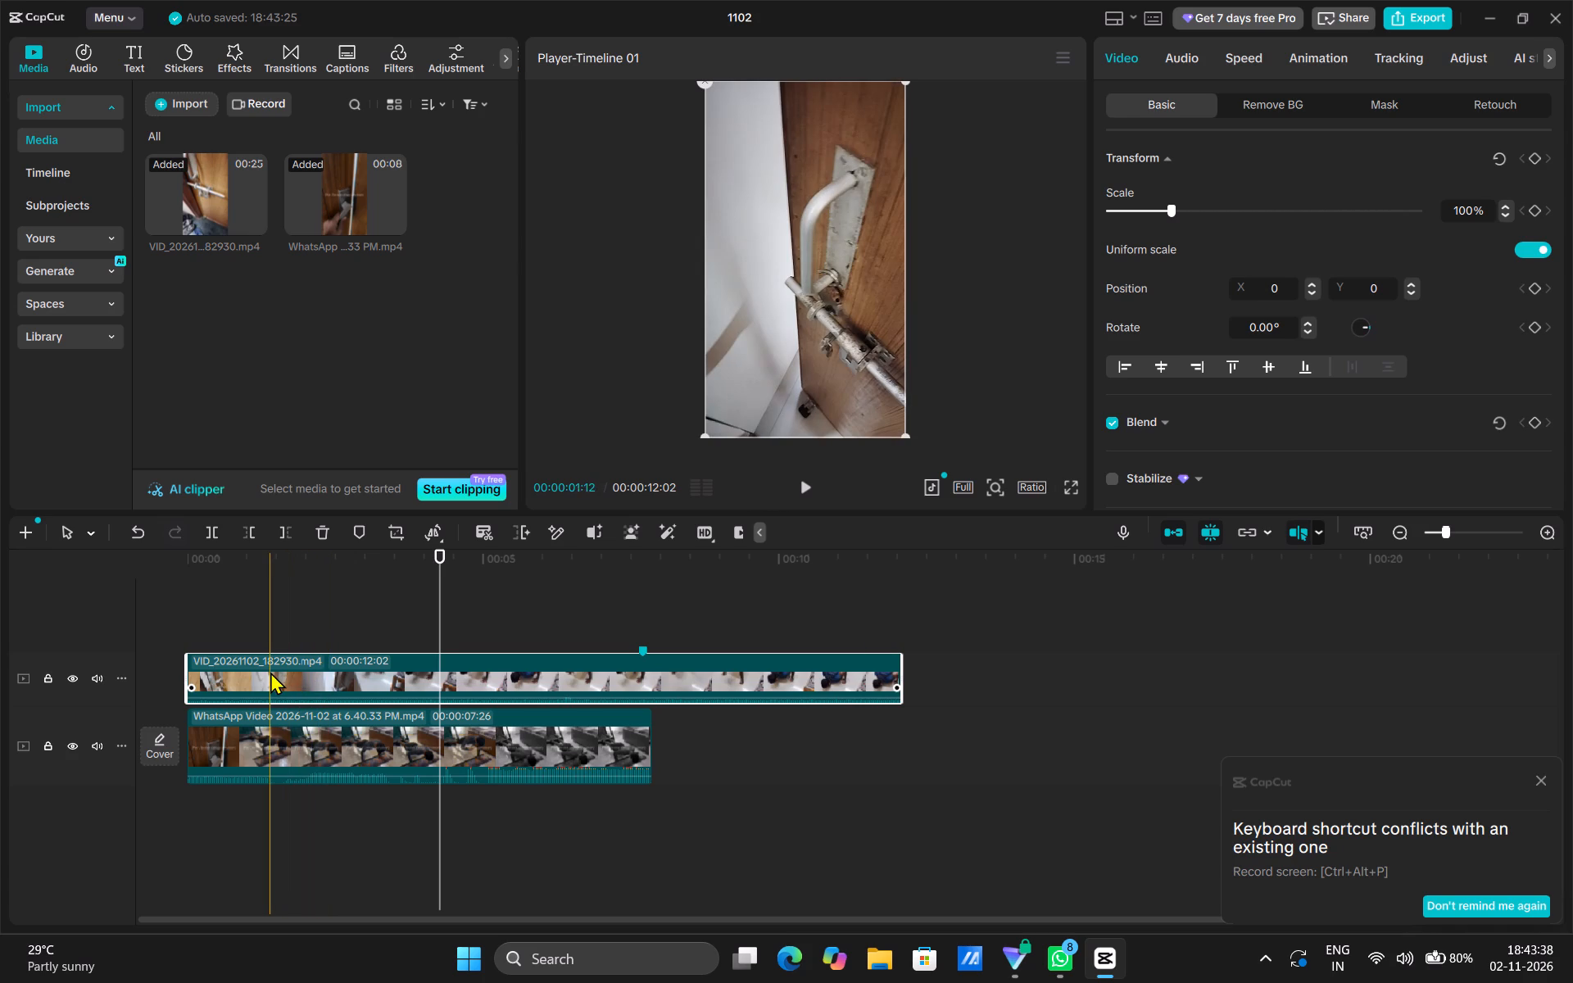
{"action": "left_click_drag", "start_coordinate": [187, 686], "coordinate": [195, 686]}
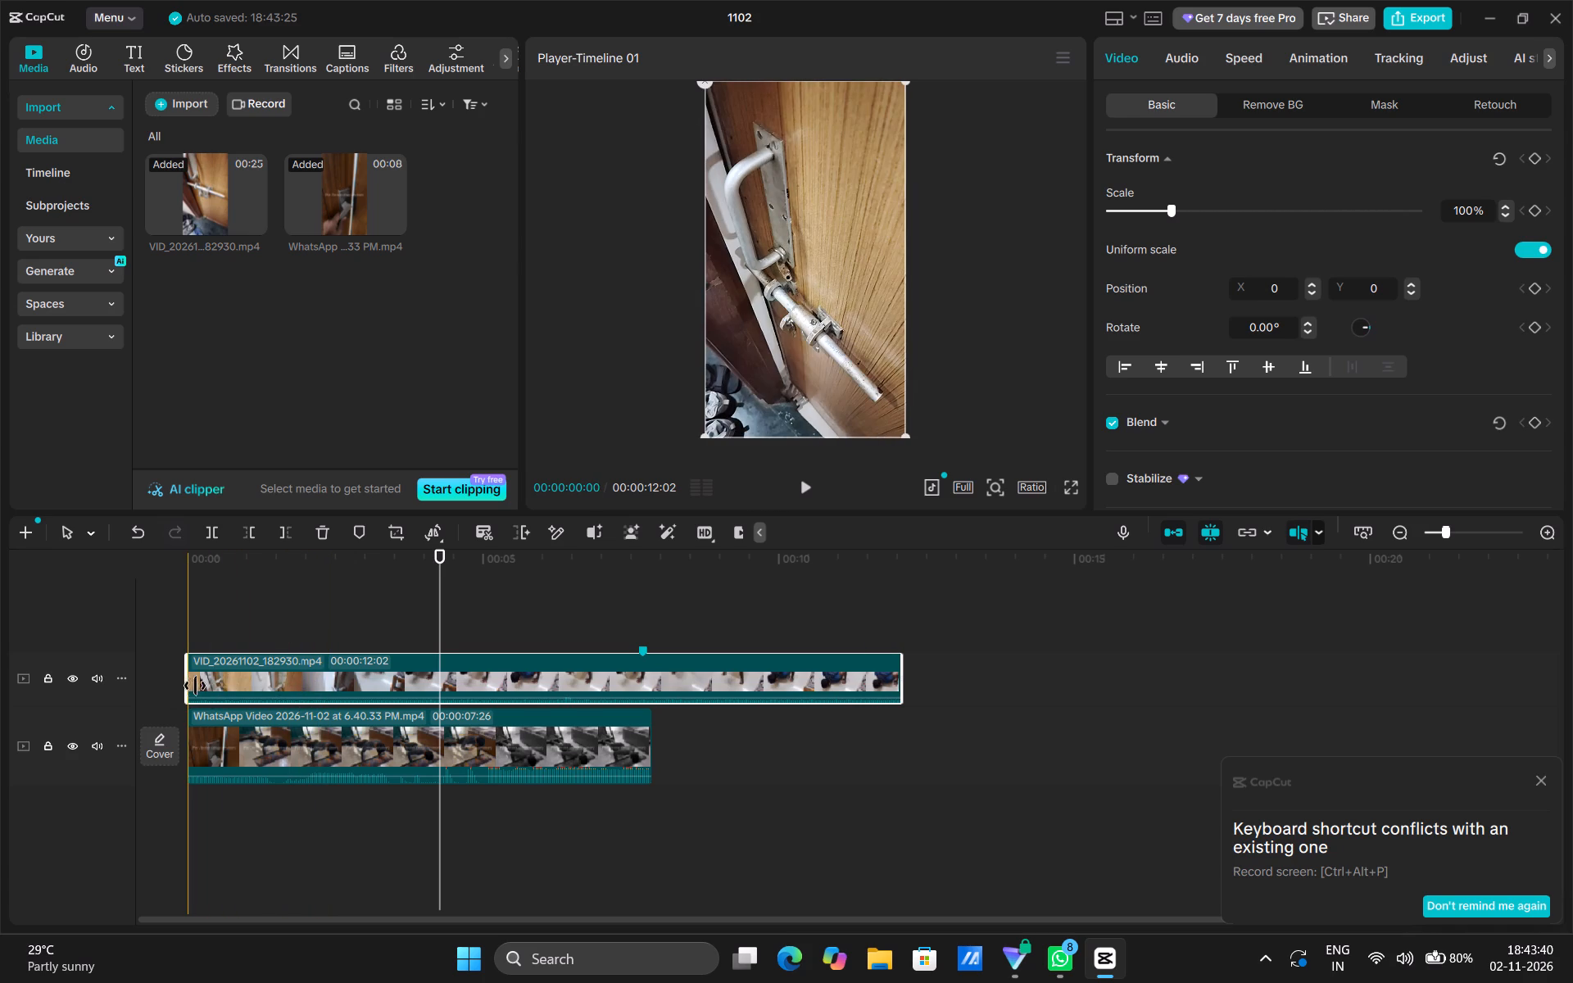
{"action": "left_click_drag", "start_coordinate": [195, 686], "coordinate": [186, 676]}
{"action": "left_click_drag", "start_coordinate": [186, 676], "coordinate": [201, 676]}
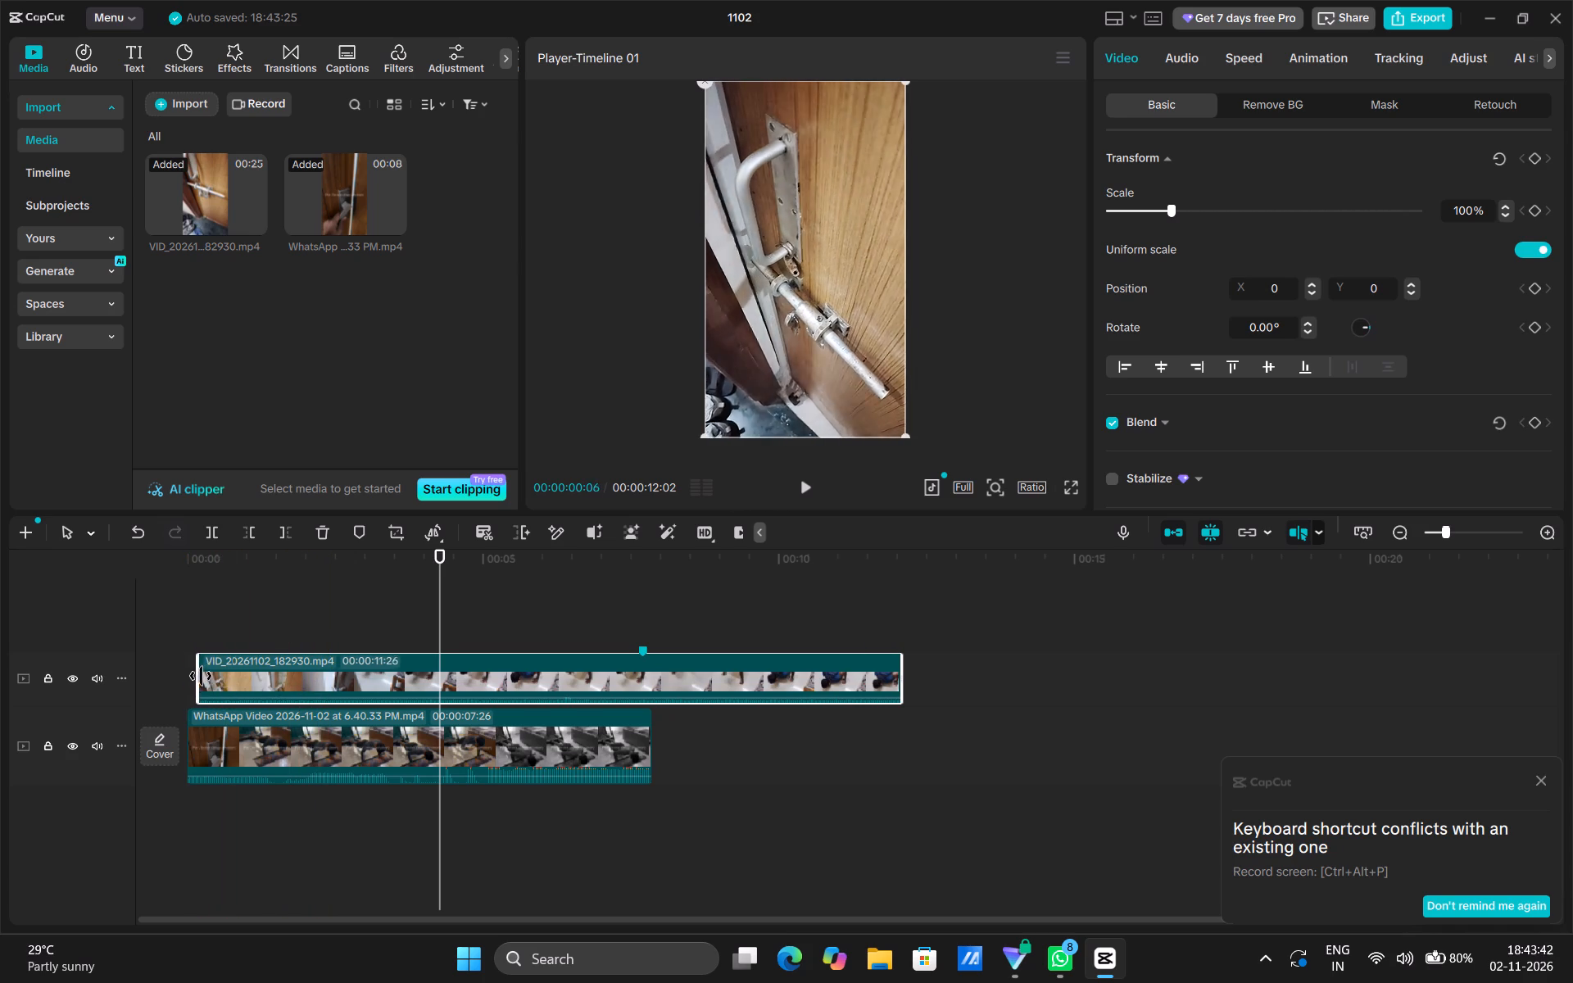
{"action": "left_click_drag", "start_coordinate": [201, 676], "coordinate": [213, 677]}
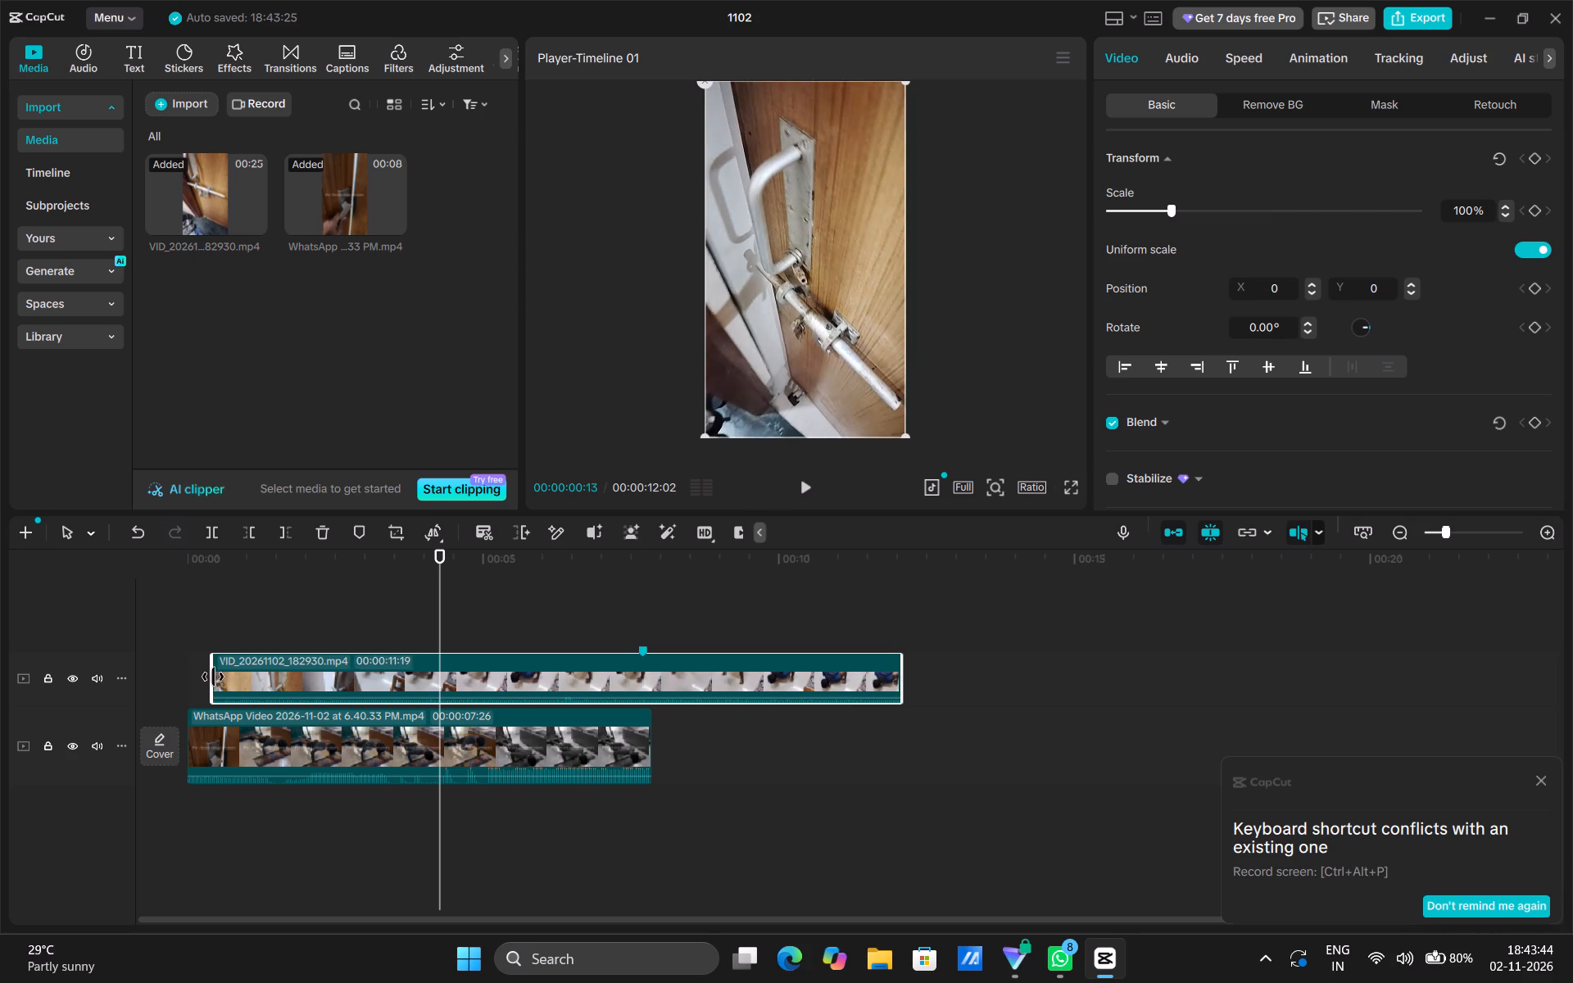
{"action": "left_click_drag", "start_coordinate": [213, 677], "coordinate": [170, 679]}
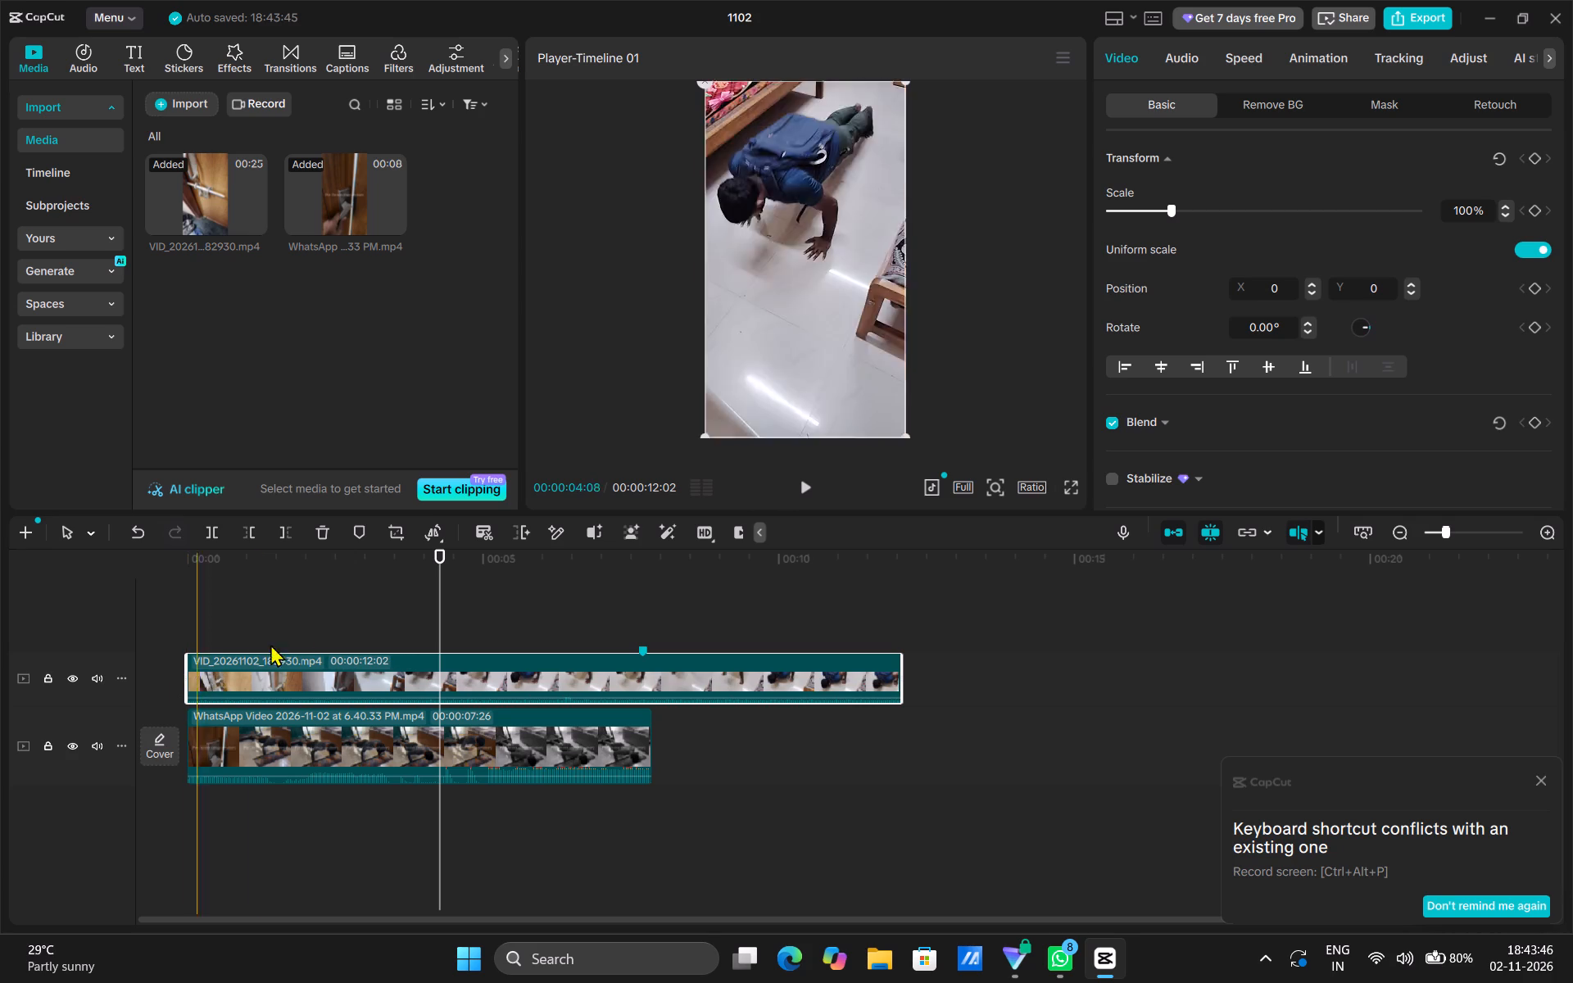
Trim the start of the VID clip to the door-opening frame at 00:00:00:08, for a duration of 00:00:11:24.
{"action": "left_click_drag", "start_coordinate": [441, 611], "coordinate": [184, 632]}
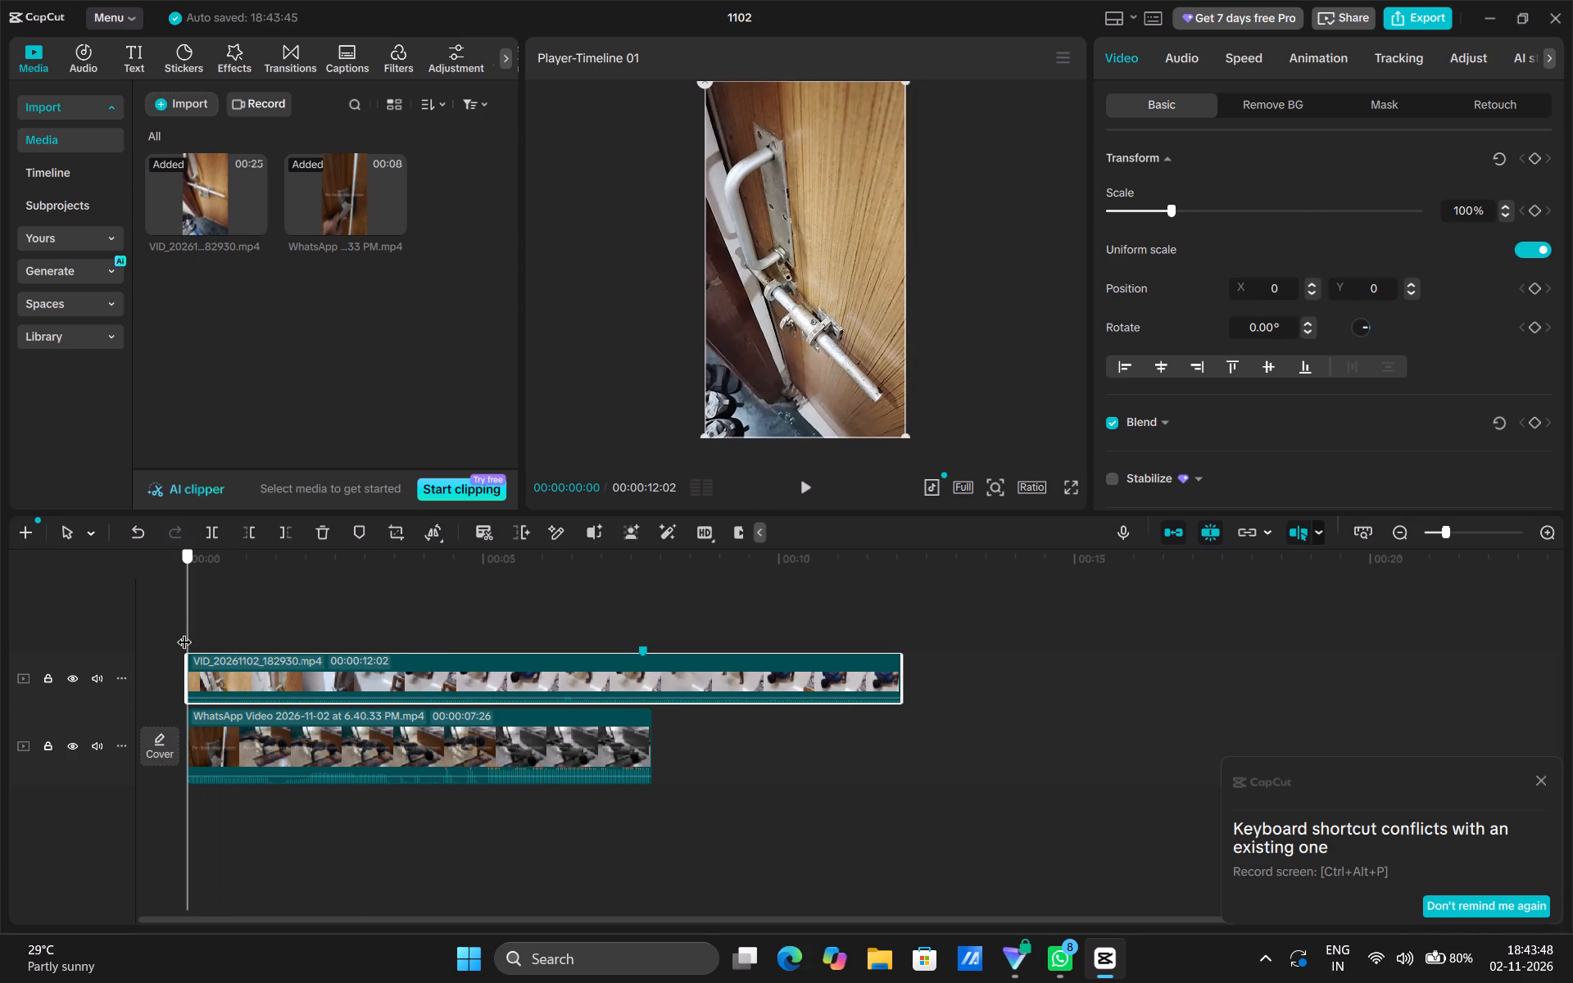
{"action": "left_click_drag", "start_coordinate": [184, 632], "coordinate": [205, 636]}
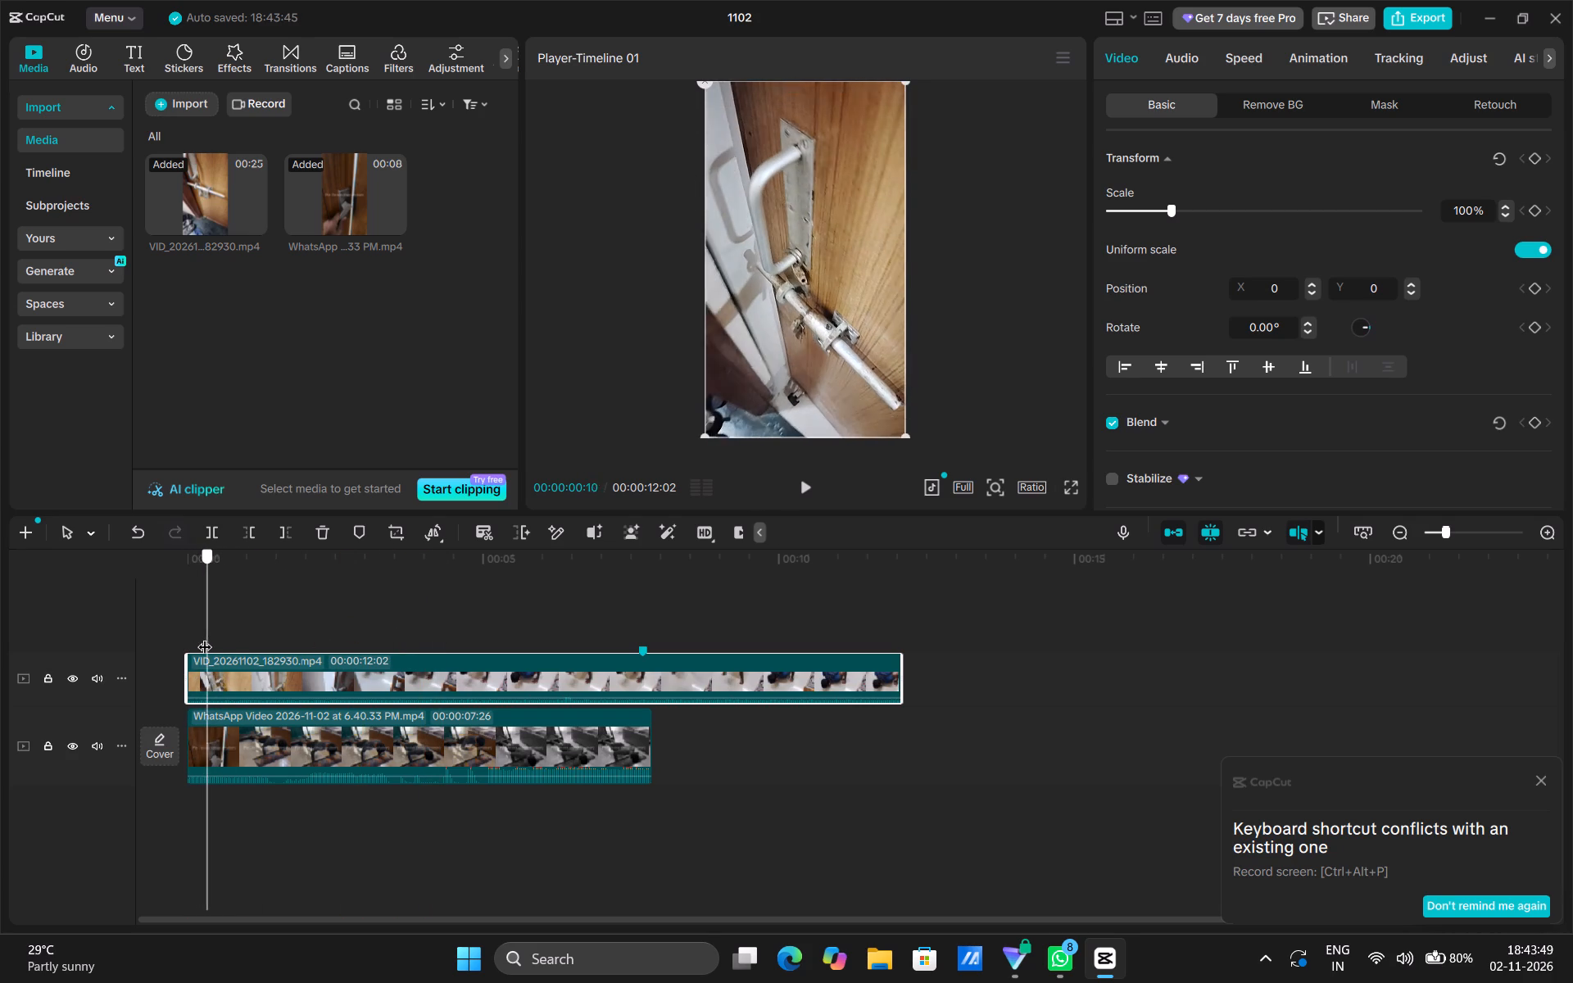
{"action": "left_click_drag", "start_coordinate": [205, 636], "coordinate": [202, 636]}
{"action": "left_click_drag", "start_coordinate": [187, 674], "coordinate": [202, 675]}
Move the shortened VID clip back to the start of the timeline.
{"action": "left_click_drag", "start_coordinate": [219, 665], "coordinate": [202, 665]}
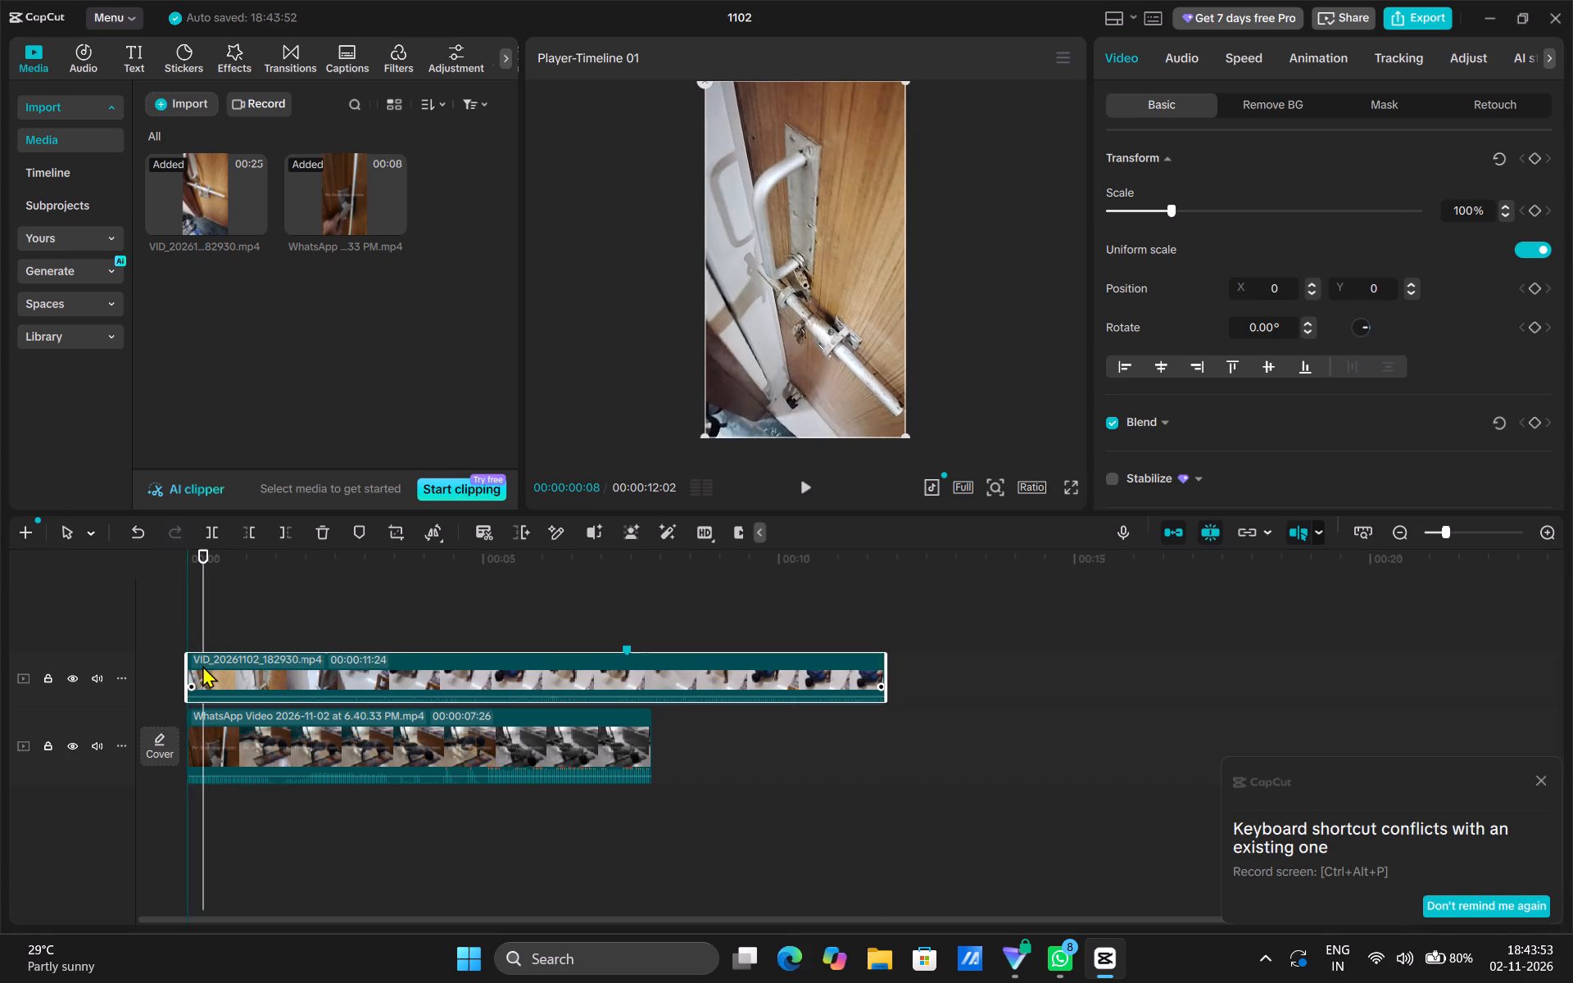
{"action": "left_click_drag", "start_coordinate": [202, 665], "coordinate": [198, 666]}
Find the door-movement frame near the start of the VID clip and split the clip at 00:00:00:18.
{"action": "left_click_drag", "start_coordinate": [198, 623], "coordinate": [193, 624]}
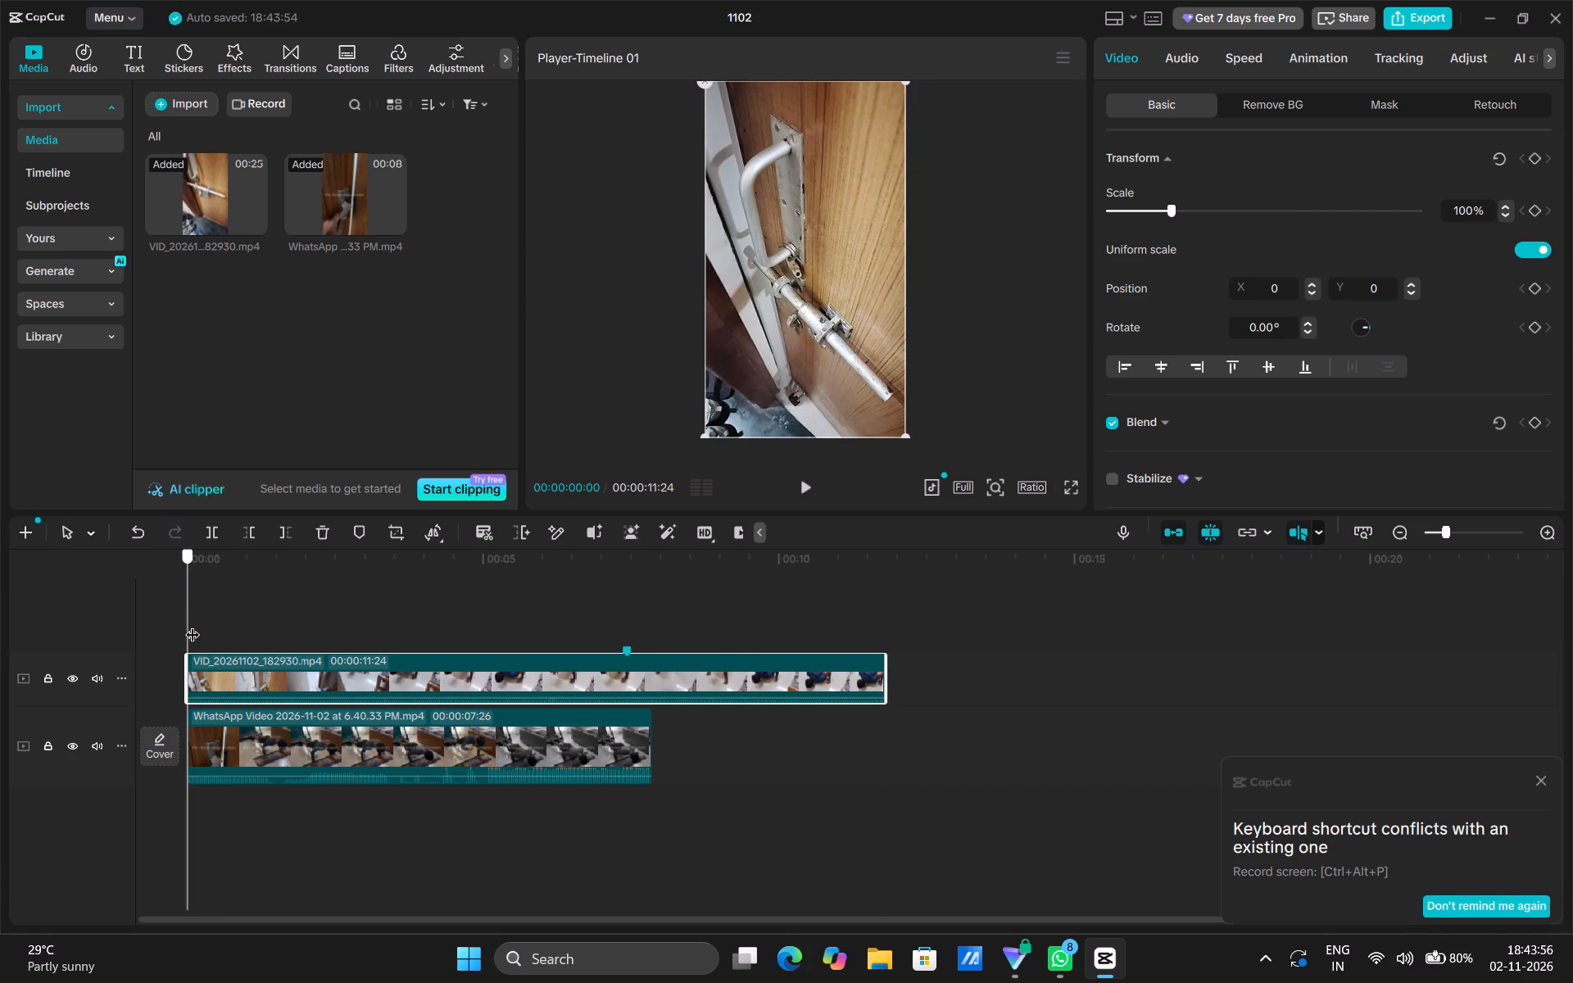
{"action": "left_click_drag", "start_coordinate": [193, 624], "coordinate": [224, 635]}
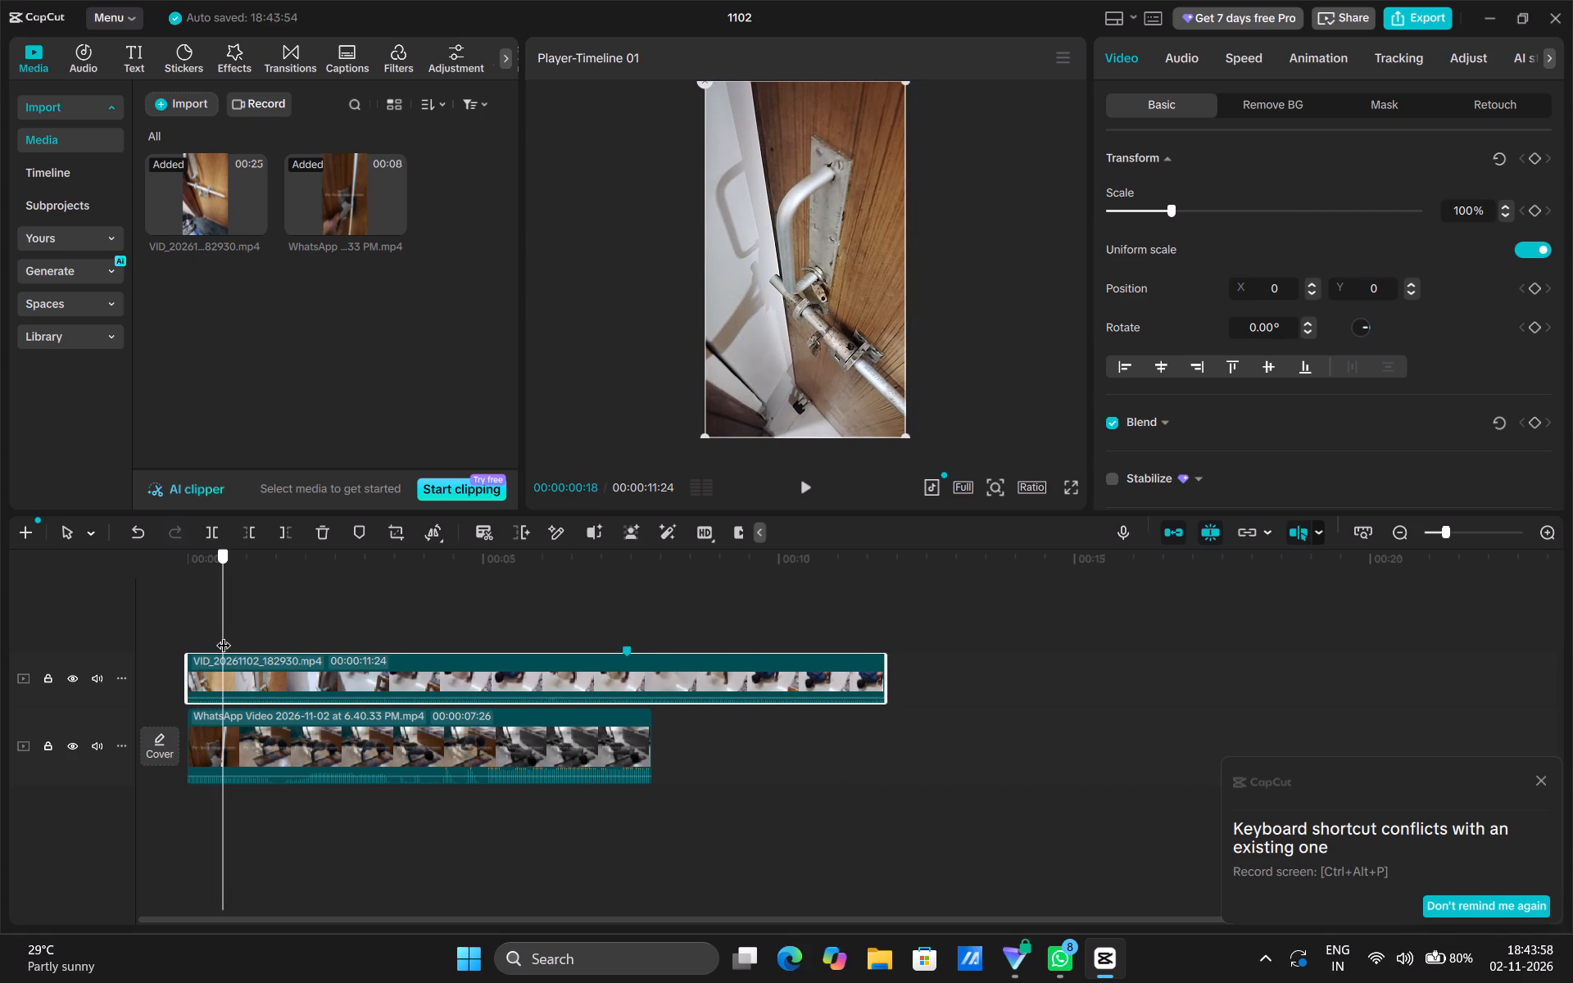
{"action": "left_click_drag", "start_coordinate": [224, 635], "coordinate": [212, 641]}
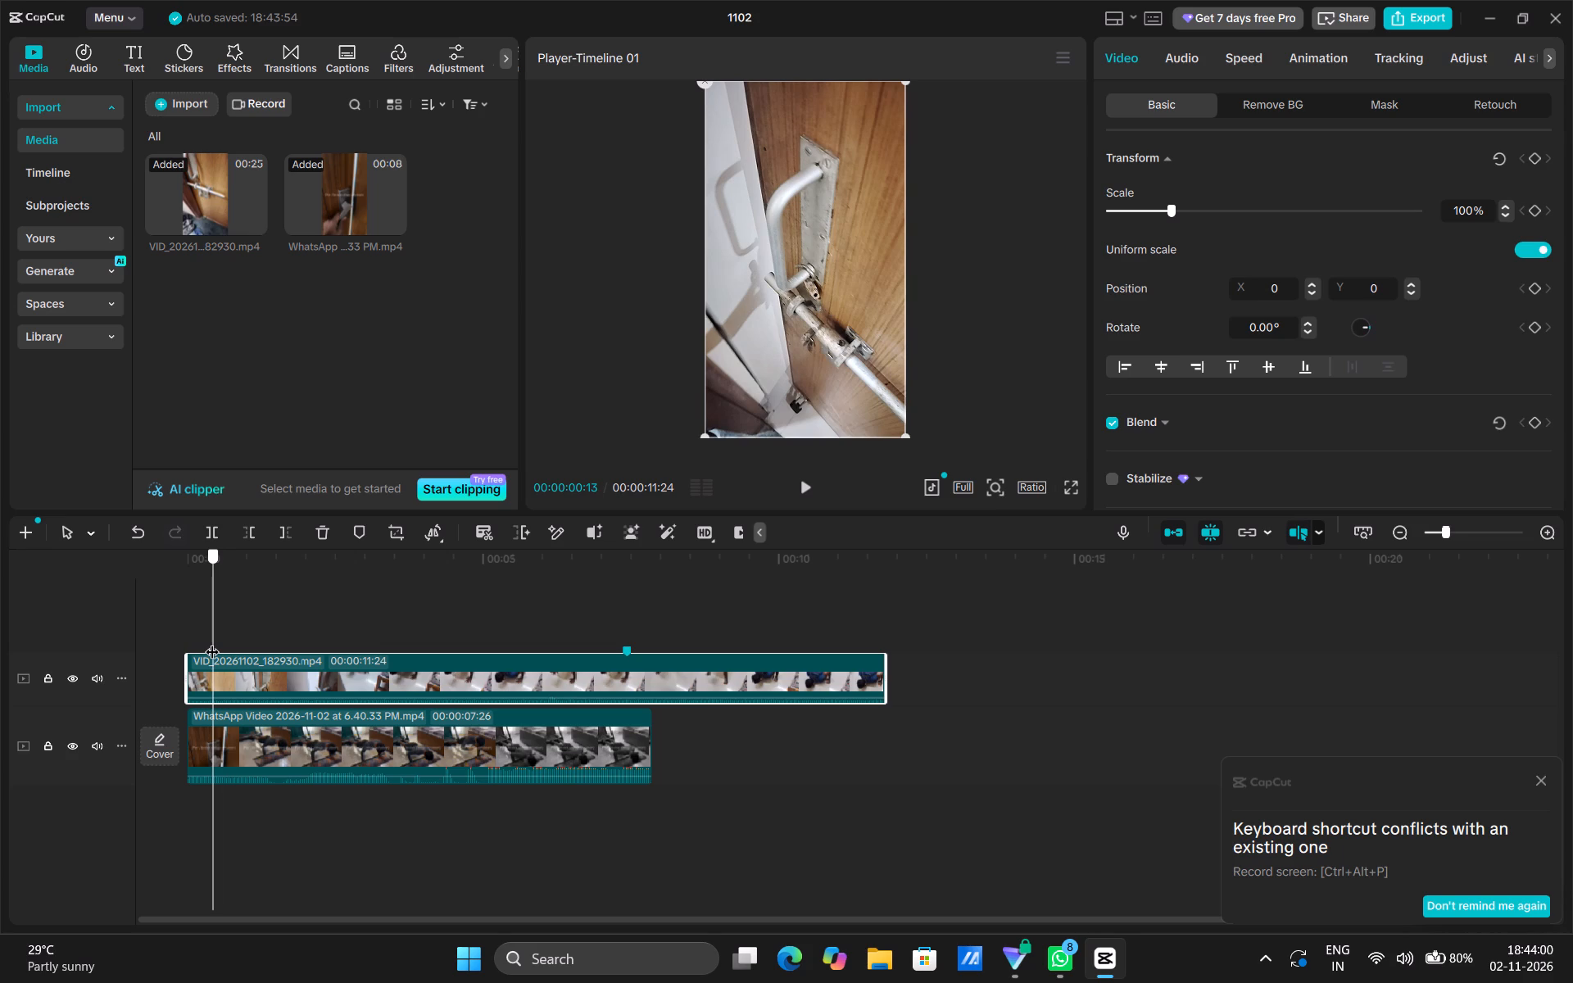
{"action": "left_click_drag", "start_coordinate": [212, 641], "coordinate": [215, 641]}
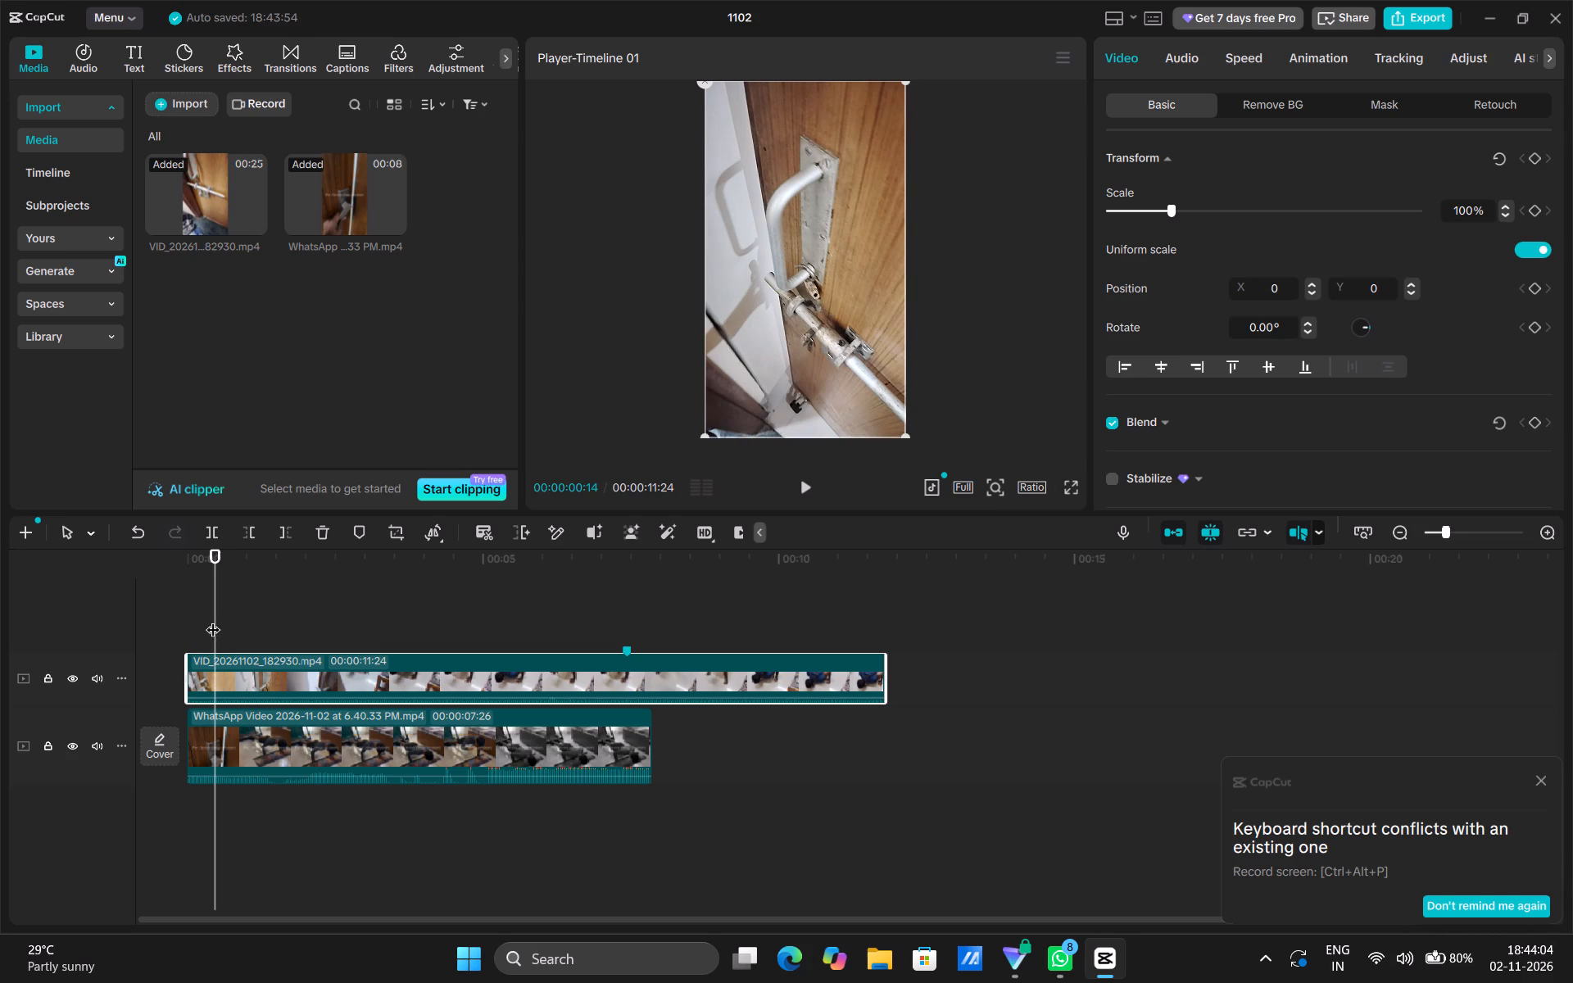
{"action": "left_click_drag", "start_coordinate": [213, 619], "coordinate": [196, 635]}
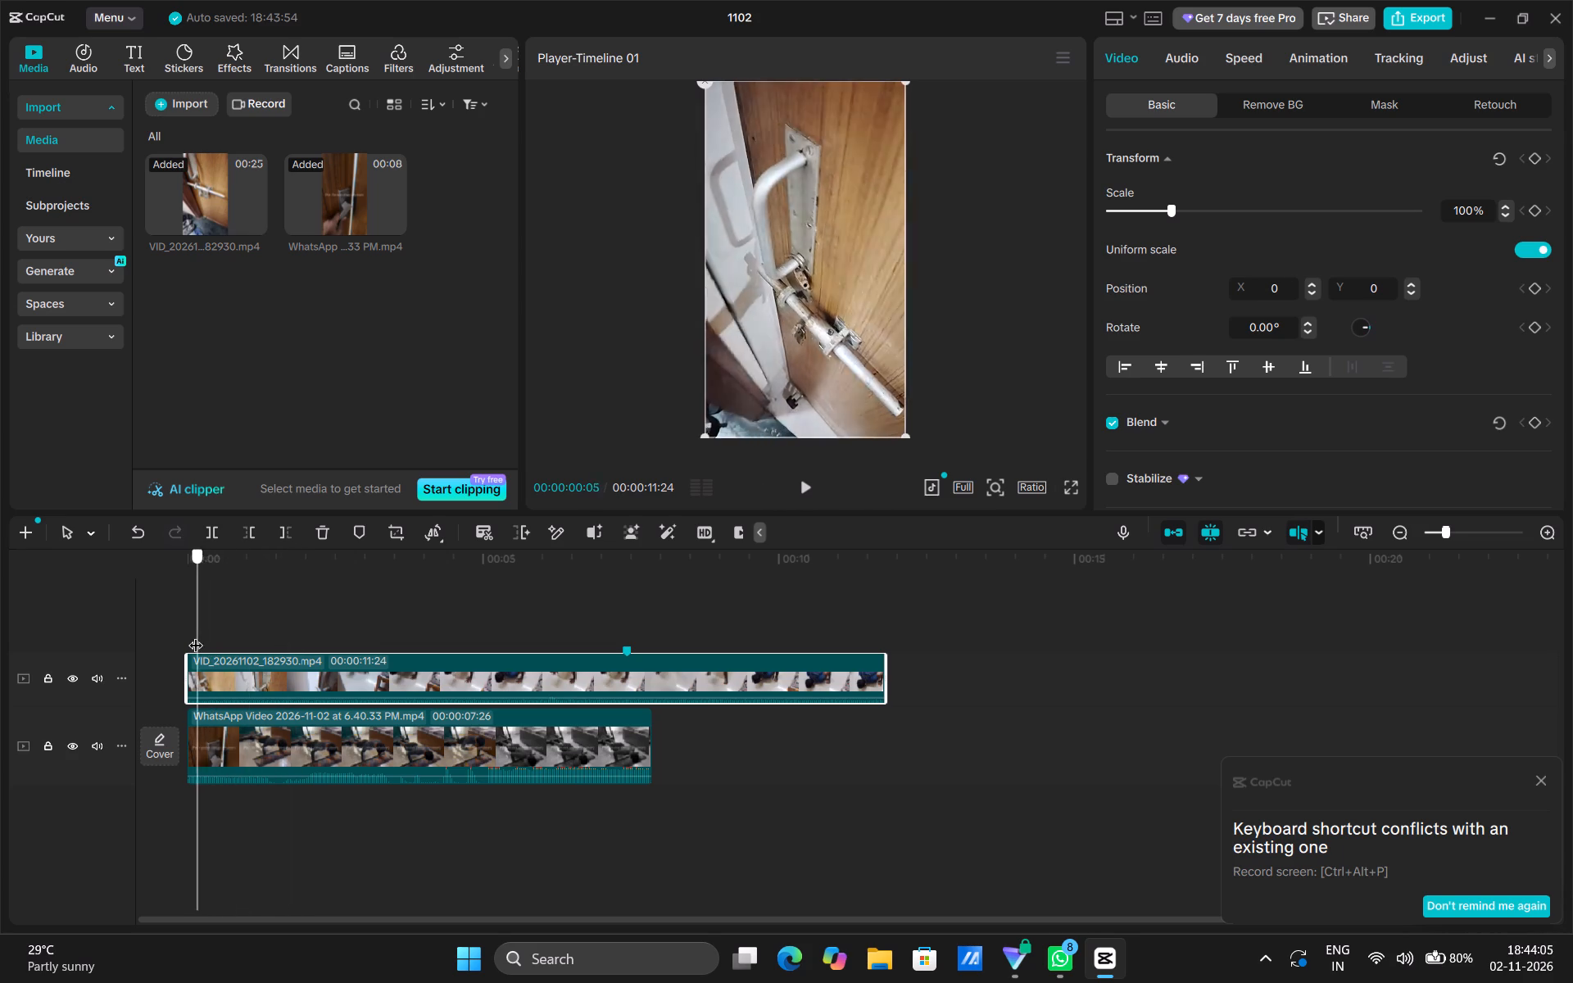
{"action": "left_click_drag", "start_coordinate": [196, 635], "coordinate": [185, 632]}
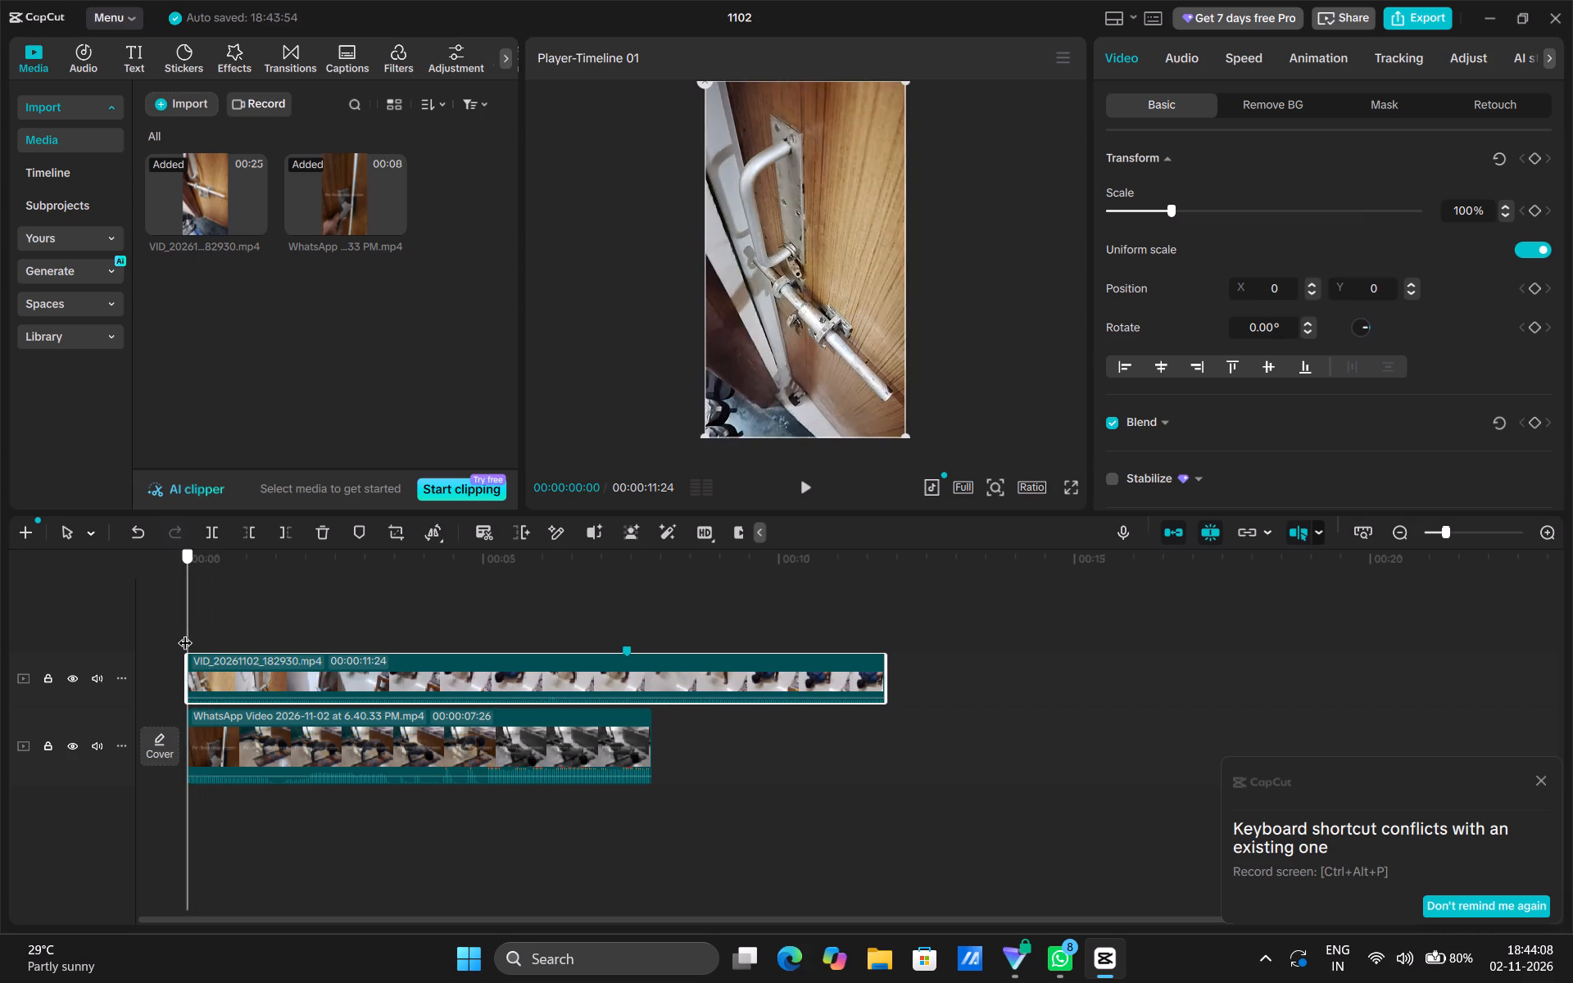
{"action": "left_click_drag", "start_coordinate": [185, 632], "coordinate": [224, 641]}
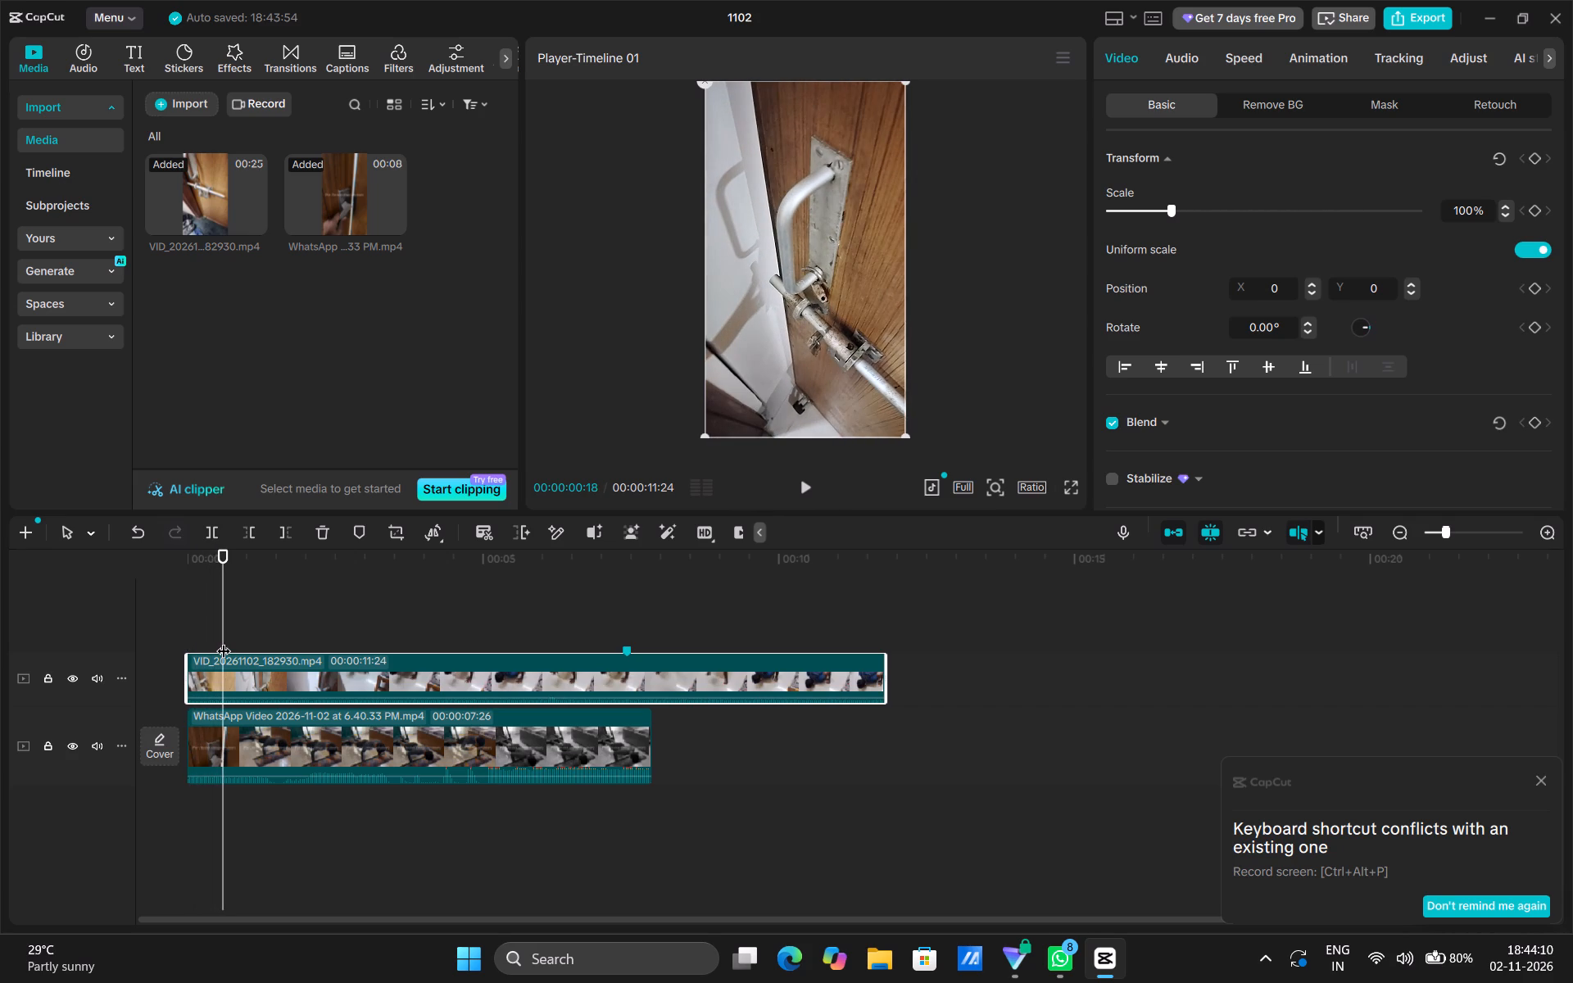
{"action": "left_click", "coordinate": [212, 526]}
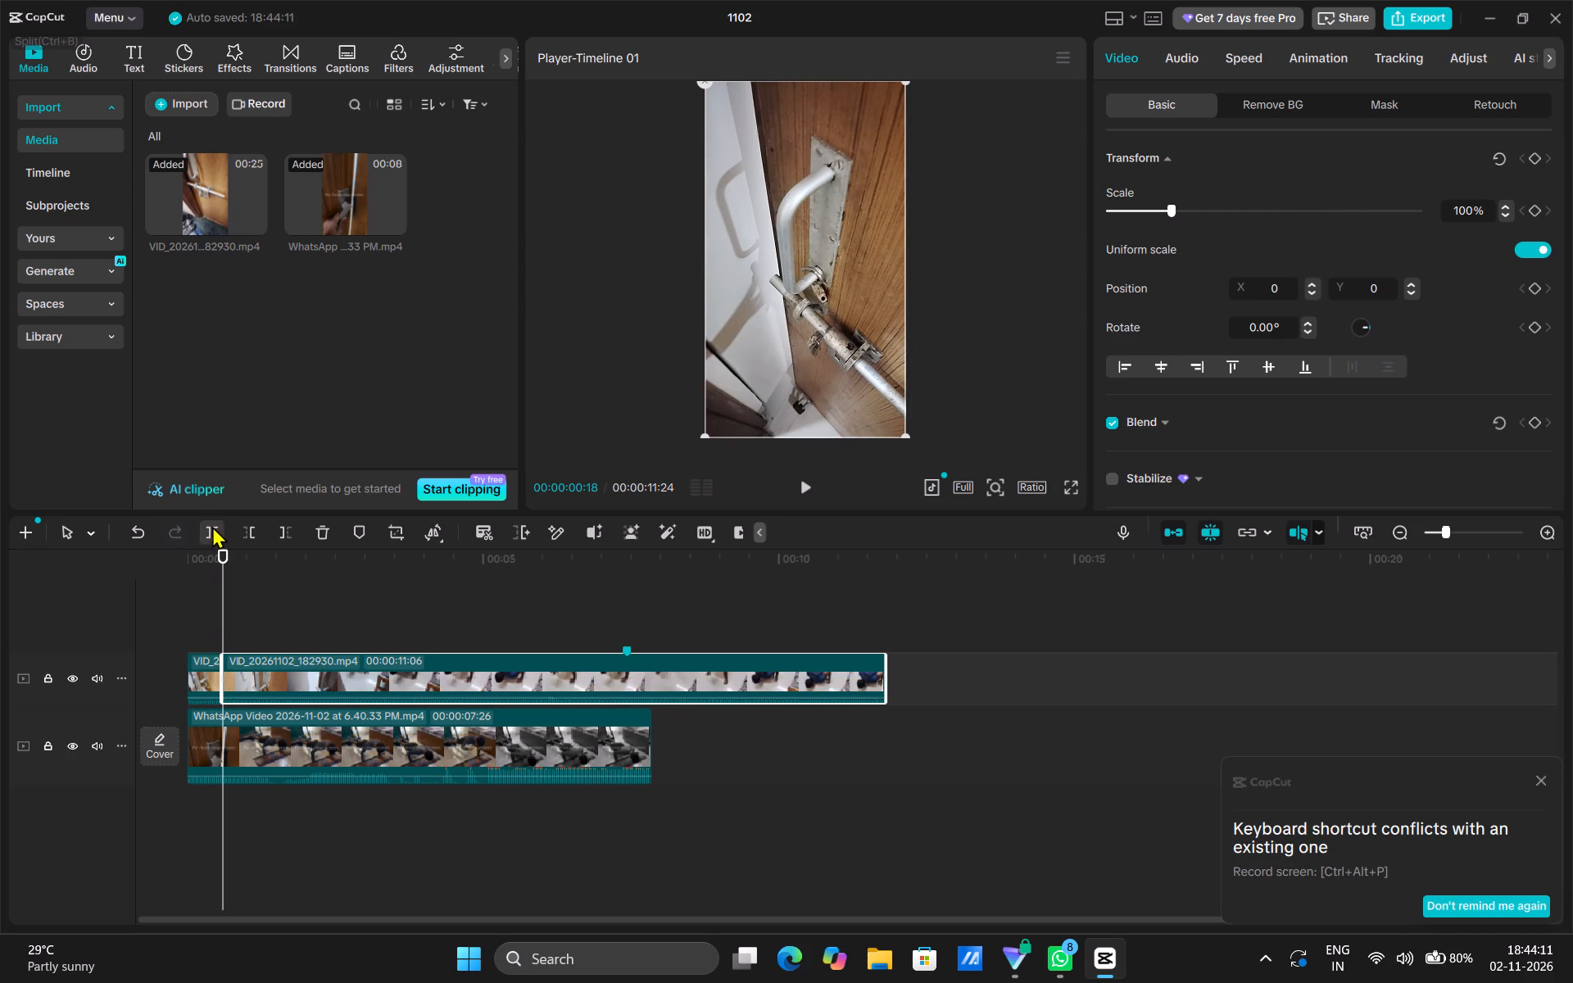
Trim the start of the second VID segment to a duration of 00:00:10:08 and join it to the short first segment.
{"action": "left_click_drag", "start_coordinate": [225, 614], "coordinate": [295, 627]}
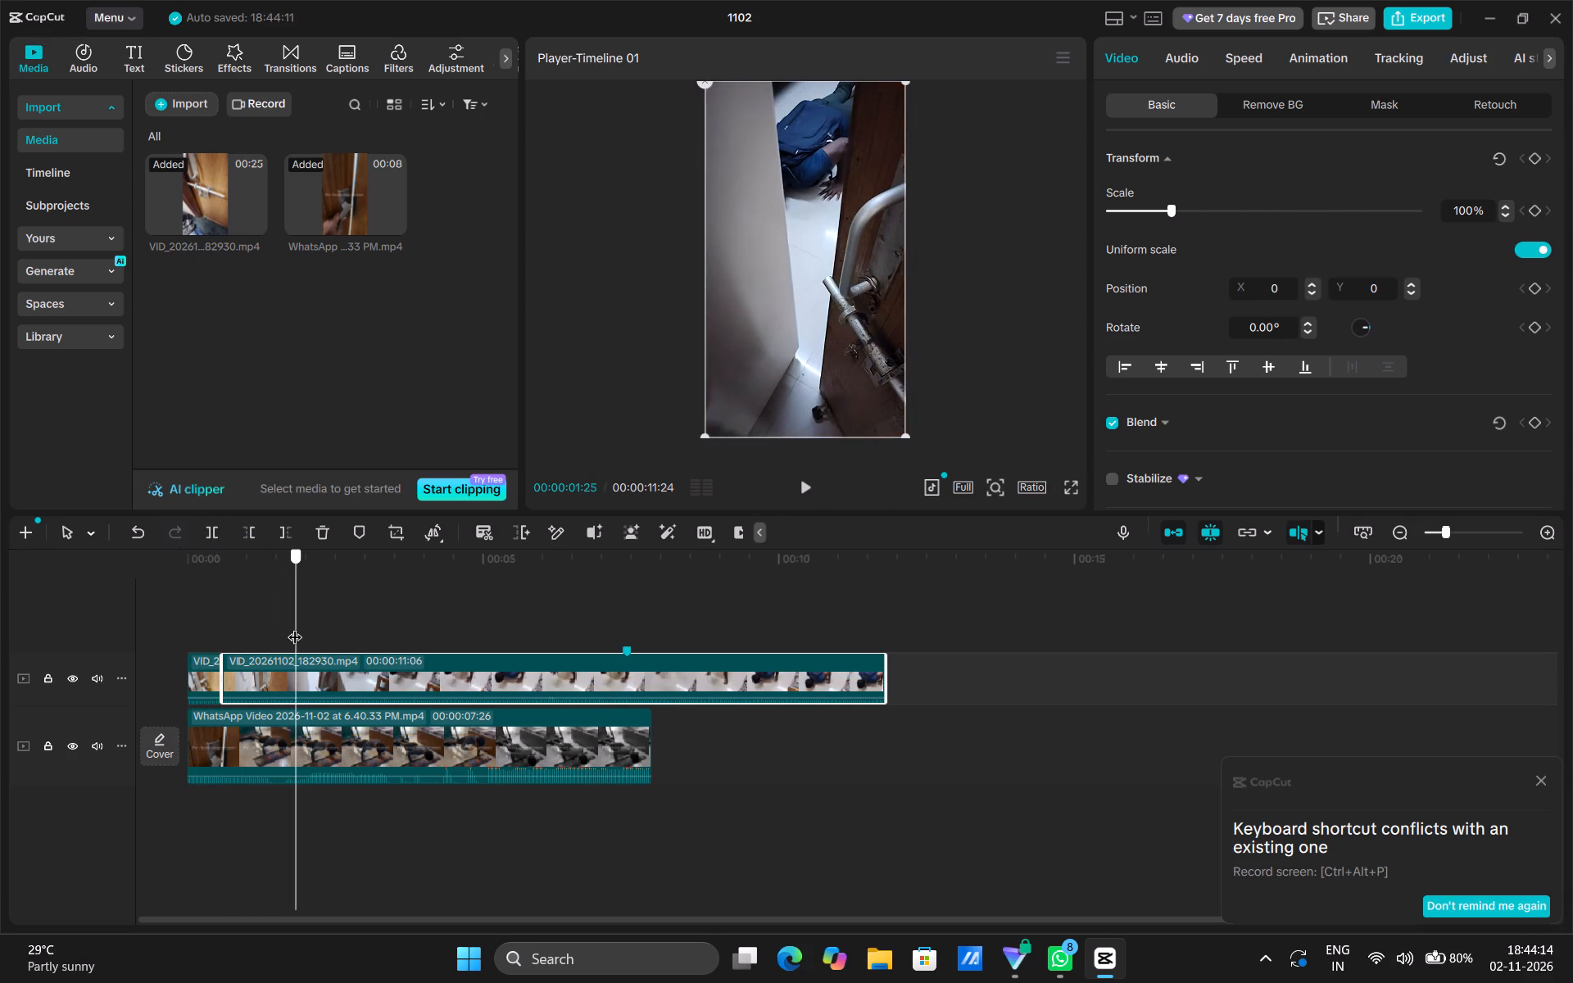
Trim the start of the second VID segment to a duration of 00:00:09:26 and join it to the short first segment.
{"action": "left_click_drag", "start_coordinate": [295, 627], "coordinate": [302, 629]}
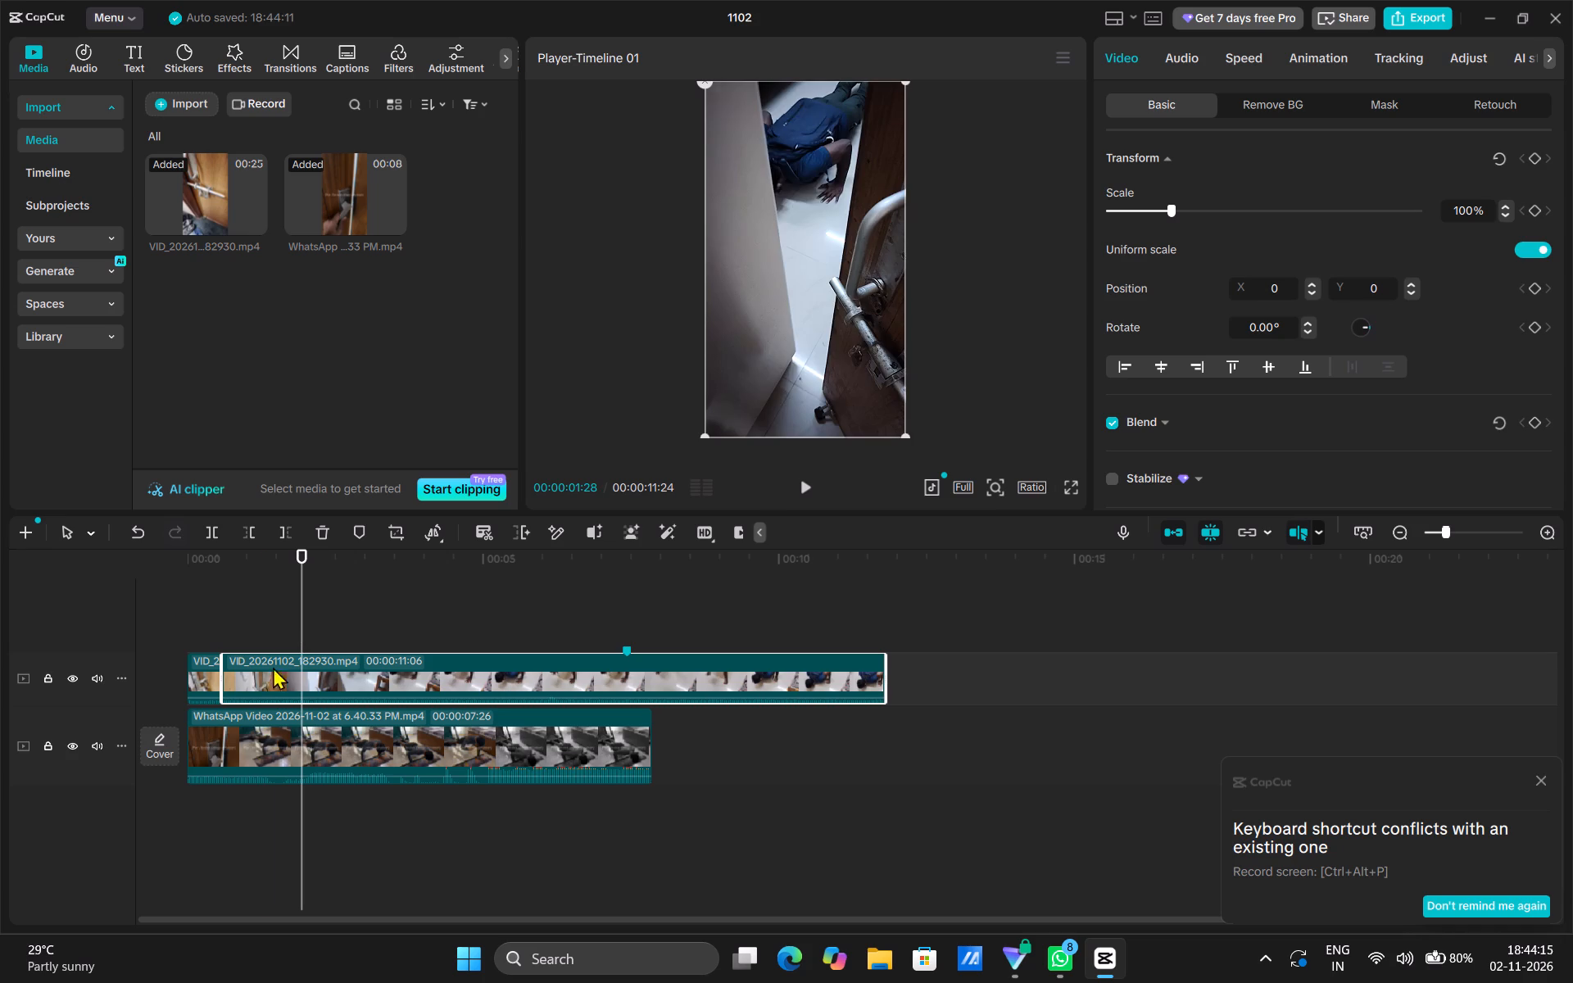
{"action": "left_click_drag", "start_coordinate": [224, 669], "coordinate": [306, 672]}
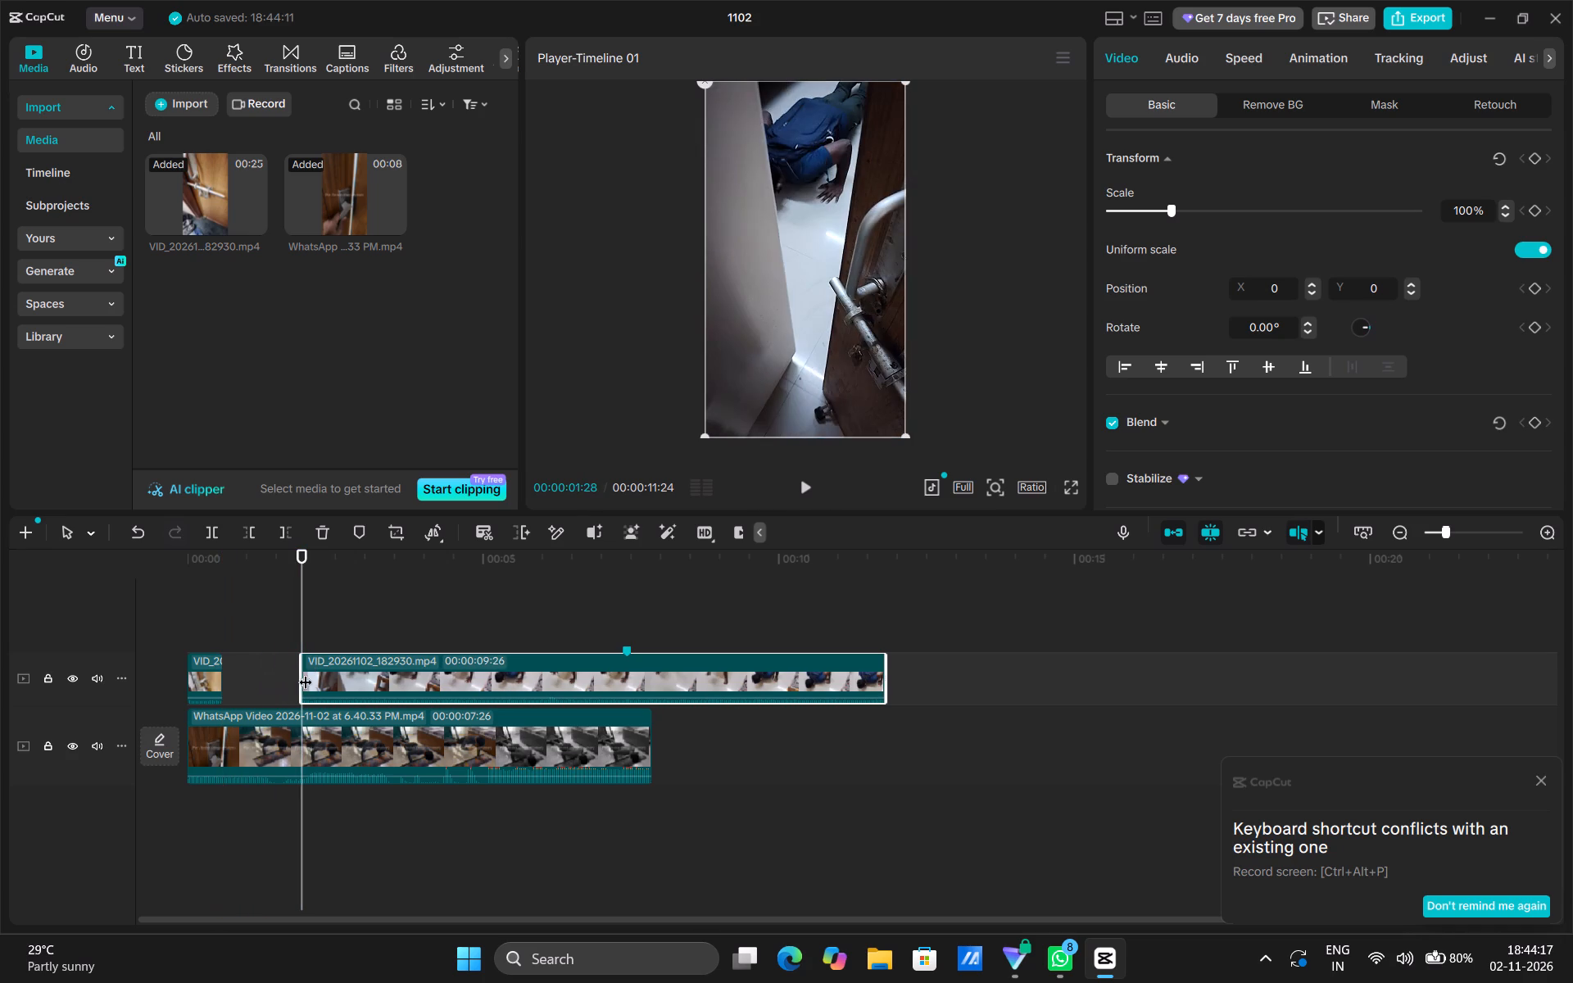
{"action": "left_click_drag", "start_coordinate": [357, 668], "coordinate": [279, 670]}
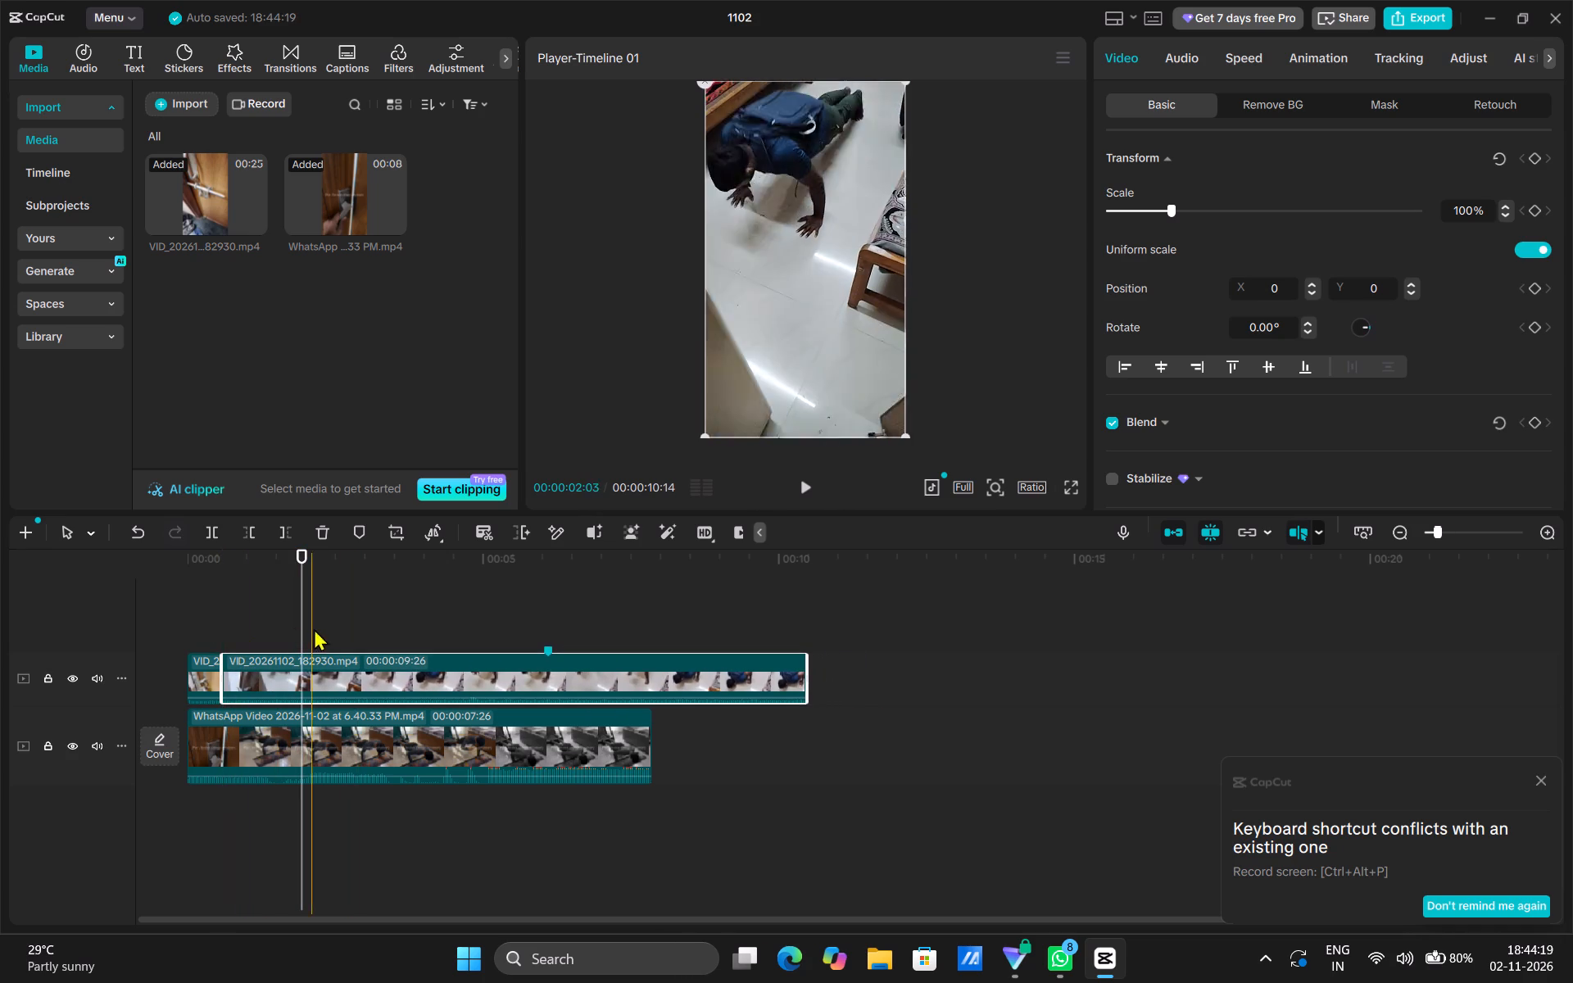
Check the cut in playback, extend the start of the second VID segment to a duration of 00:00:10:08, and rejoin it to the first segment.
{"action": "left_click_drag", "start_coordinate": [301, 622], "coordinate": [156, 635]}
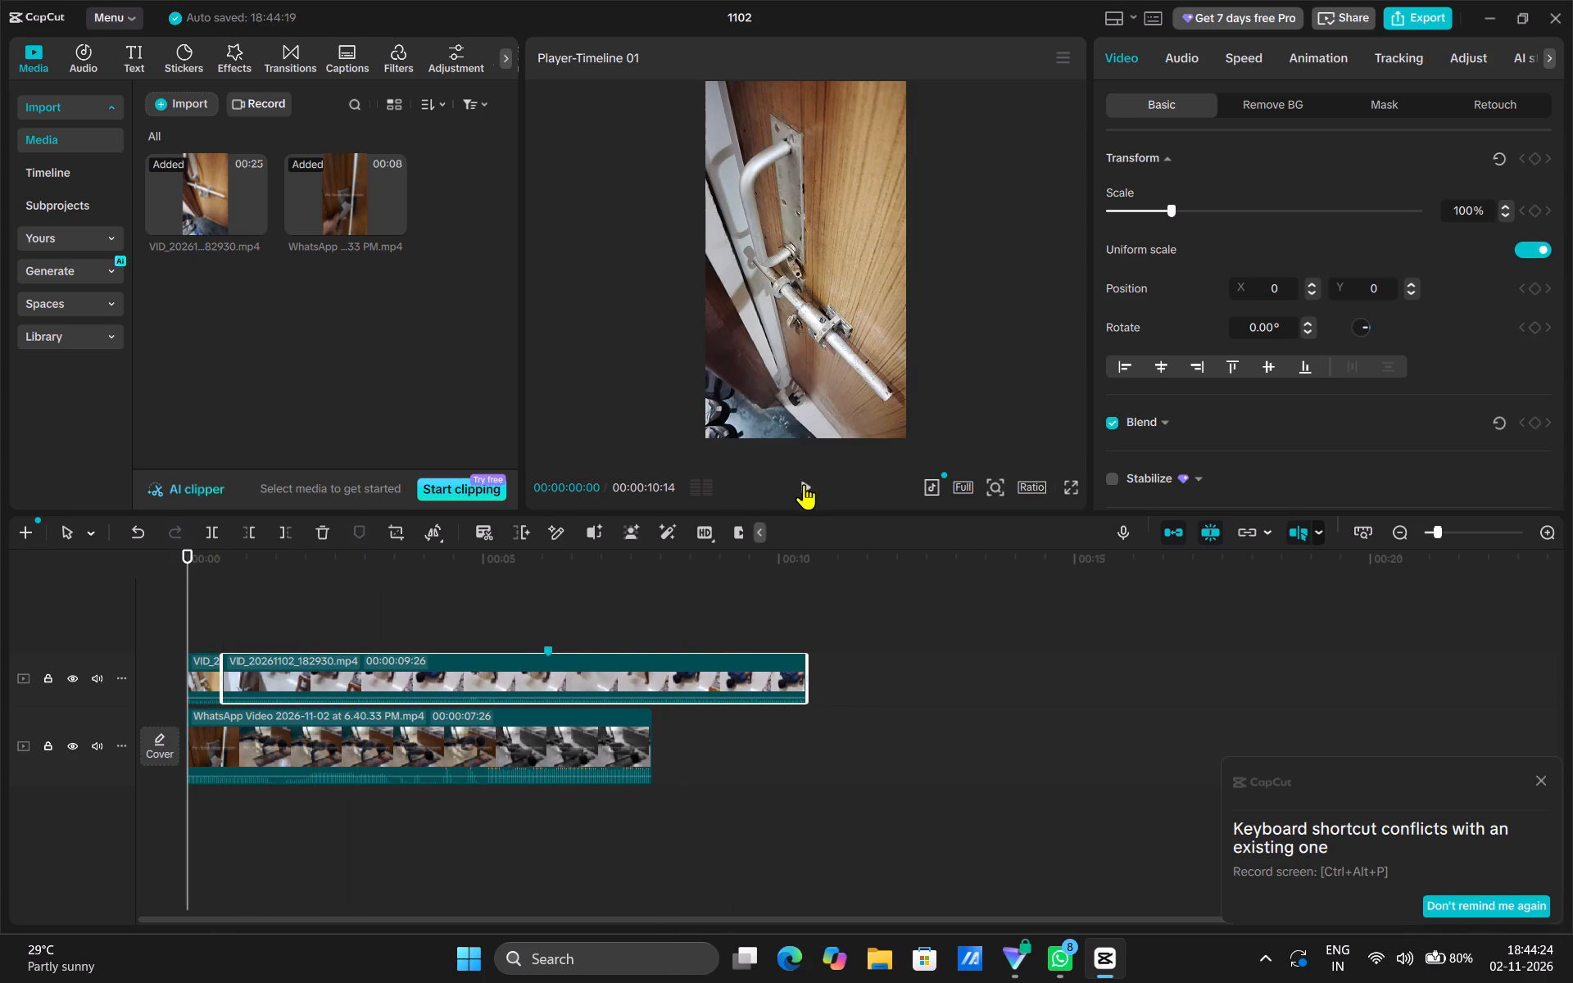
{"action": "left_click", "coordinate": [804, 484]}
{"action": "left_click", "coordinate": [804, 484]}
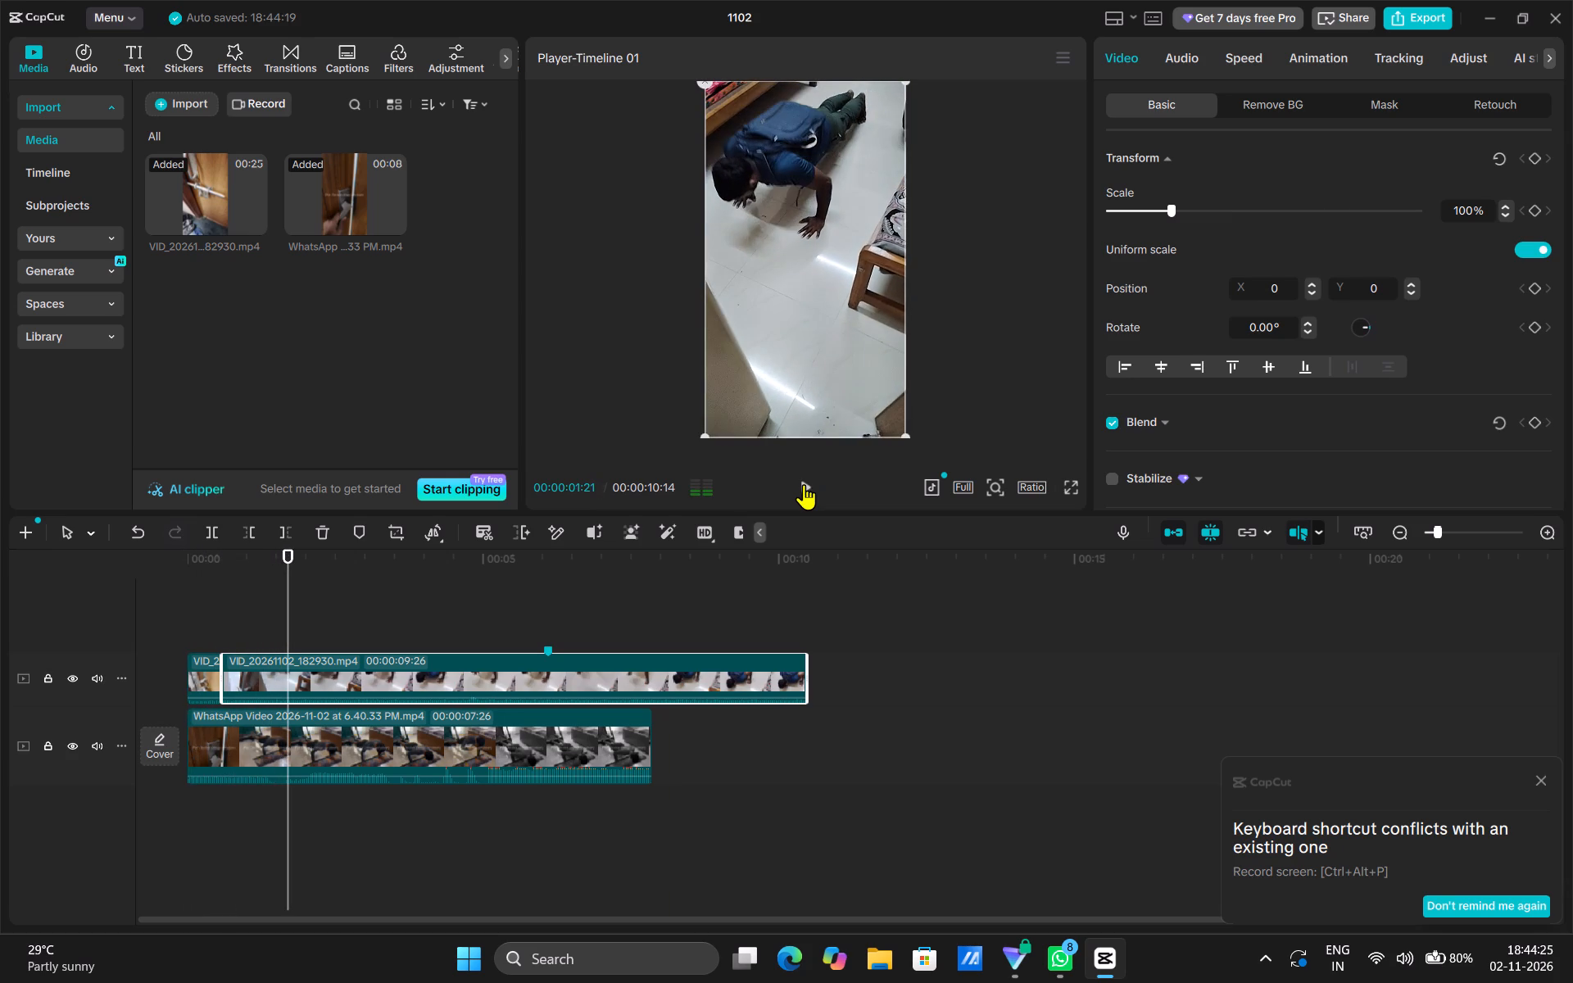
{"action": "left_click_drag", "start_coordinate": [241, 677], "coordinate": [257, 677]}
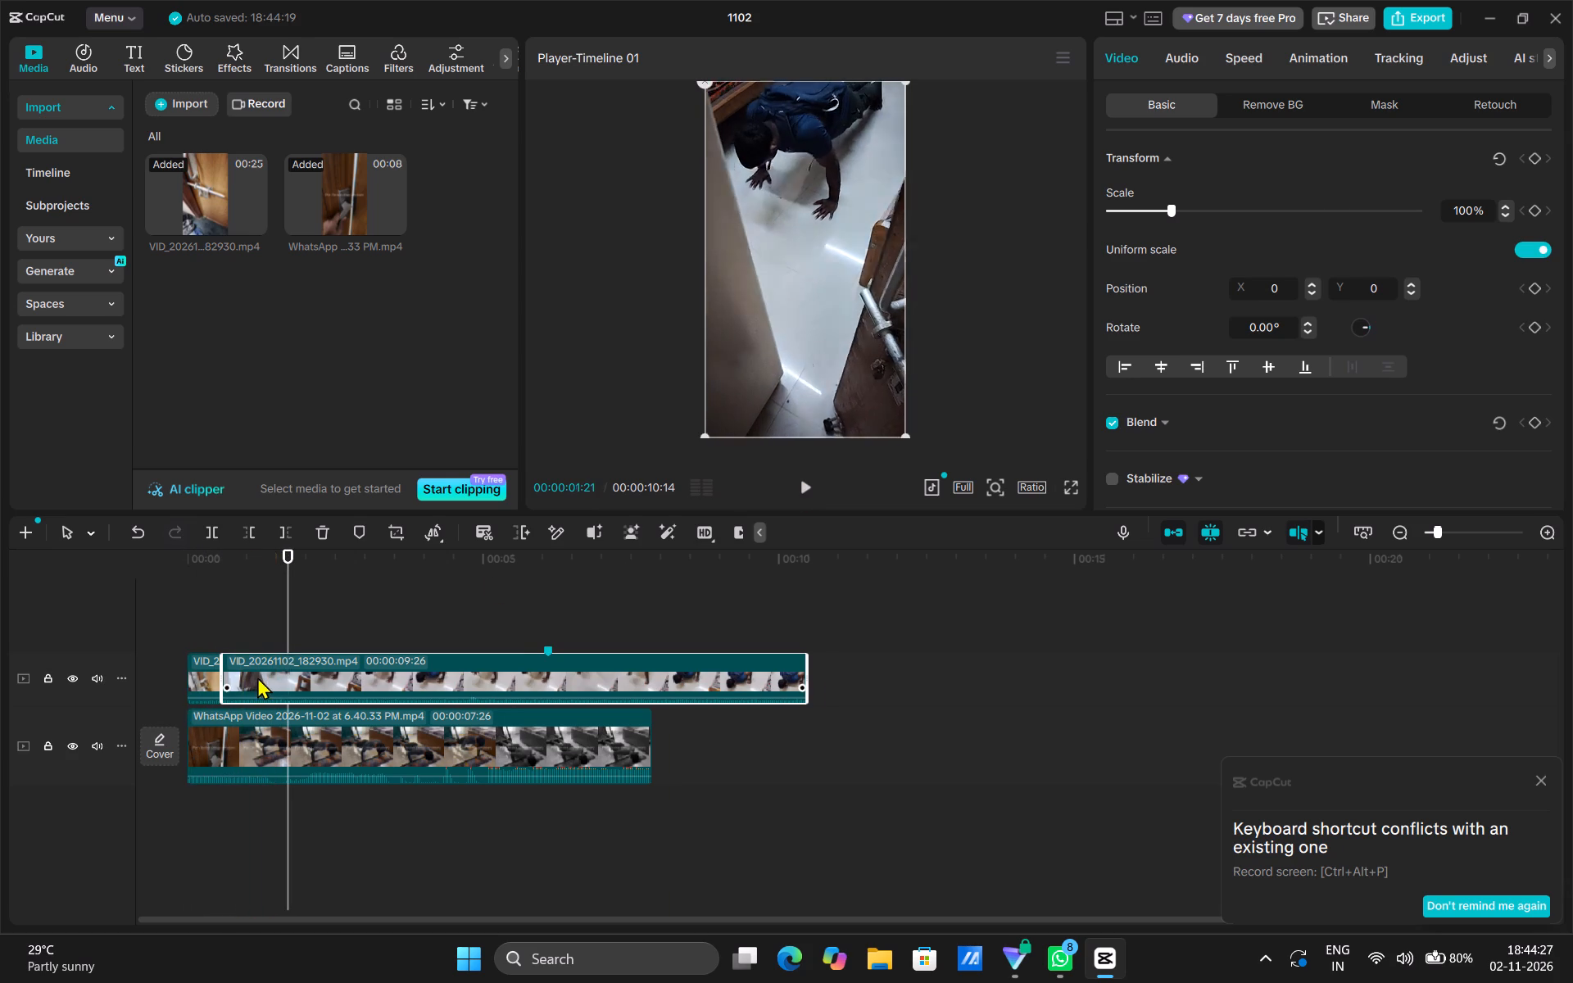
{"action": "left_click_drag", "start_coordinate": [257, 677], "coordinate": [273, 682]}
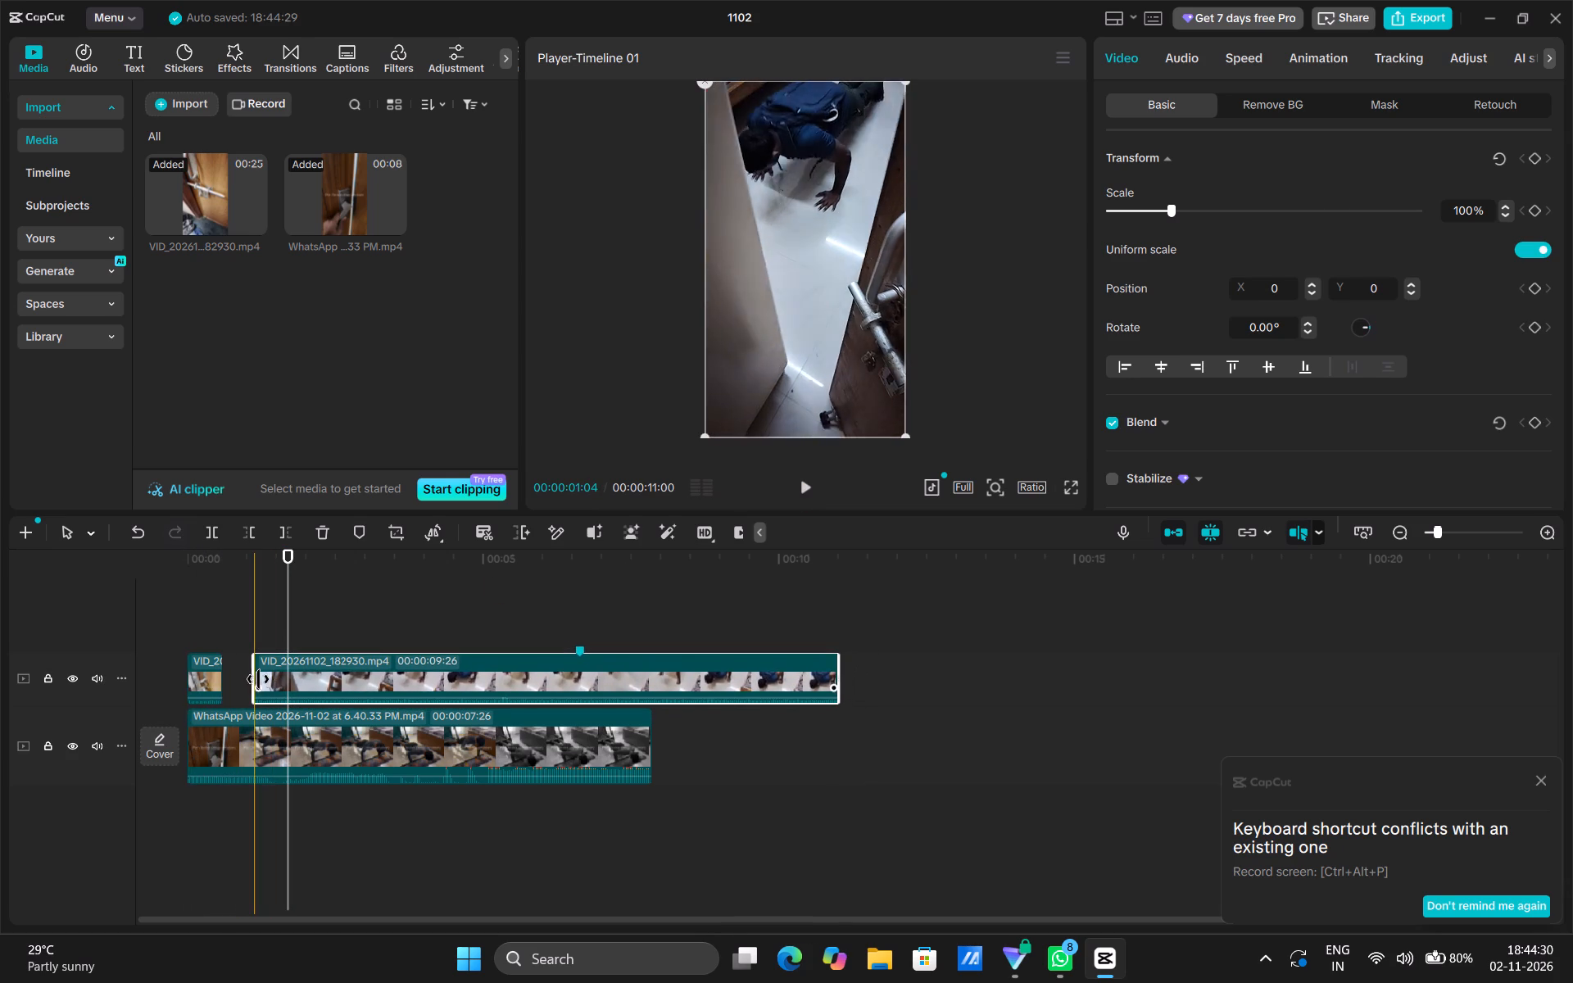
{"action": "left_click_drag", "start_coordinate": [252, 678], "coordinate": [230, 686]}
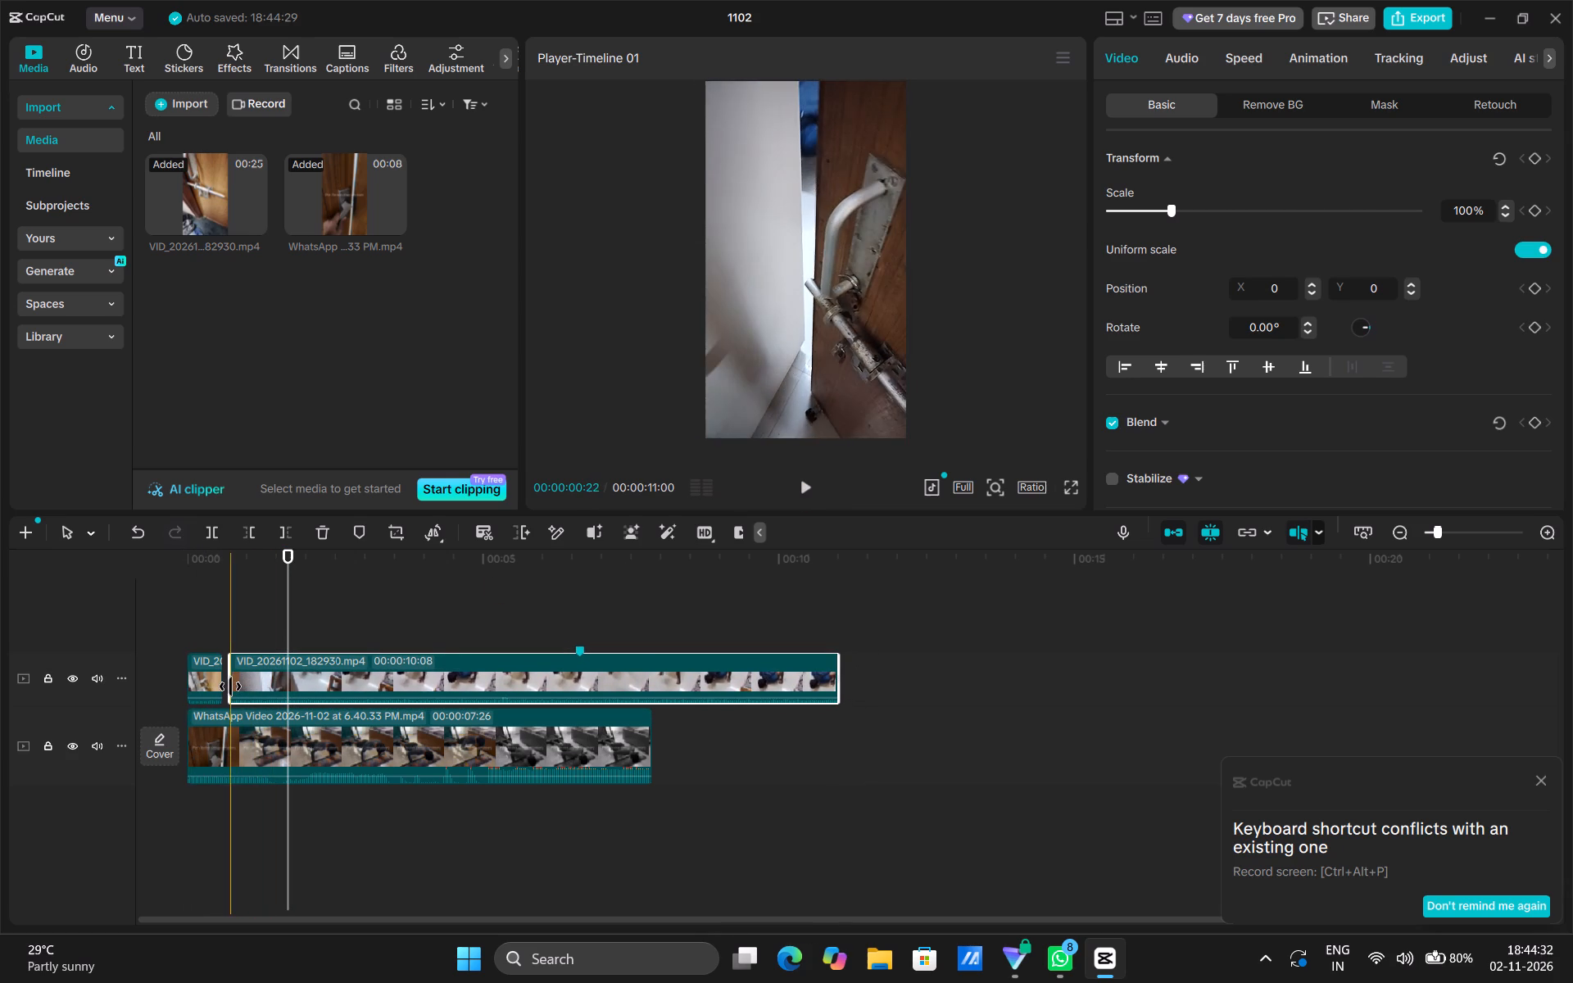
{"action": "left_click_drag", "start_coordinate": [265, 686], "coordinate": [255, 689]}
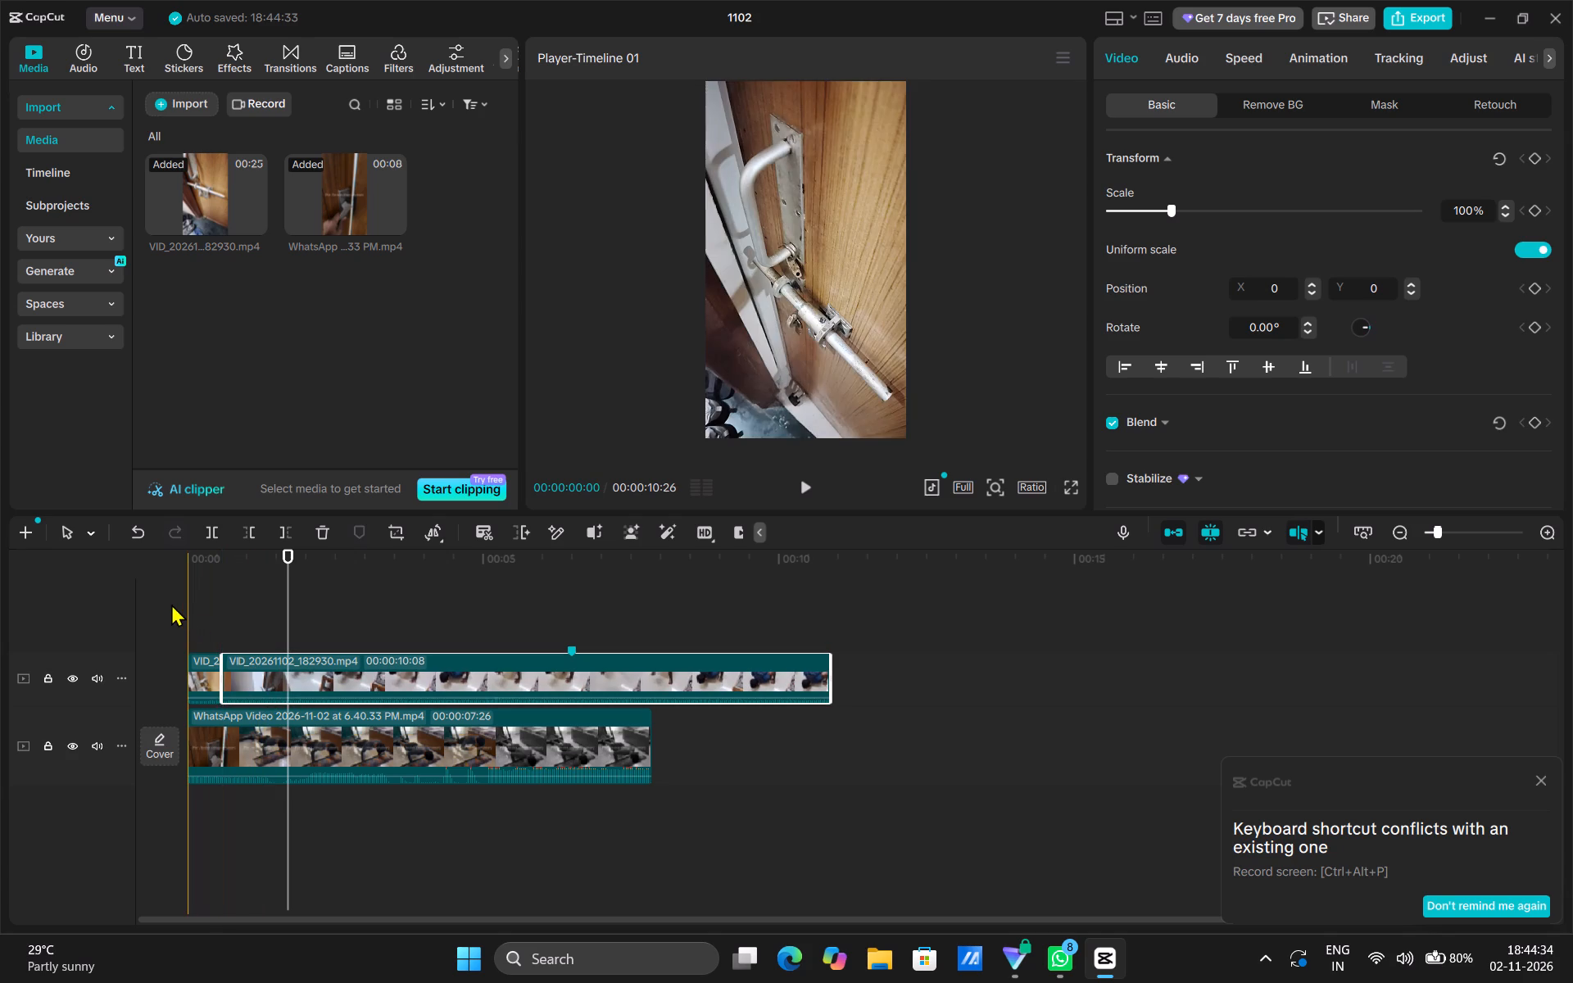
Play the timeline from the start to review the cut between the two VID segments.
{"action": "left_click", "coordinate": [171, 604]}
{"action": "left_click", "coordinate": [812, 487]}
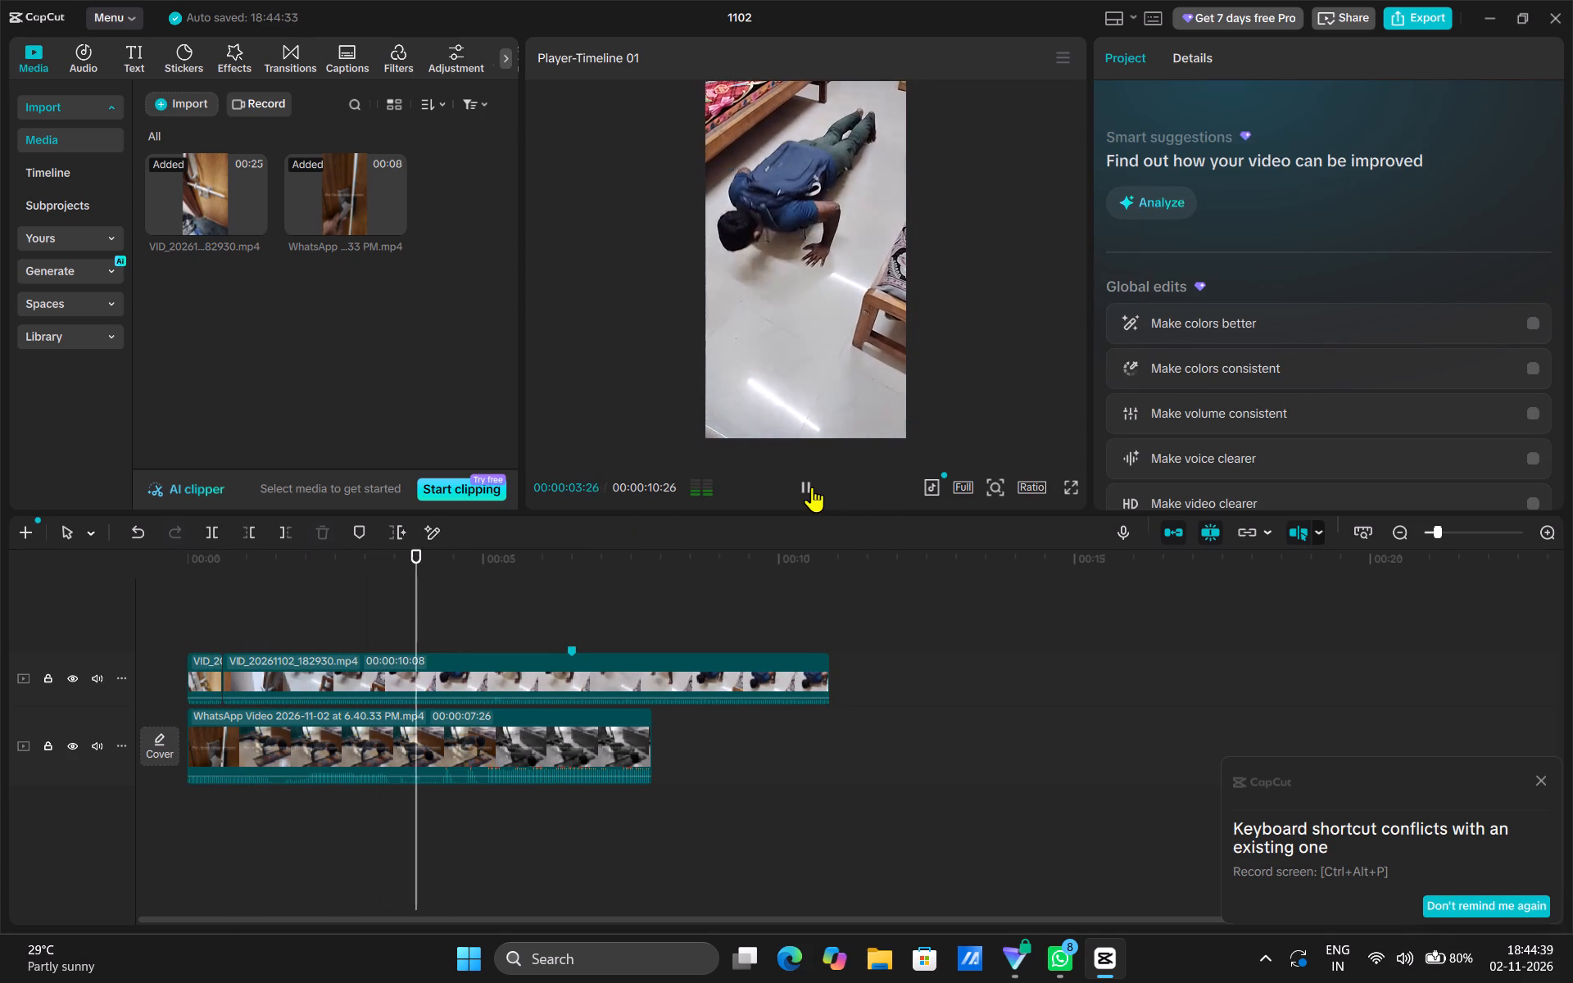
{"action": "left_click", "coordinate": [812, 487]}
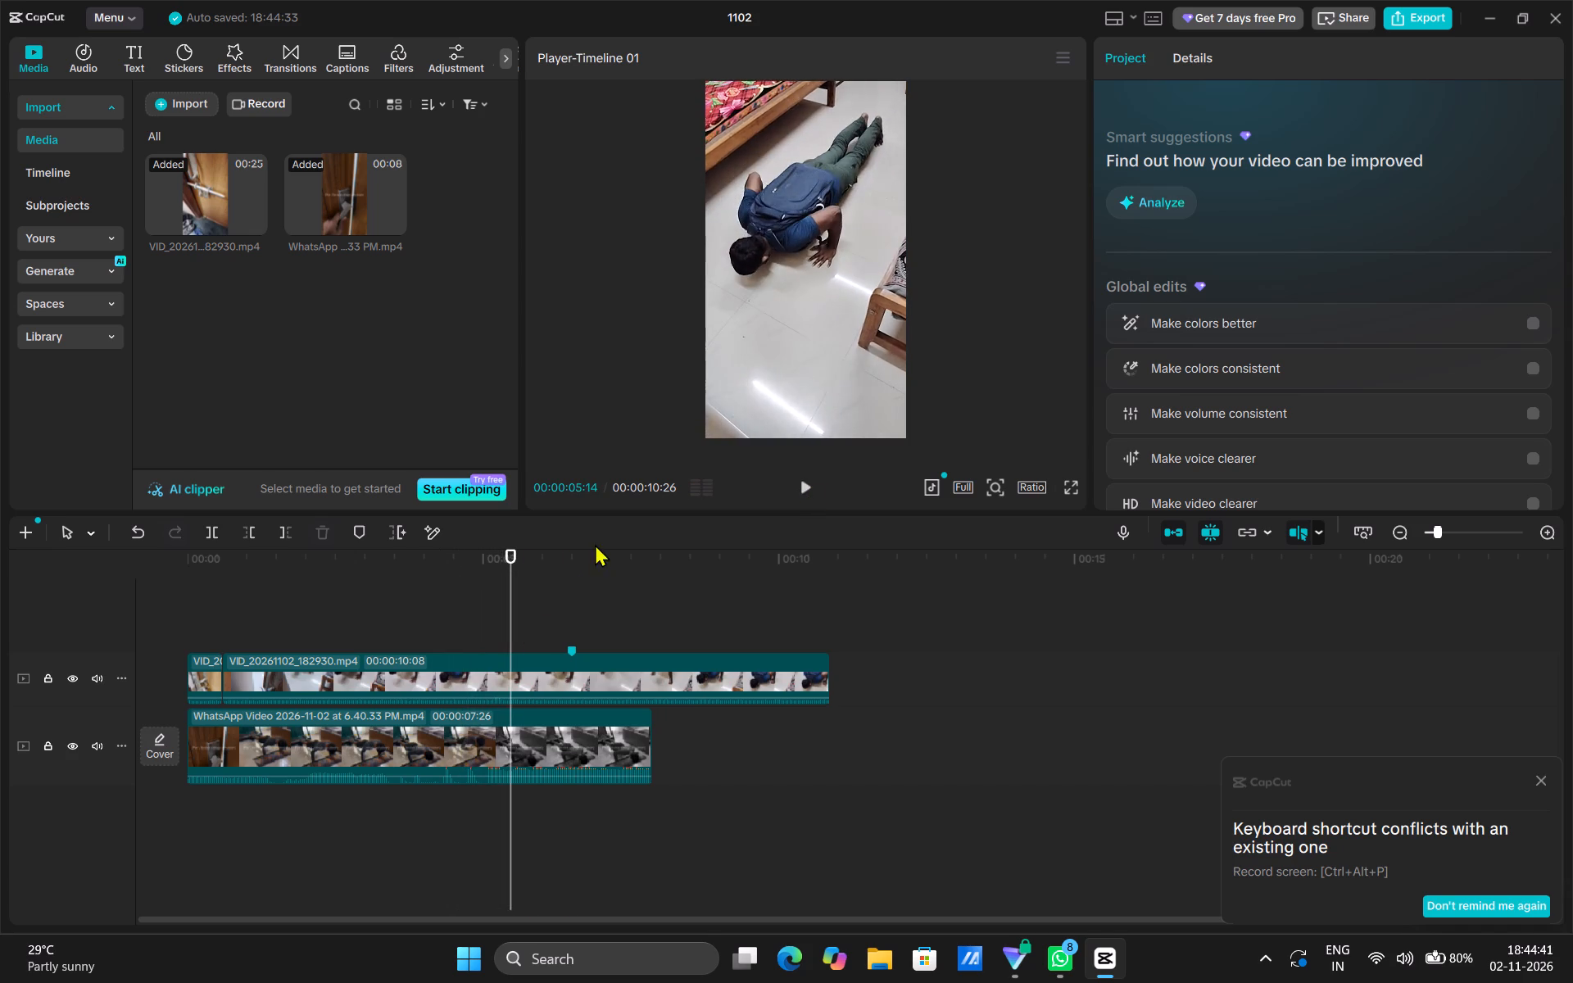
Review the push-ups in the second VID segment and split it at the marker at 00:00:06:15.
{"action": "left_click_drag", "start_coordinate": [514, 602], "coordinate": [304, 628]}
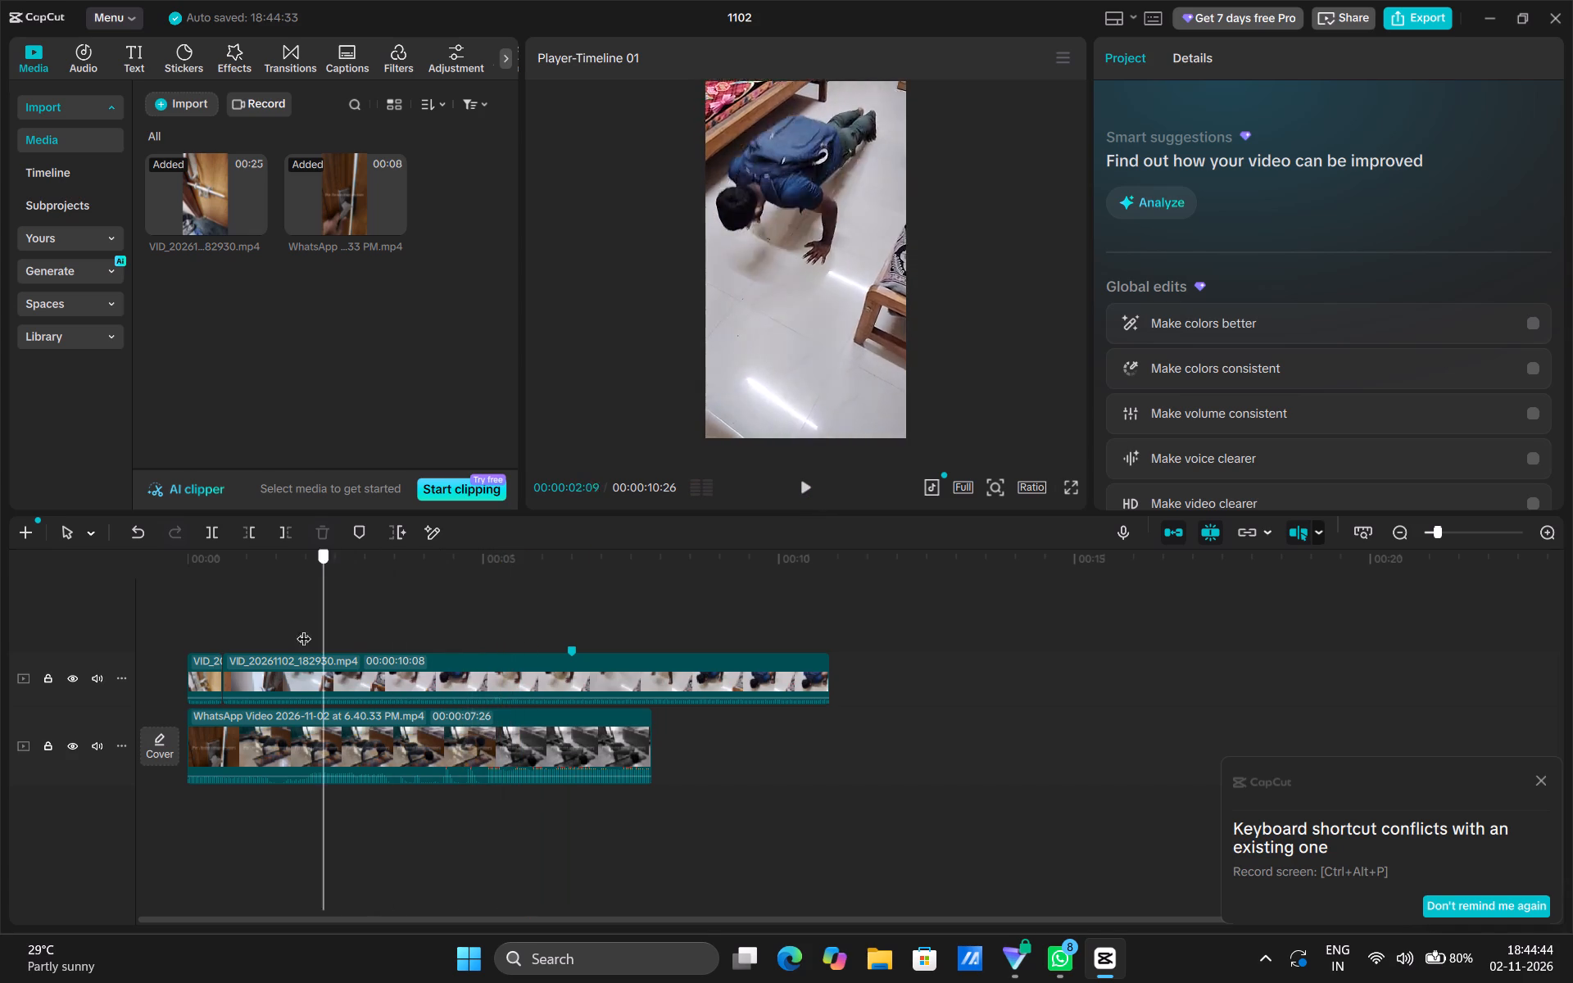
{"action": "left_click_drag", "start_coordinate": [304, 628], "coordinate": [379, 653]}
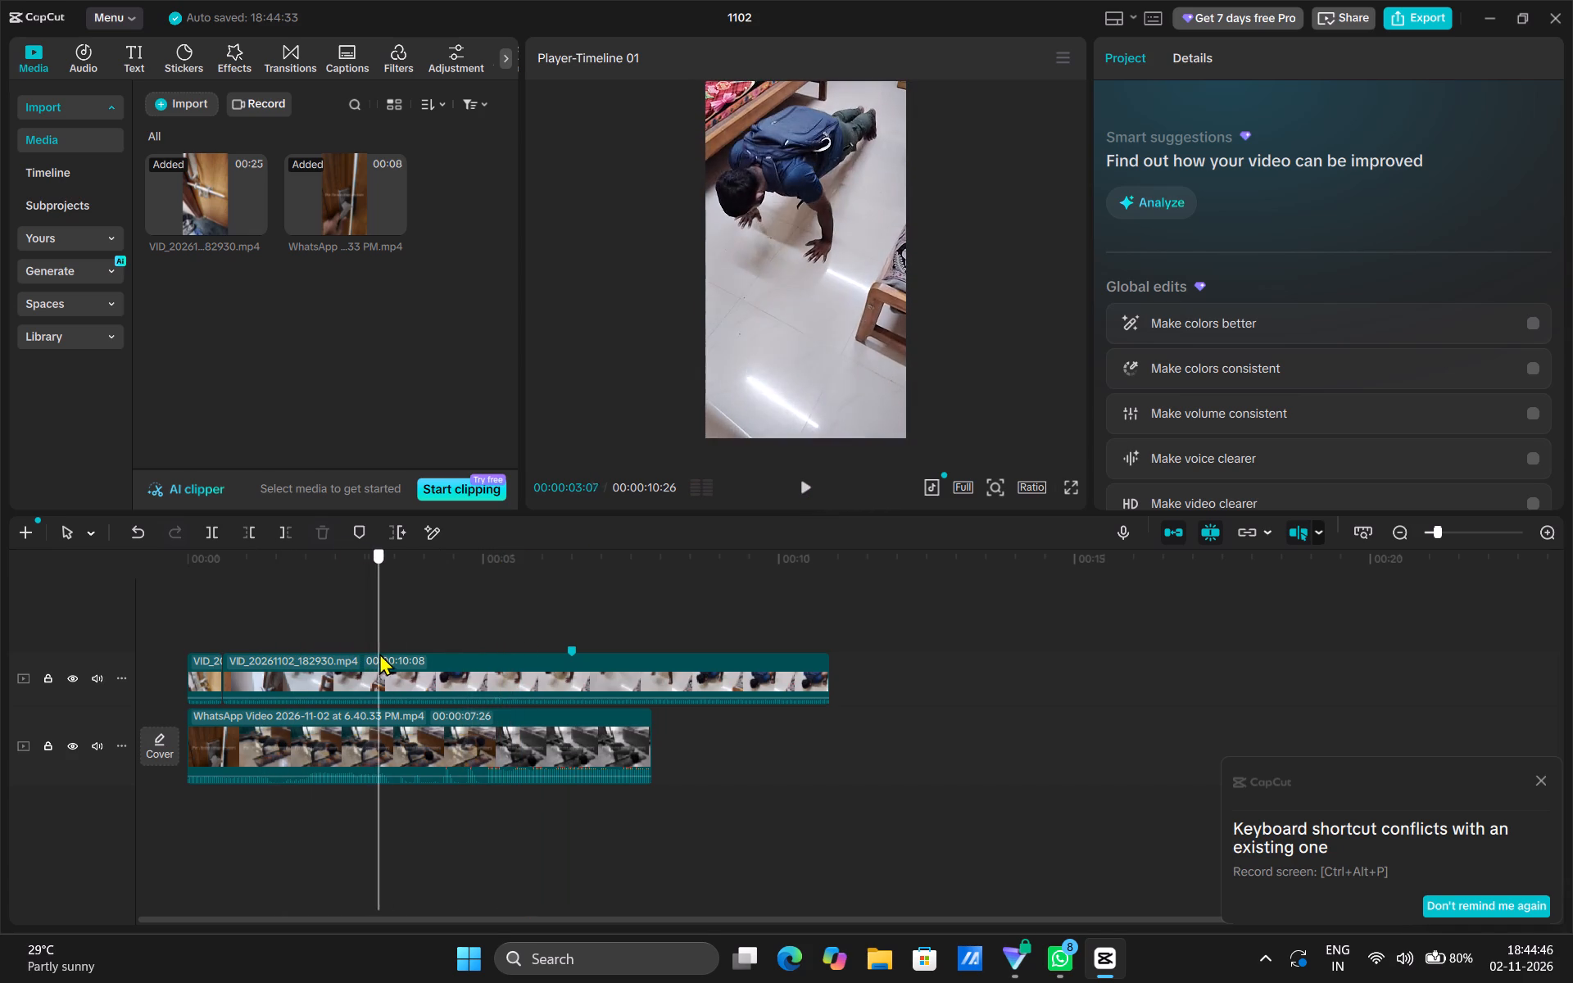
{"action": "left_click_drag", "start_coordinate": [379, 653], "coordinate": [424, 656]}
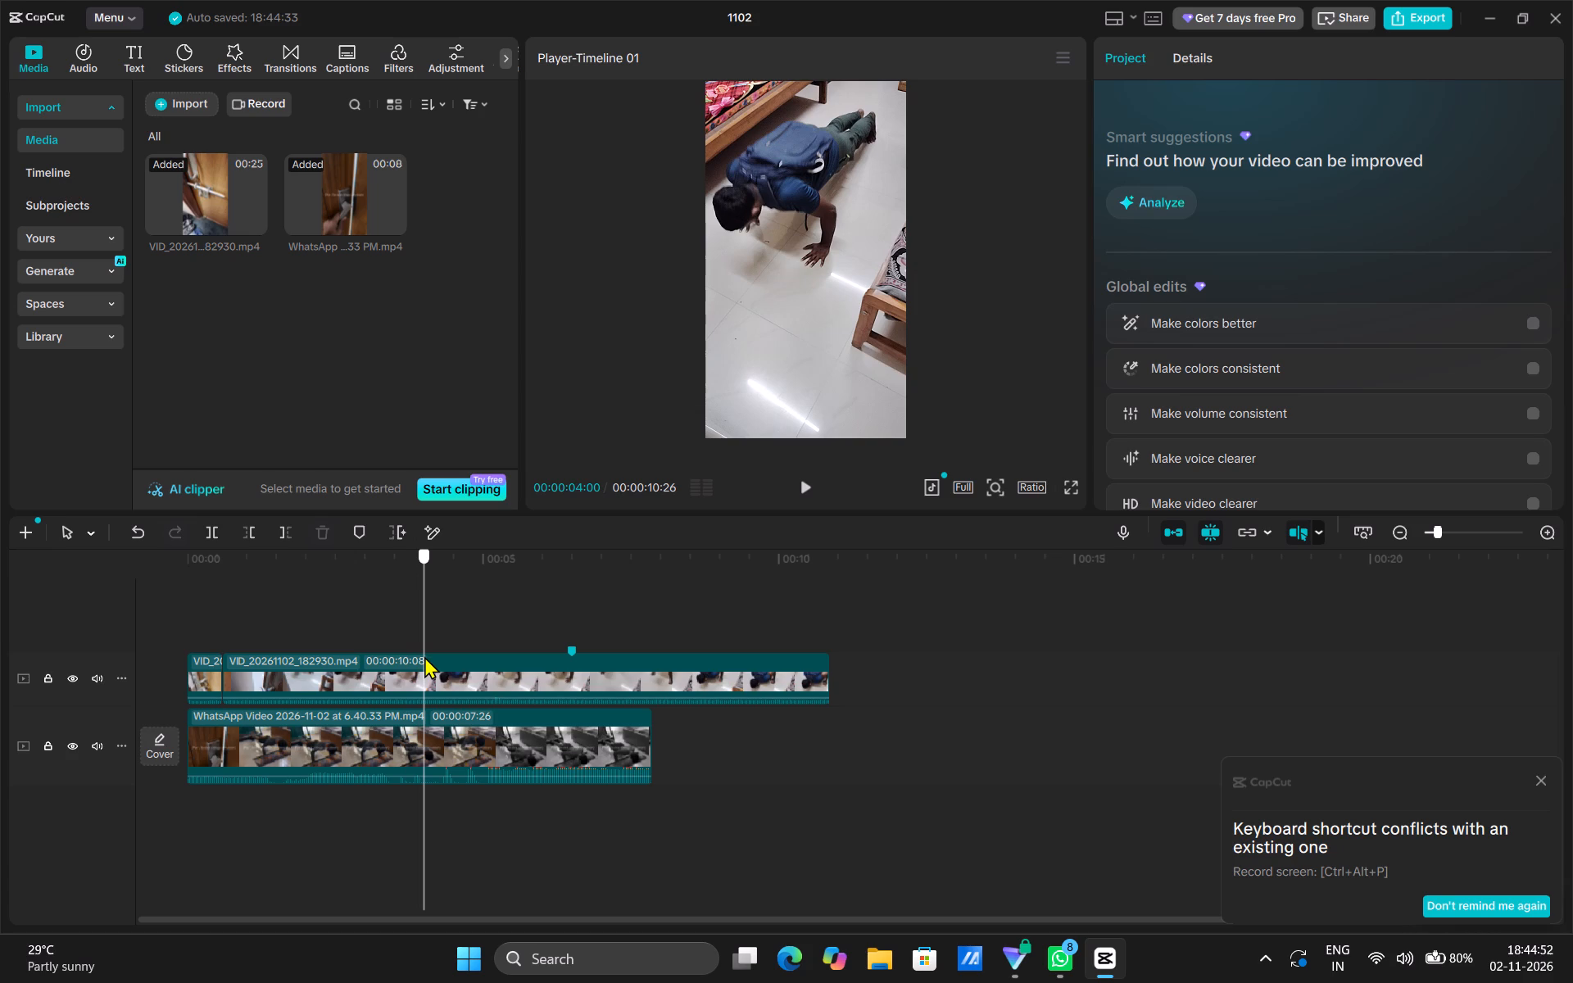
{"action": "left_click_drag", "start_coordinate": [424, 656], "coordinate": [226, 627]}
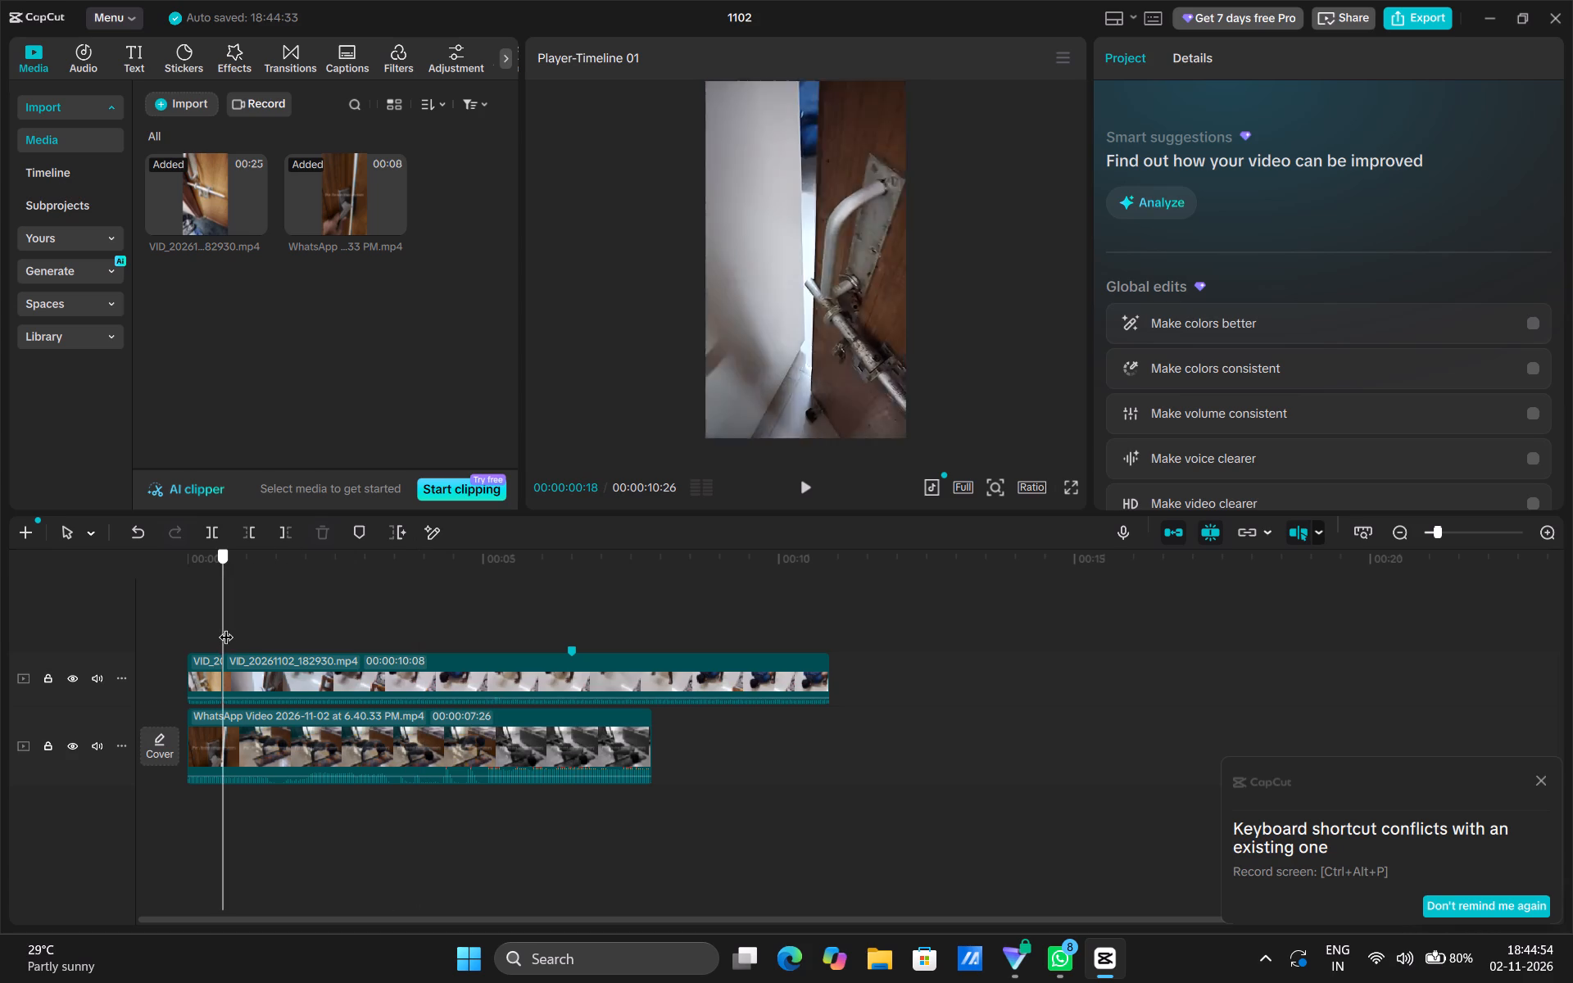
{"action": "left_click_drag", "start_coordinate": [226, 627], "coordinate": [253, 632]}
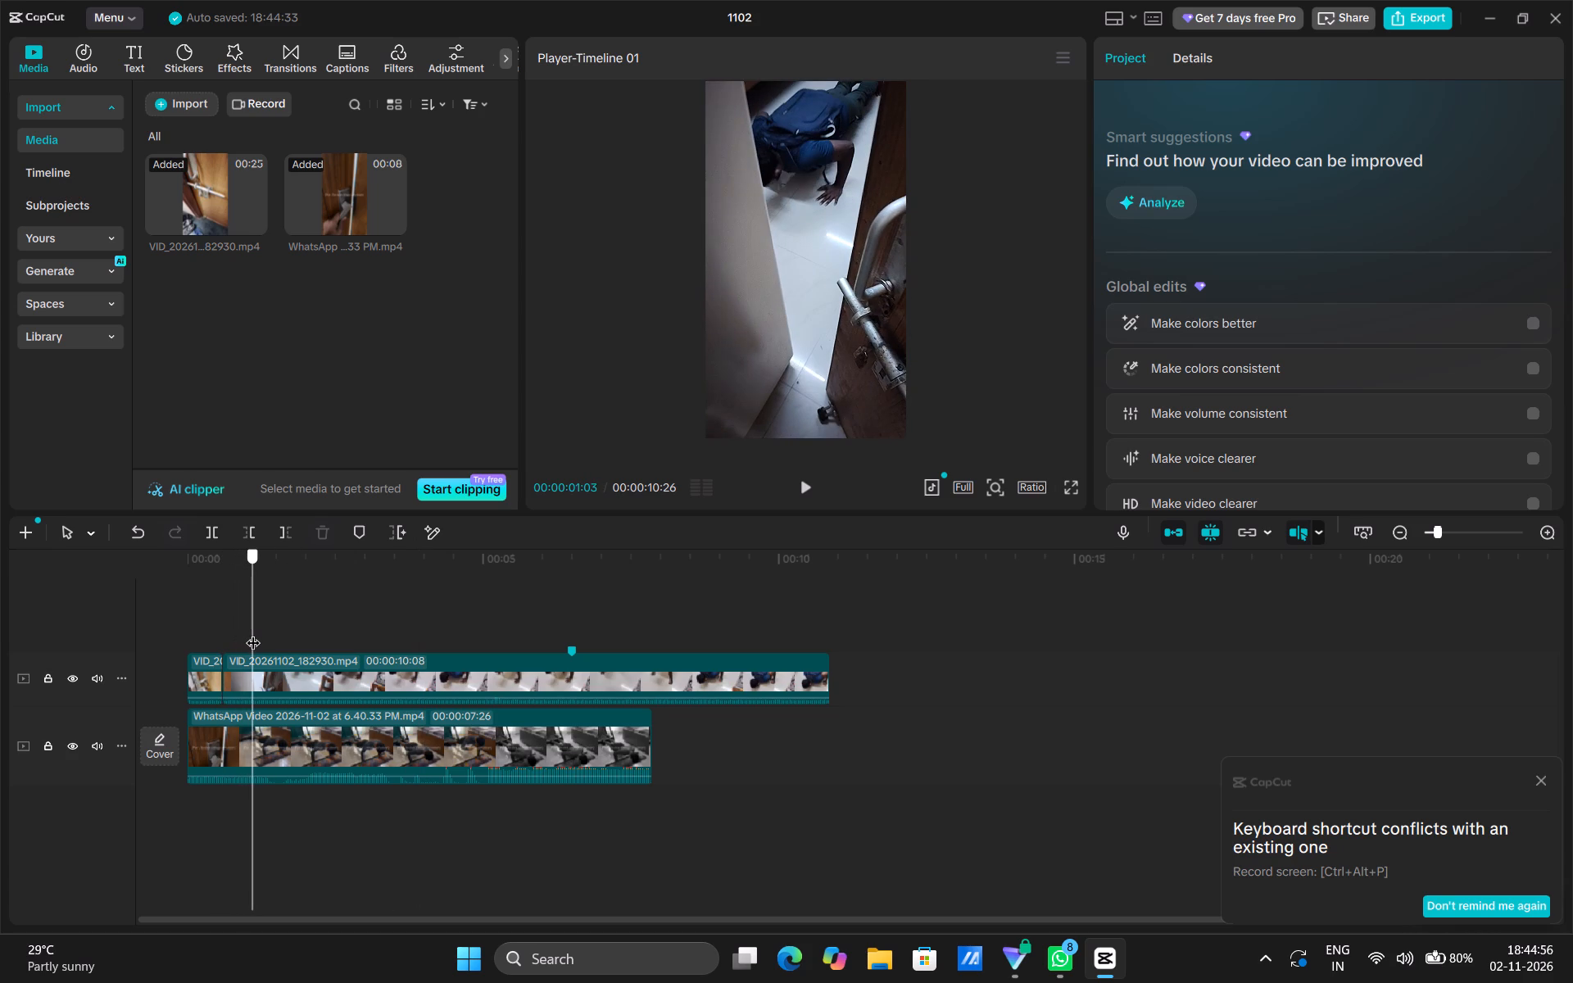
{"action": "left_click_drag", "start_coordinate": [253, 632], "coordinate": [260, 635]}
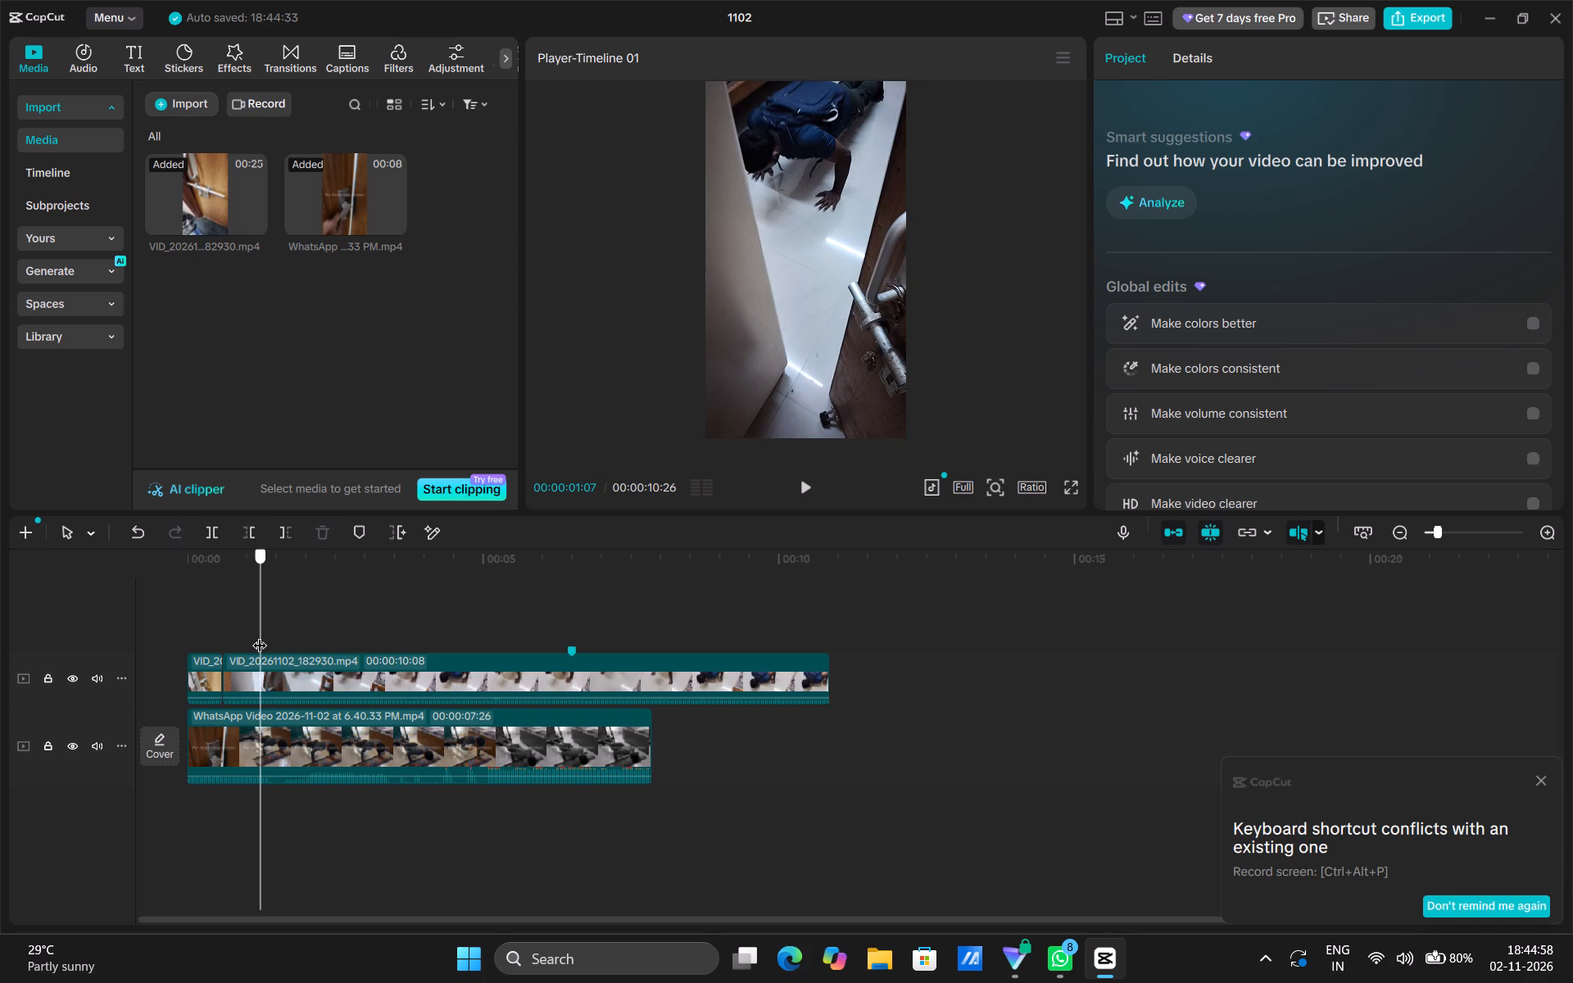
{"action": "left_click_drag", "start_coordinate": [260, 635], "coordinate": [369, 647]}
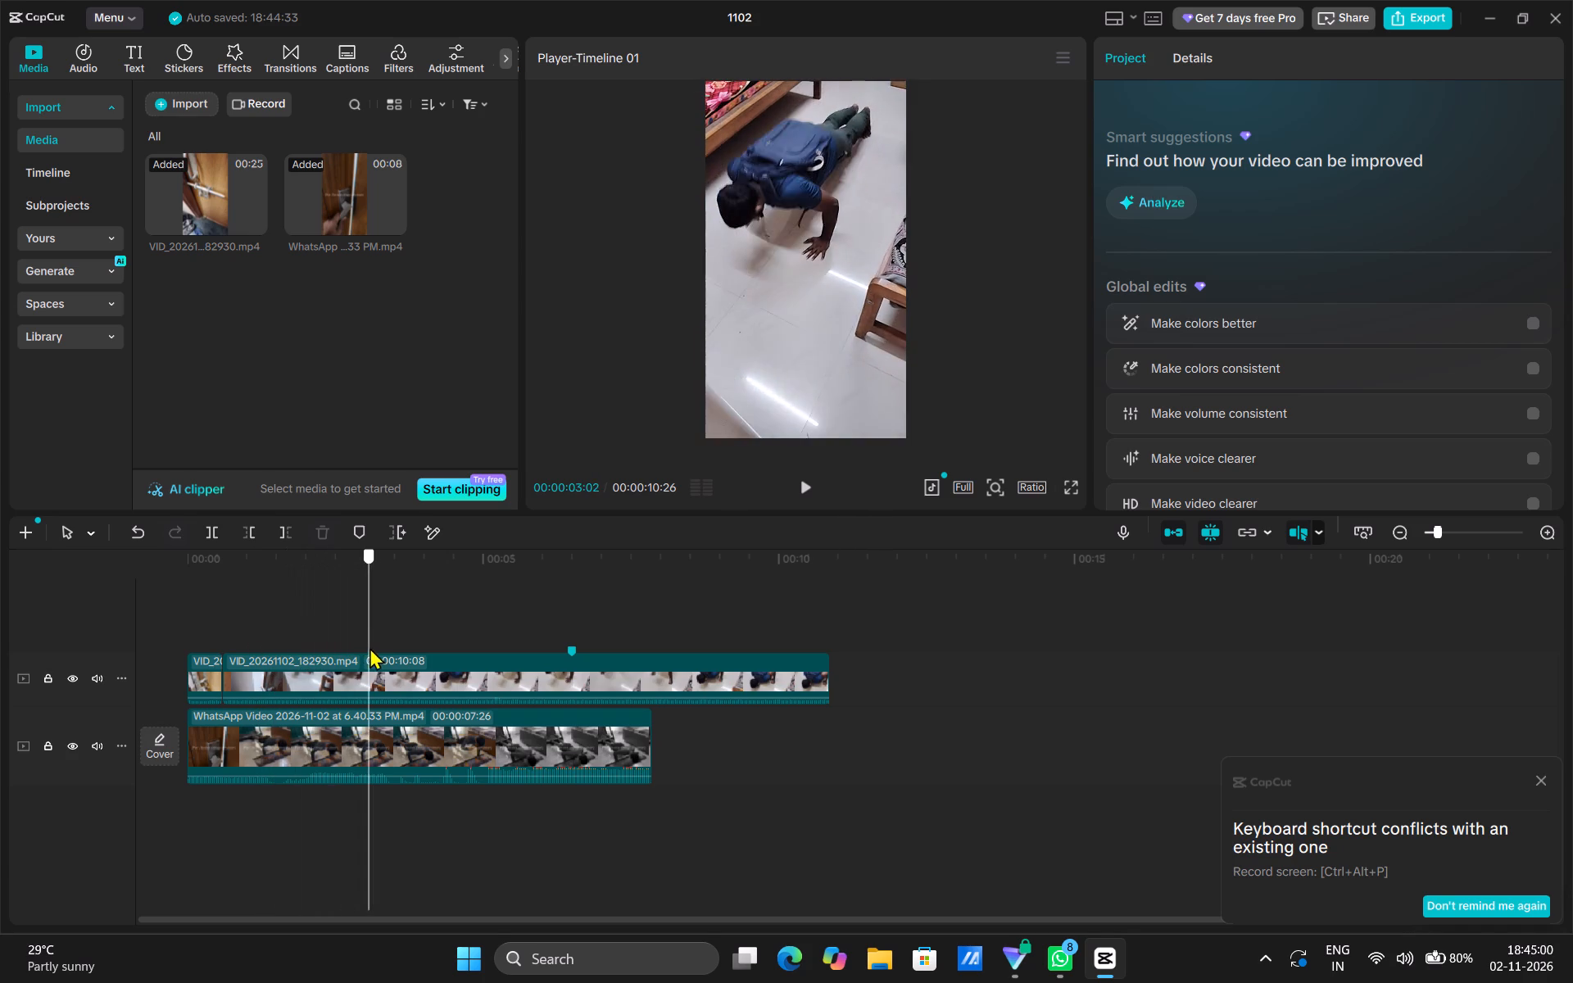
{"action": "left_click_drag", "start_coordinate": [369, 647], "coordinate": [433, 667]}
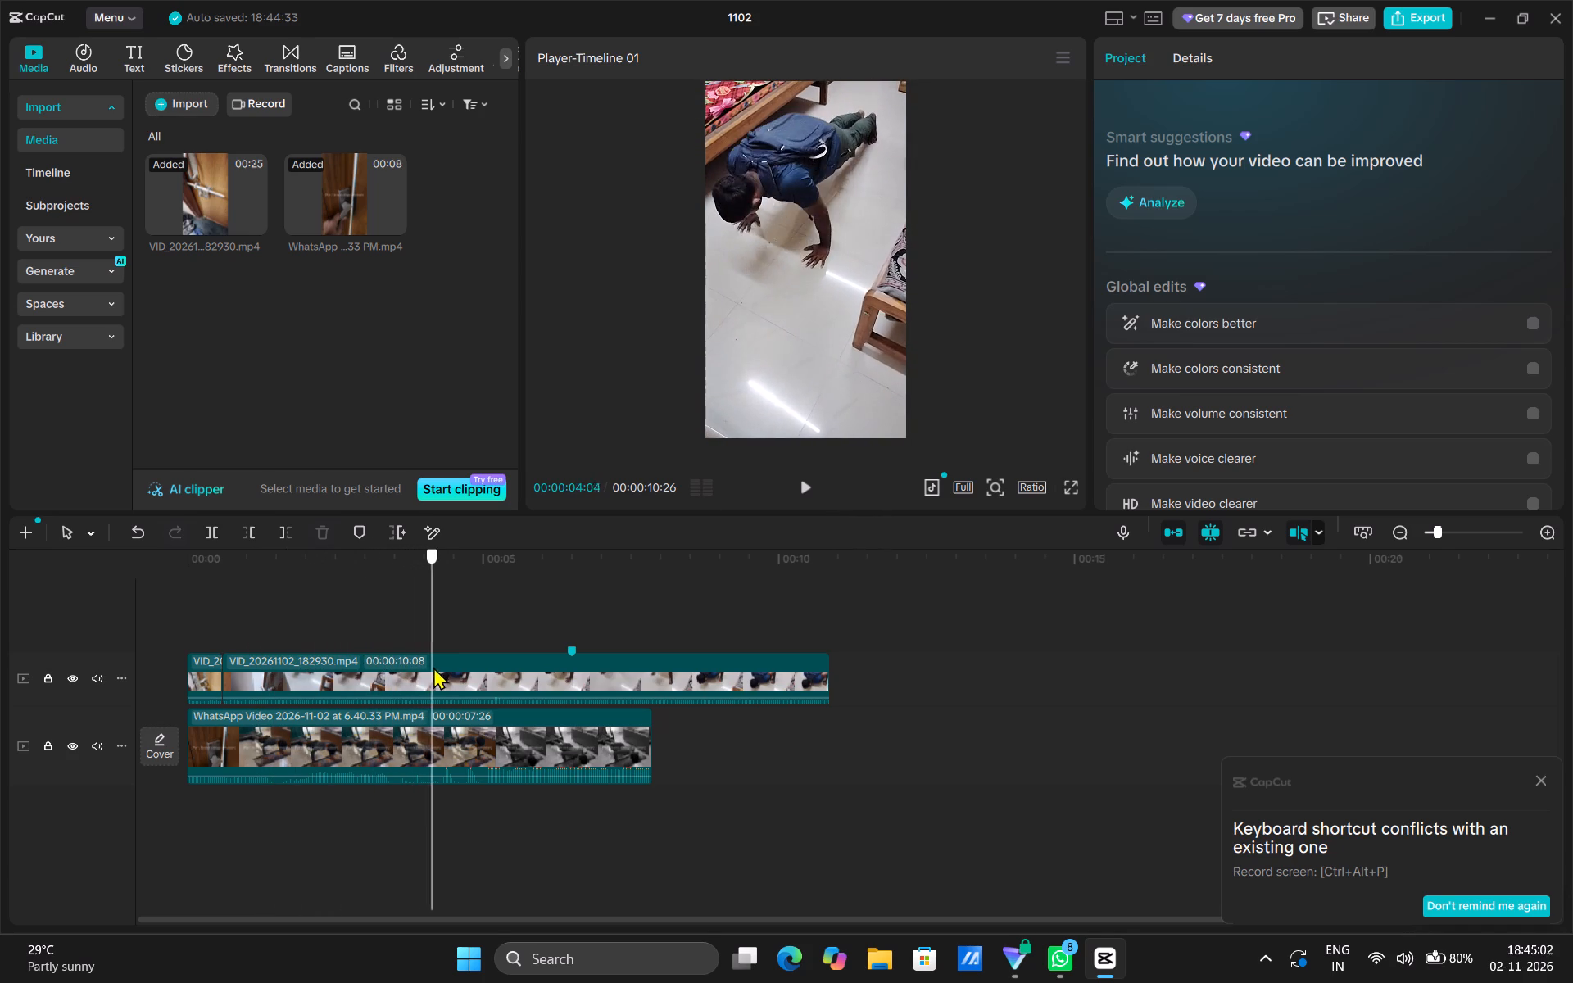
{"action": "left_click_drag", "start_coordinate": [433, 667], "coordinate": [528, 667]}
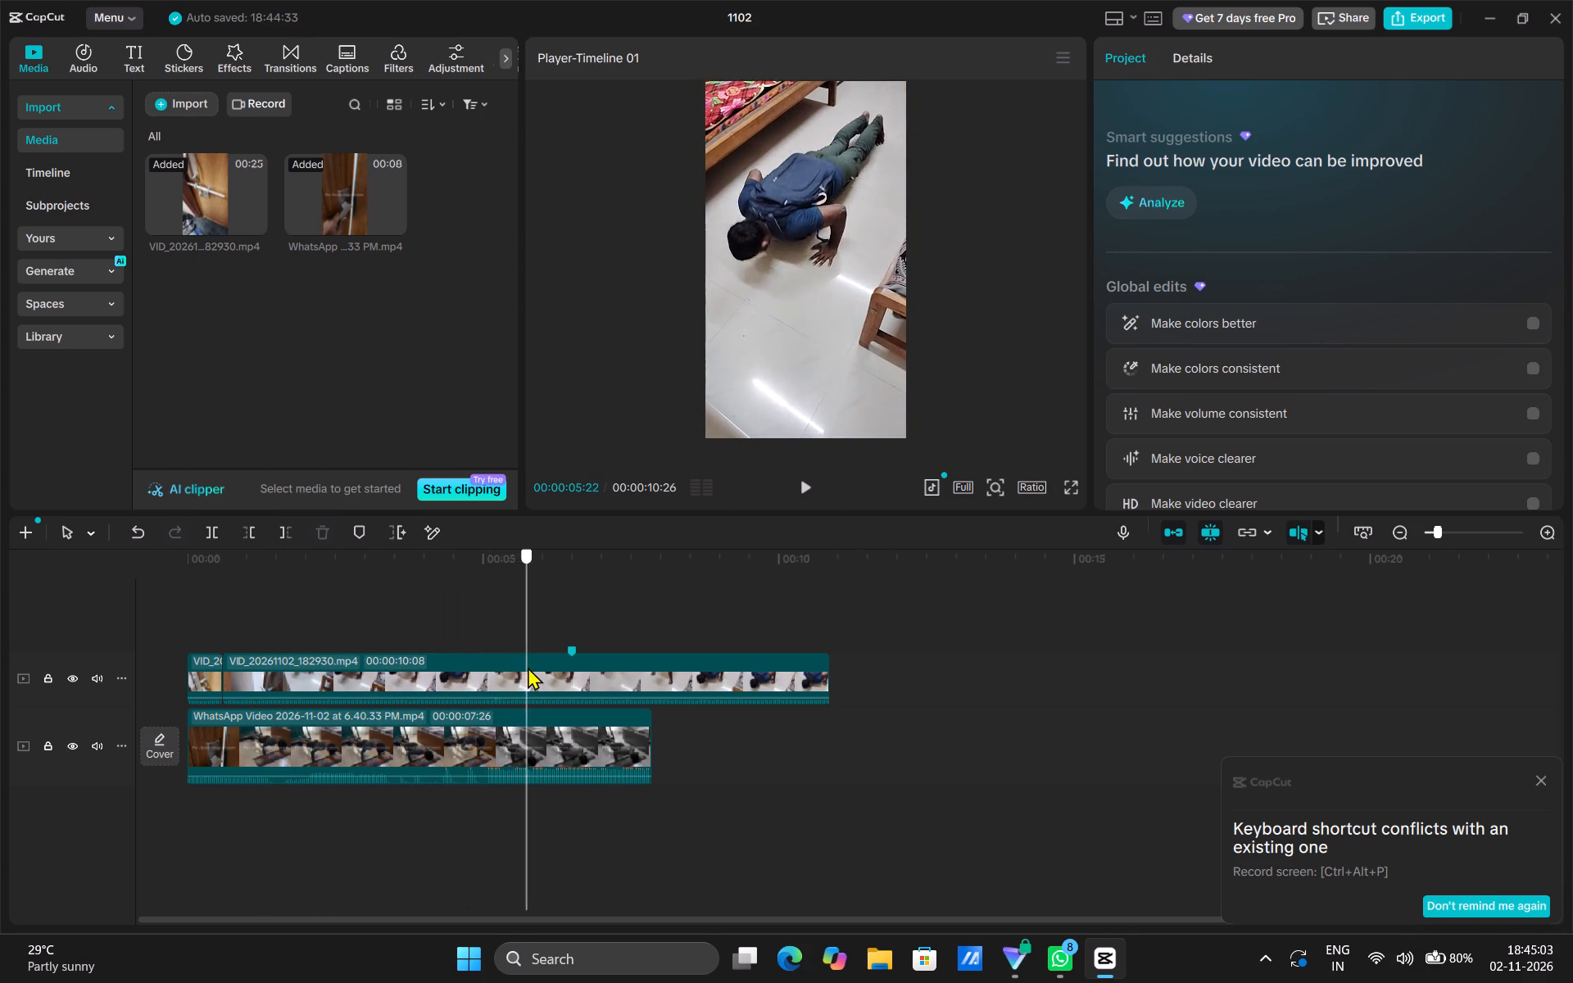
{"action": "left_click_drag", "start_coordinate": [528, 667], "coordinate": [569, 670]}
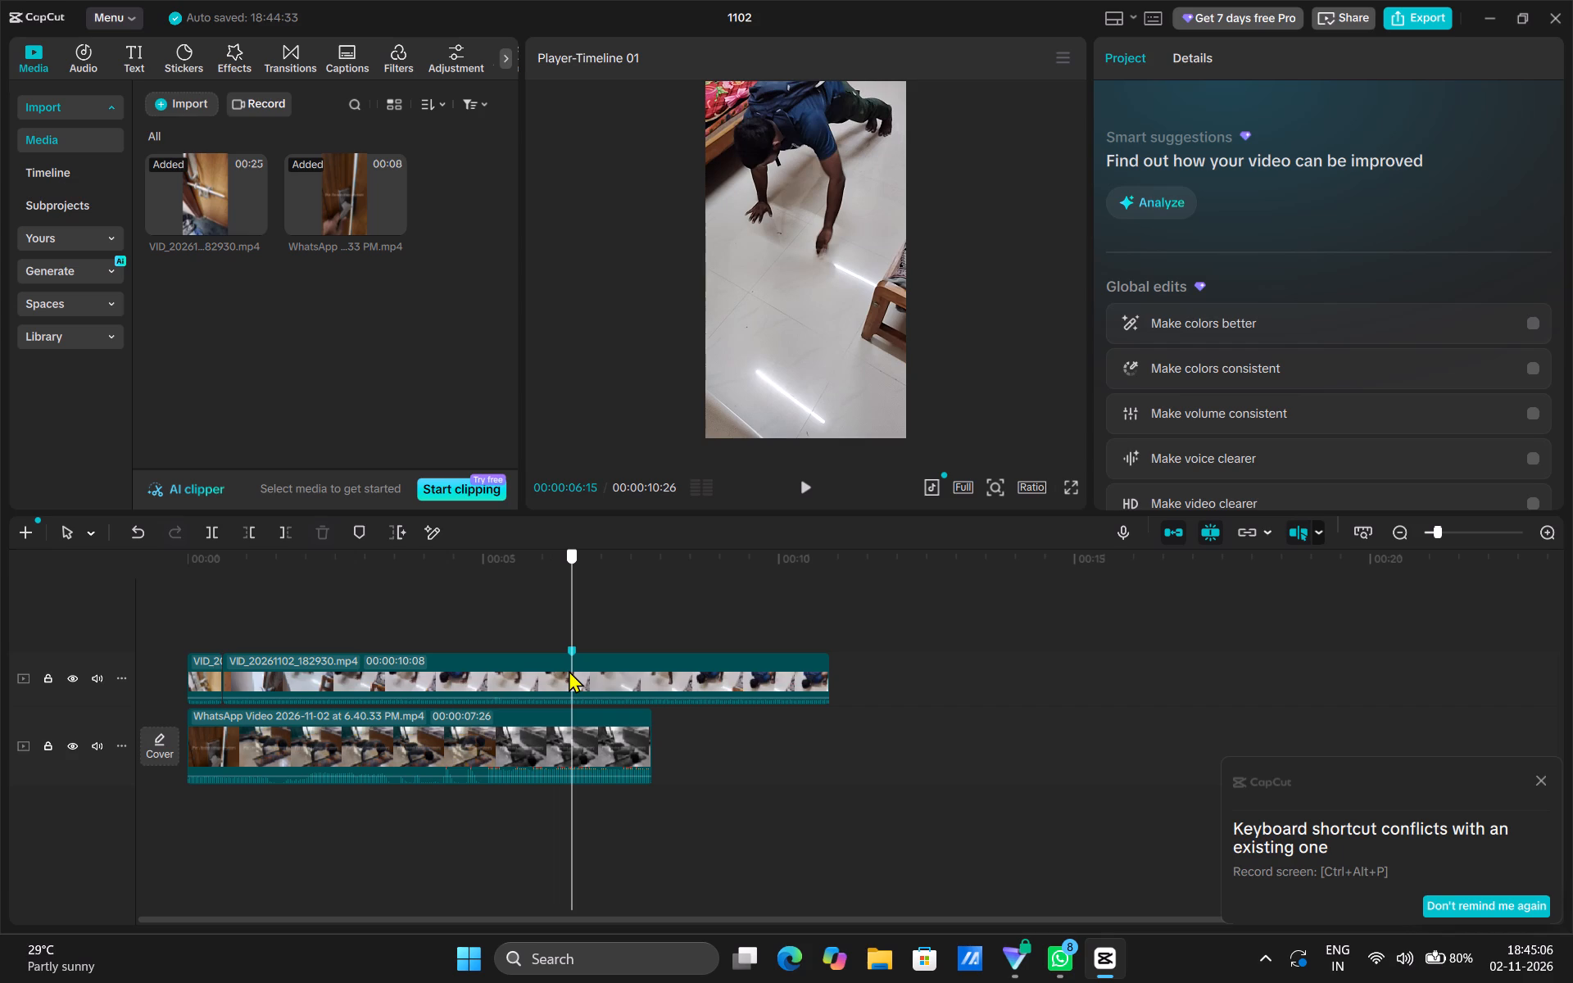
{"action": "left_click_drag", "start_coordinate": [569, 670], "coordinate": [569, 676]}
{"action": "left_click", "coordinate": [569, 676]}
{"action": "left_click", "coordinate": [215, 537]}
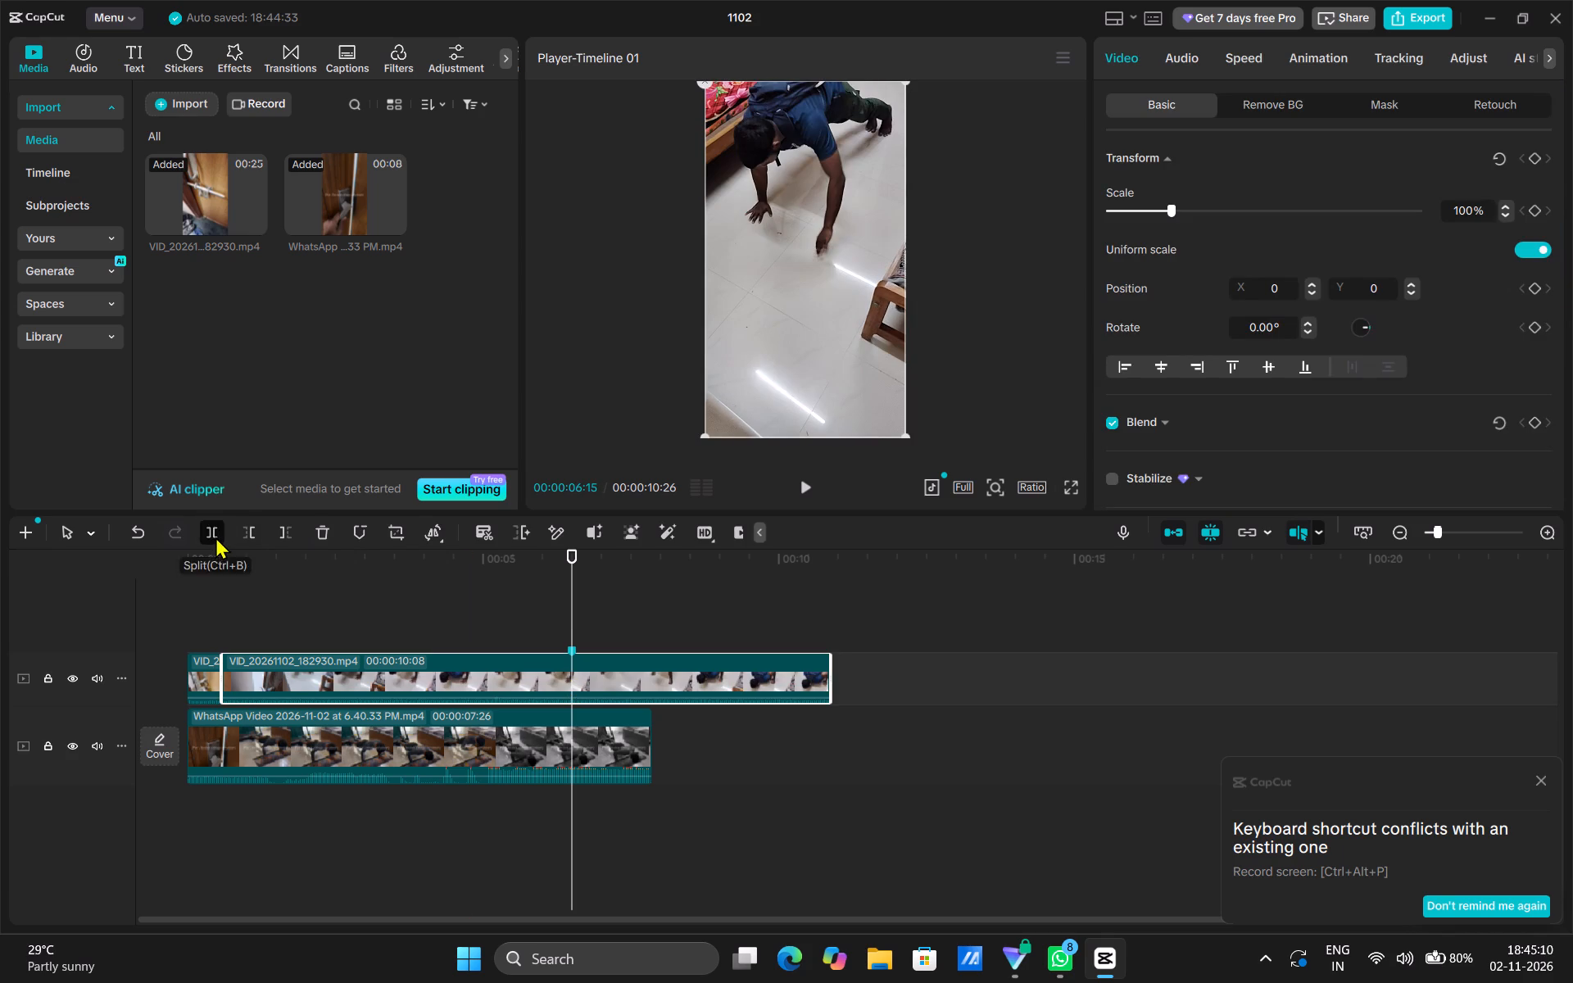
Shorten the end of the middle VID segment to a duration of 00:00:03:19, ending at 00:00:04:07.
{"action": "left_click", "coordinate": [519, 680]}
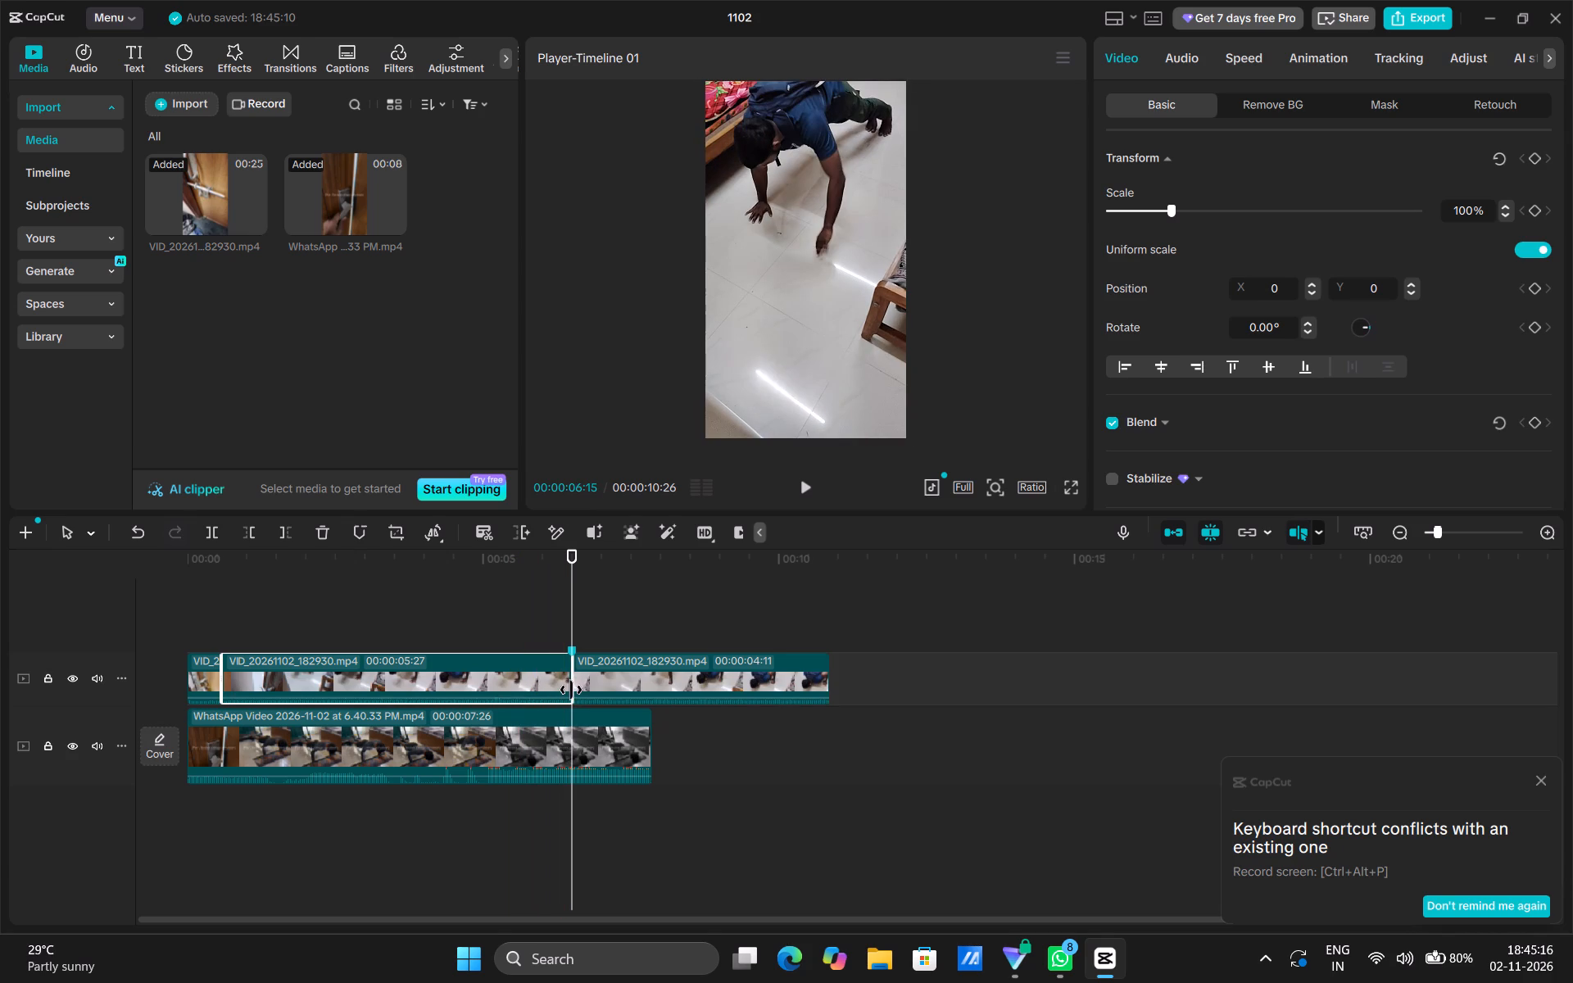
{"action": "left_click_drag", "start_coordinate": [571, 690], "coordinate": [547, 668]}
{"action": "left_click", "coordinate": [547, 668]}
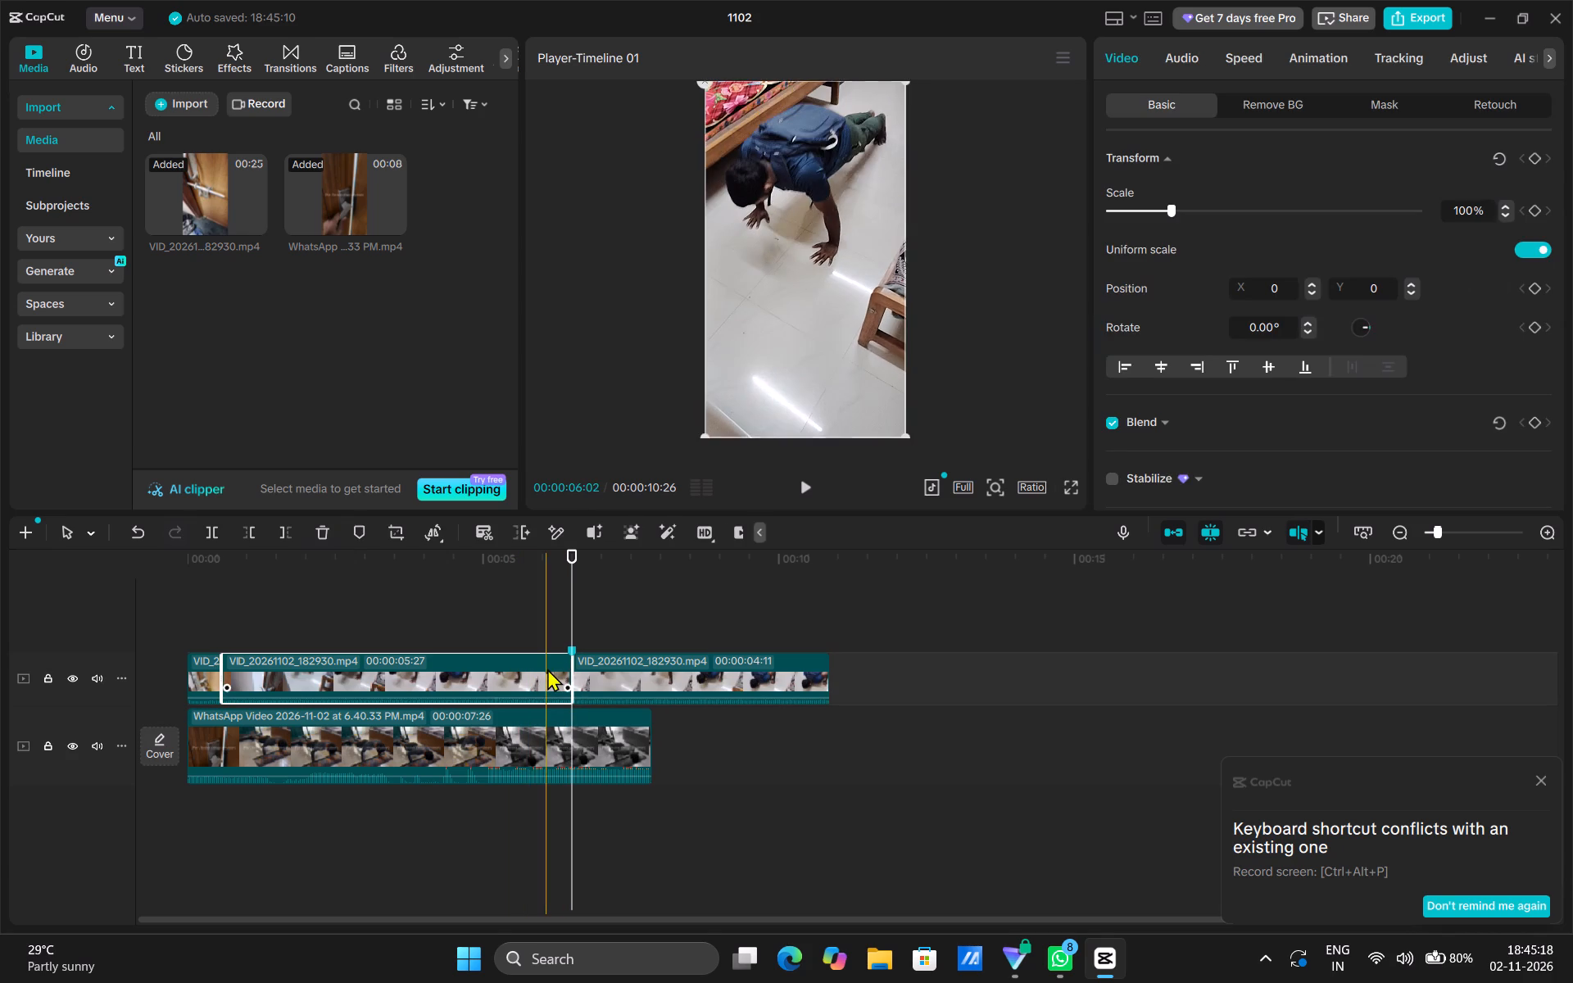
{"action": "left_click_drag", "start_coordinate": [567, 676], "coordinate": [433, 693]}
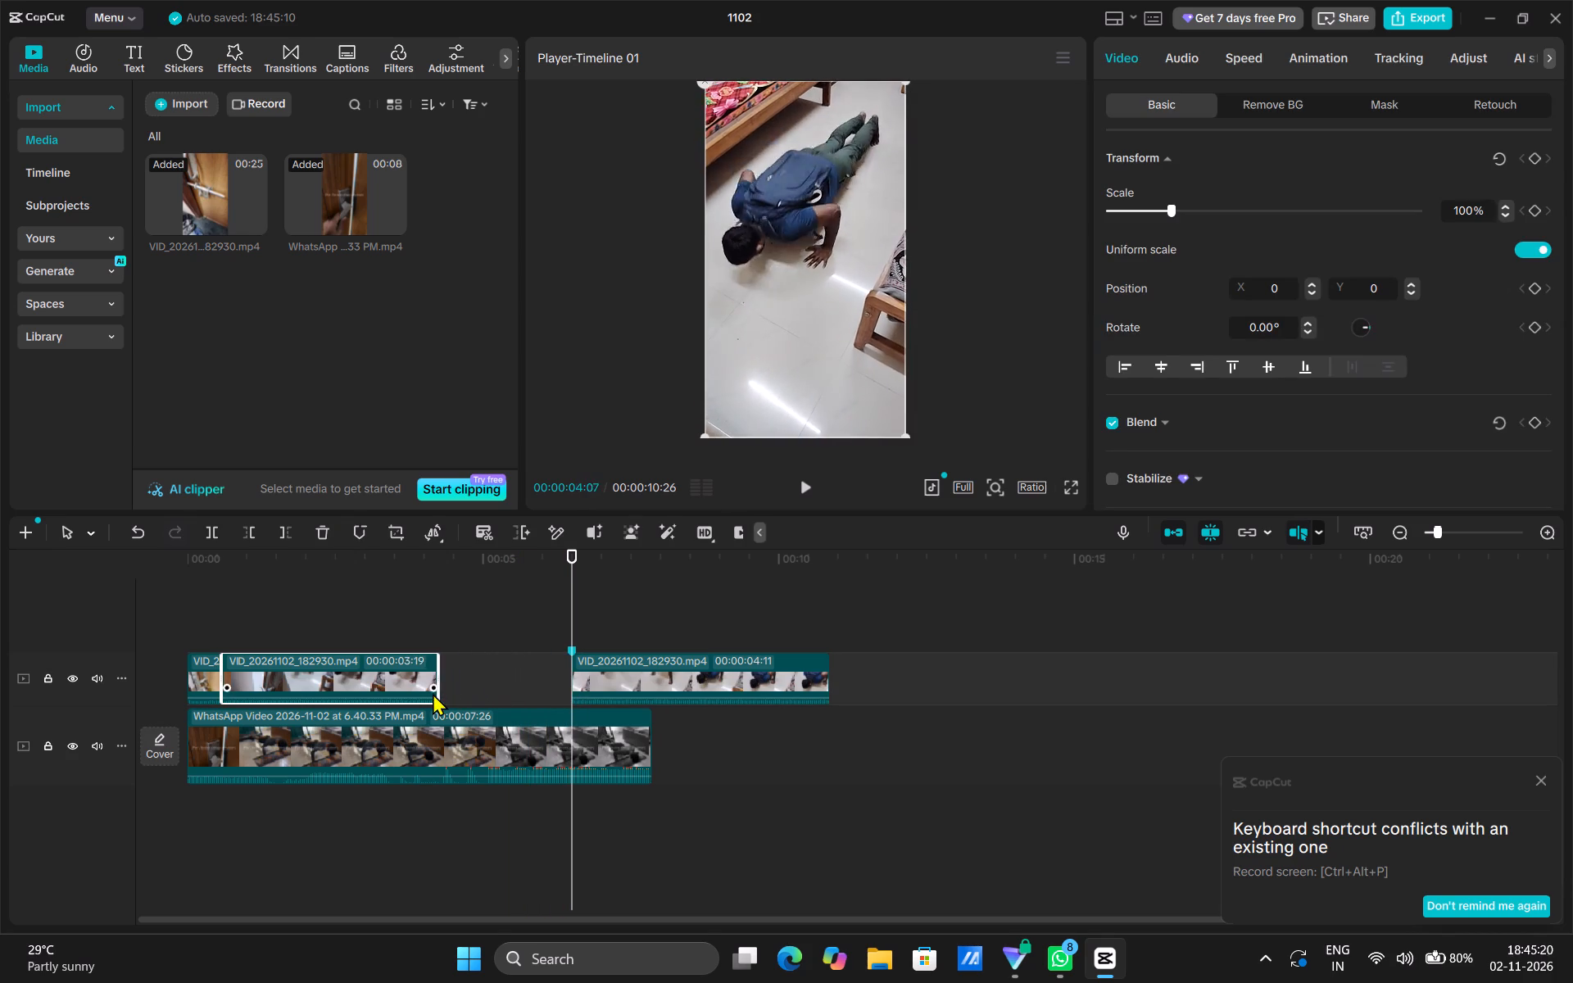
{"action": "left_click_drag", "start_coordinate": [433, 693], "coordinate": [433, 696]}
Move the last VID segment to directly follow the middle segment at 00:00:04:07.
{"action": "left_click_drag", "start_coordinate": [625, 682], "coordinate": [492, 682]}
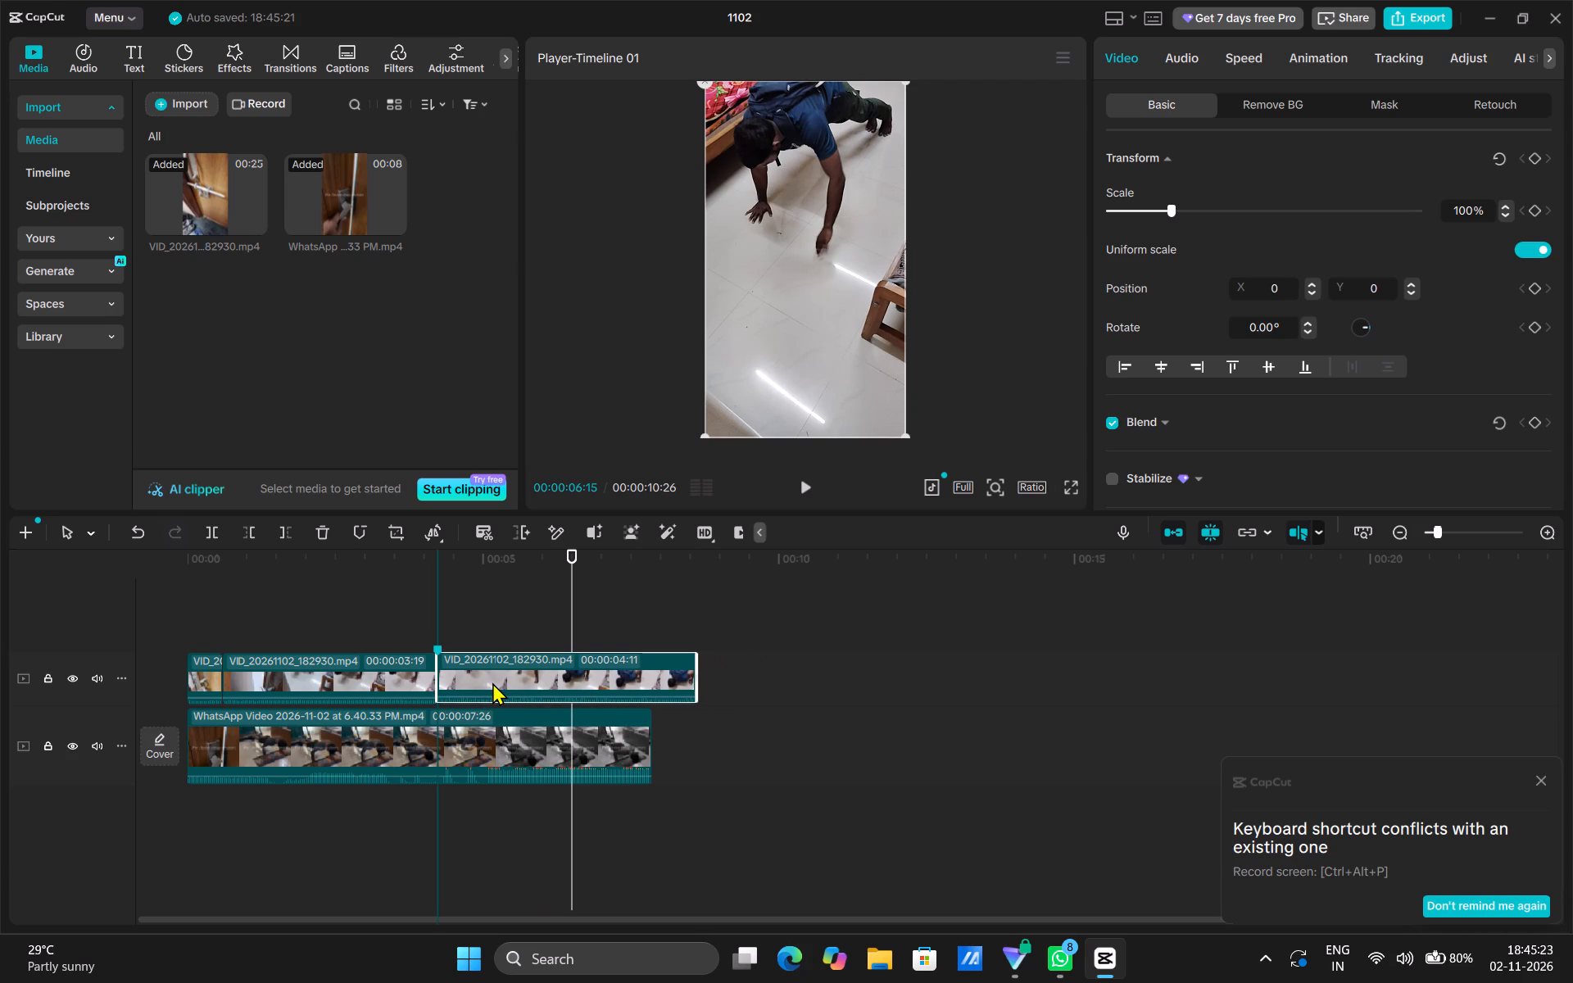
Examine the push-ups in the middle VID segment and their continuity across the join with the last segment.
{"action": "left_click_drag", "start_coordinate": [573, 613], "coordinate": [296, 623]}
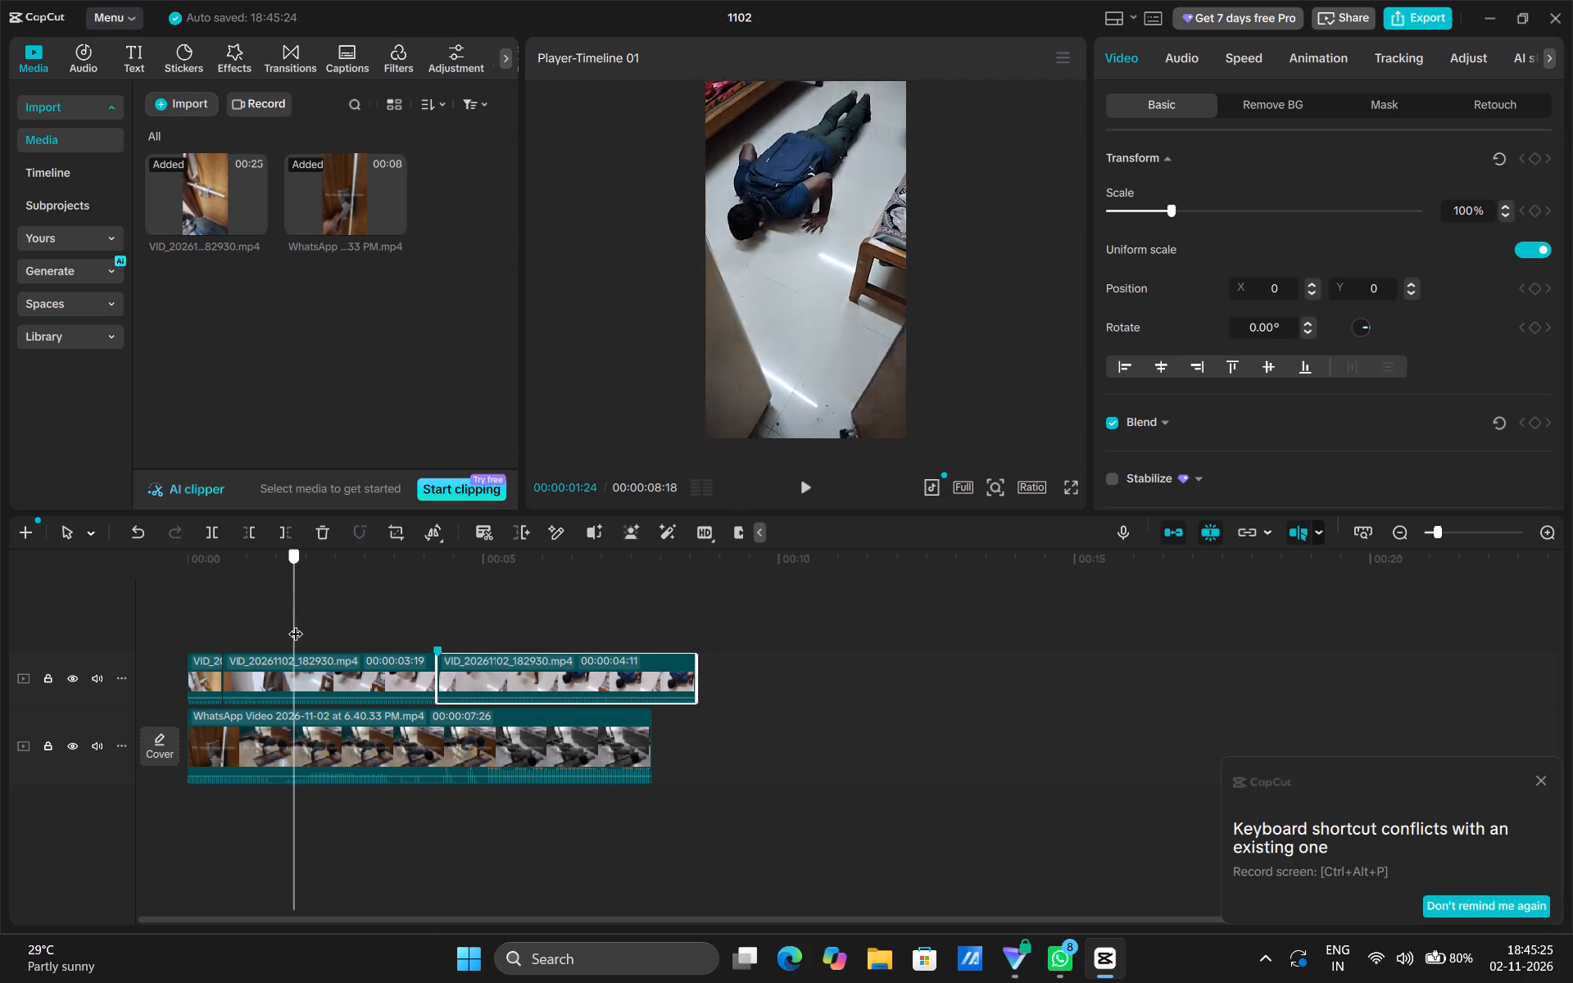
{"action": "left_click_drag", "start_coordinate": [296, 623], "coordinate": [395, 638]}
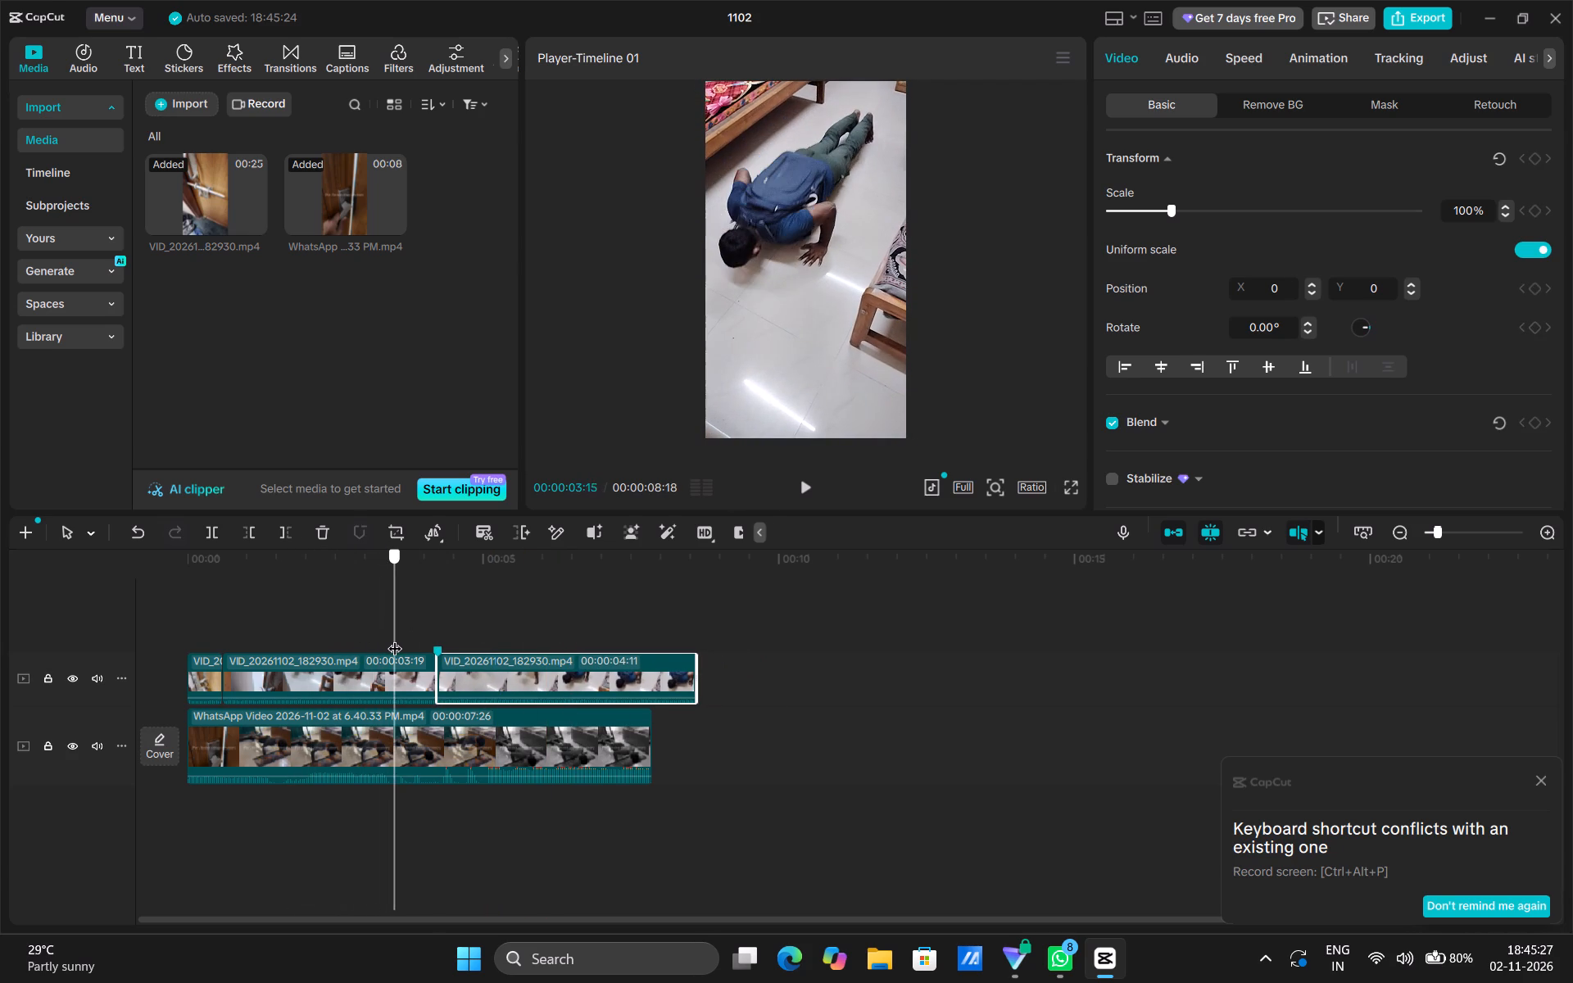
{"action": "left_click_drag", "start_coordinate": [395, 638], "coordinate": [412, 641]}
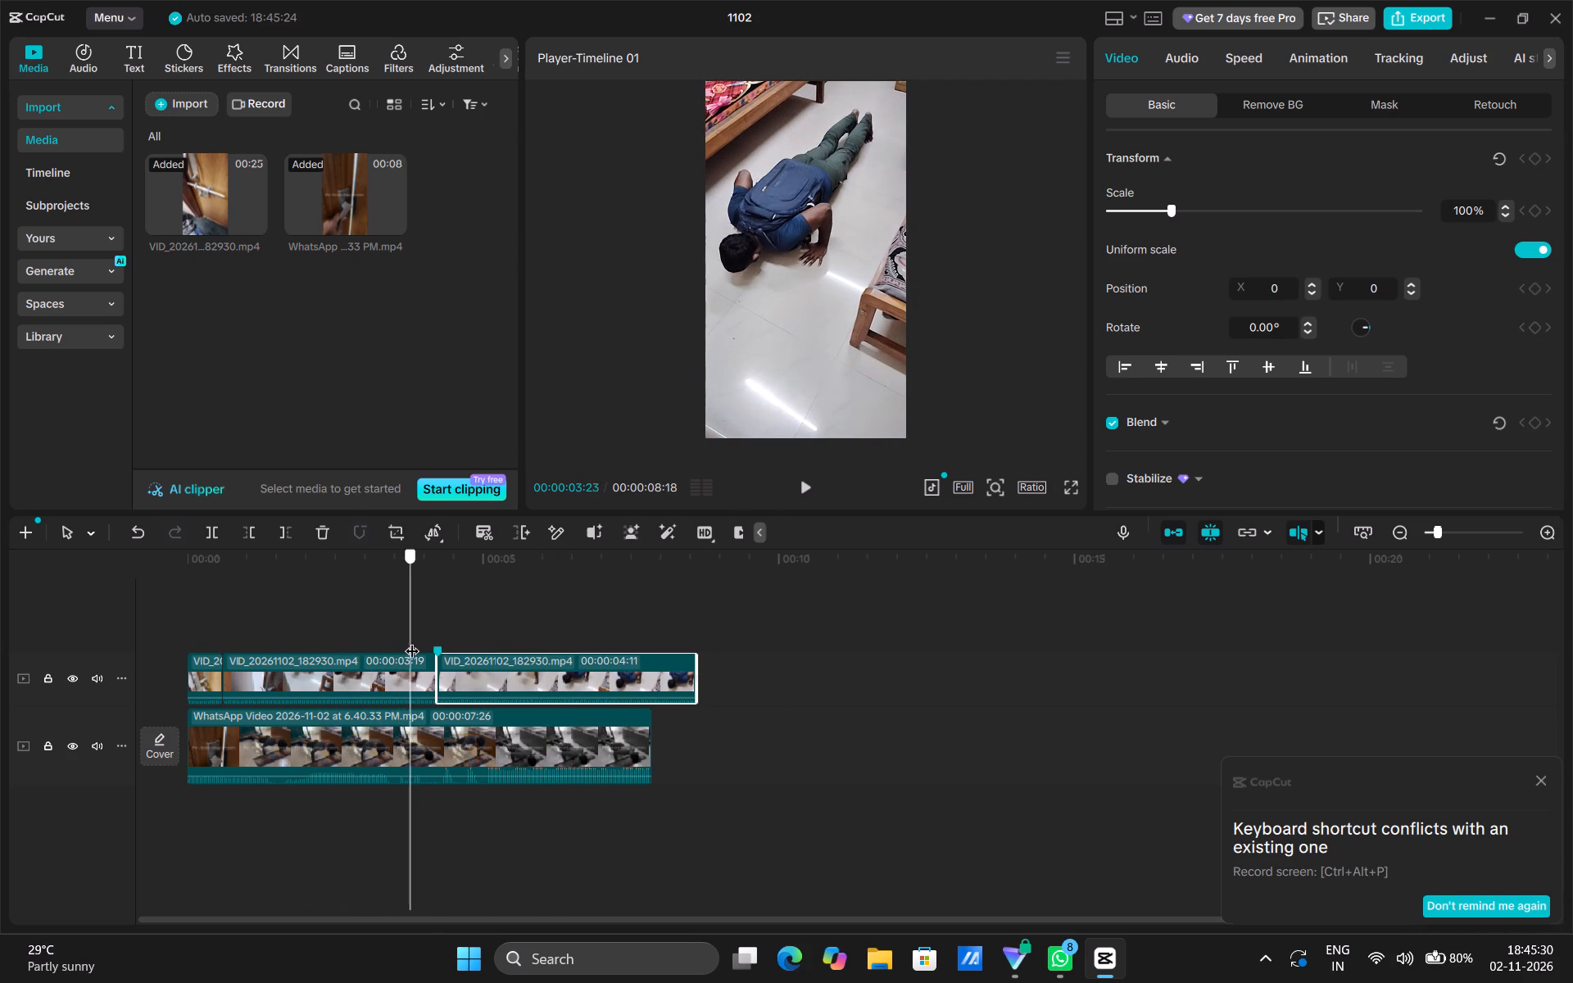
{"action": "left_click_drag", "start_coordinate": [412, 641], "coordinate": [433, 646]}
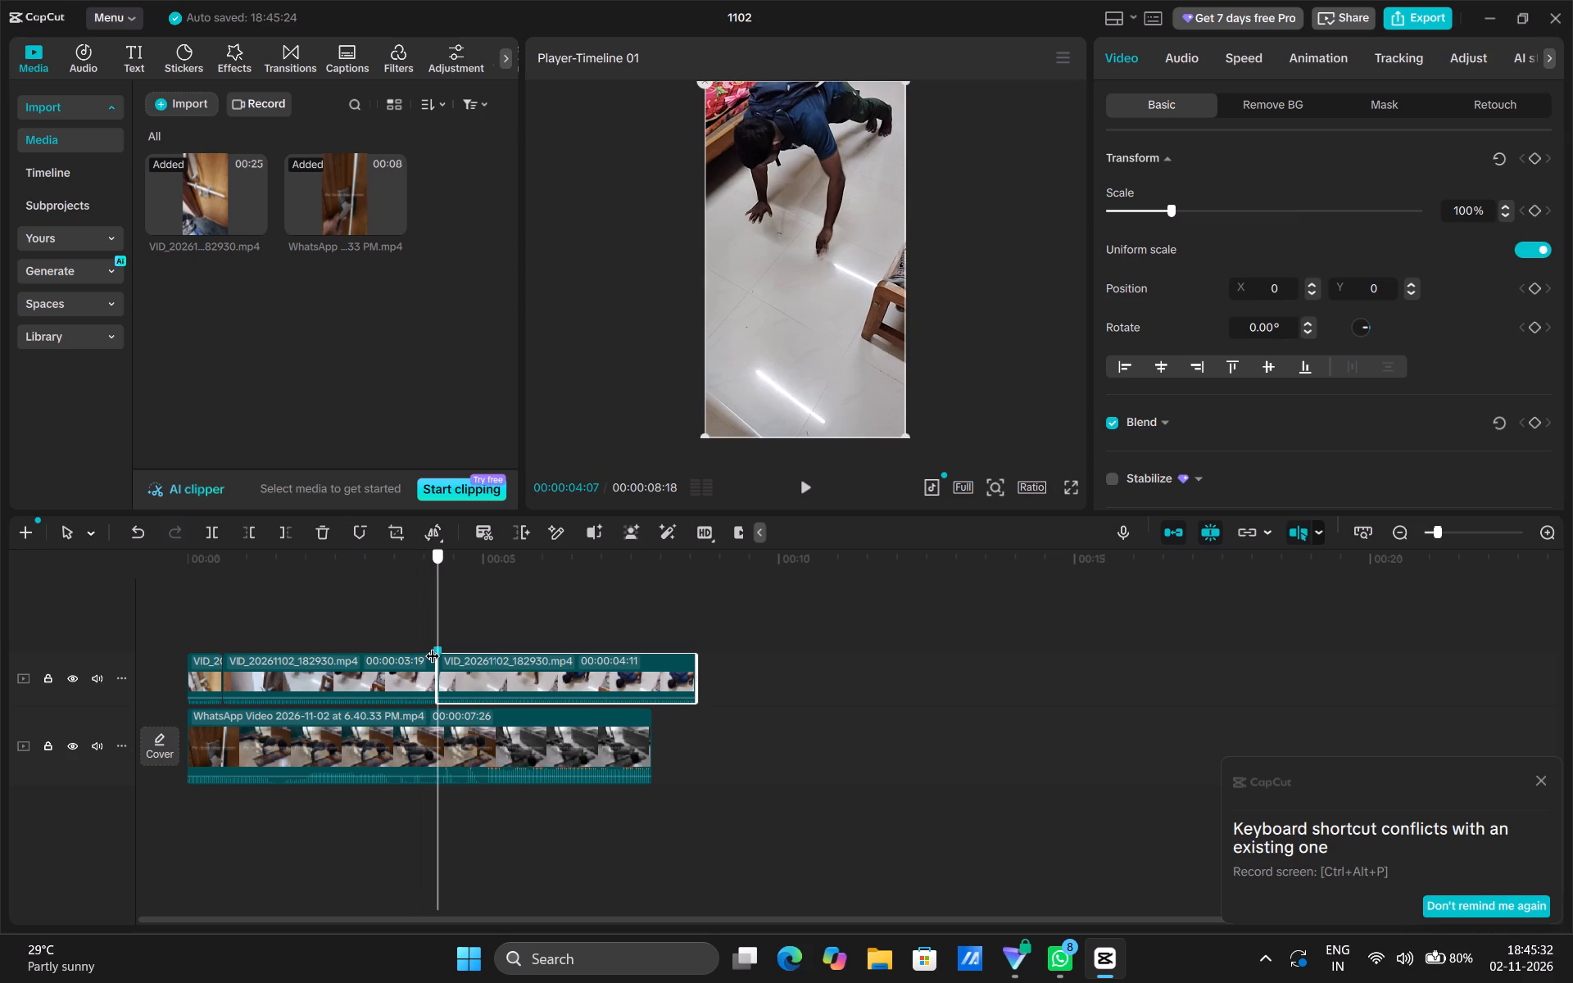
{"action": "left_click_drag", "start_coordinate": [433, 646], "coordinate": [419, 647]}
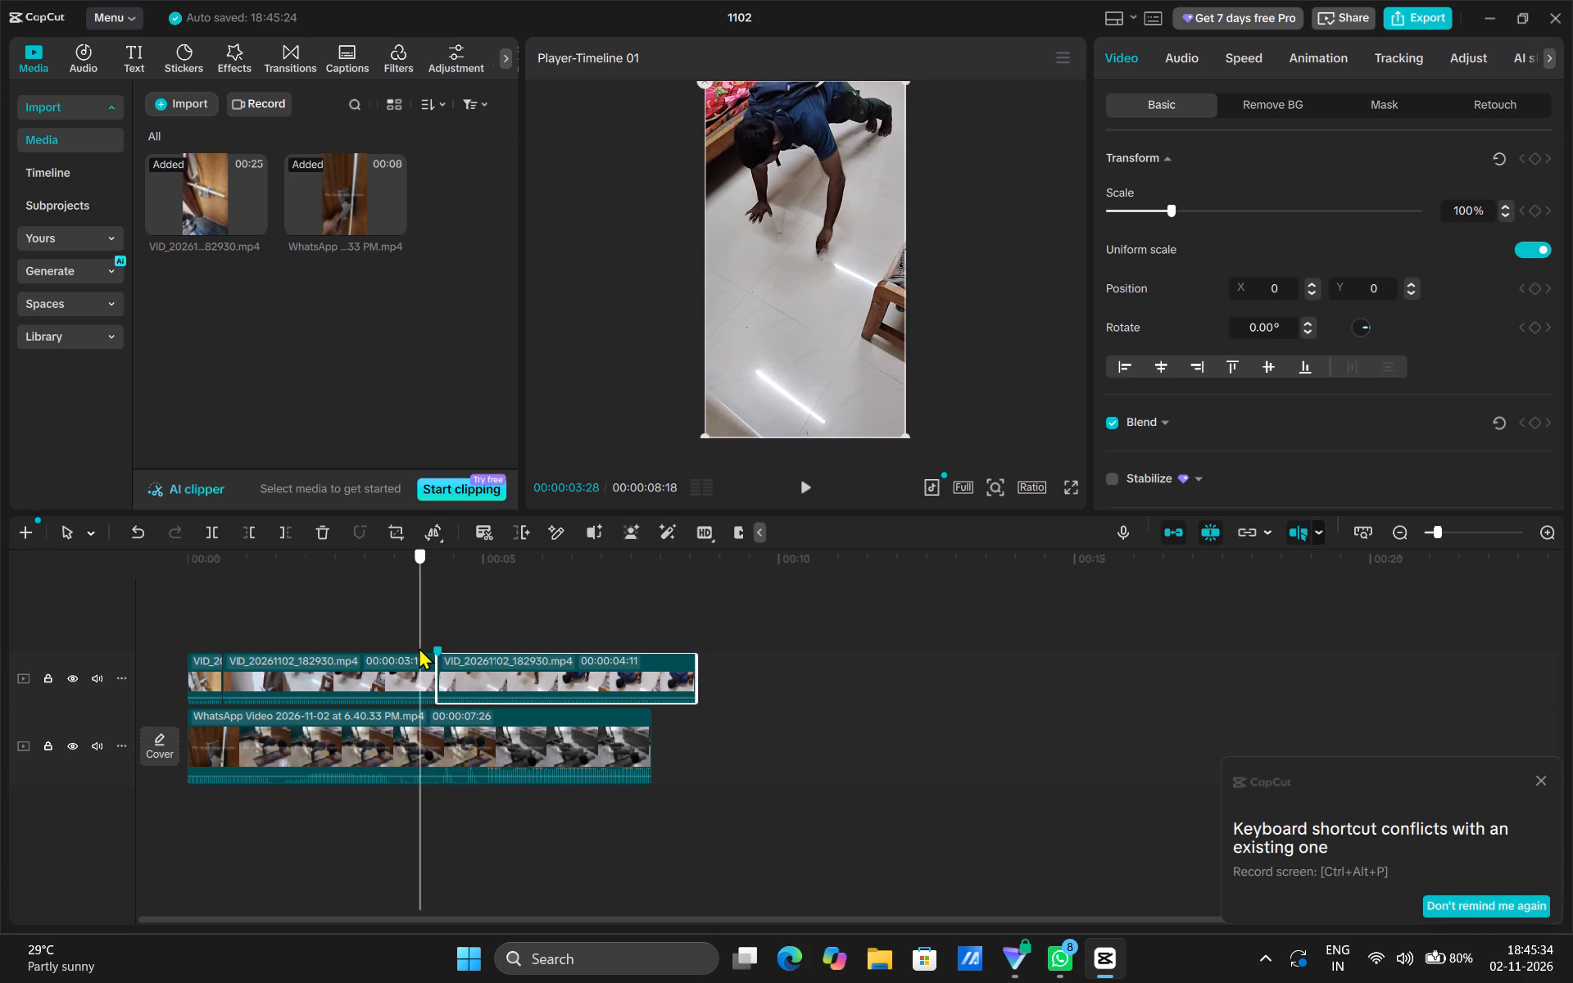
{"action": "left_click_drag", "start_coordinate": [419, 647], "coordinate": [358, 676]}
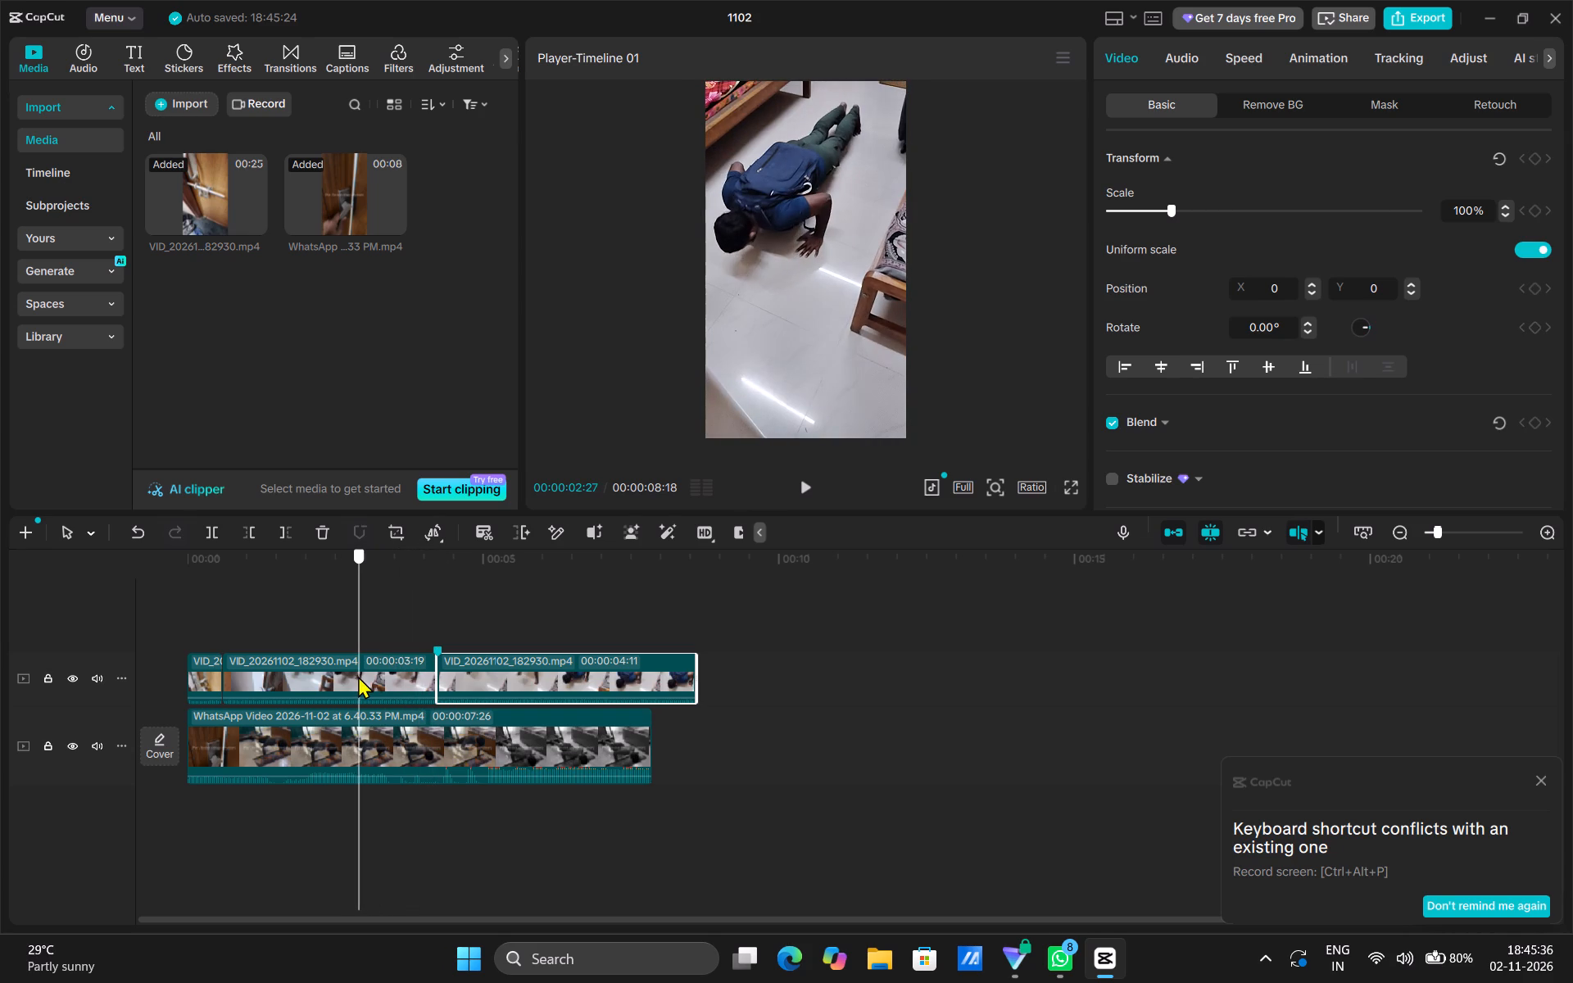
{"action": "left_click_drag", "start_coordinate": [358, 676], "coordinate": [379, 682]}
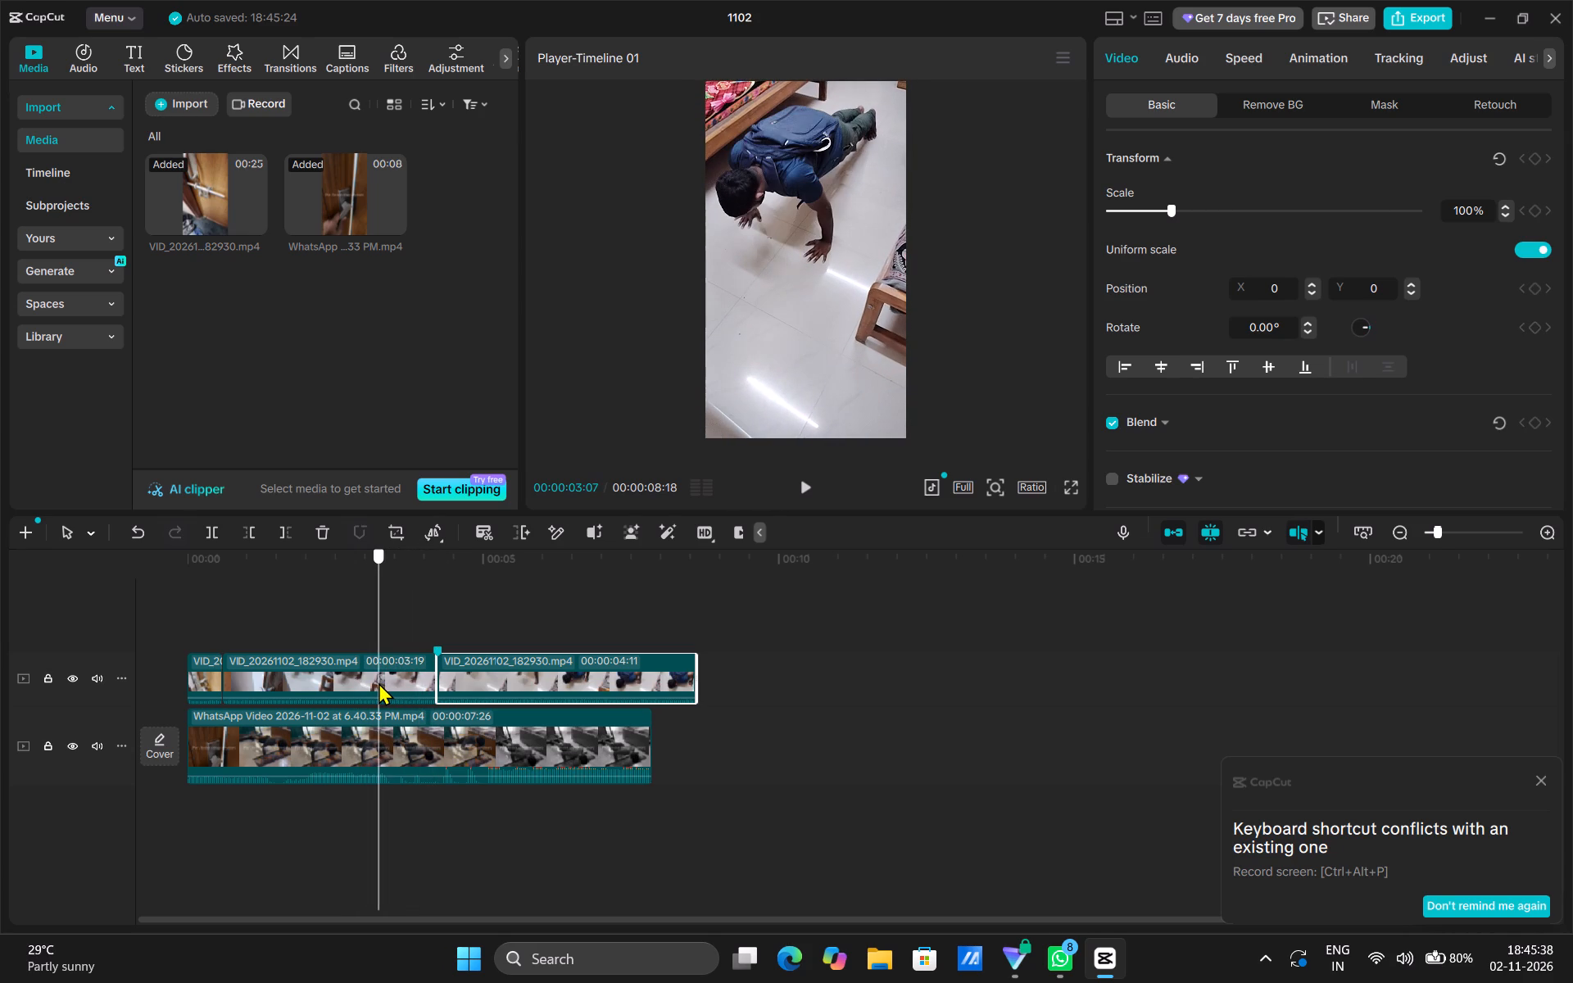
{"action": "left_click_drag", "start_coordinate": [379, 682], "coordinate": [378, 682]}
Move the last VID segment away from the middle segment, to start at about 00:00:08:26.
{"action": "left_click_drag", "start_coordinate": [491, 669], "coordinate": [764, 666]}
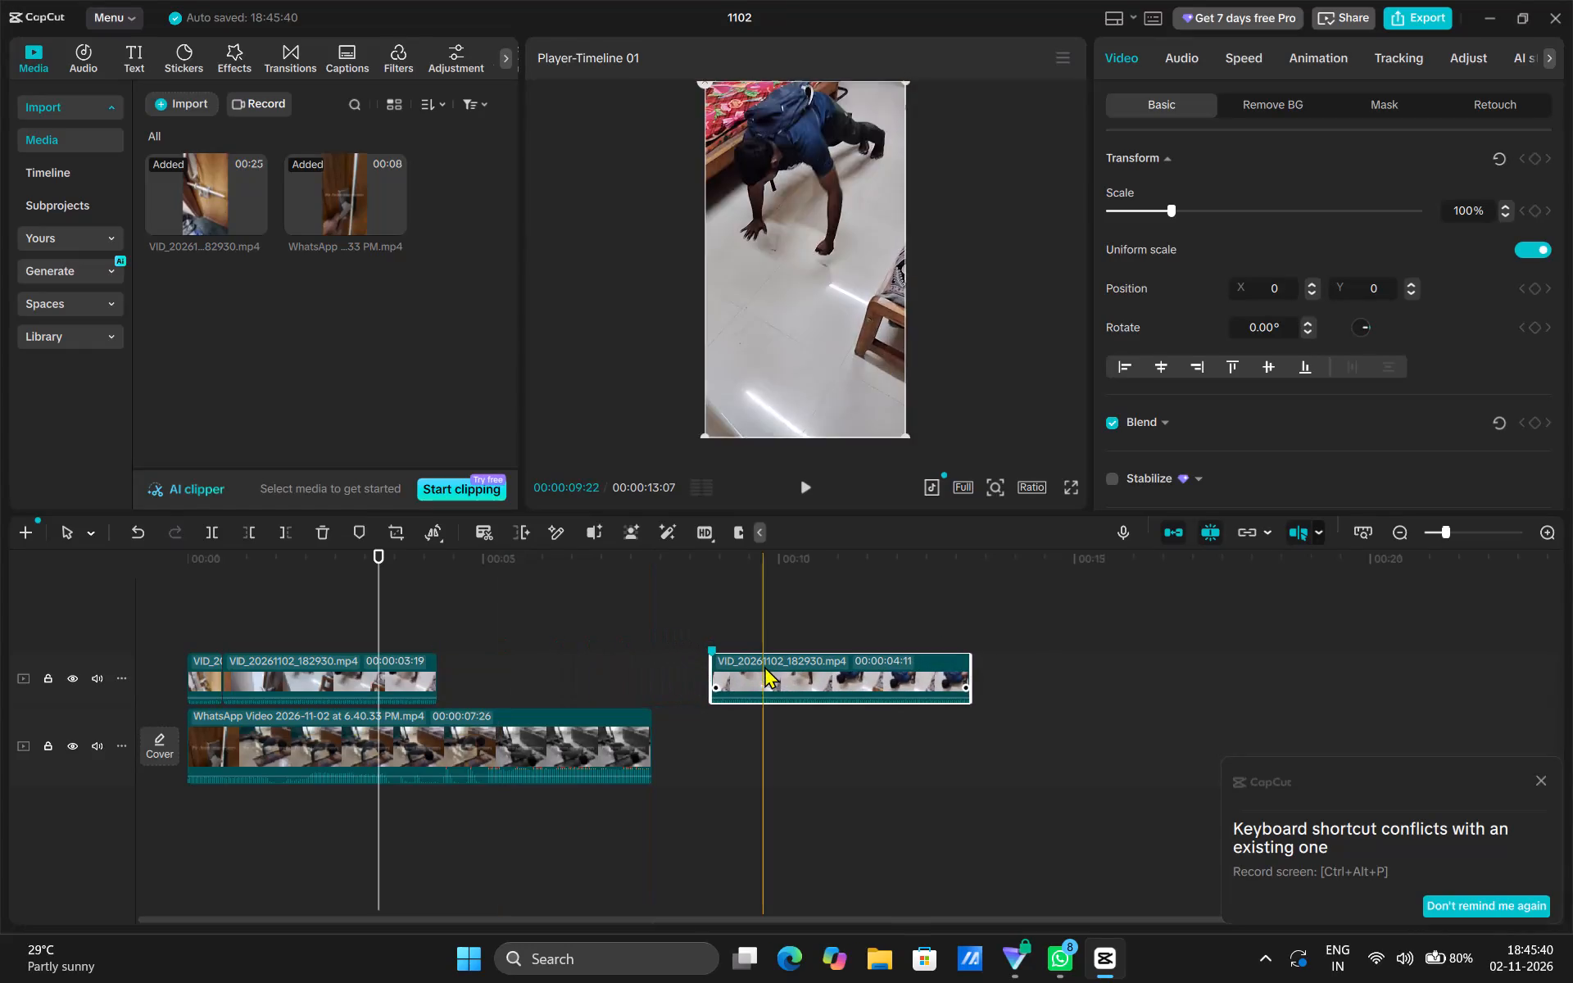
Split the middle VID segment at 00:00:03:21, at the low point of the push-up.
{"action": "left_click_drag", "start_coordinate": [382, 616], "coordinate": [321, 620]}
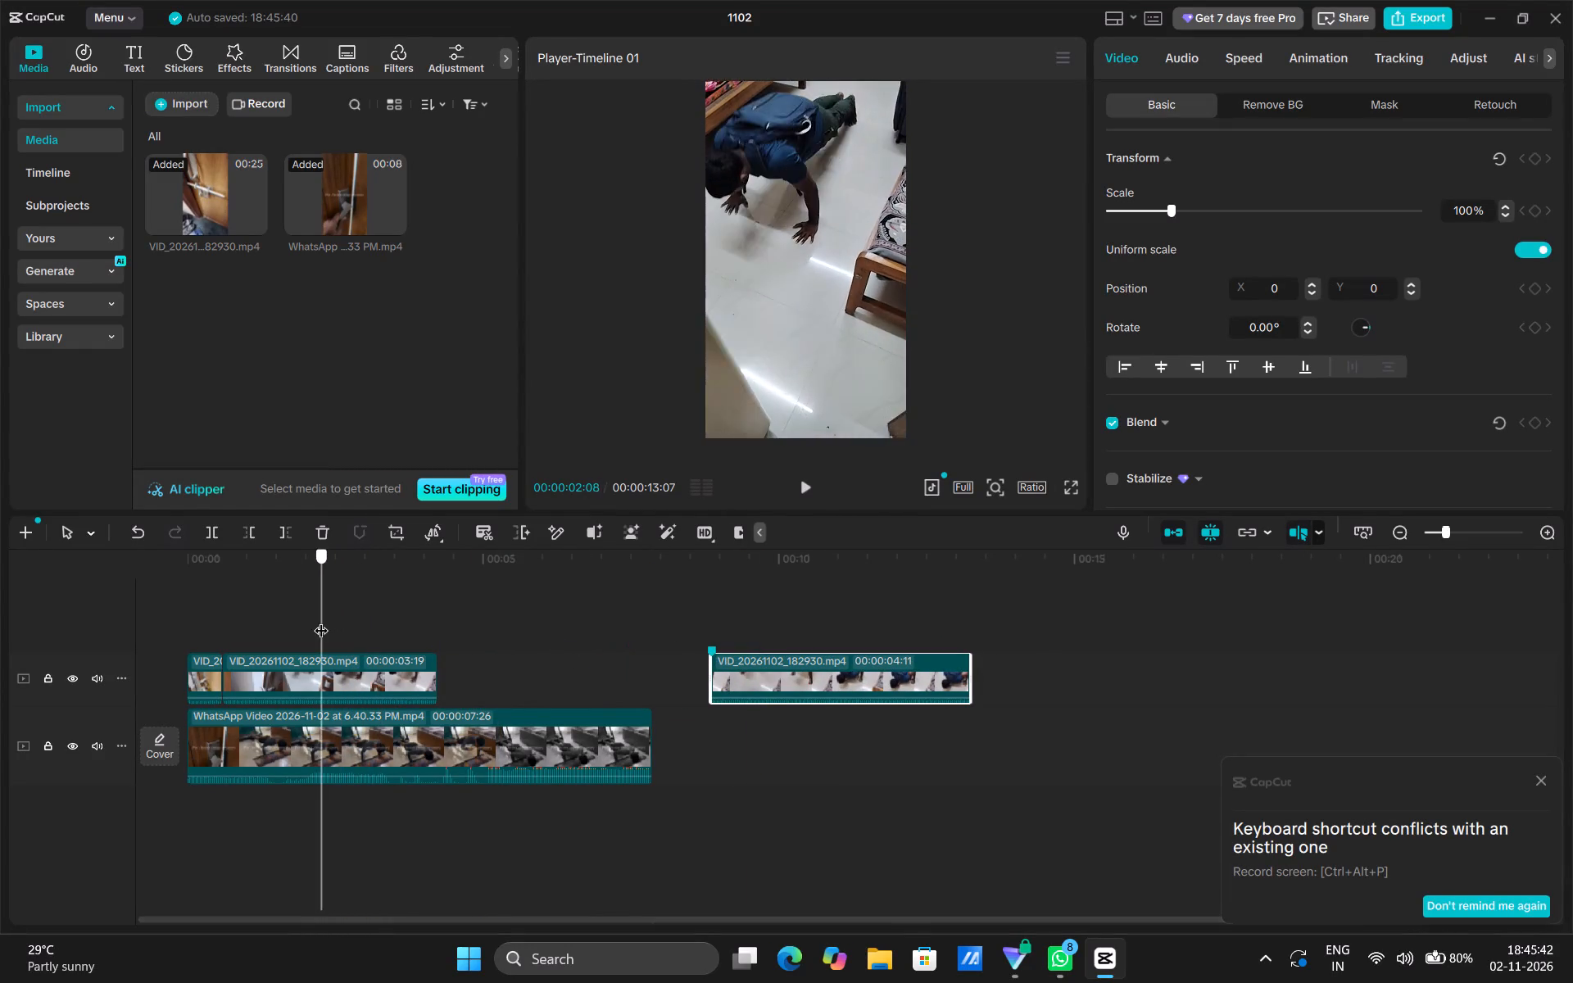
{"action": "left_click_drag", "start_coordinate": [321, 620], "coordinate": [394, 640]}
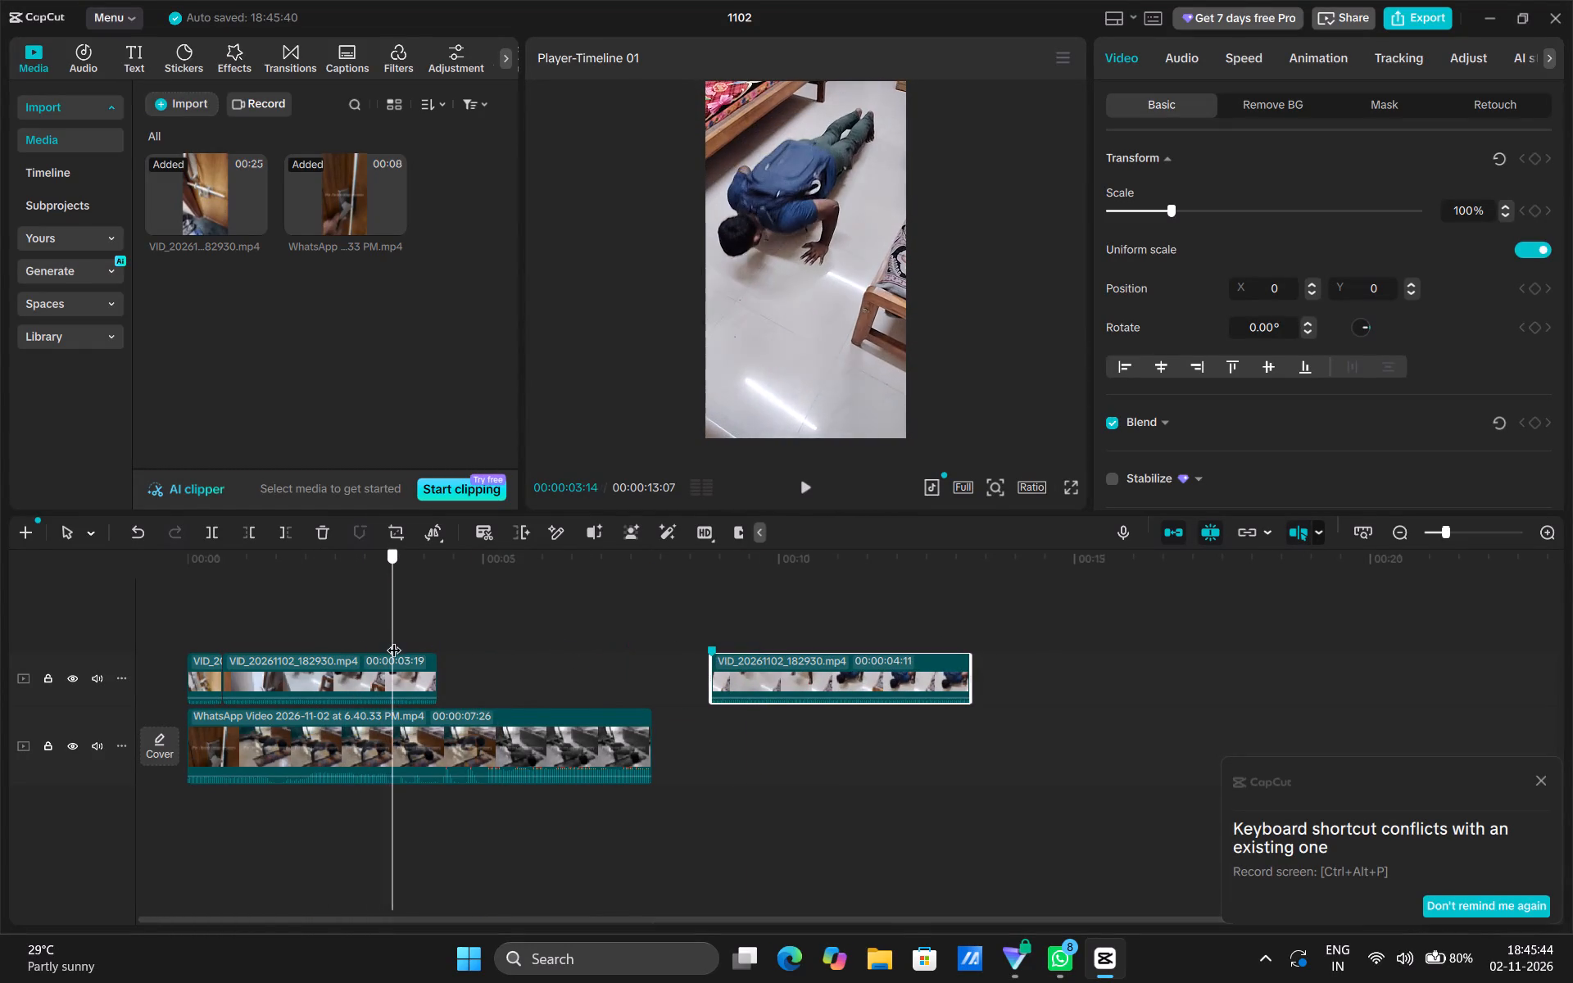
{"action": "left_click_drag", "start_coordinate": [394, 640], "coordinate": [406, 647]}
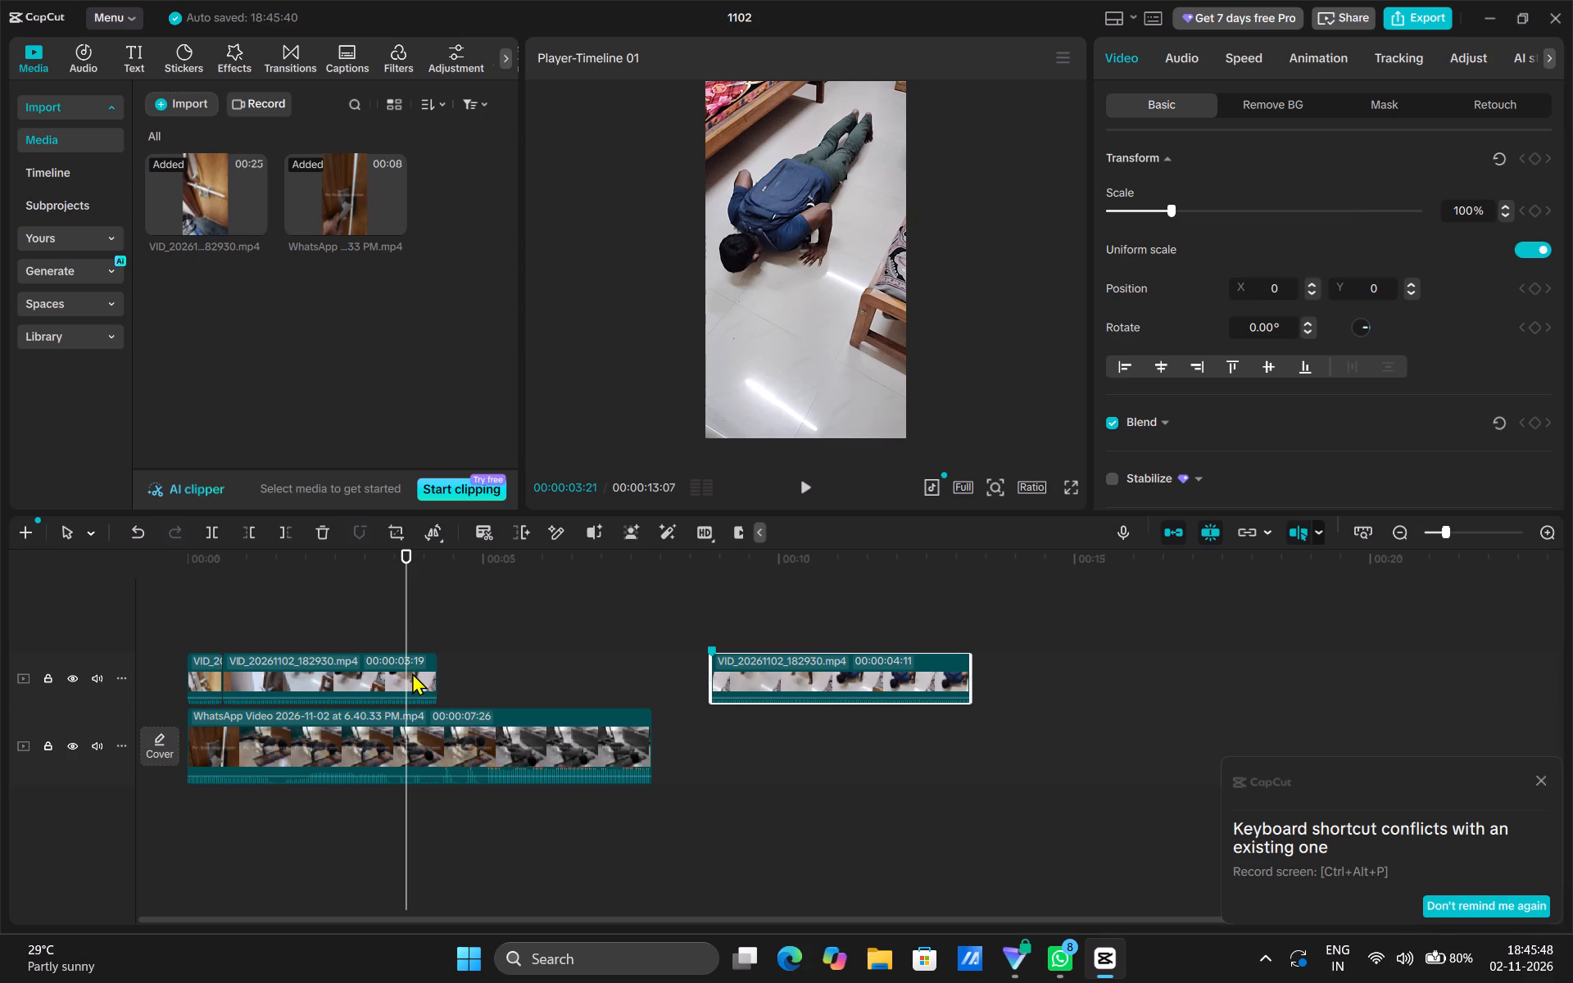
{"action": "left_click", "coordinate": [414, 676]}
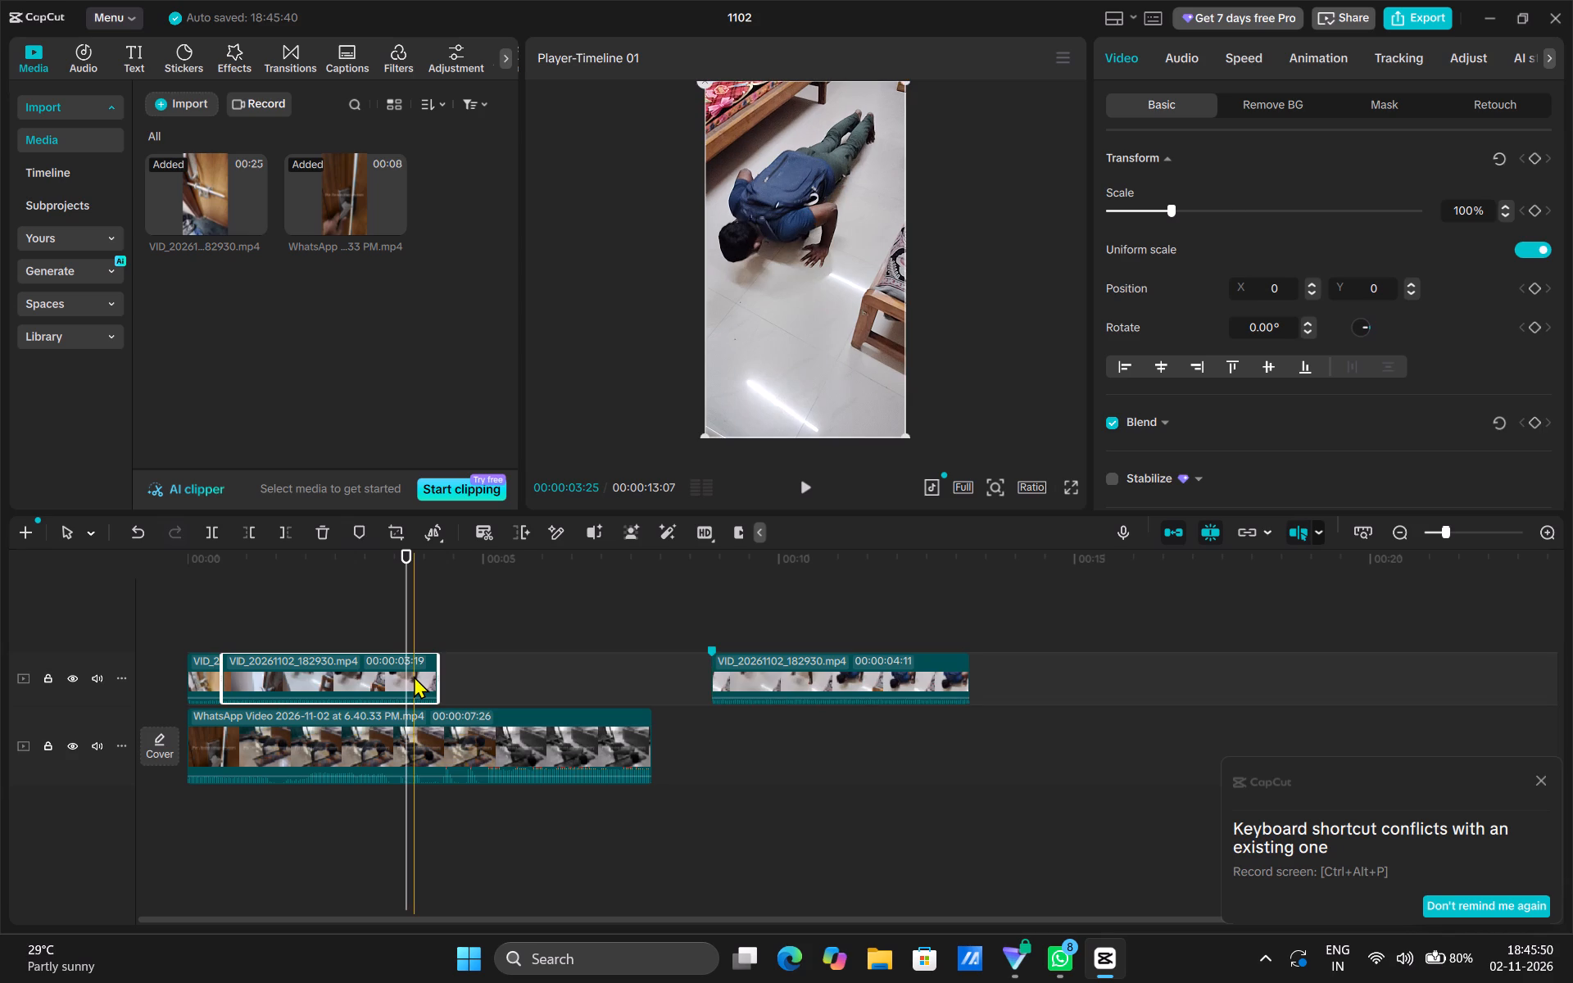
{"action": "left_click", "coordinate": [210, 530]}
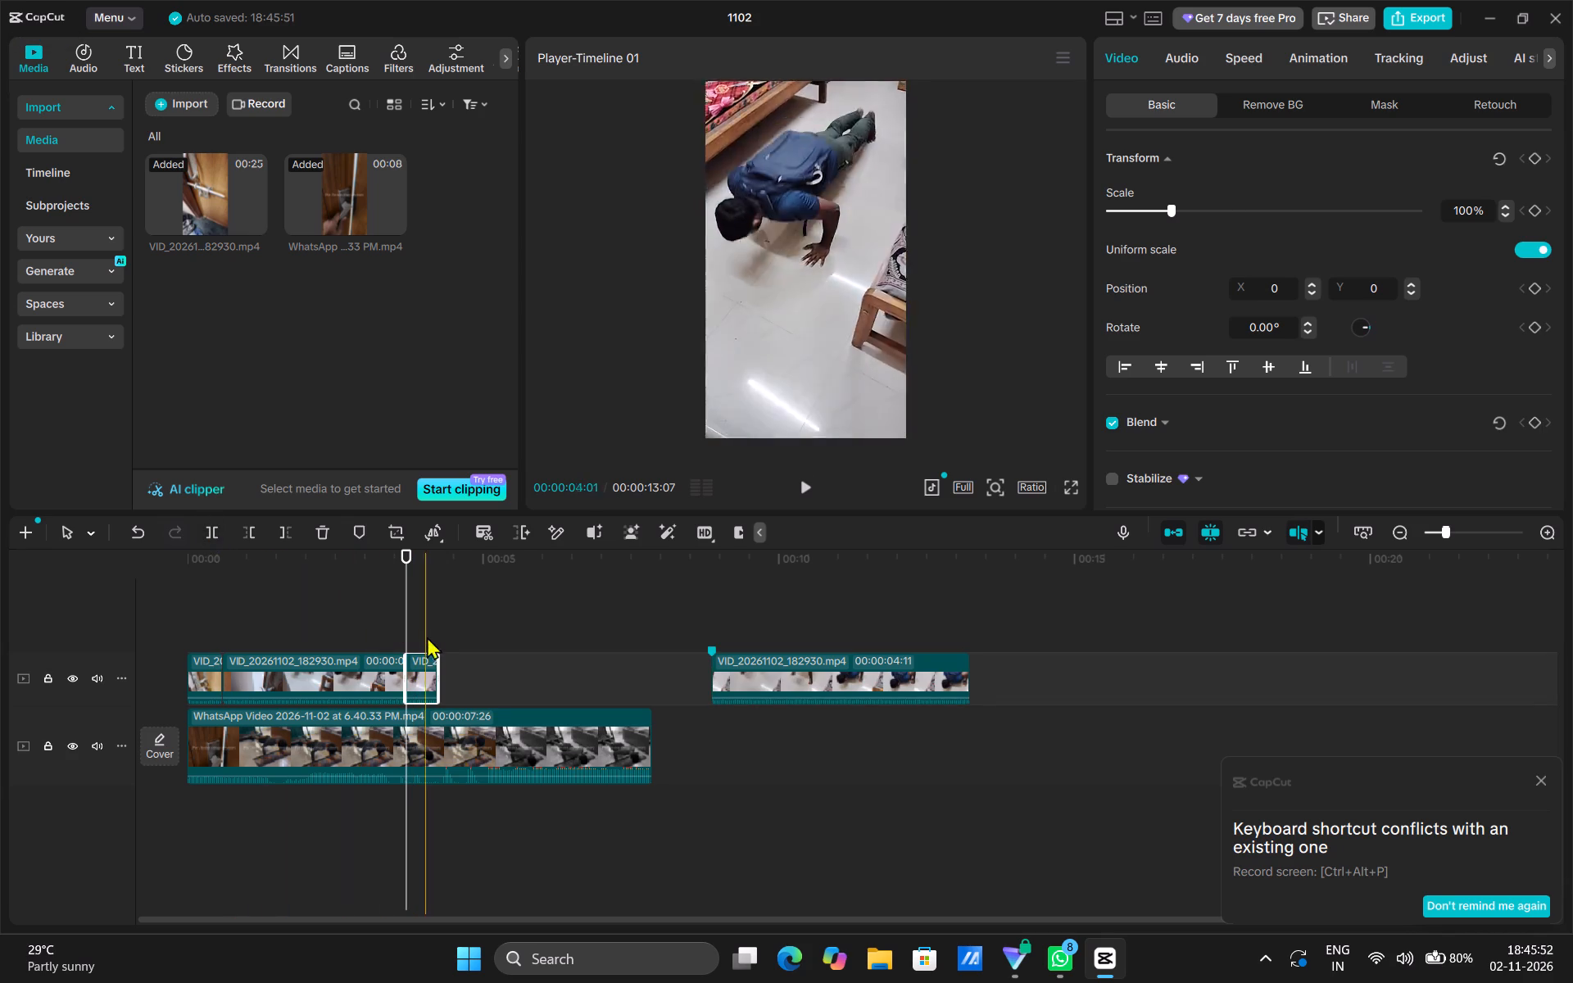
Extend the end of the short VID piece just split off to about 00:00:05:16.
{"action": "left_click_drag", "start_coordinate": [440, 669], "coordinate": [453, 677]}
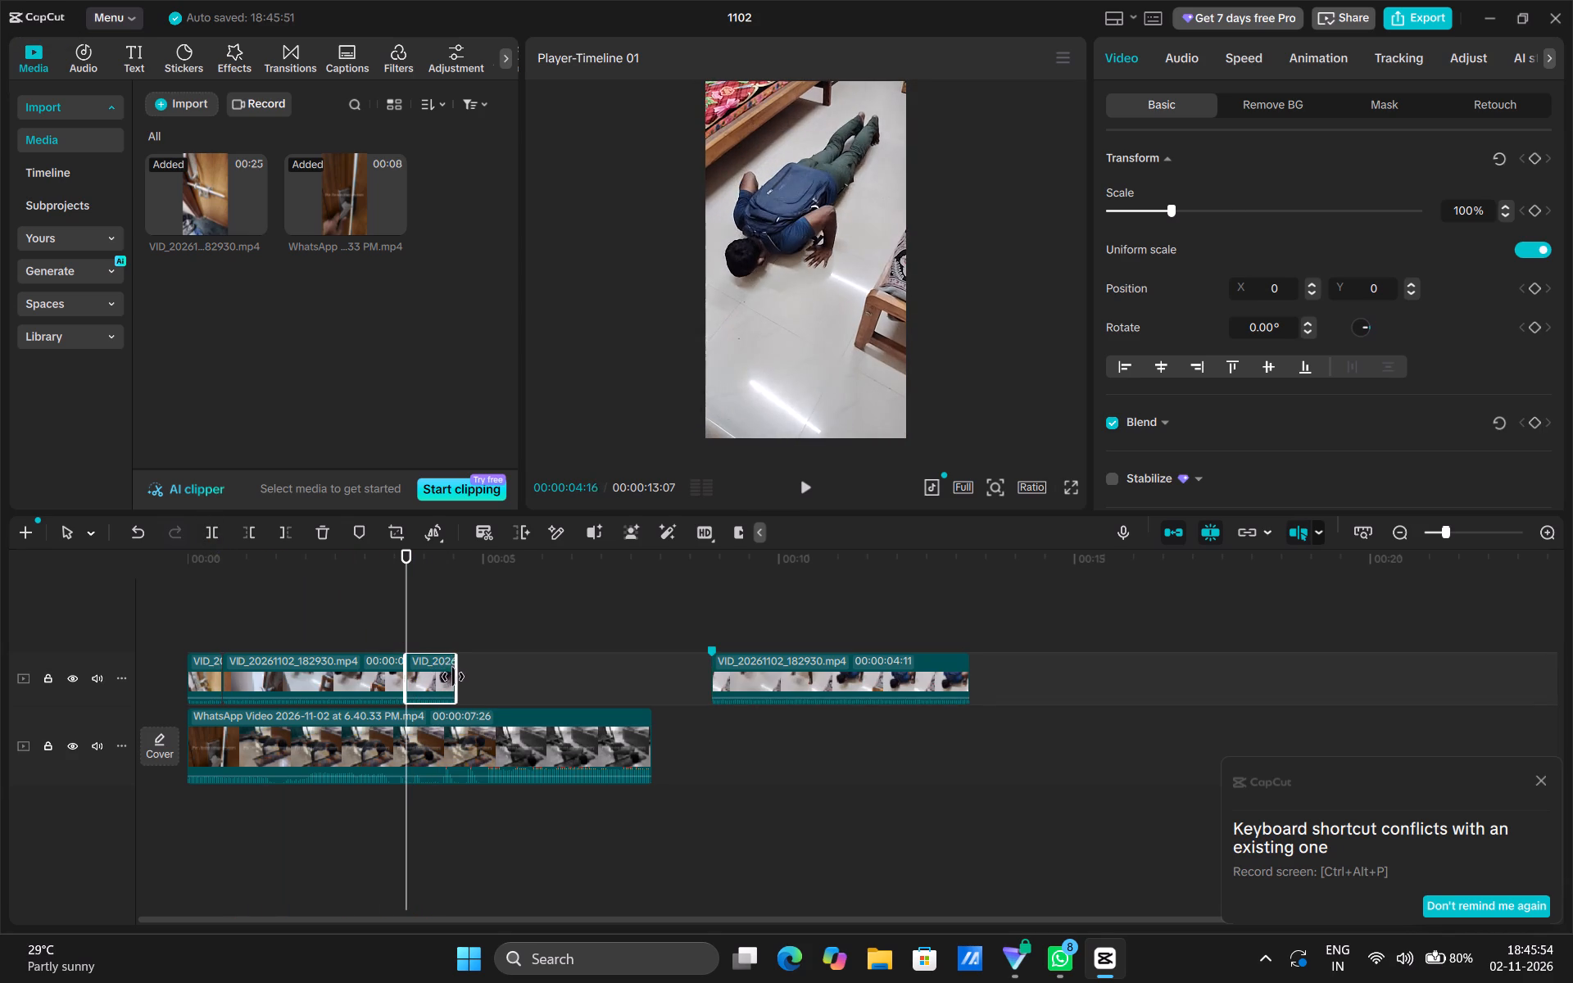
{"action": "left_click_drag", "start_coordinate": [453, 677], "coordinate": [557, 712]}
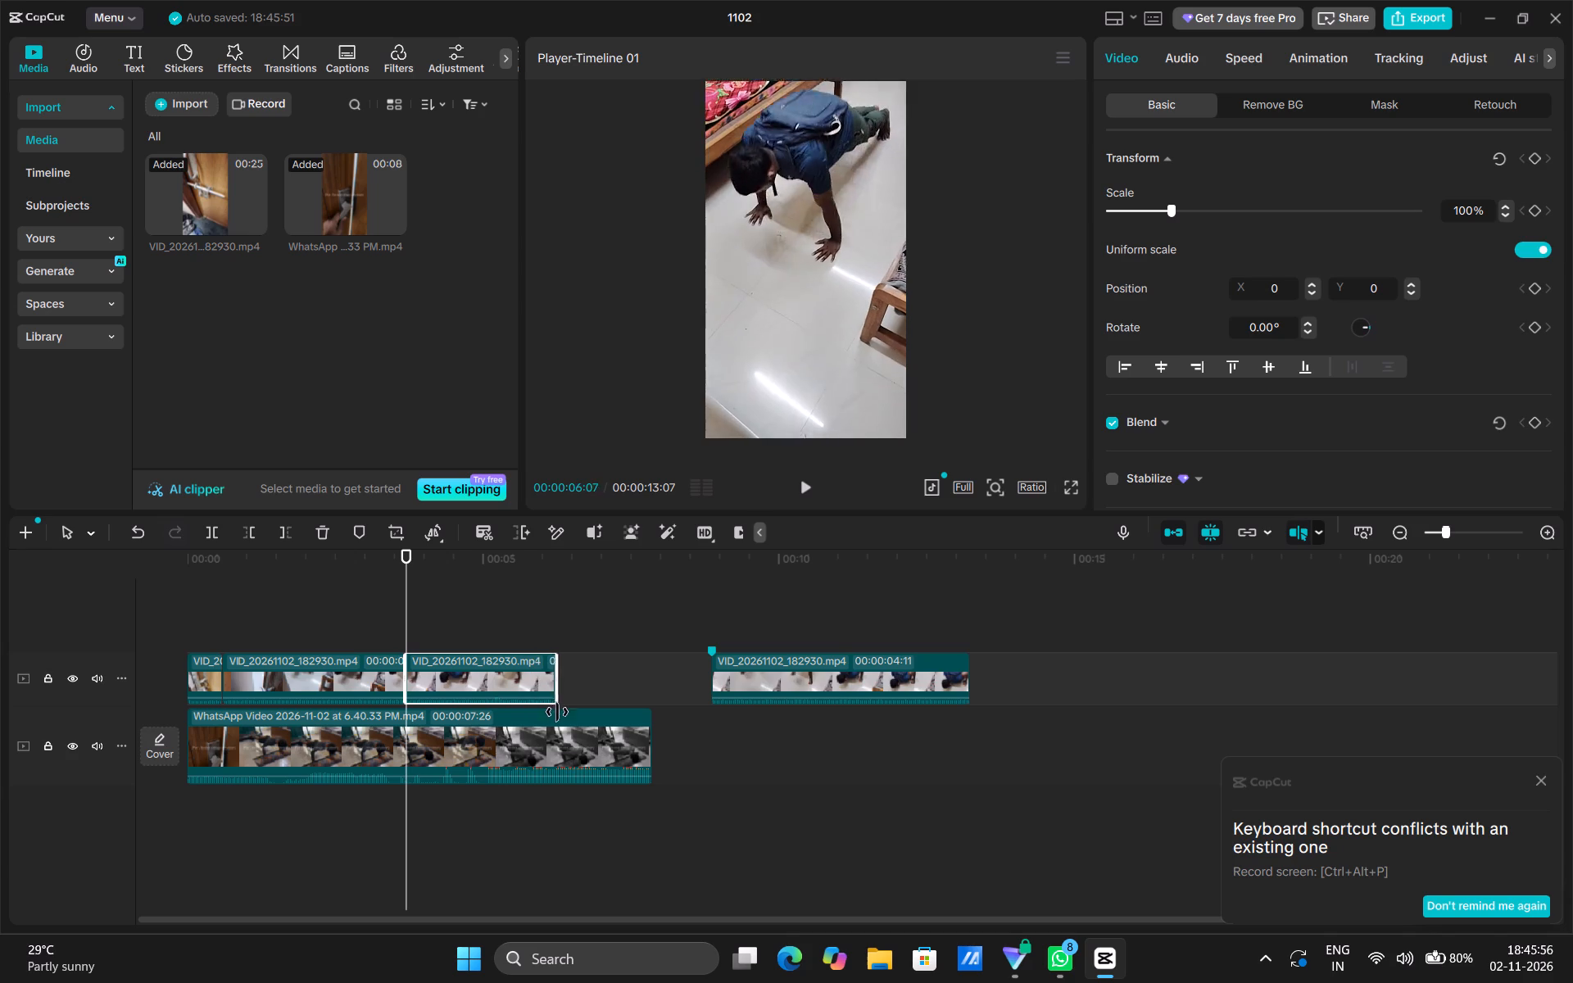
{"action": "left_click_drag", "start_coordinate": [557, 712], "coordinate": [537, 716]}
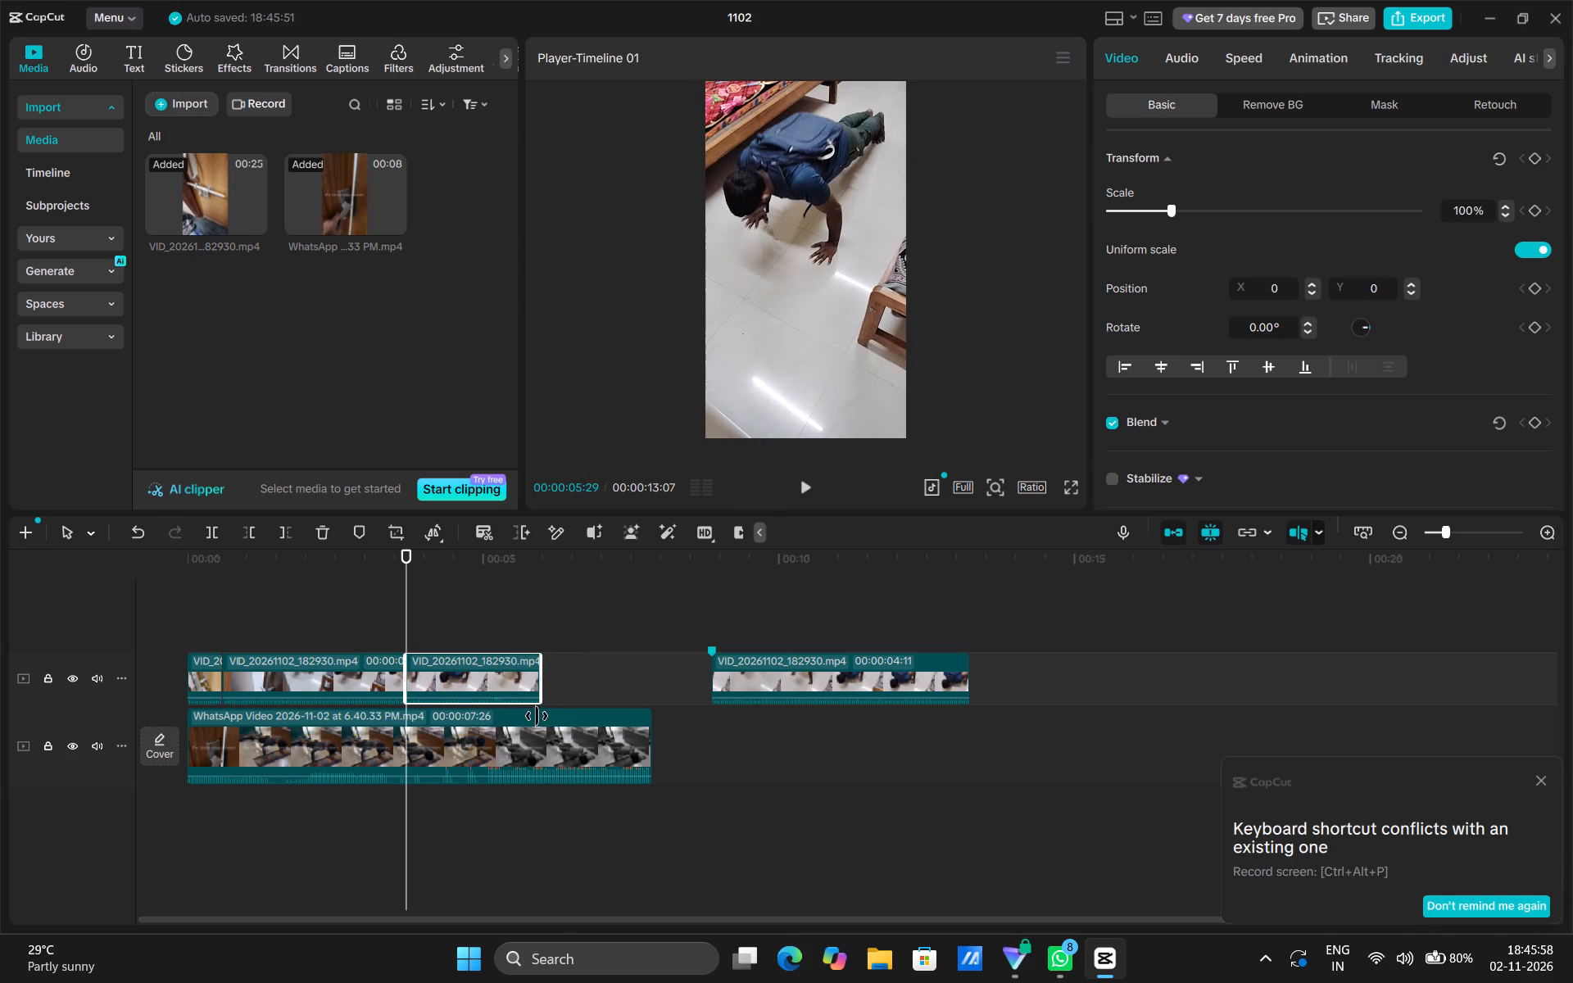
{"action": "left_click_drag", "start_coordinate": [537, 716], "coordinate": [512, 713]}
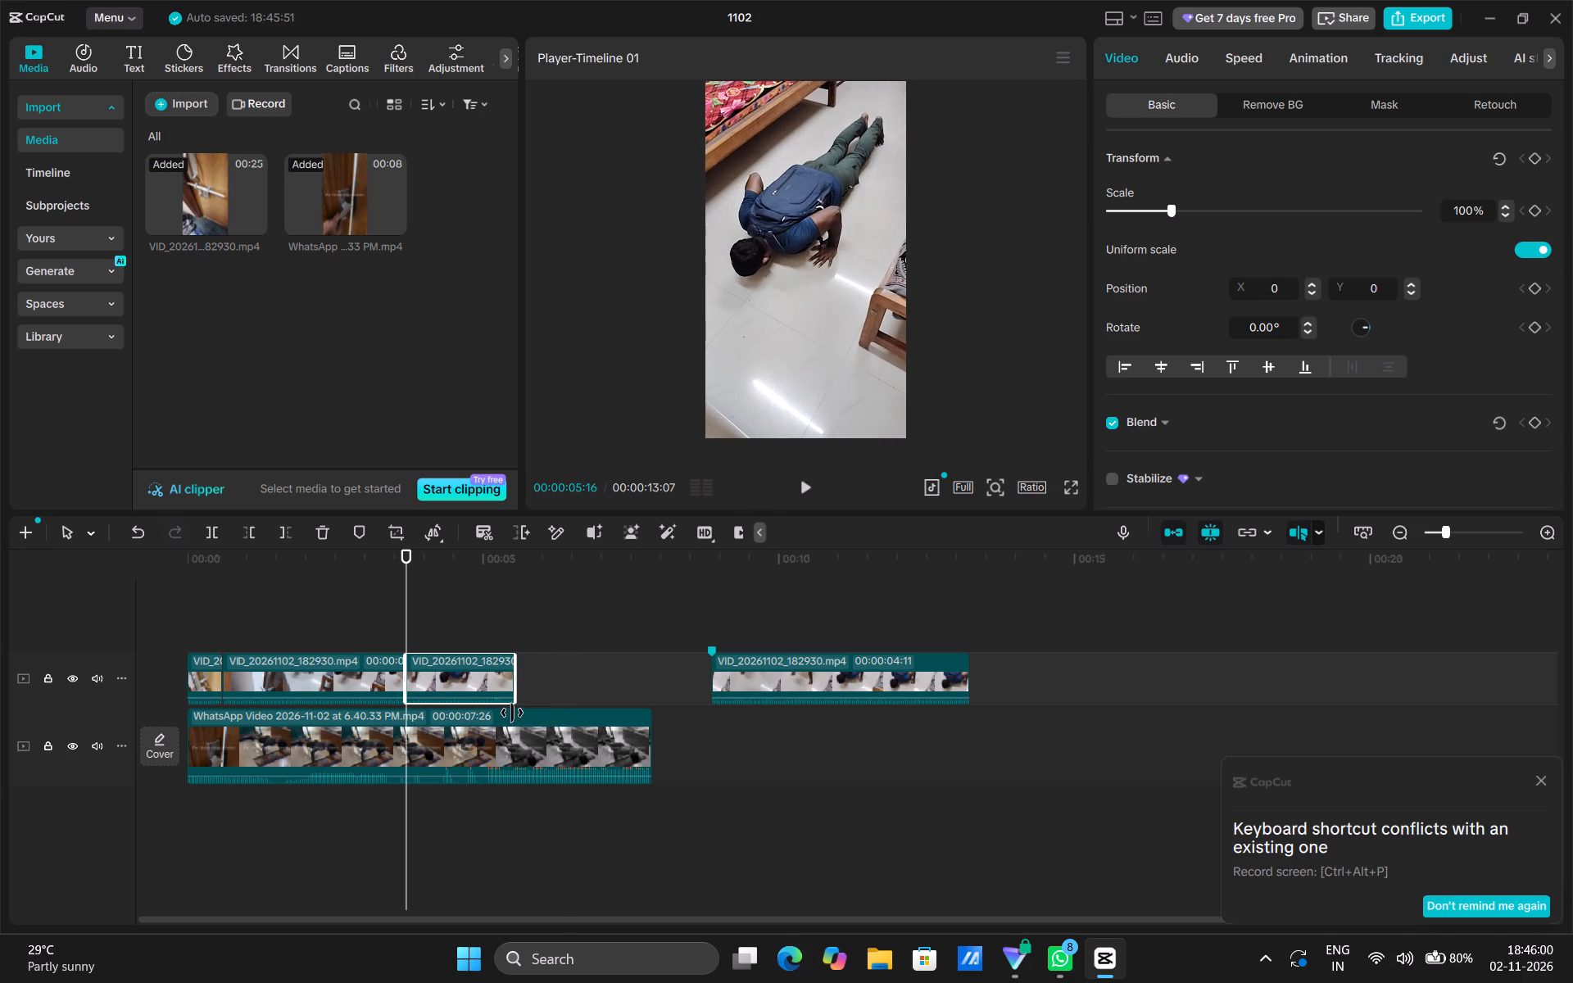
{"action": "left_click_drag", "start_coordinate": [512, 713], "coordinate": [512, 712]}
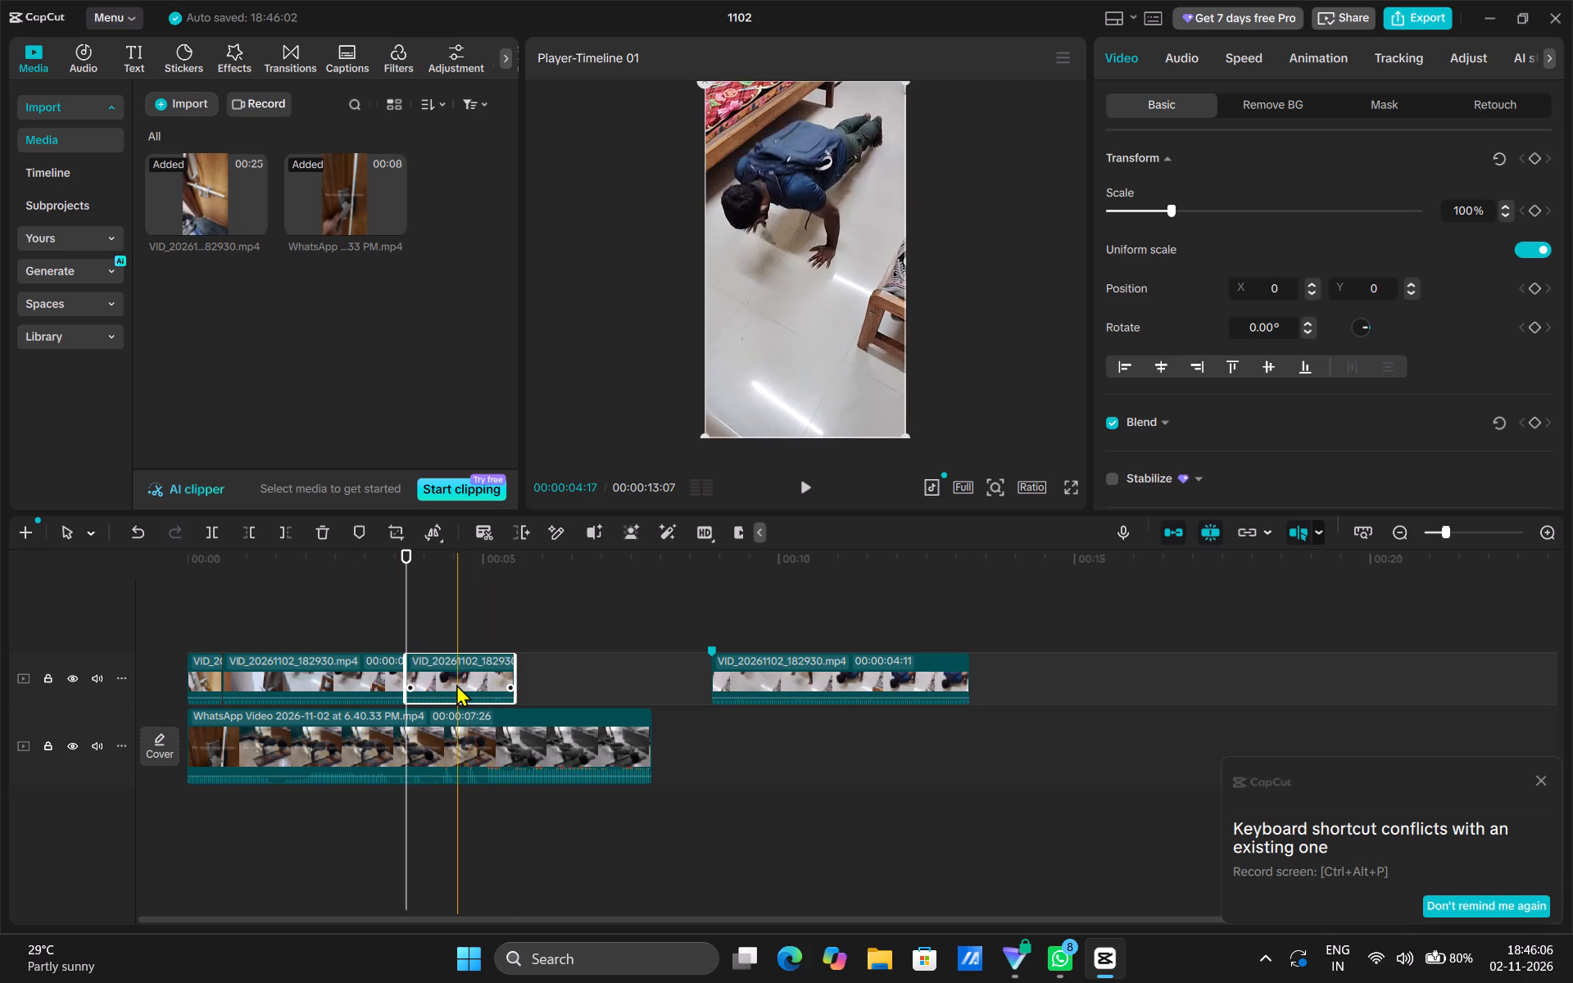
Move the extended split-off piece away past the last VID segment, so that it ends at 00:00:16:14.
{"action": "left_click_drag", "start_coordinate": [456, 684], "coordinate": [1103, 690]}
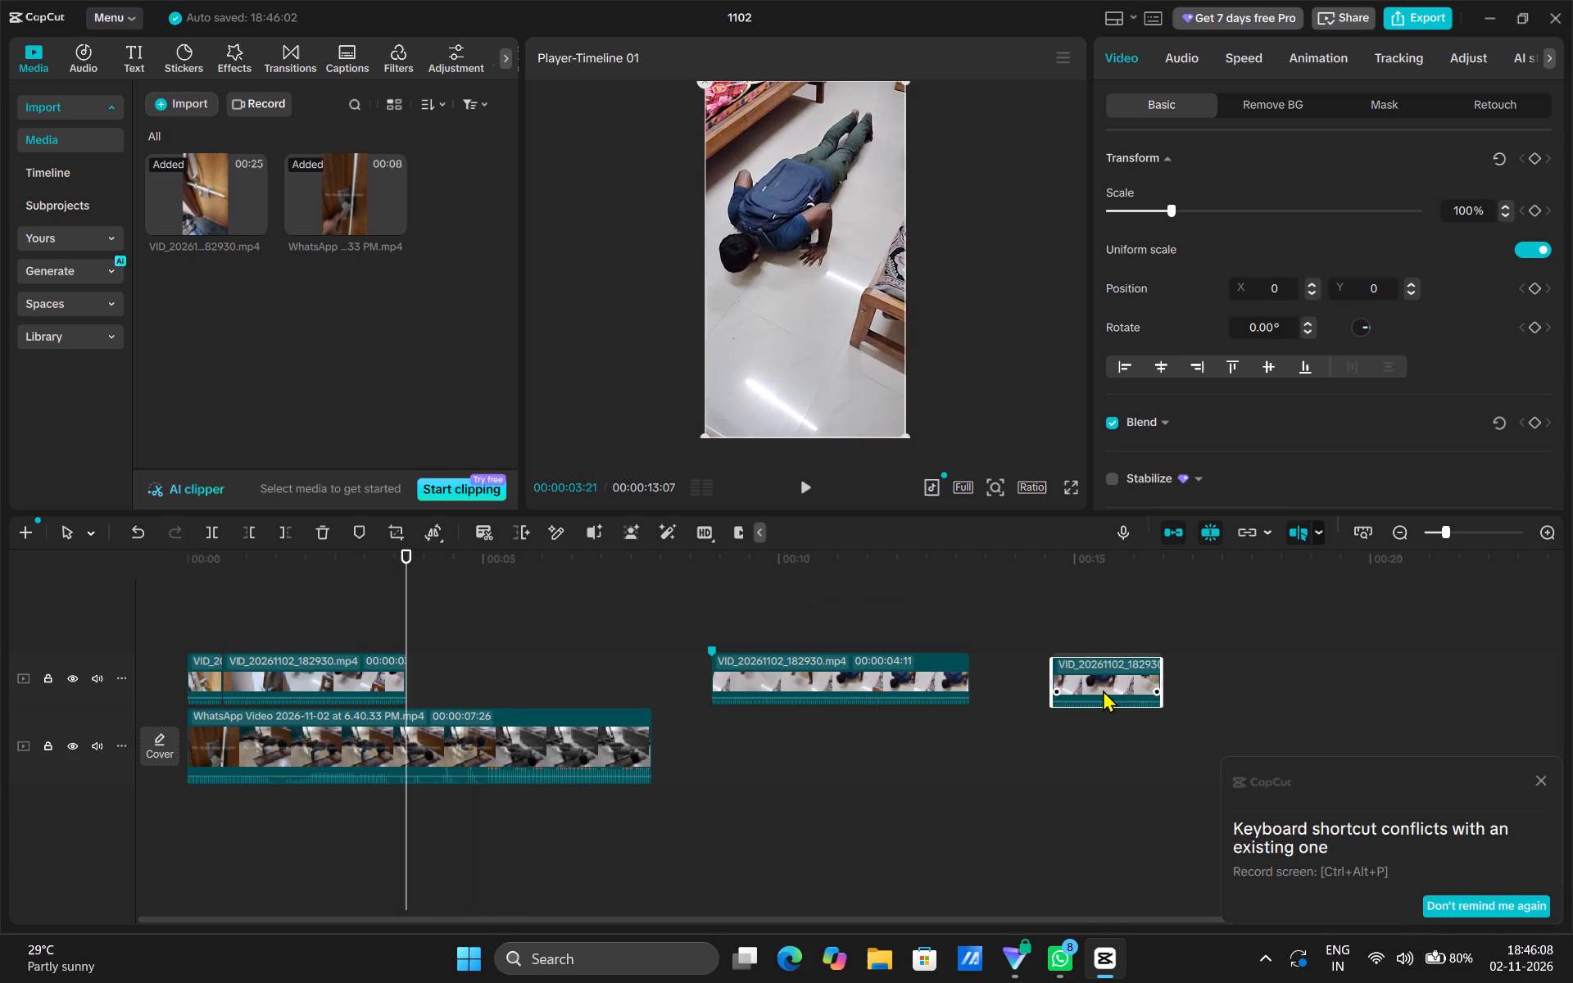
{"action": "left_click_drag", "start_coordinate": [1103, 690], "coordinate": [1104, 689]}
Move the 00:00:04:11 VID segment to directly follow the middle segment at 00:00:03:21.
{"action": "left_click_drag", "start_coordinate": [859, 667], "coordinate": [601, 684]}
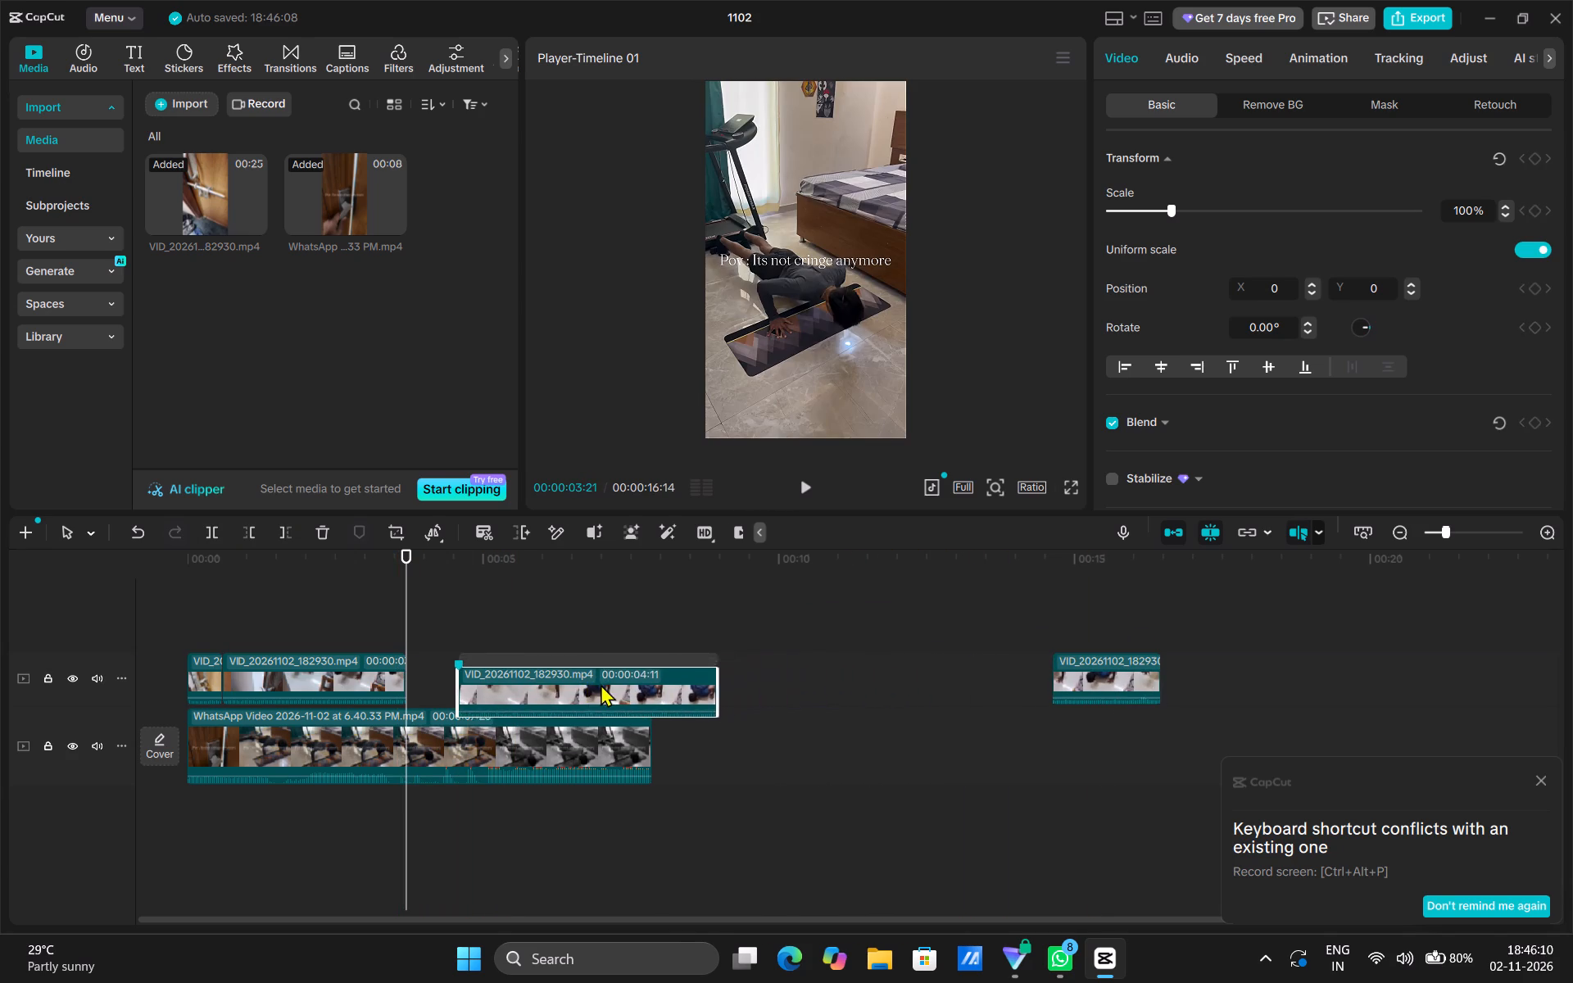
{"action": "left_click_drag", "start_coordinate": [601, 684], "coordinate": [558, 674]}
Move the 00:00:04:11 VID segment away from the middle segment, to start at 00:00:04:13.
{"action": "left_click_drag", "start_coordinate": [401, 617], "coordinate": [408, 637]}
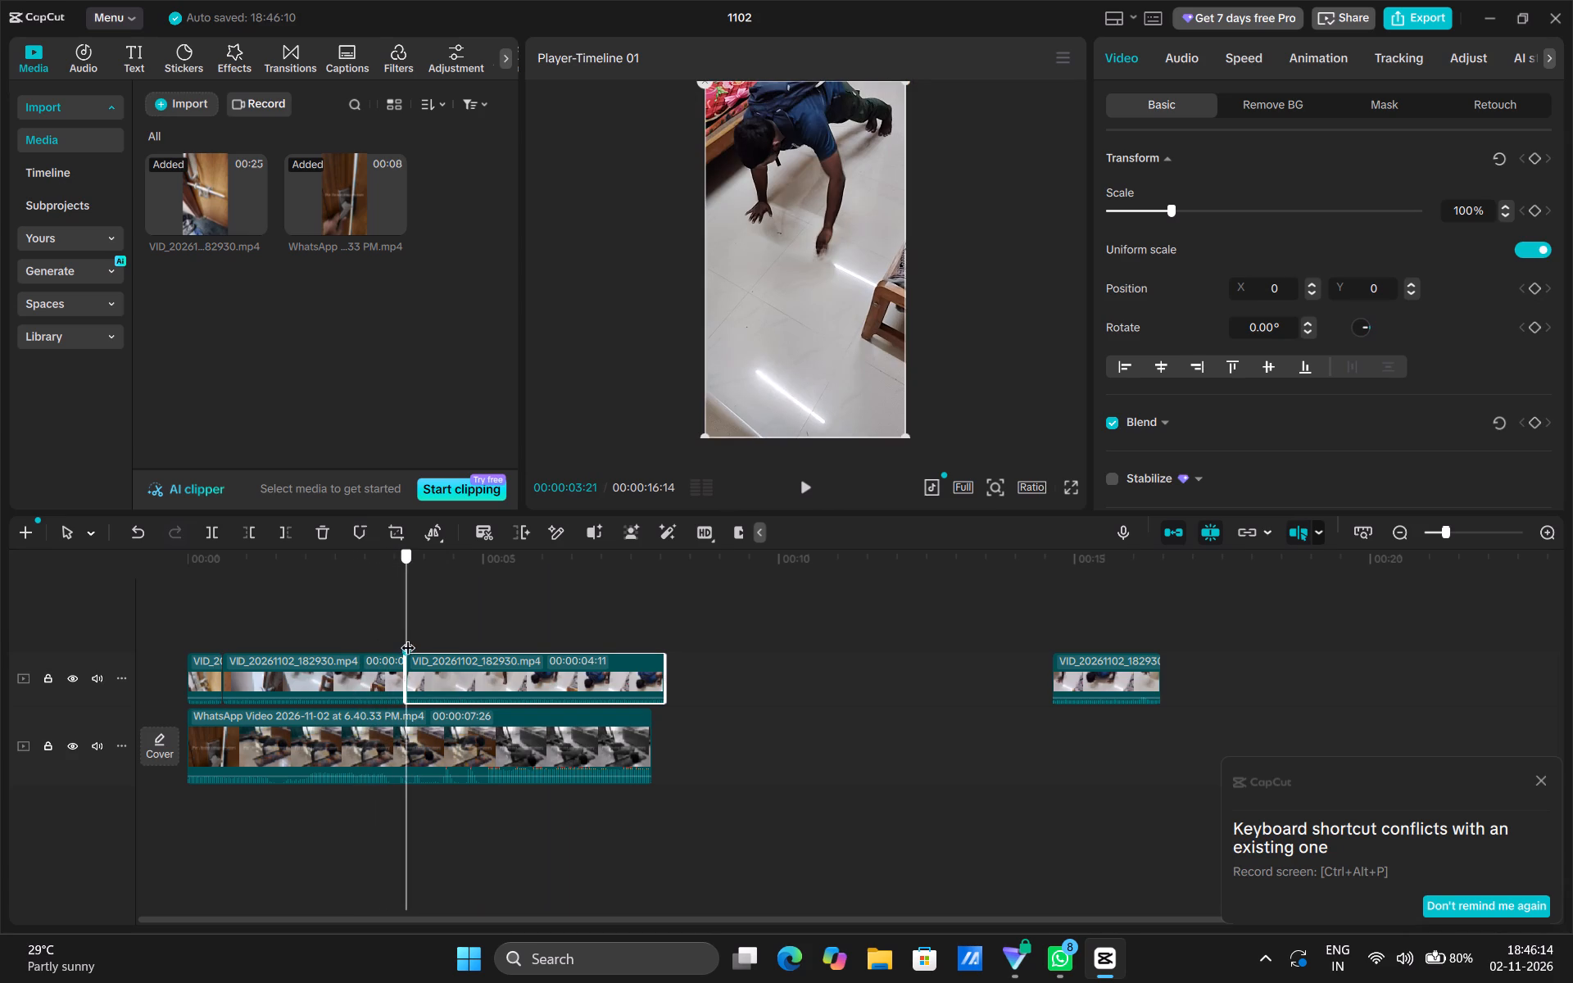
{"action": "left_click_drag", "start_coordinate": [408, 637], "coordinate": [450, 666]}
{"action": "left_click_drag", "start_coordinate": [450, 666], "coordinate": [510, 668]}
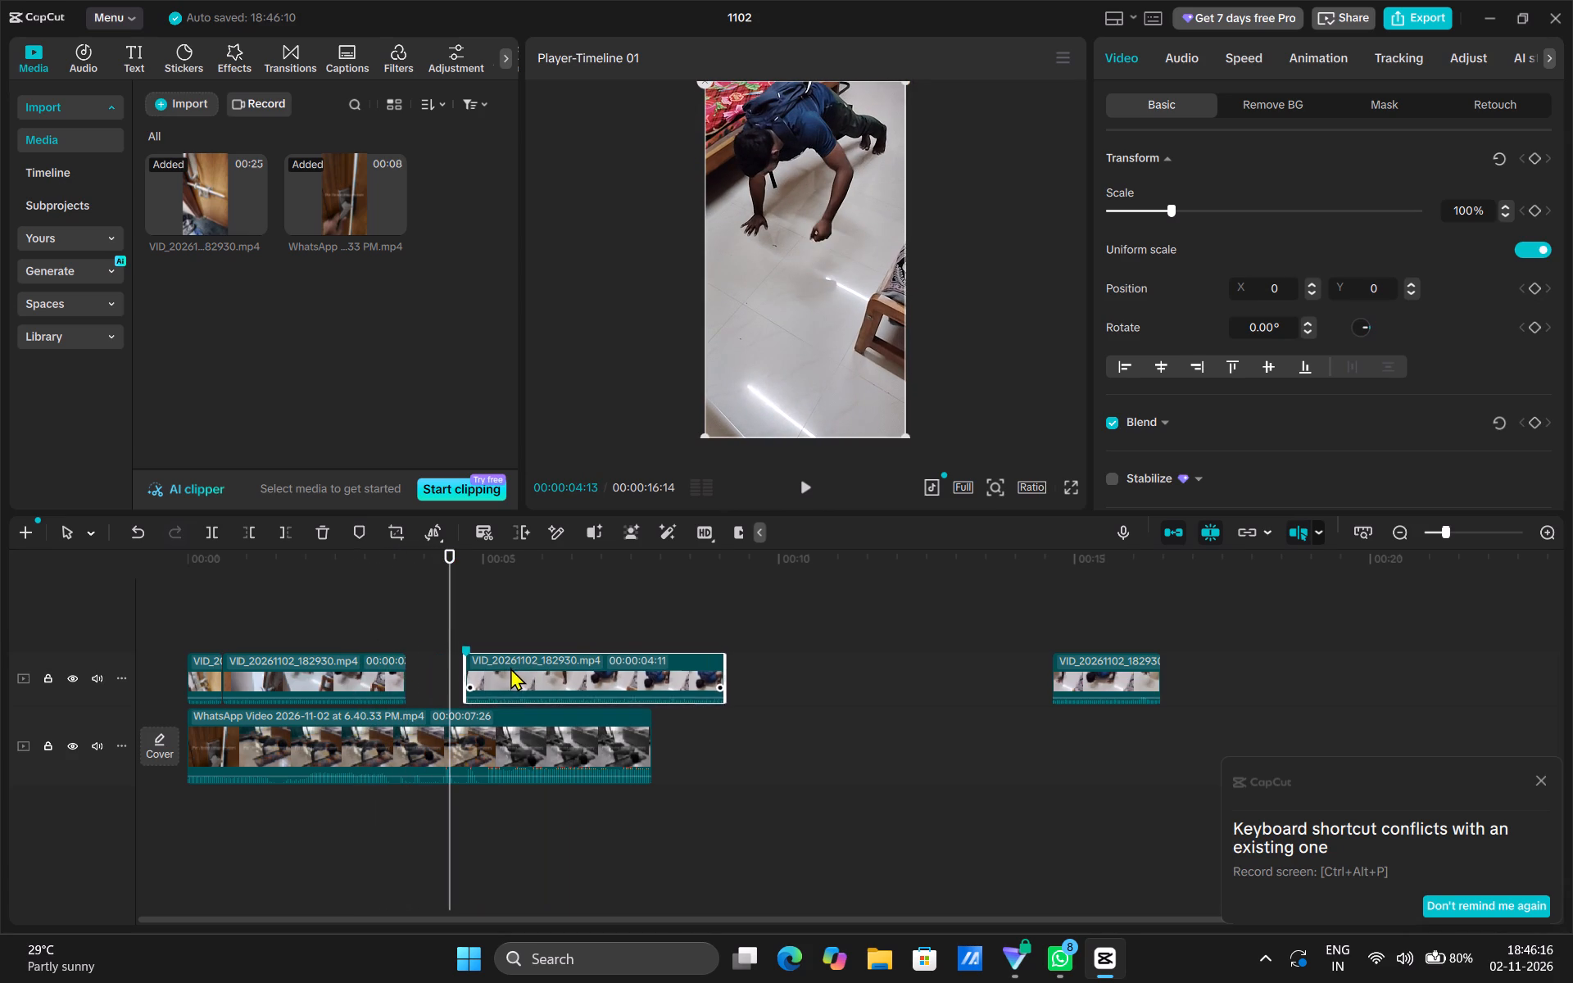
{"action": "left_click_drag", "start_coordinate": [510, 668], "coordinate": [495, 668]}
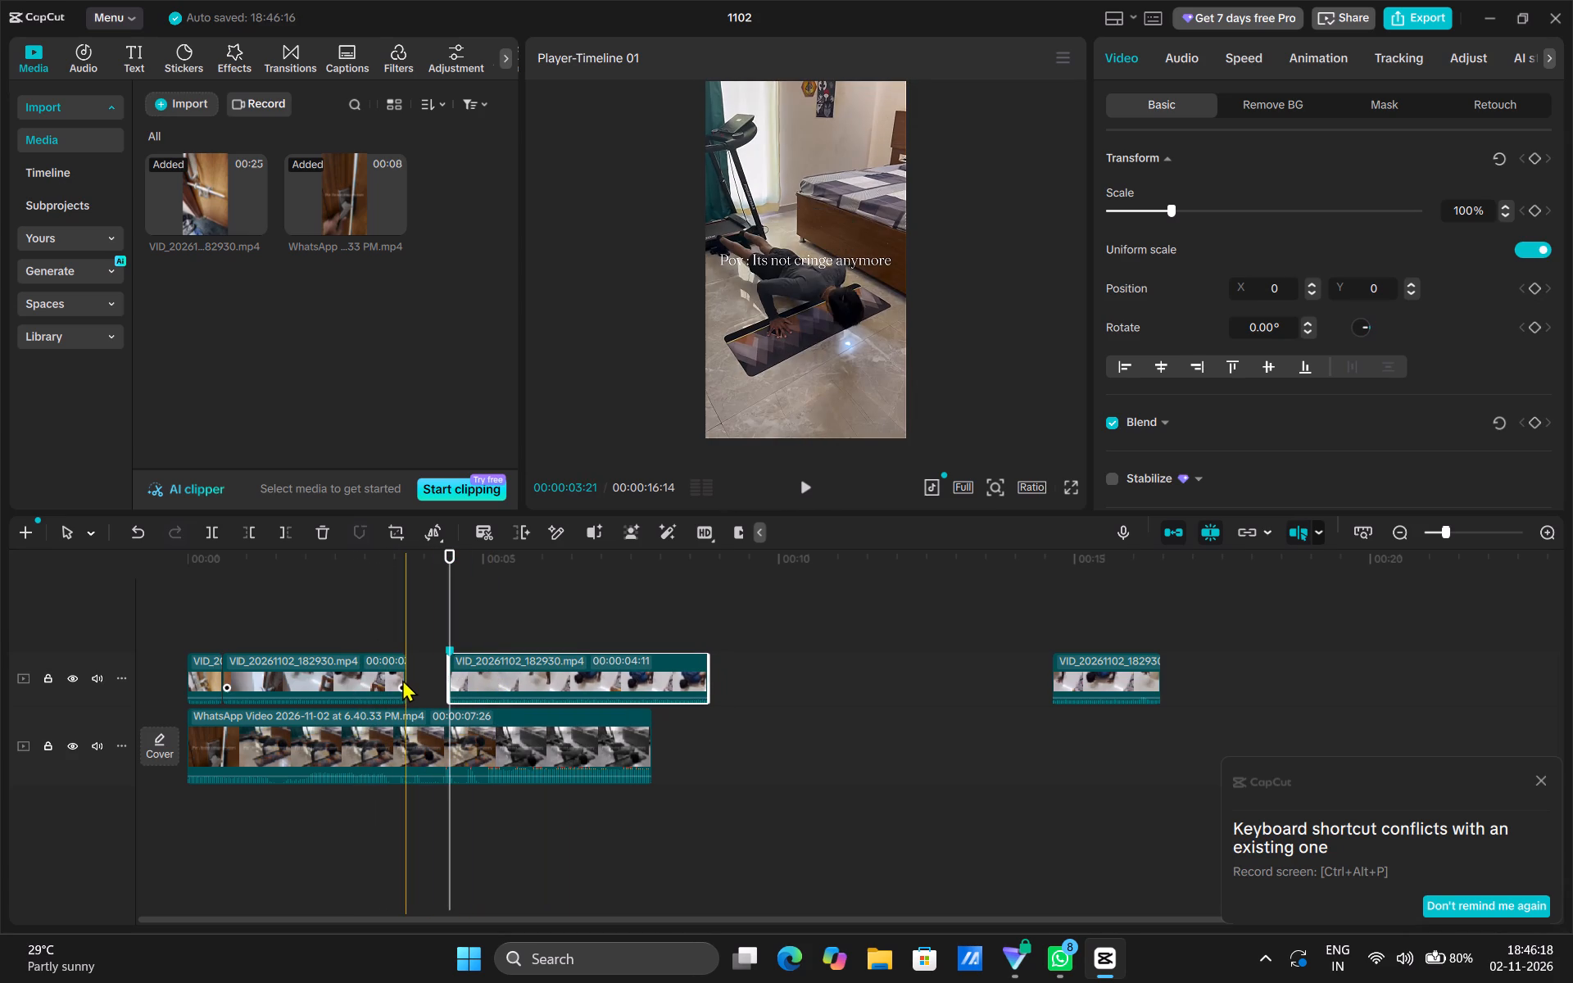
Hide the track that holds the WhatsApp reference video.
{"action": "left_click_drag", "start_coordinate": [452, 600], "coordinate": [405, 604]}
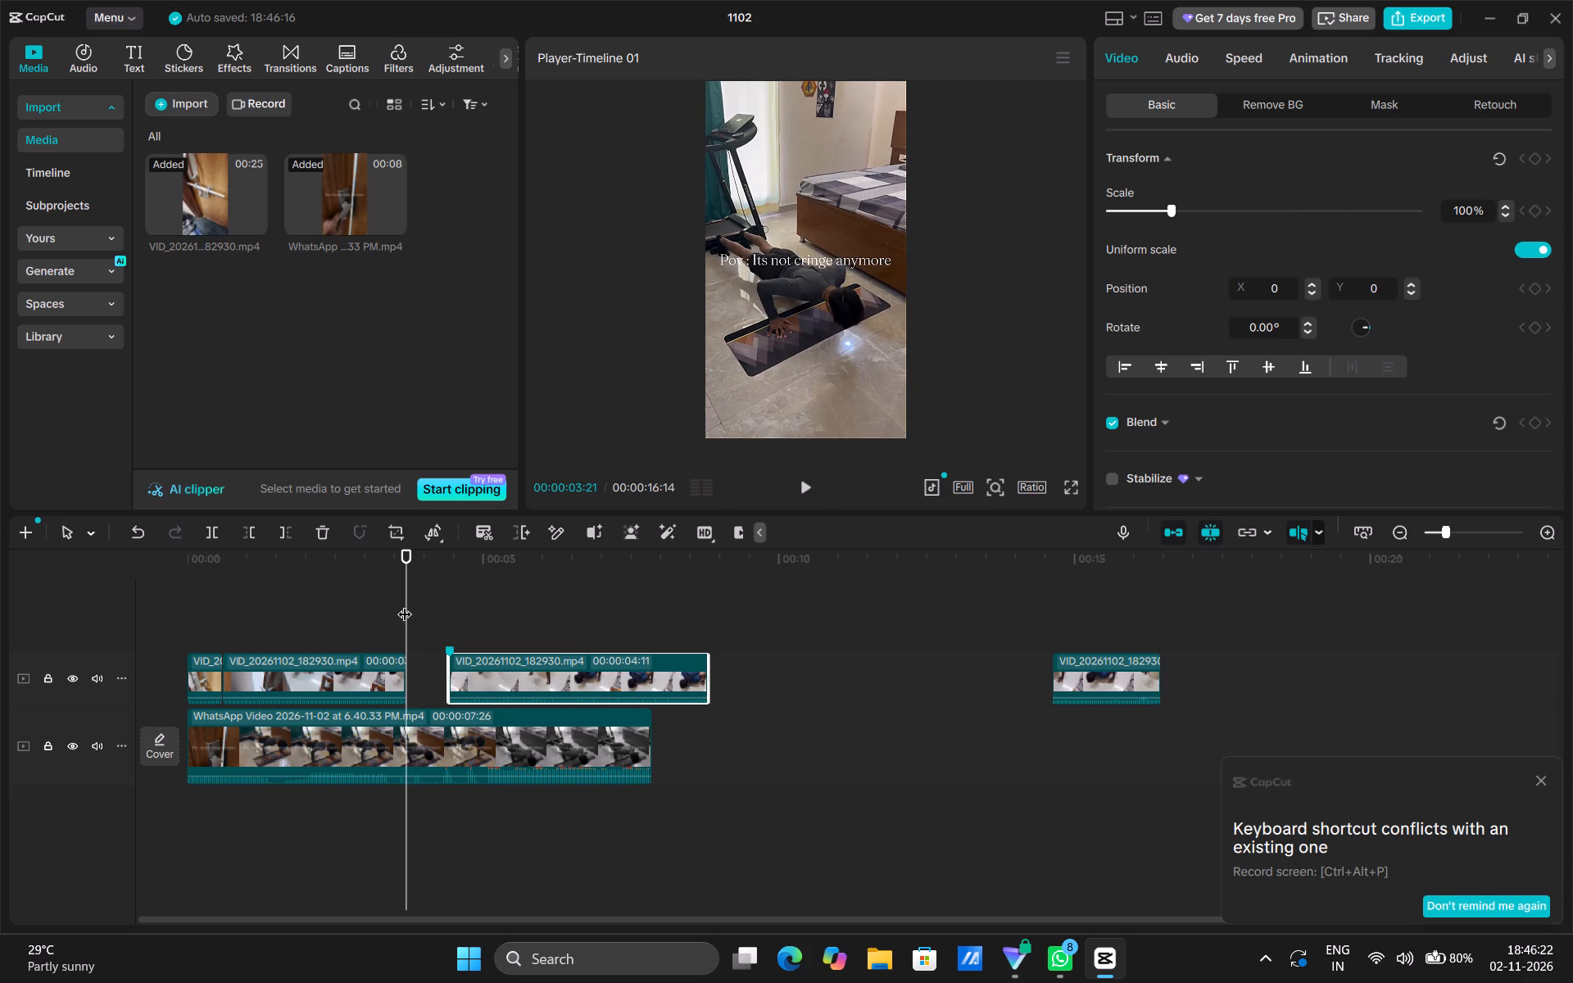
{"action": "left_click", "coordinate": [65, 739]}
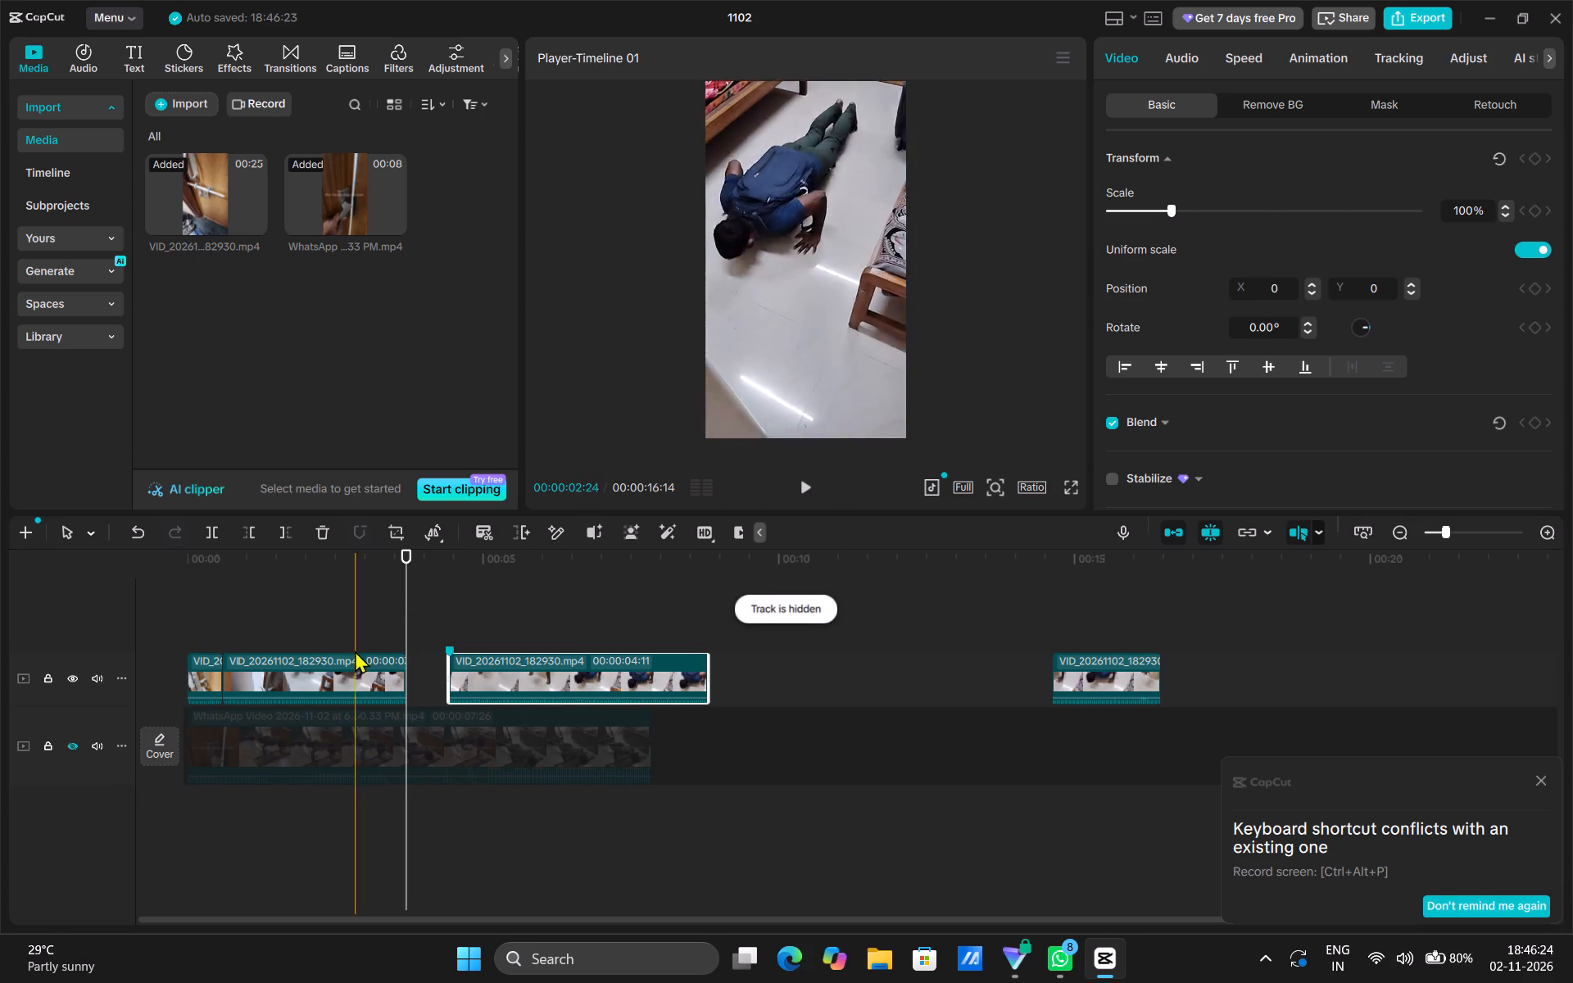
Extend the start of the 00:00:04:11 VID segment back to the middle segment's end at 00:00:03:21, for a duration of 00:00:05:03.
{"action": "scroll", "coordinate": [403, 622], "scroll_direction": "up", "scroll_amount": 4, "text": "ctrl"}
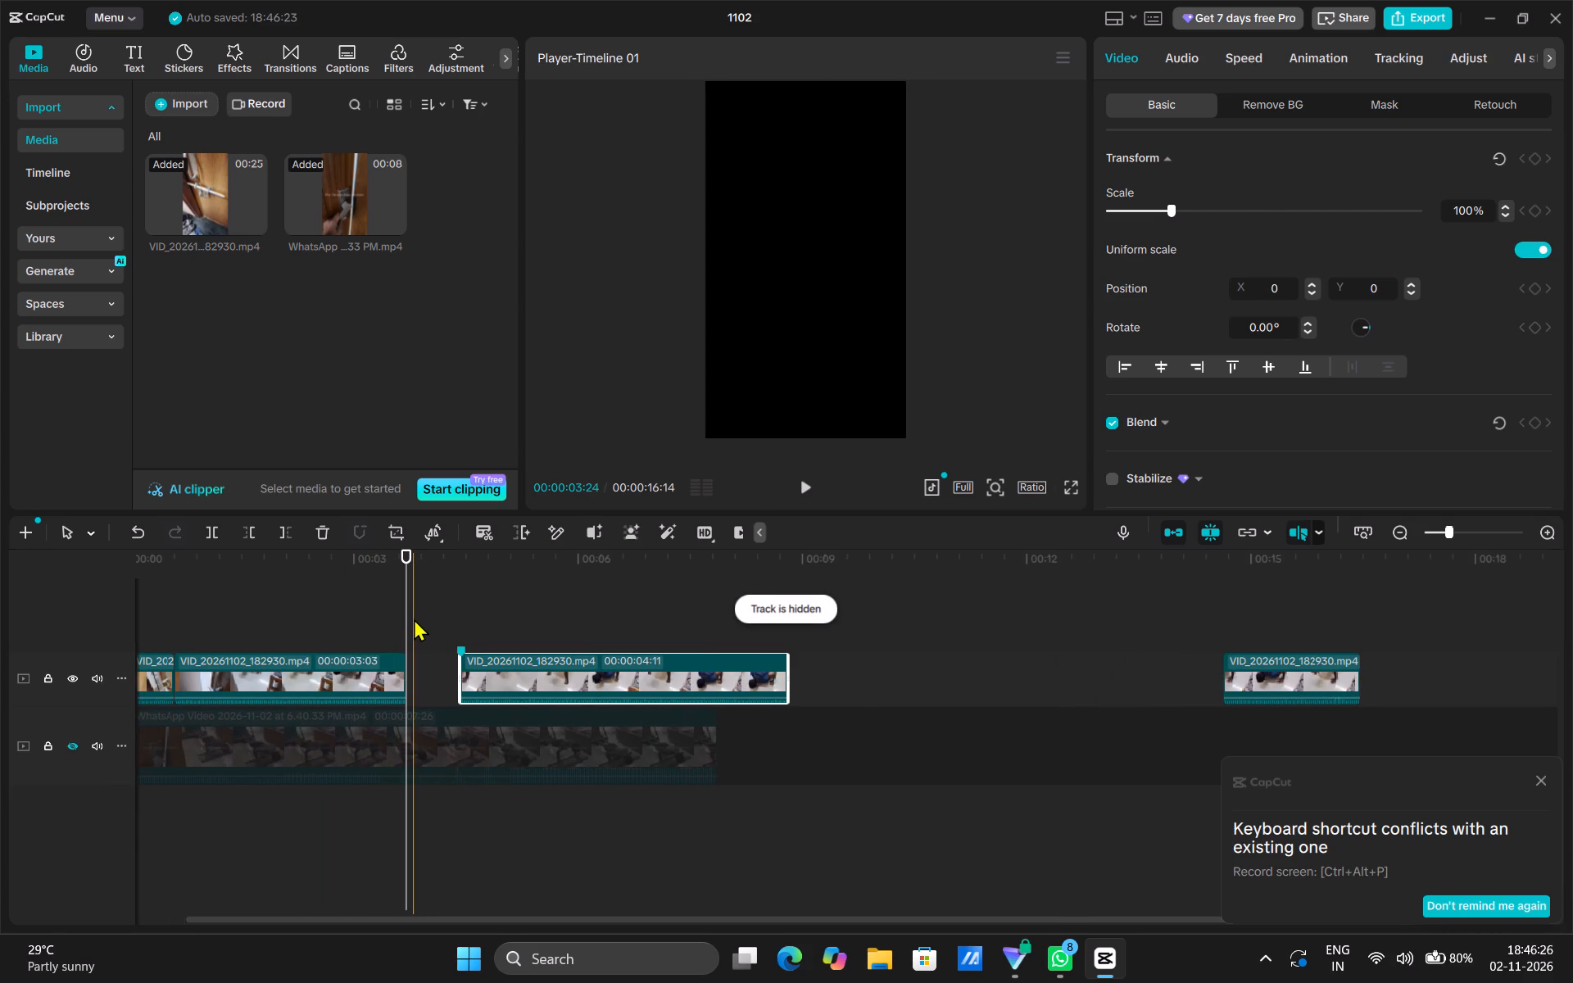
{"action": "left_click", "coordinate": [414, 618]}
{"action": "left_click_drag", "start_coordinate": [410, 616], "coordinate": [400, 619]}
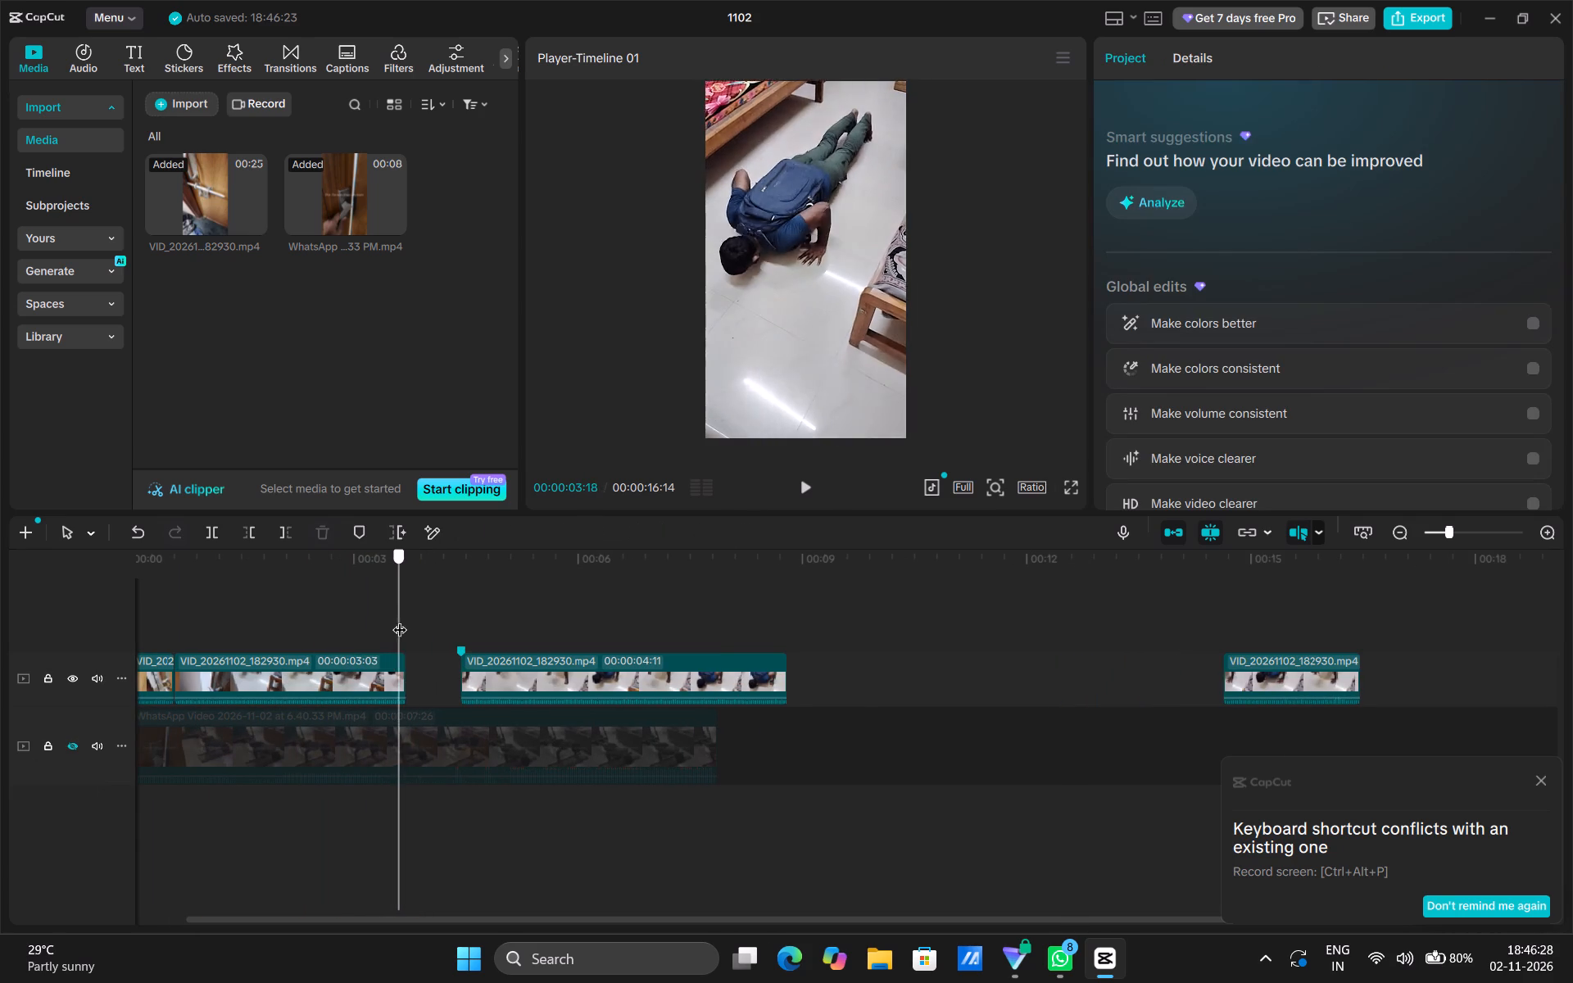
{"action": "left_click_drag", "start_coordinate": [400, 619], "coordinate": [400, 623]}
{"action": "left_click_drag", "start_coordinate": [400, 623], "coordinate": [463, 642]}
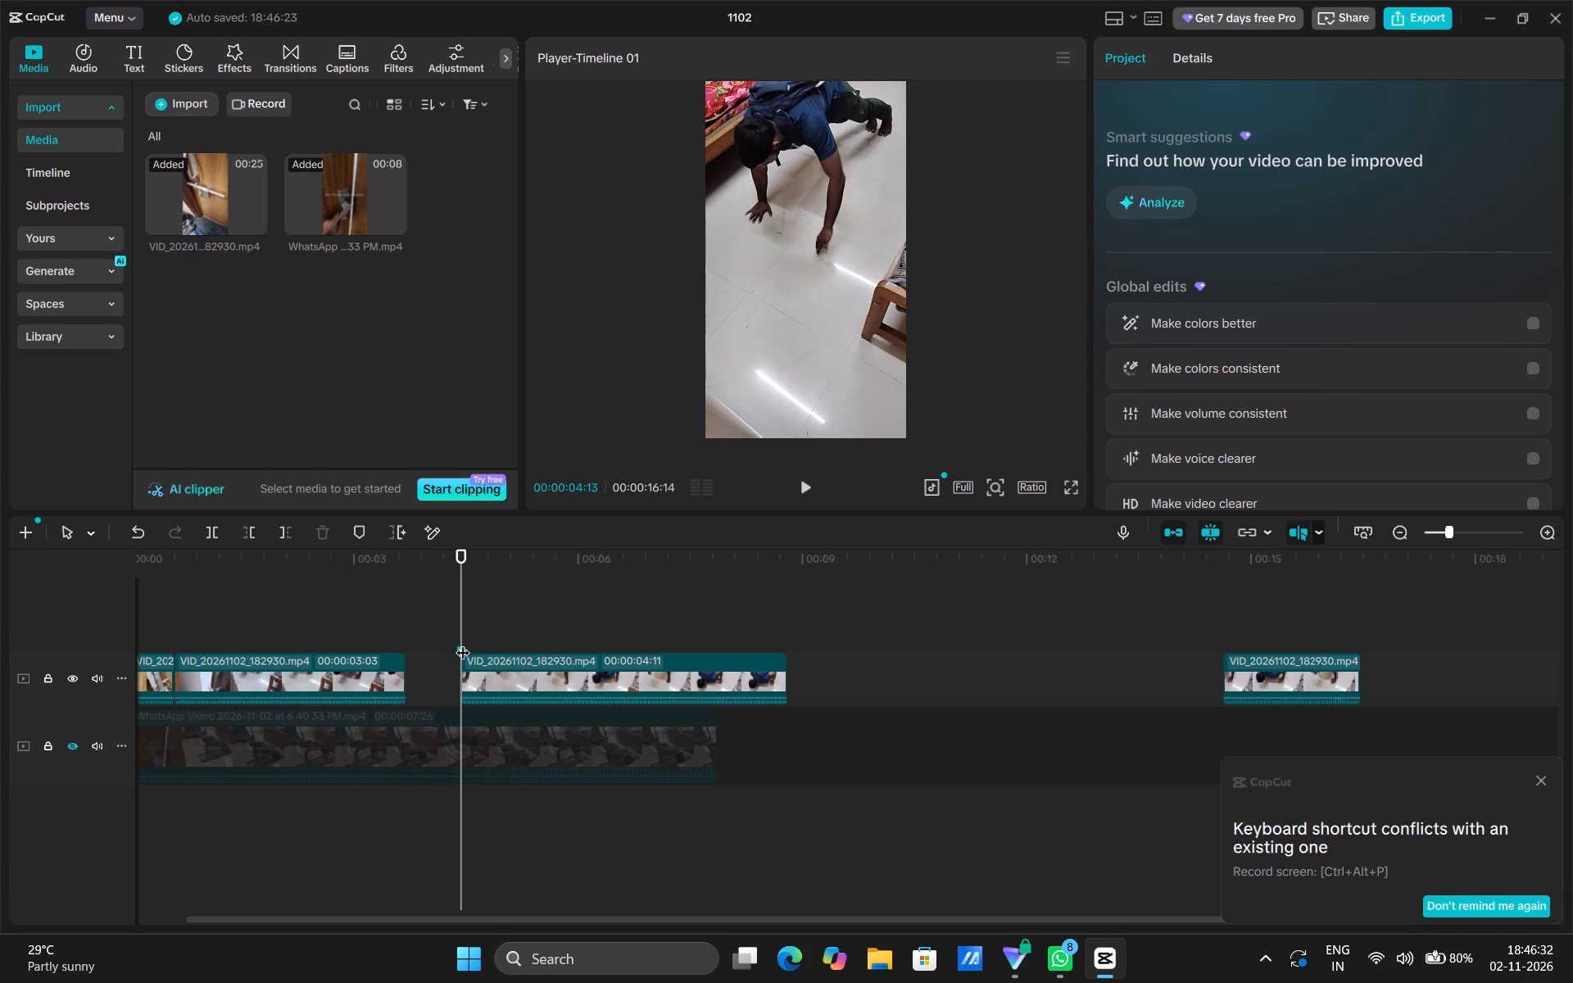
{"action": "left_click", "coordinate": [473, 681]}
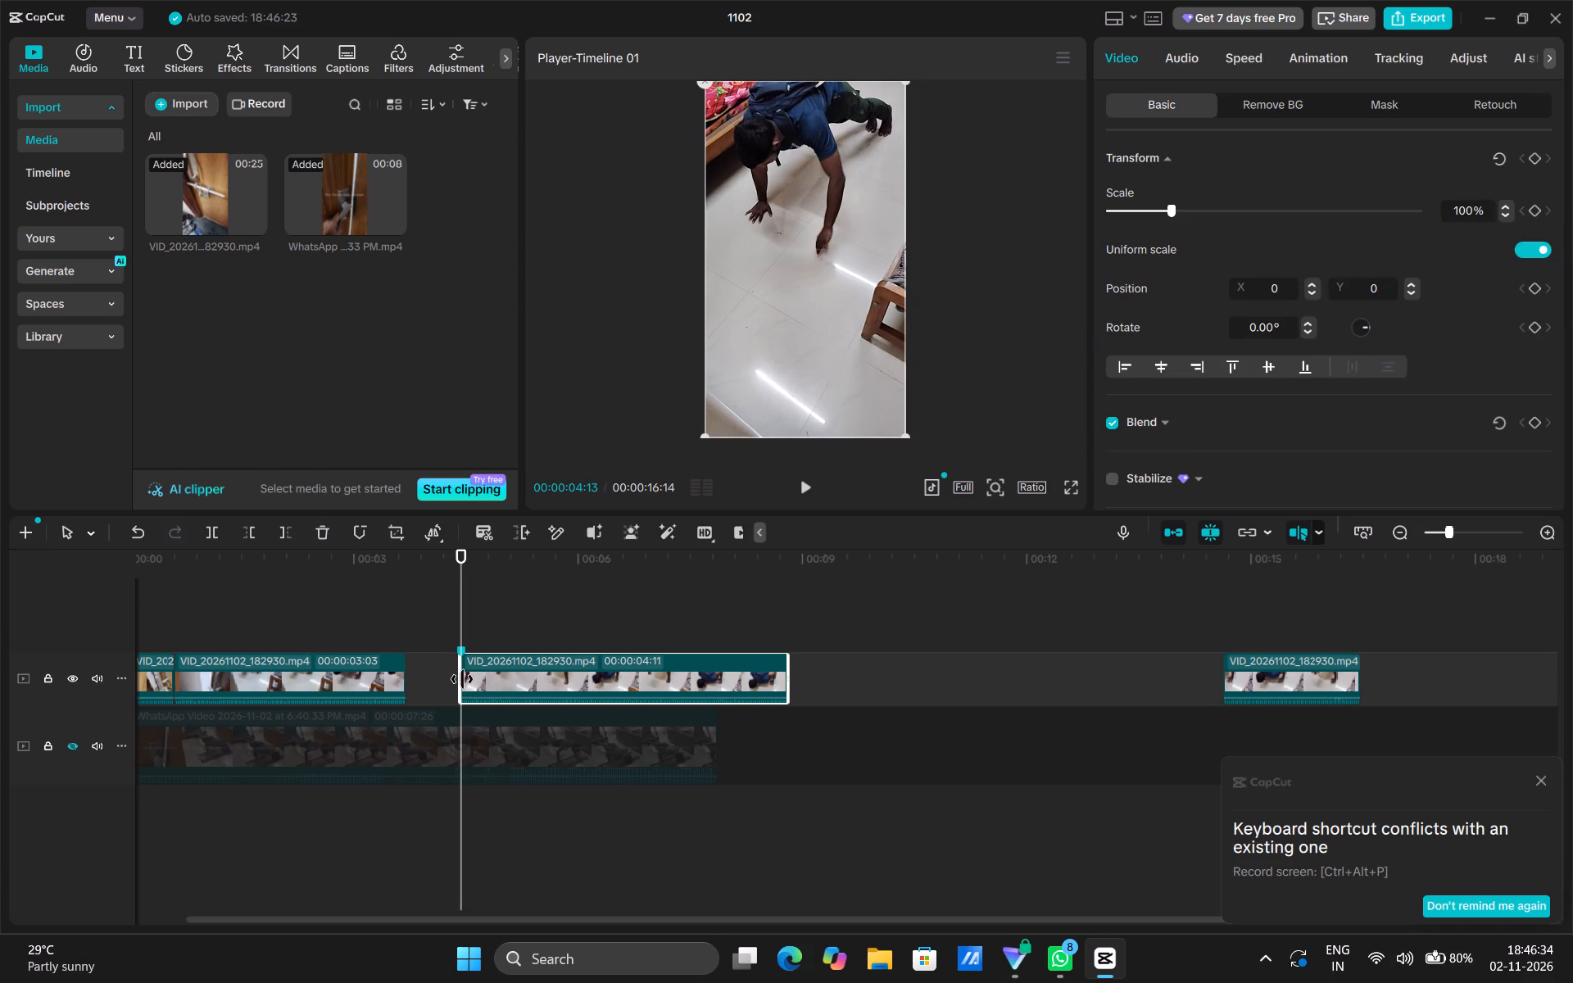
{"action": "left_click_drag", "start_coordinate": [462, 679], "coordinate": [434, 683]}
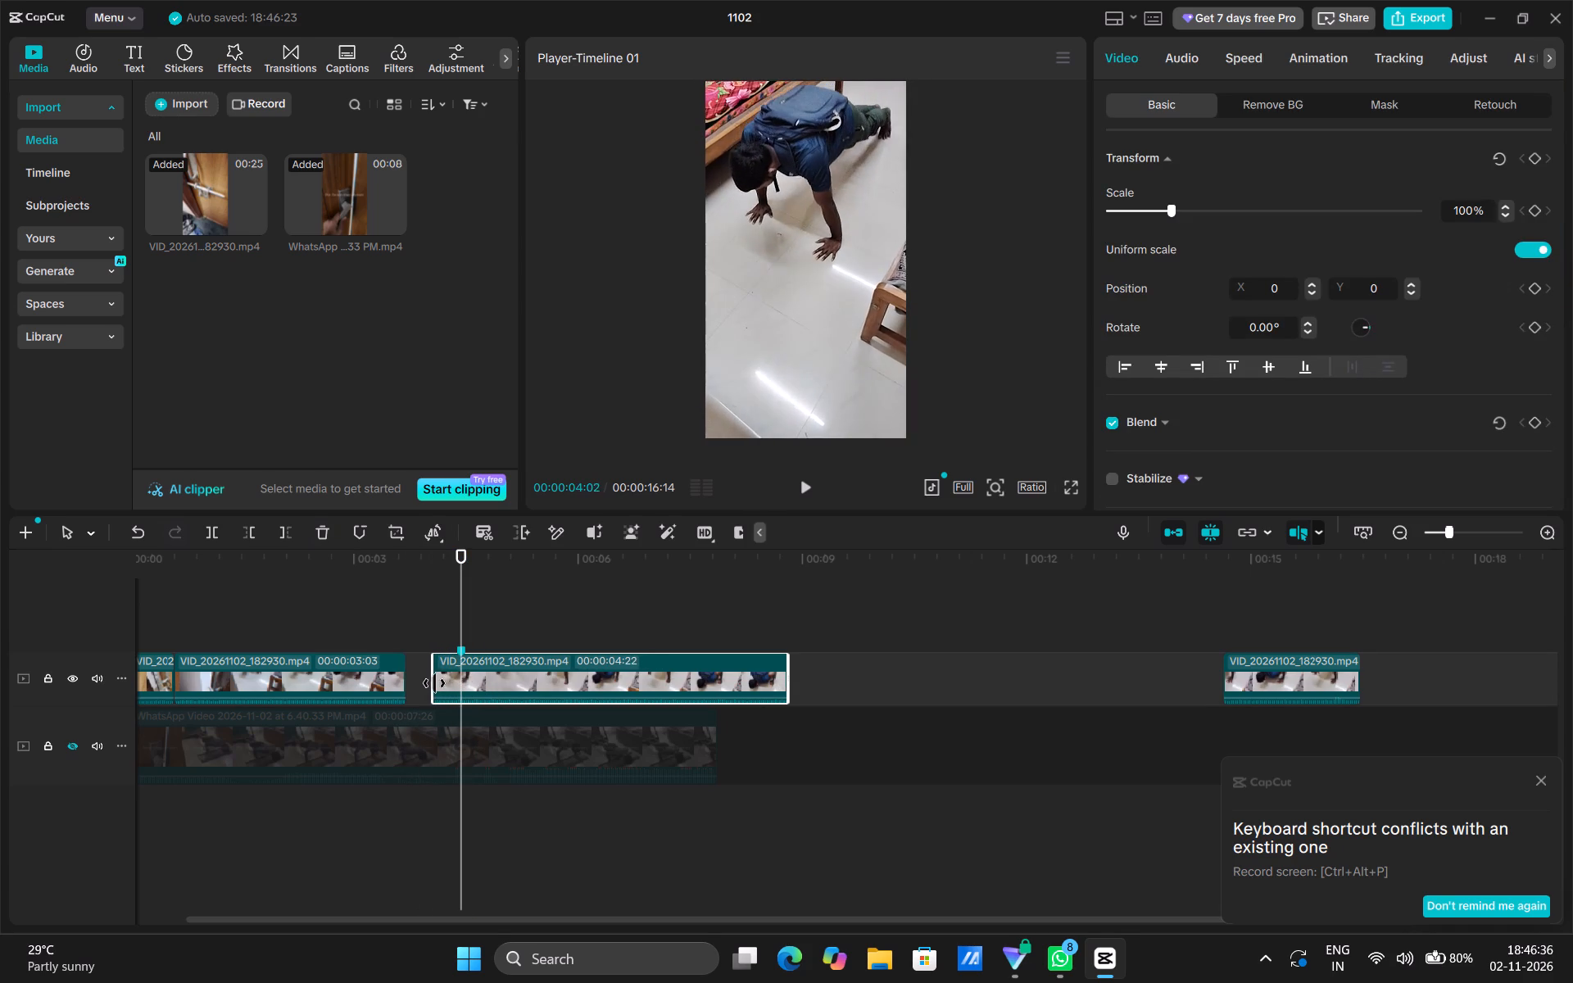
{"action": "left_click_drag", "start_coordinate": [434, 683], "coordinate": [422, 683]}
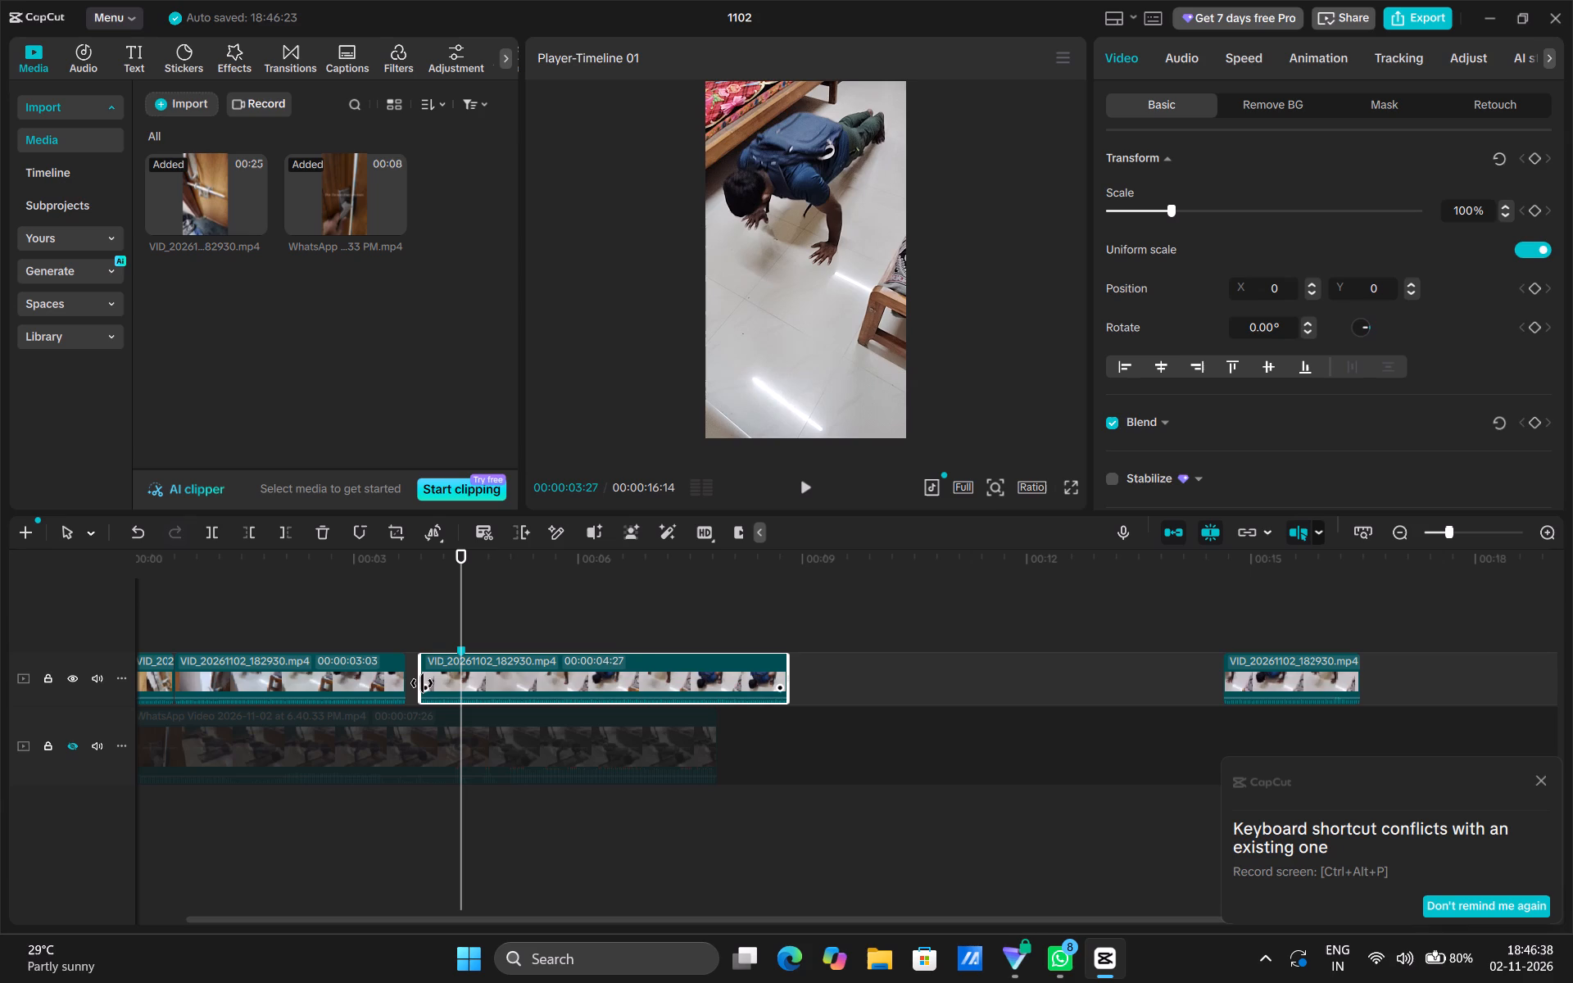
{"action": "left_click_drag", "start_coordinate": [422, 683], "coordinate": [406, 686]}
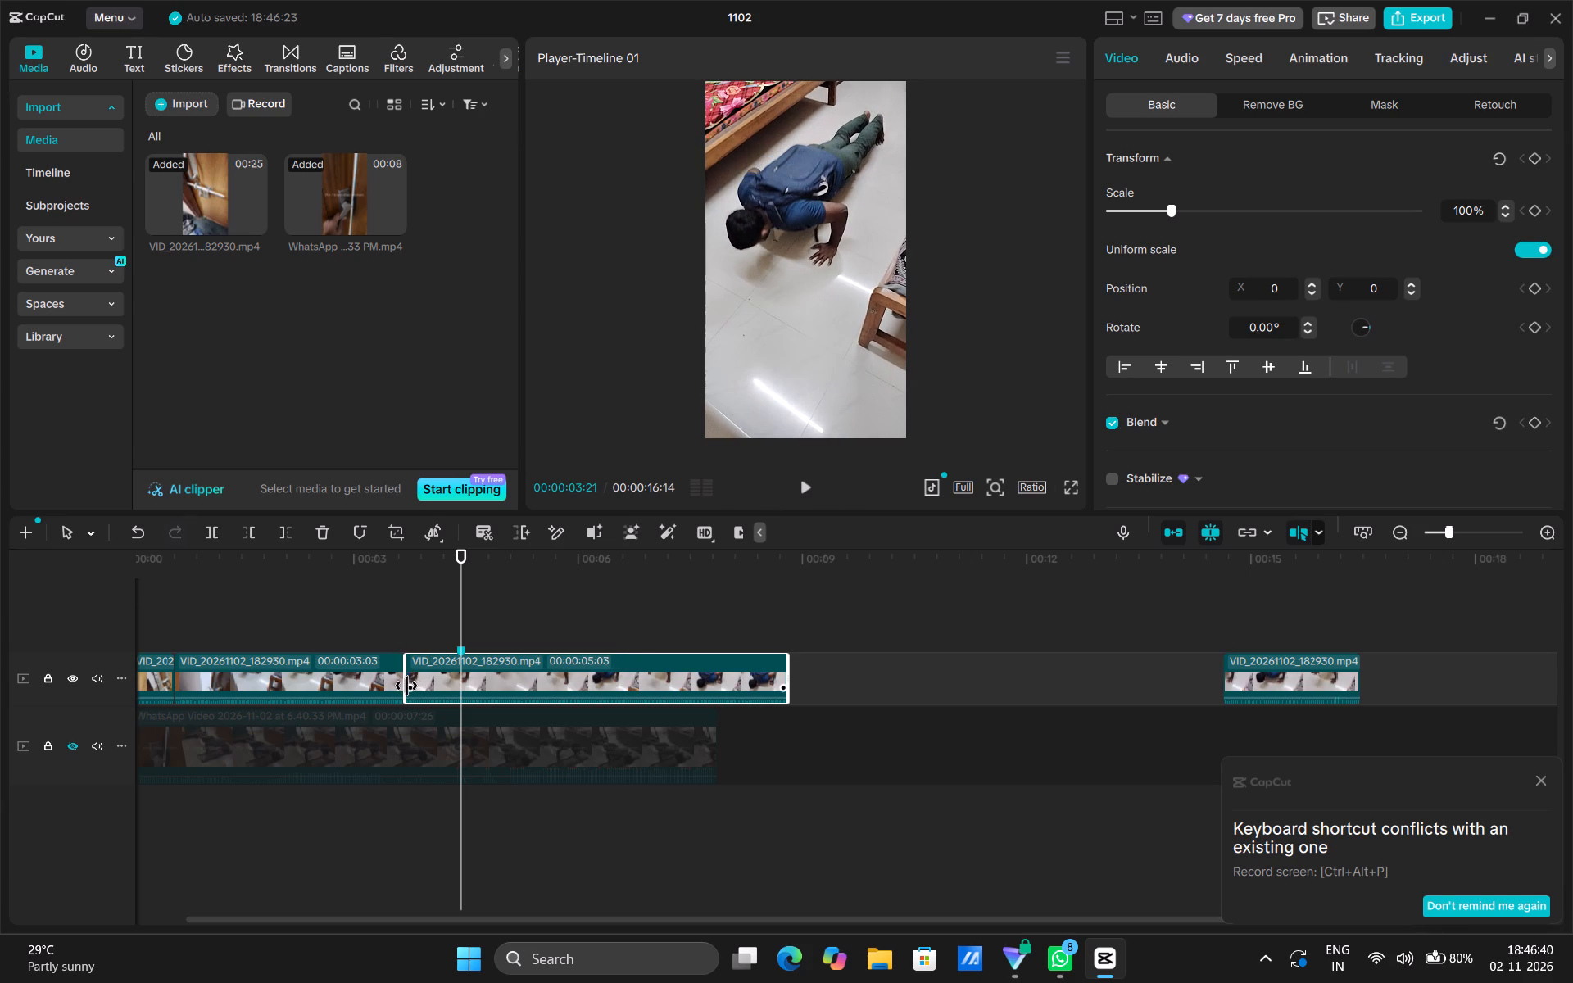
{"action": "left_click_drag", "start_coordinate": [406, 686], "coordinate": [401, 688]}
{"action": "left_click_drag", "start_coordinate": [401, 688], "coordinate": [403, 686]}
{"action": "left_click_drag", "start_coordinate": [403, 686], "coordinate": [406, 690]}
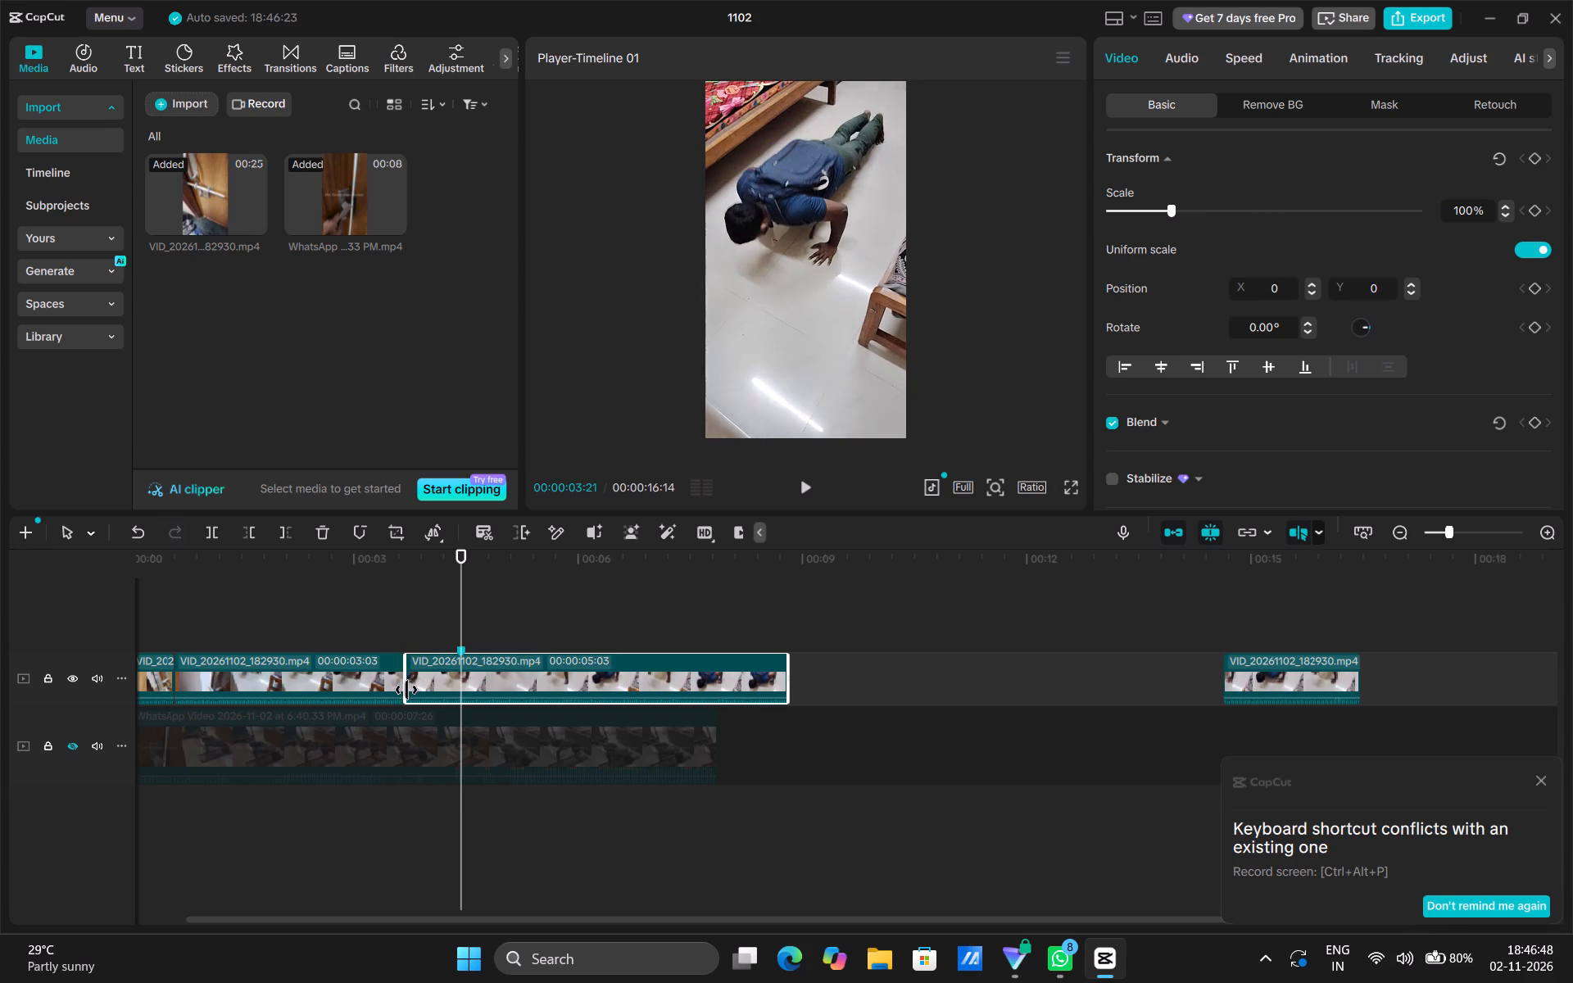
{"action": "left_click_drag", "start_coordinate": [406, 690], "coordinate": [397, 692]}
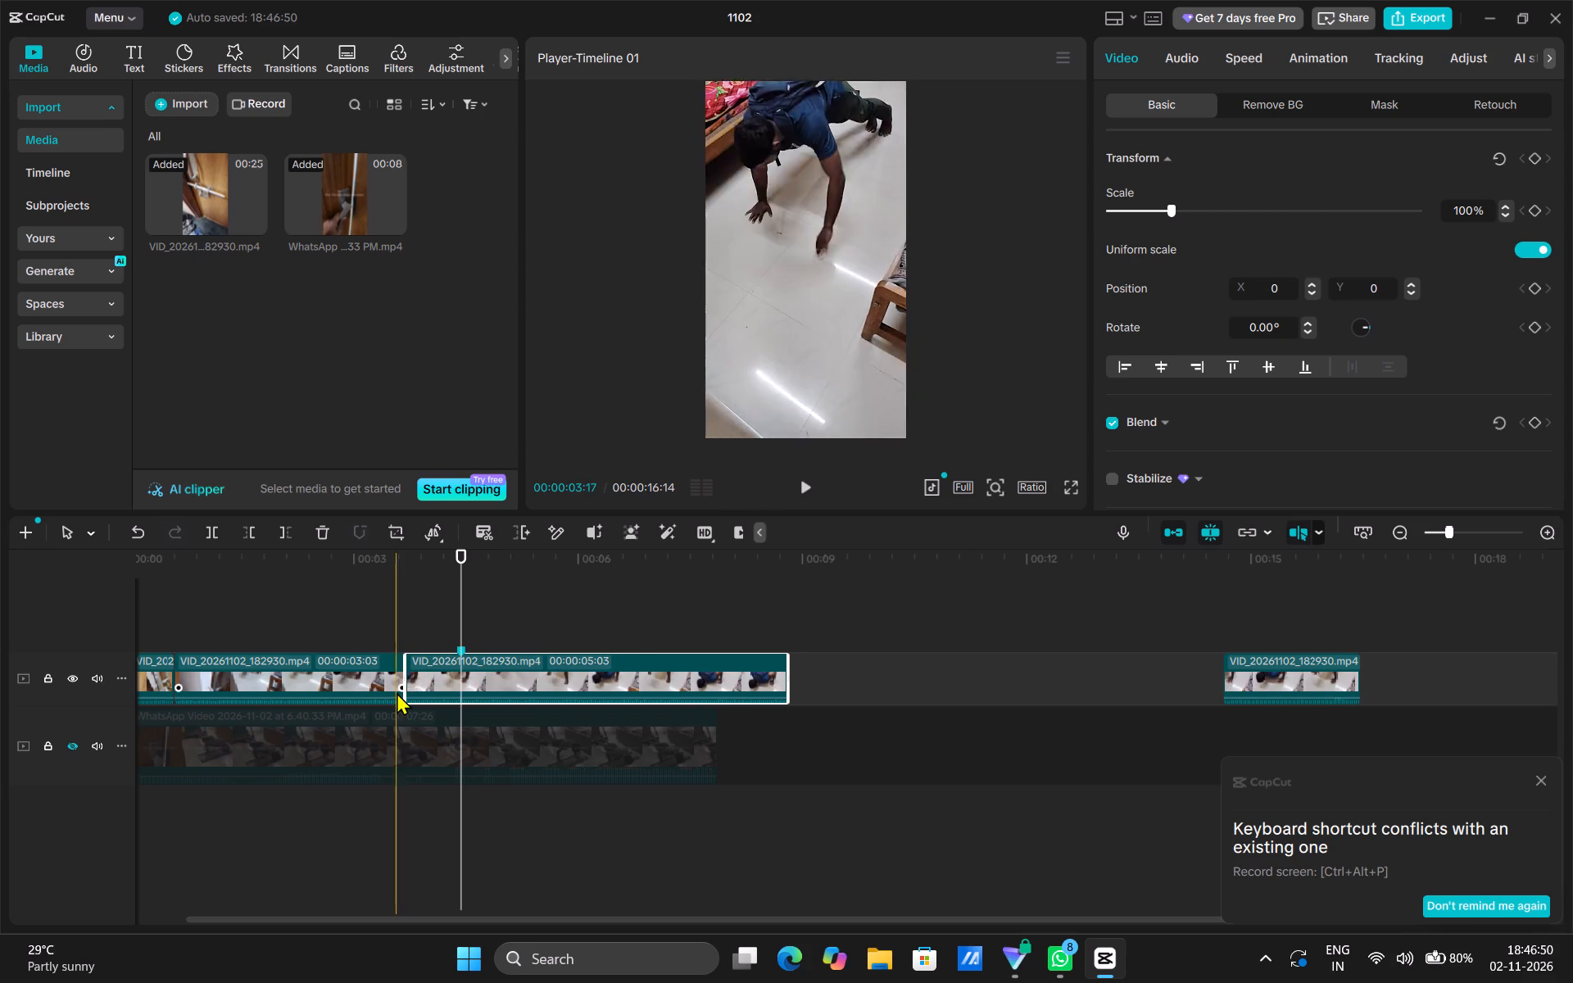
Extend the start of that segment further to a duration of 00:00:05:08 and rejoin it to the middle segment at 00:00:03:21.
{"action": "left_click_drag", "start_coordinate": [500, 664], "coordinate": [517, 664]}
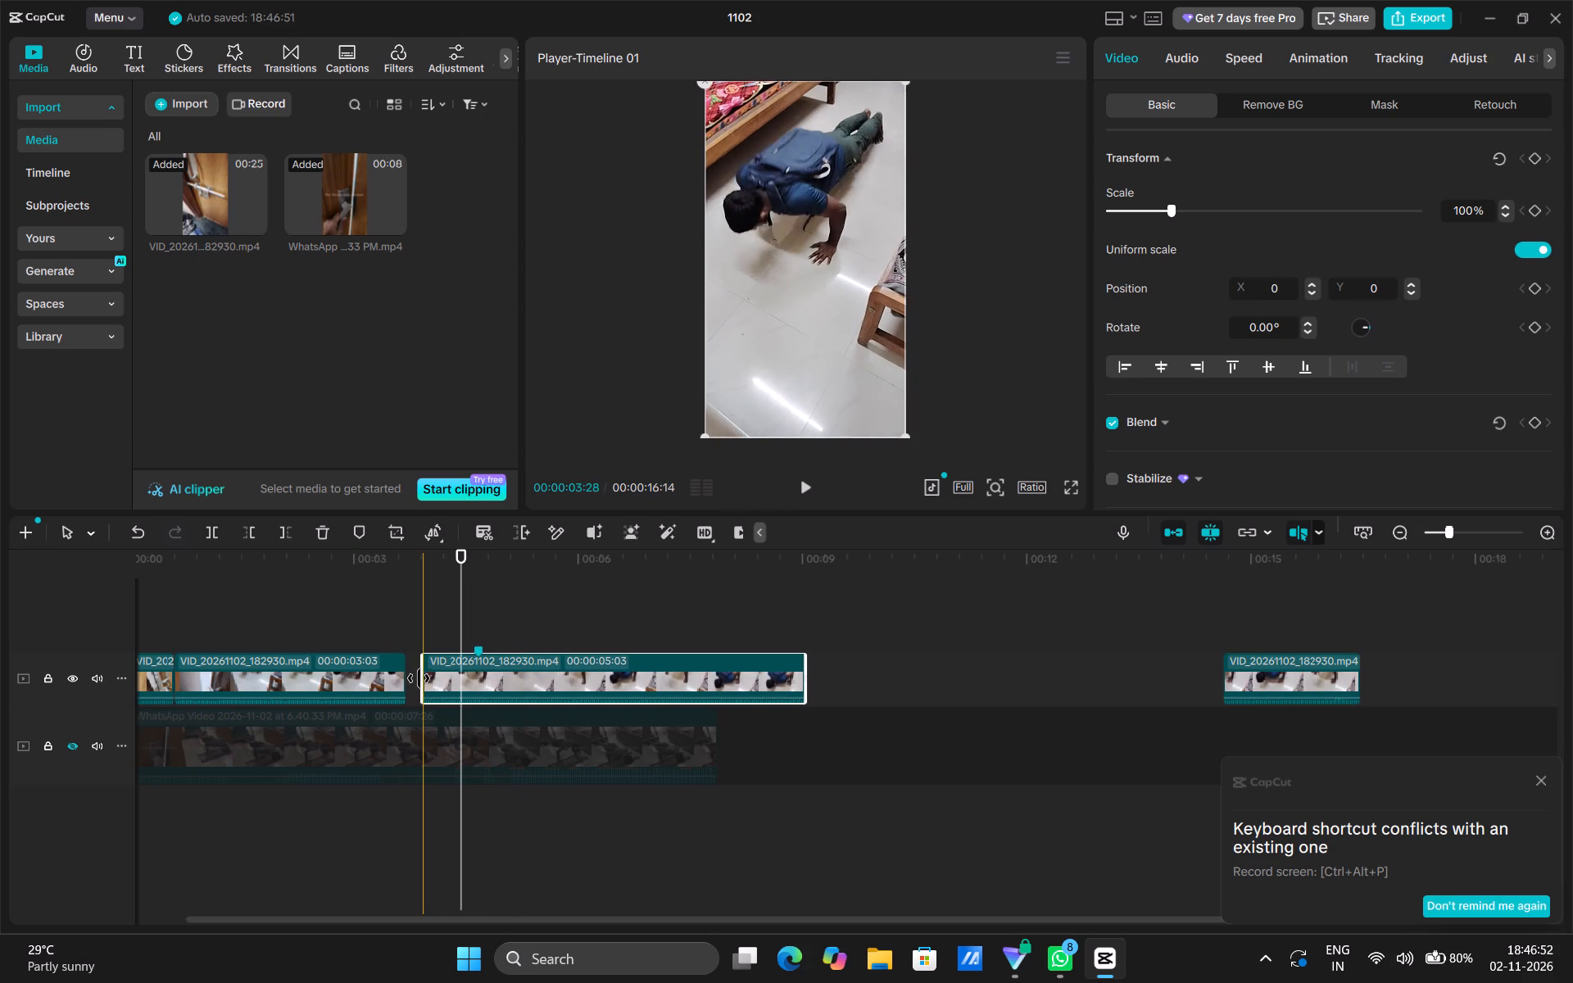
{"action": "left_click_drag", "start_coordinate": [421, 678], "coordinate": [413, 682]}
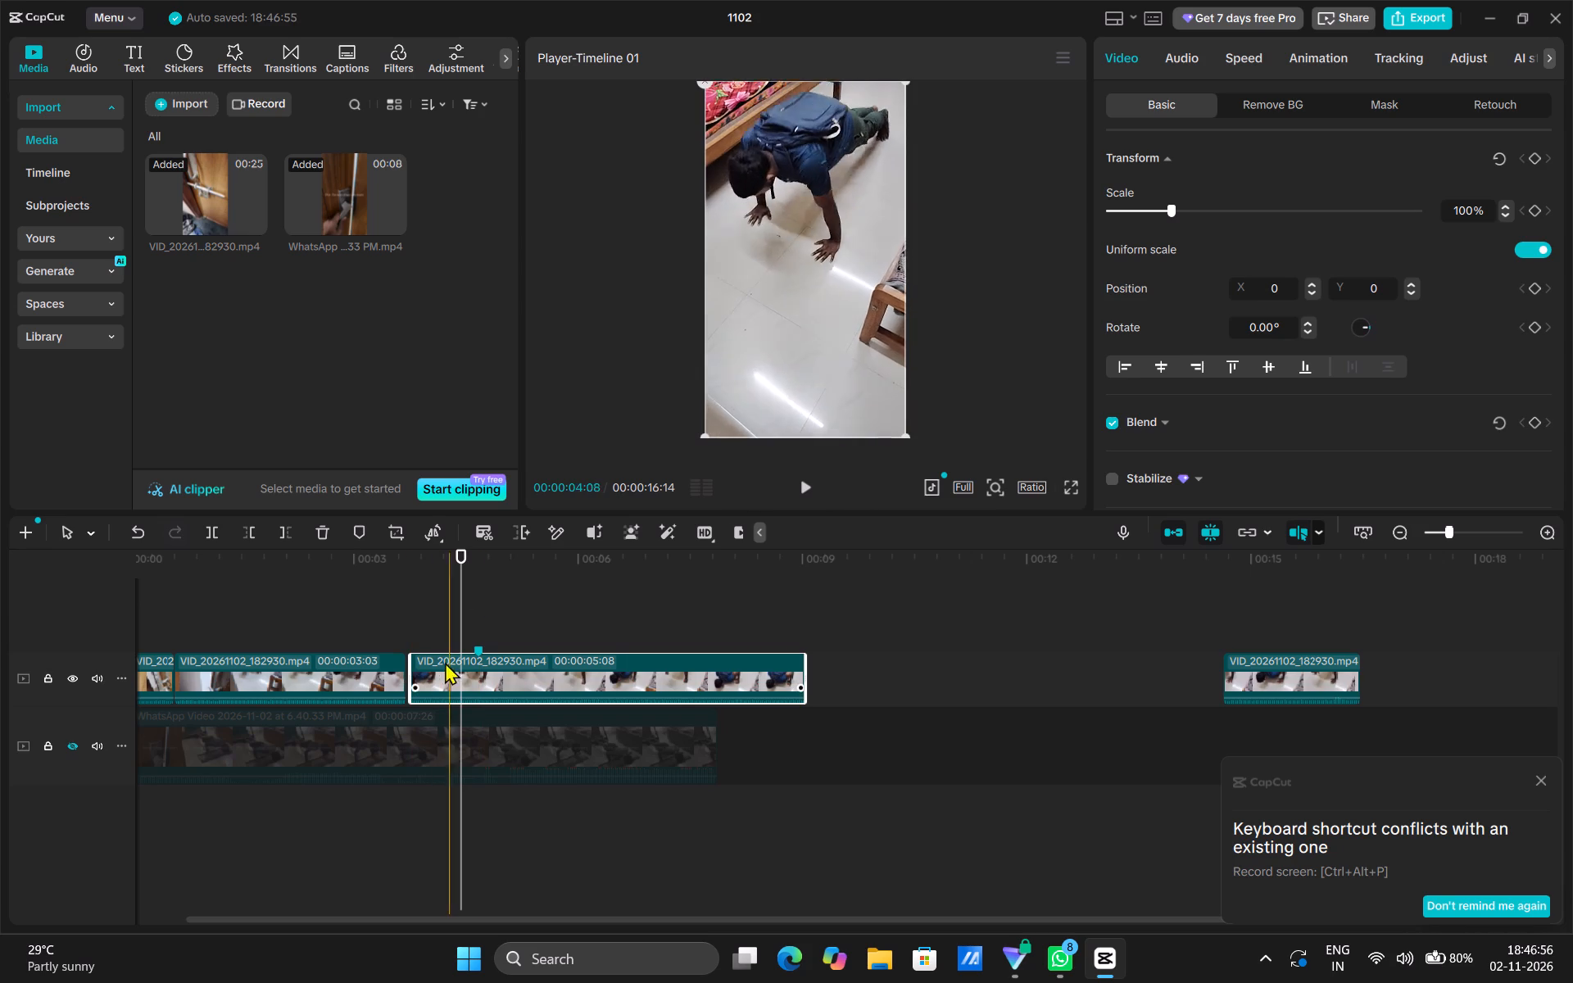
{"action": "left_click", "coordinate": [439, 668]}
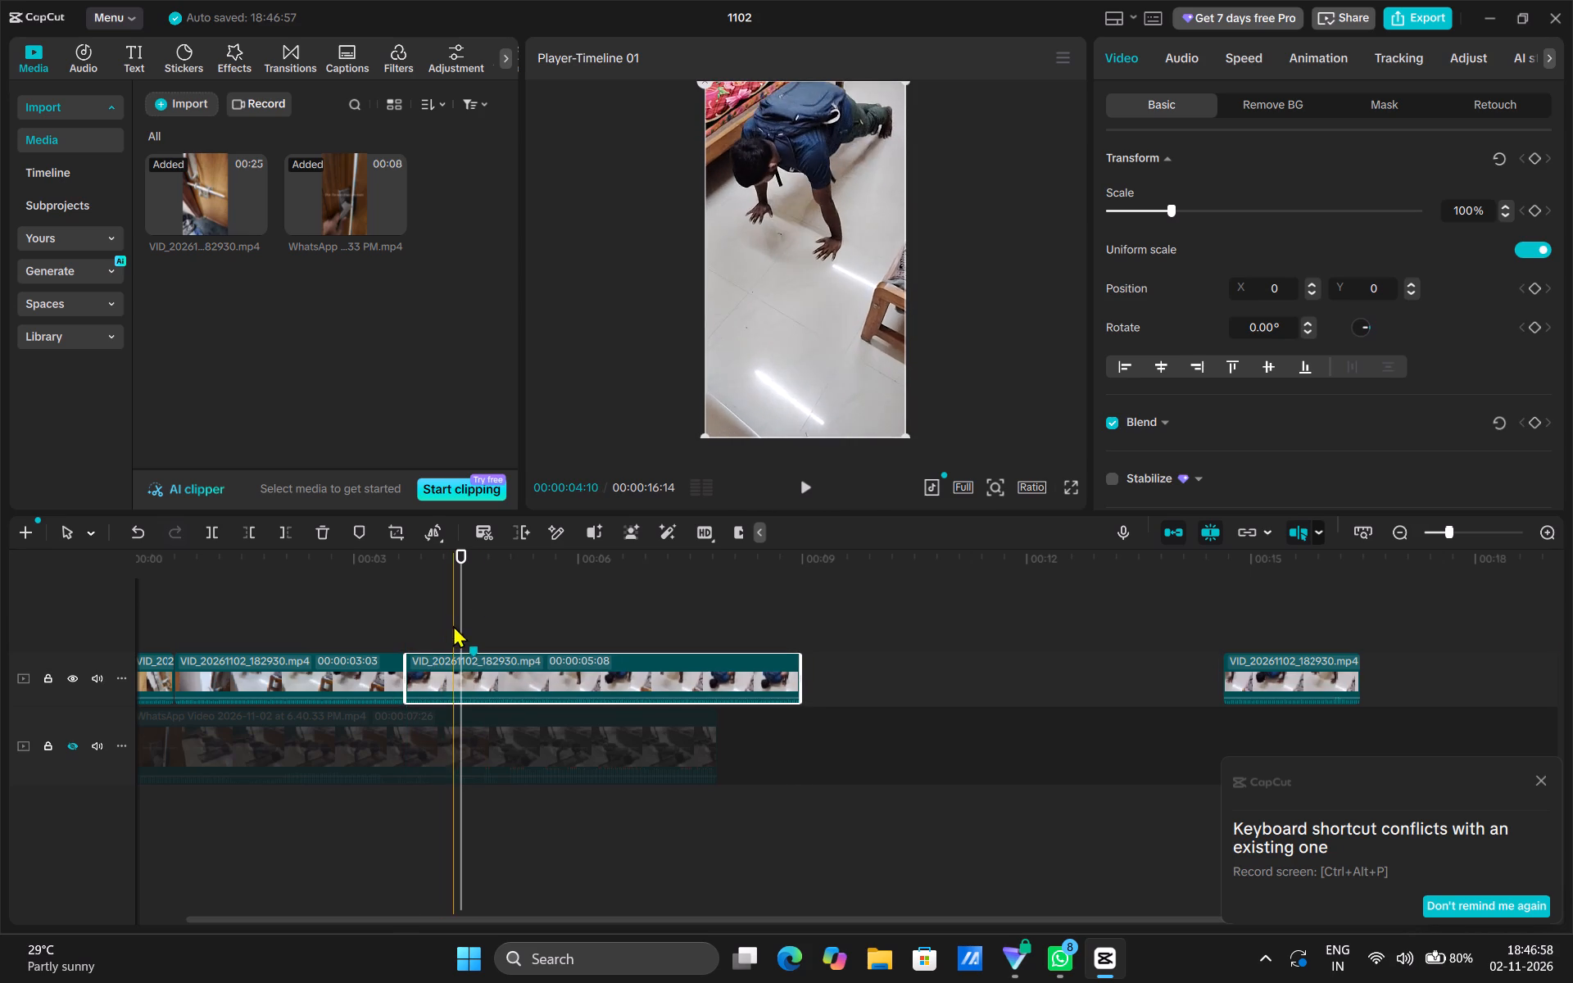
Play back the VID segments across the join at 00:00:03:21 to check how the push-ups flow.
{"action": "left_click_drag", "start_coordinate": [464, 619], "coordinate": [385, 636]}
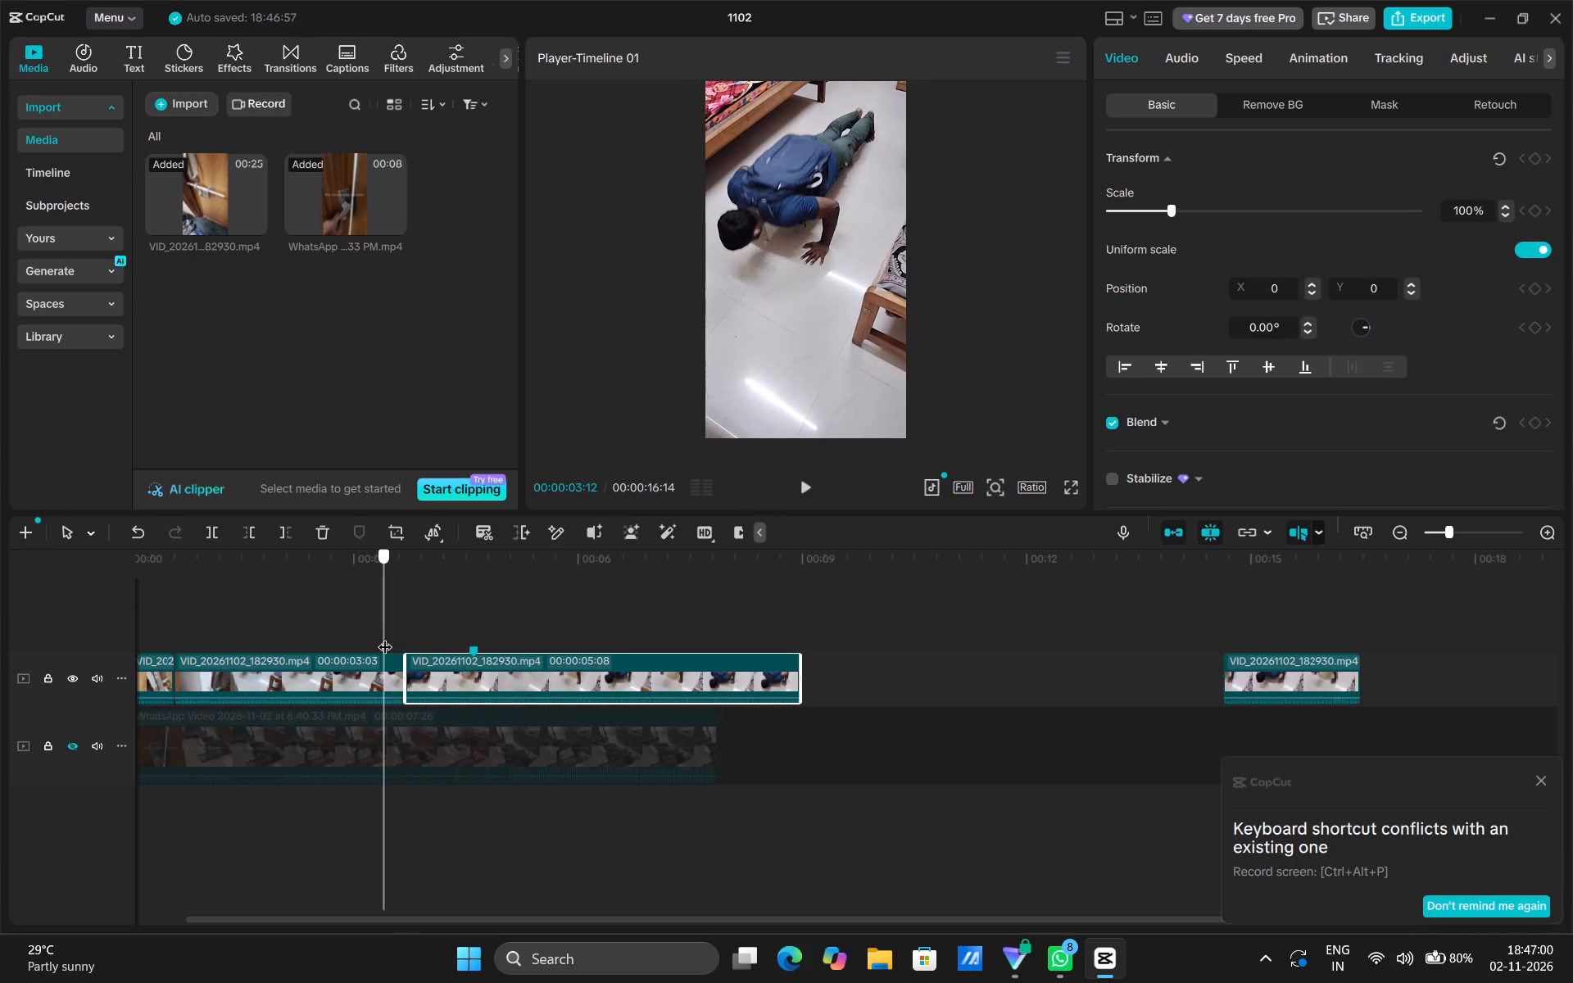
{"action": "left_click_drag", "start_coordinate": [385, 636], "coordinate": [368, 636]}
{"action": "left_click", "coordinate": [411, 587]}
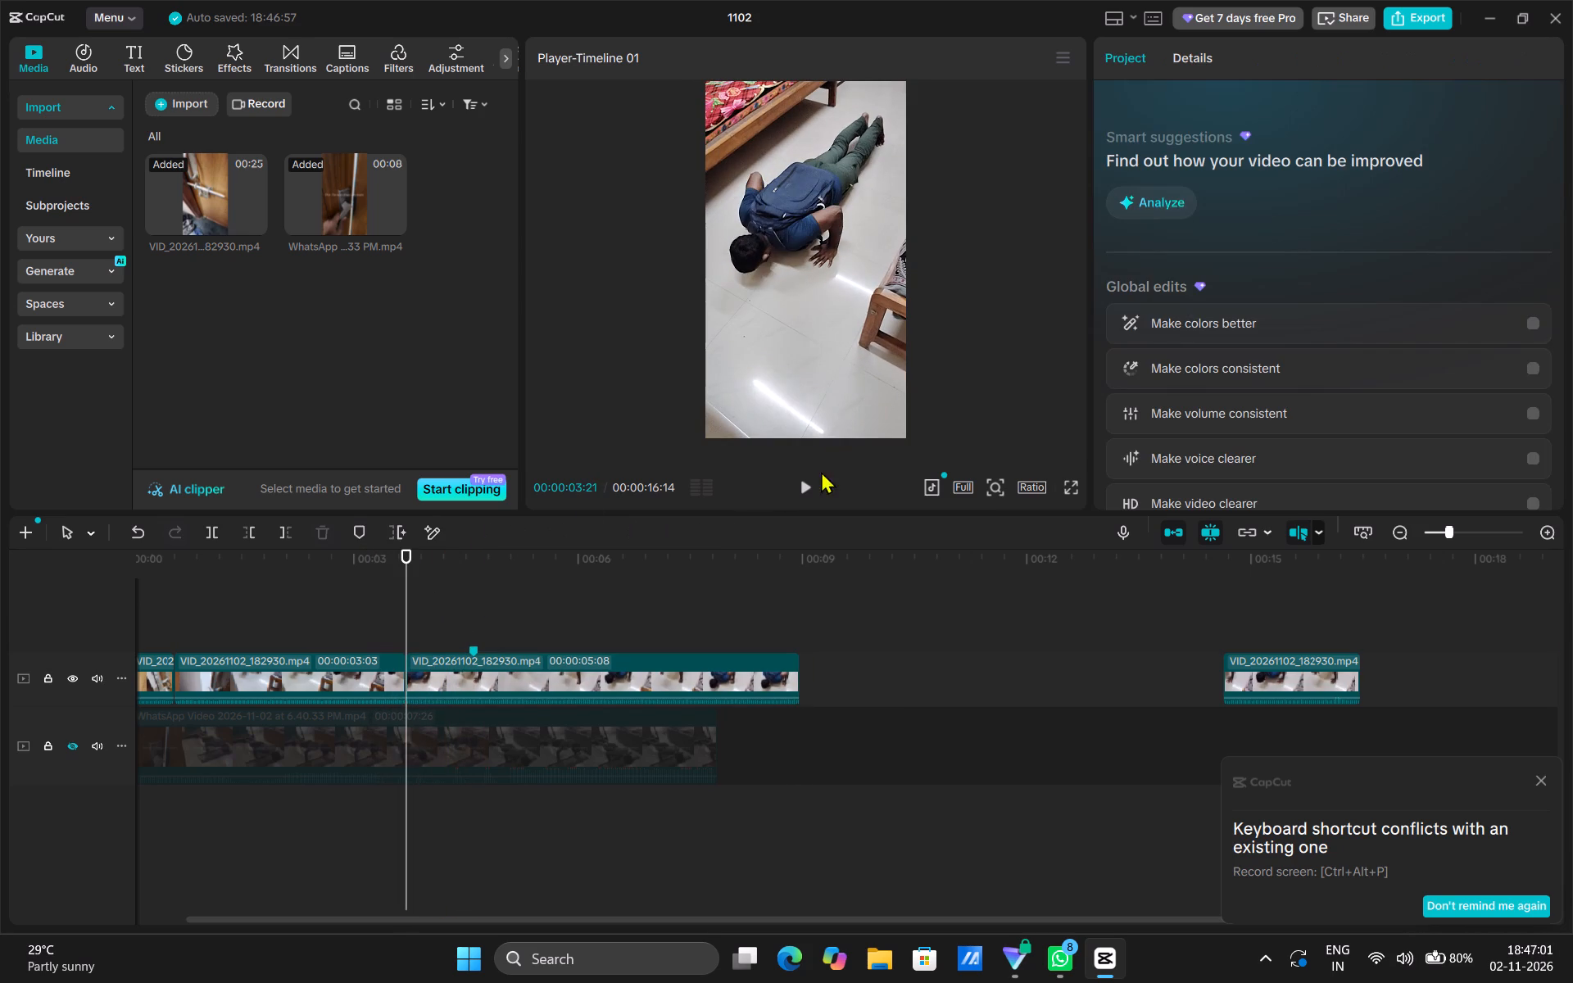
{"action": "left_click", "coordinate": [339, 612]}
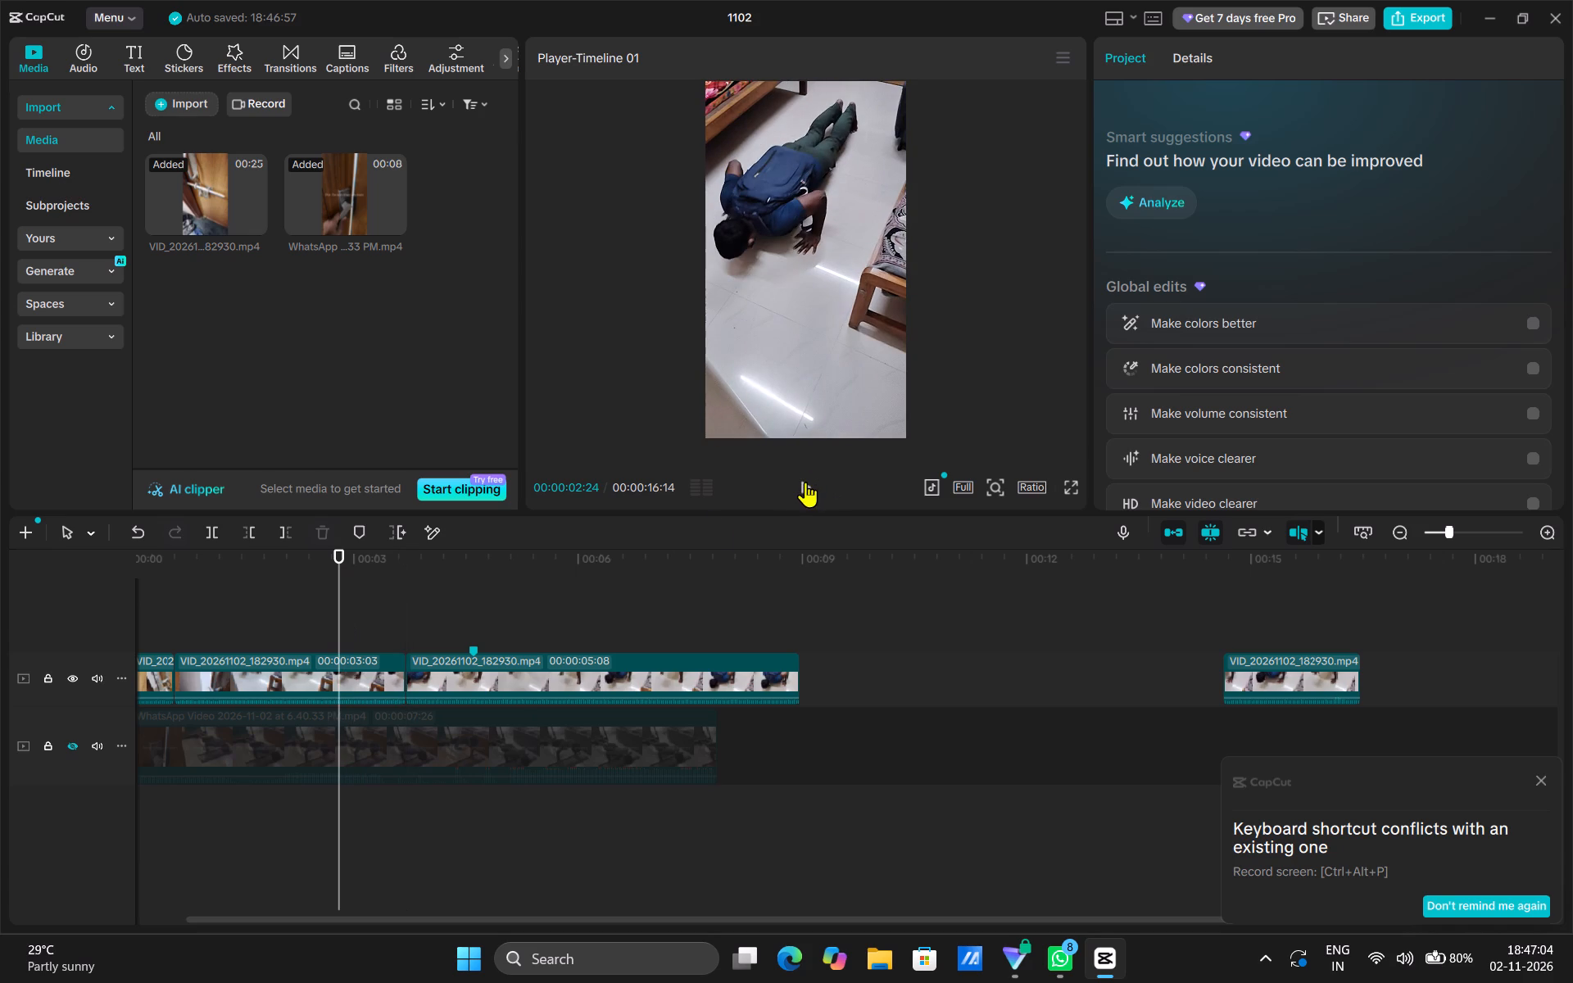
{"action": "left_click", "coordinate": [805, 482]}
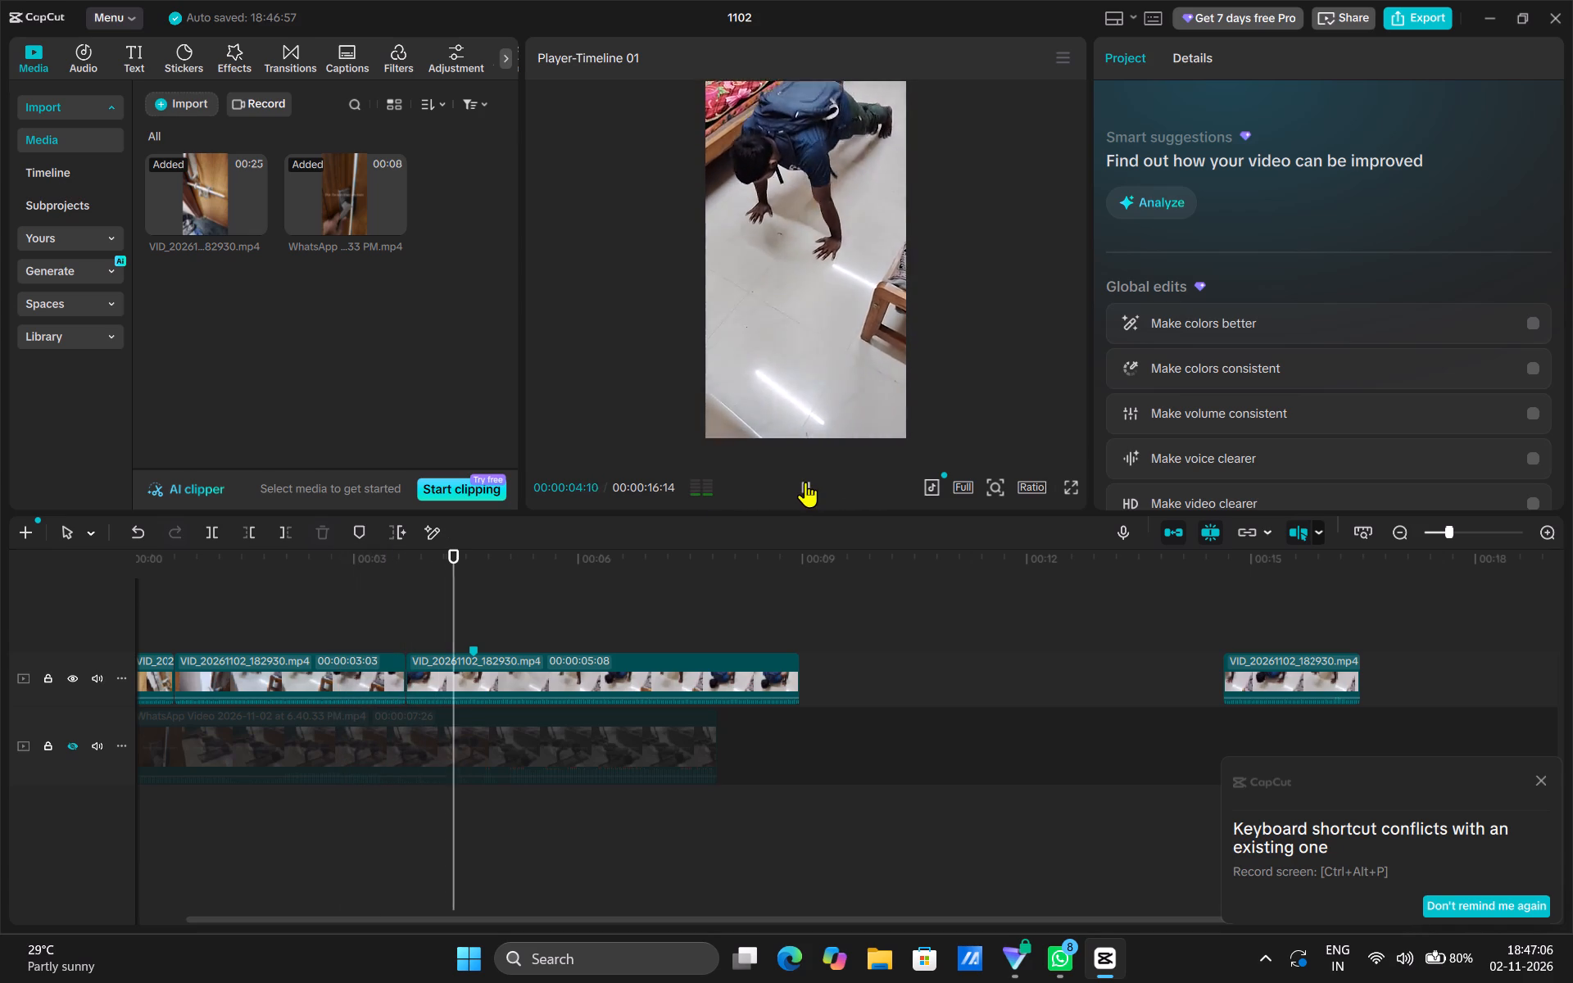
{"action": "left_click", "coordinate": [805, 482]}
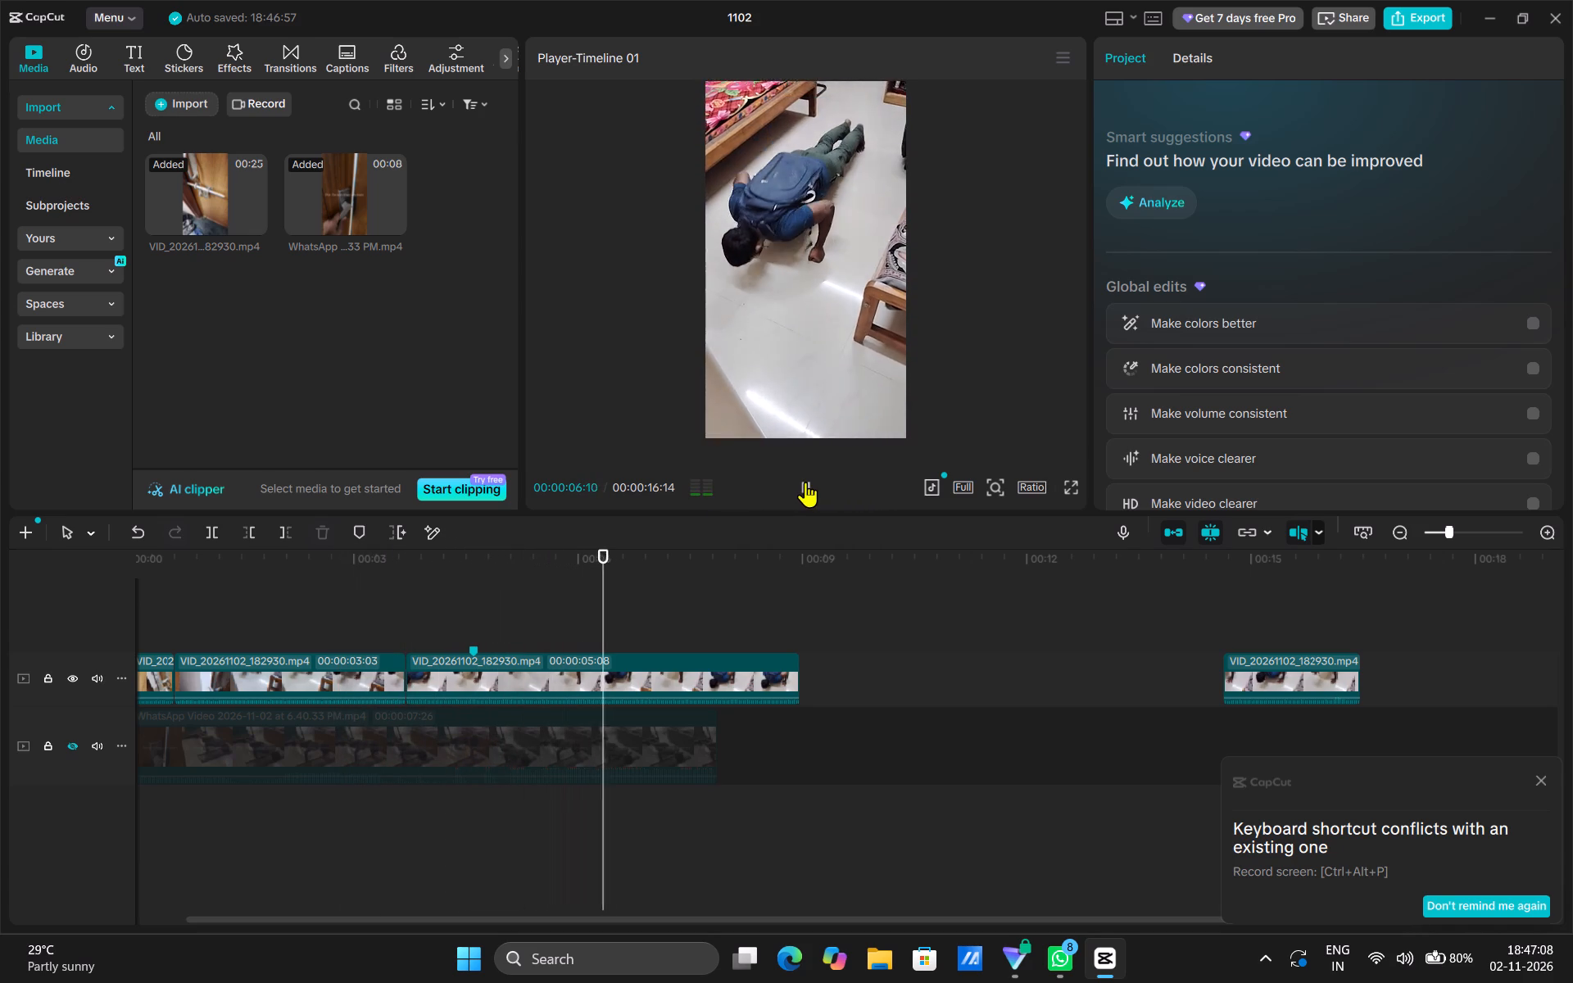
Compare the frames just before and after the cut at 00:00:03:21 for differences in position and angle.
{"action": "left_click_drag", "start_coordinate": [619, 600], "coordinate": [383, 646]}
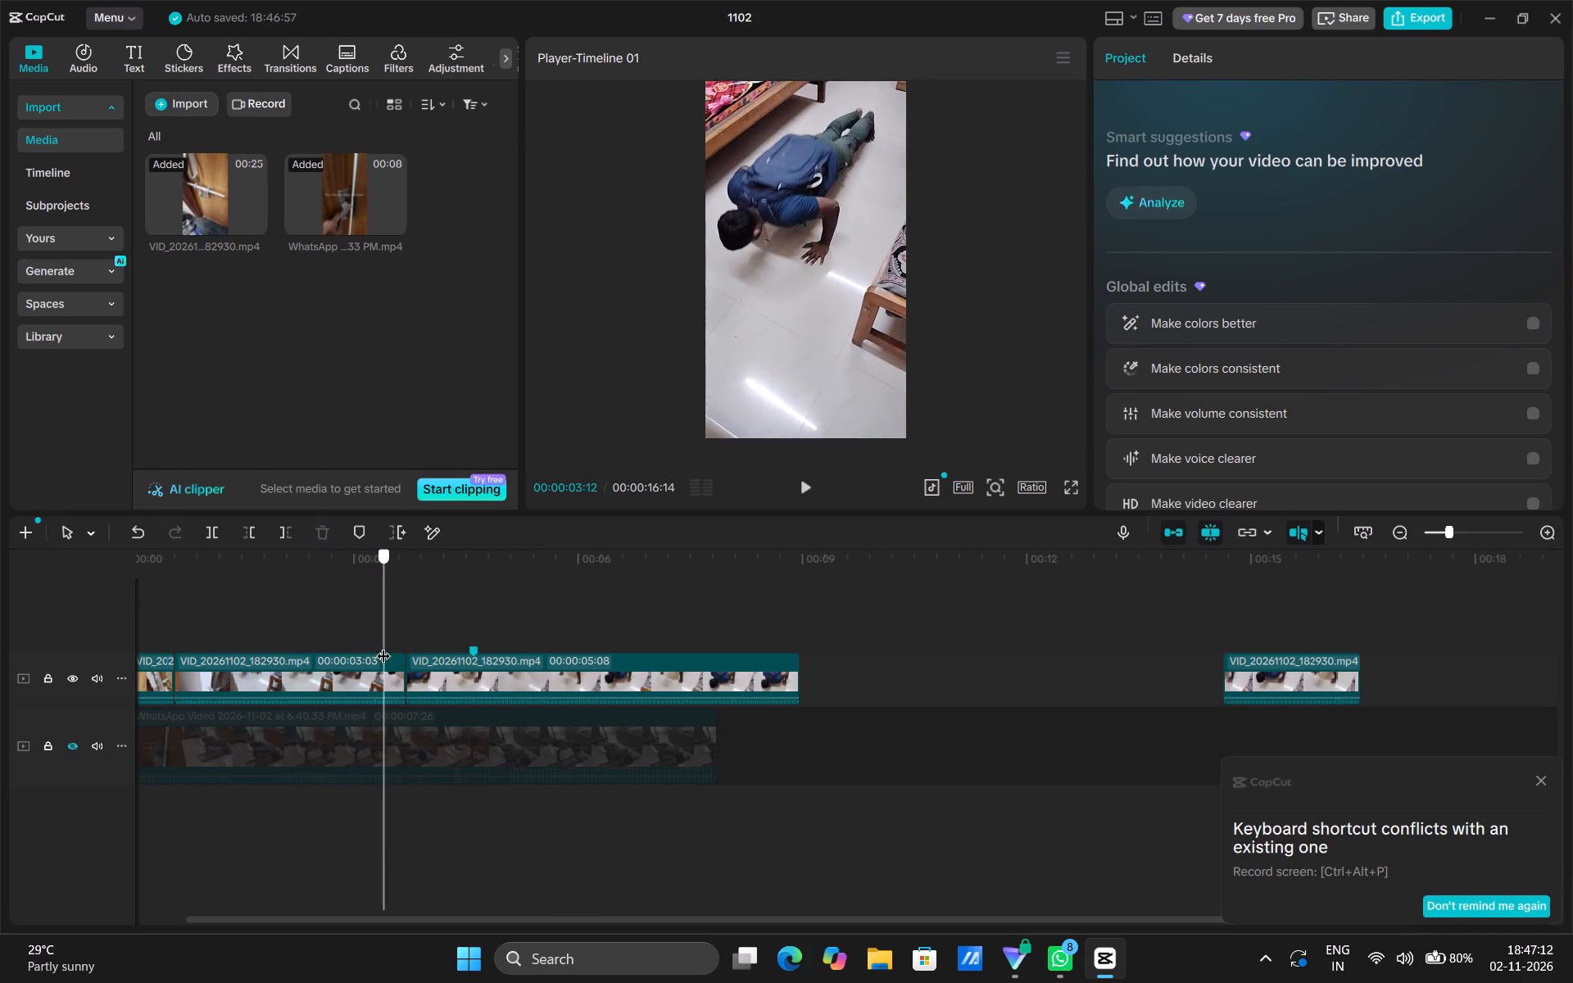
{"action": "left_click_drag", "start_coordinate": [383, 646], "coordinate": [399, 651]}
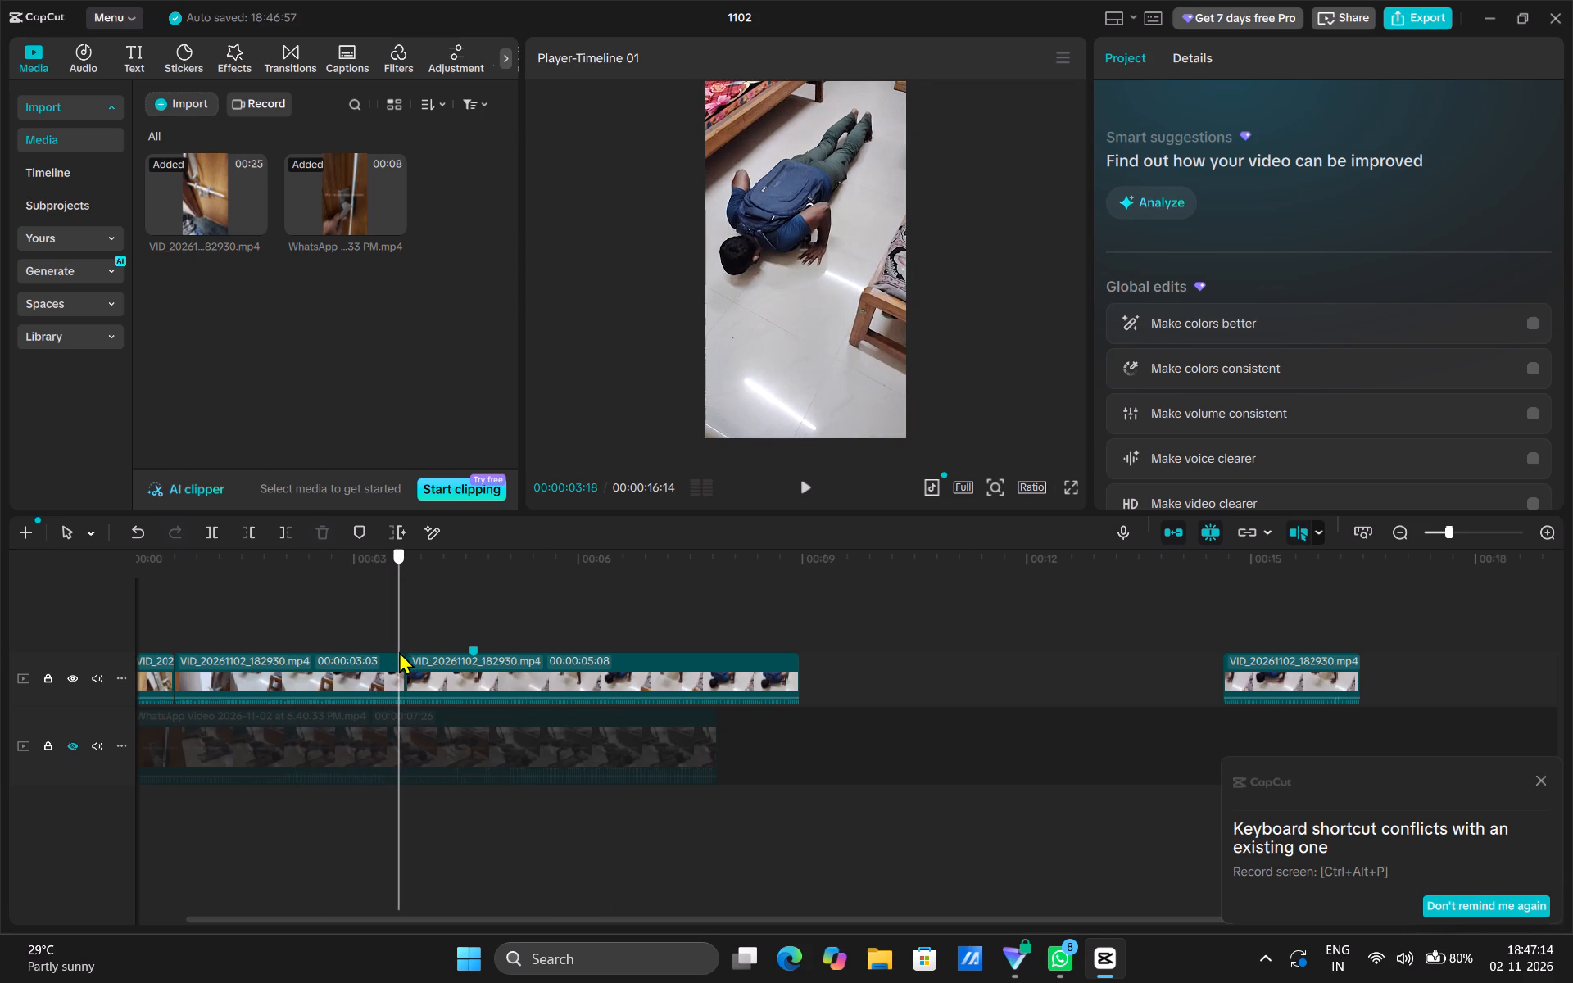
{"action": "left_click_drag", "start_coordinate": [399, 651], "coordinate": [406, 651]}
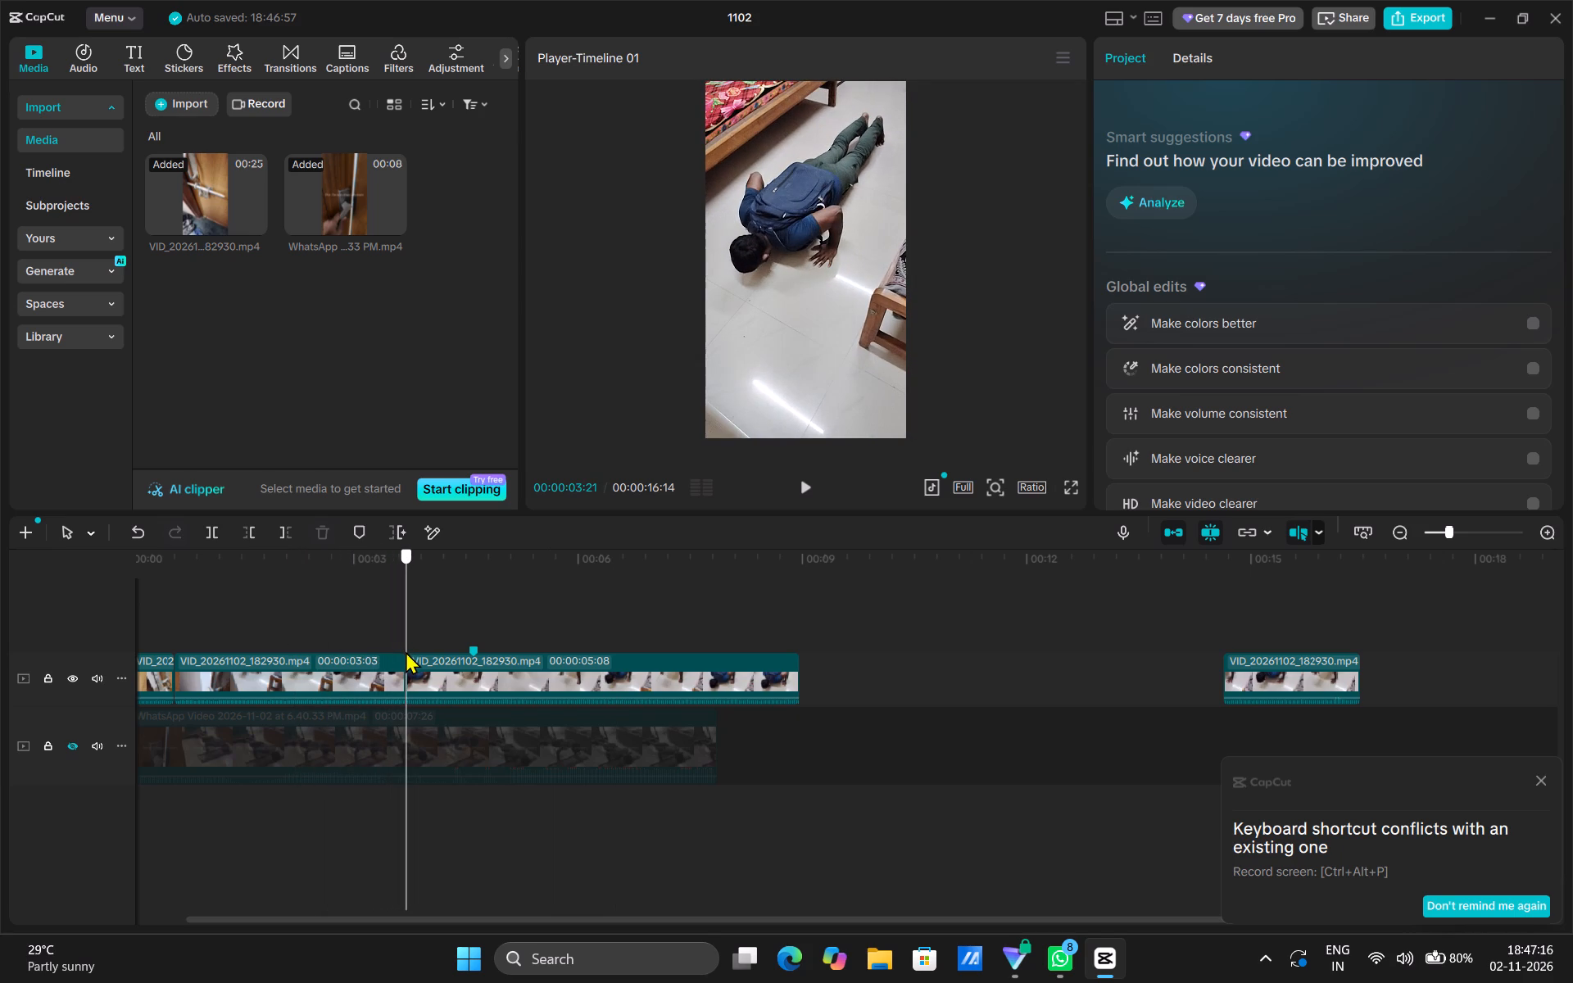
{"action": "left_click_drag", "start_coordinate": [406, 651], "coordinate": [402, 654]}
{"action": "left_click_drag", "start_coordinate": [402, 654], "coordinate": [401, 653]}
{"action": "left_click_drag", "start_coordinate": [401, 653], "coordinate": [398, 655]}
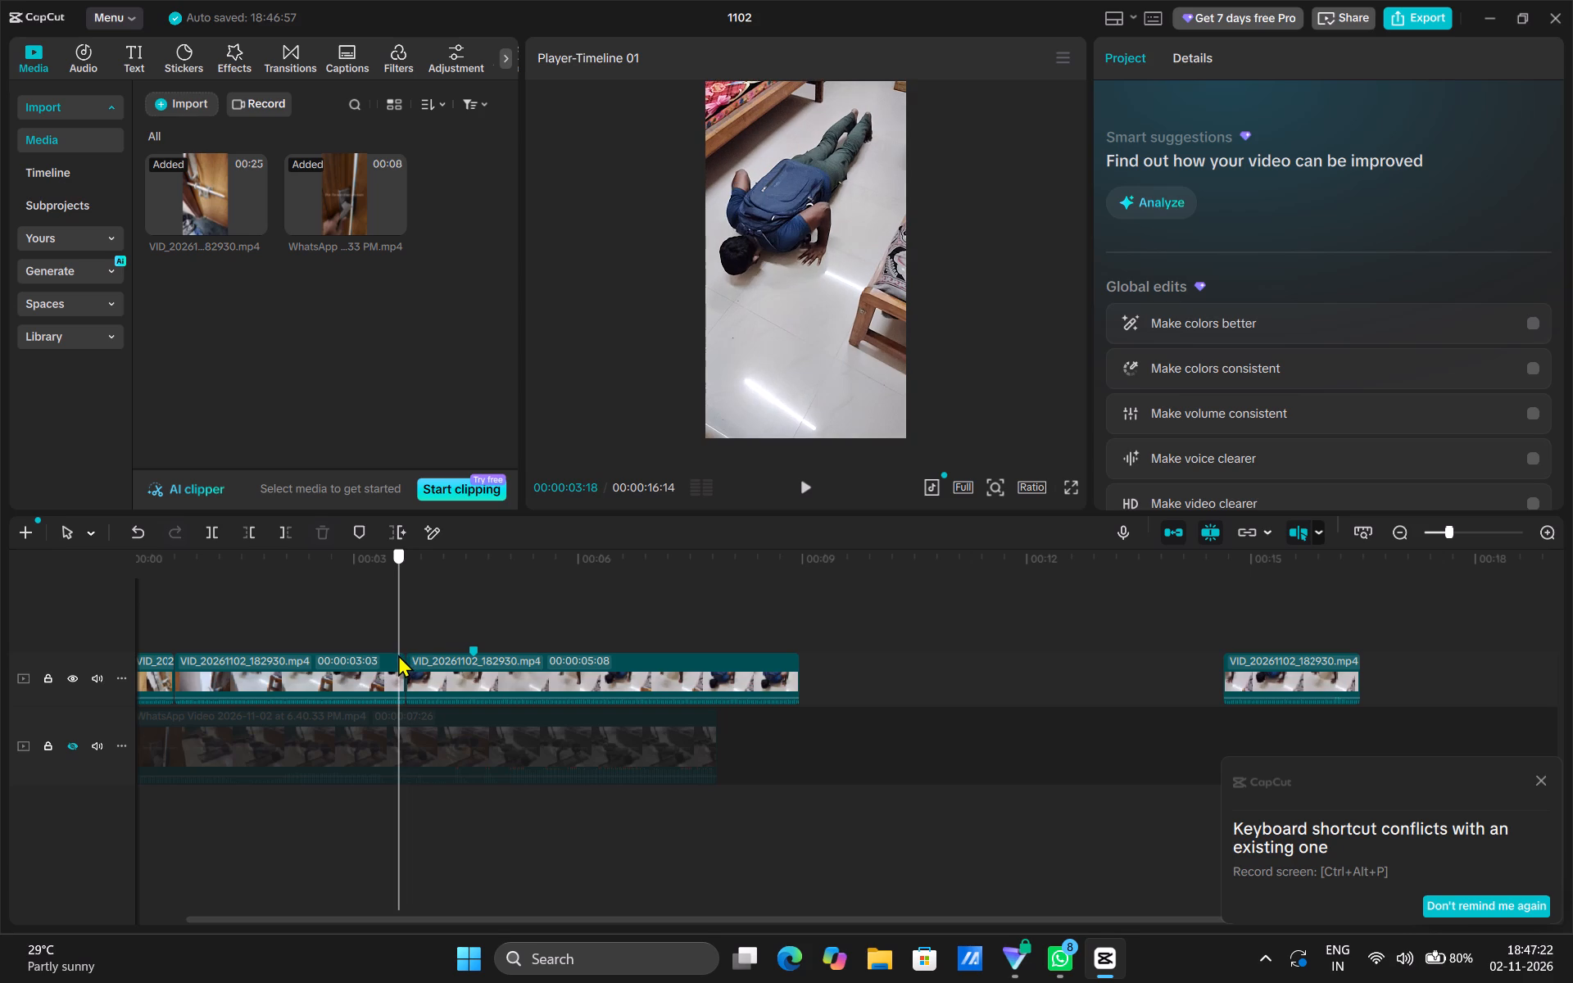
{"action": "left_click_drag", "start_coordinate": [398, 655], "coordinate": [402, 652]}
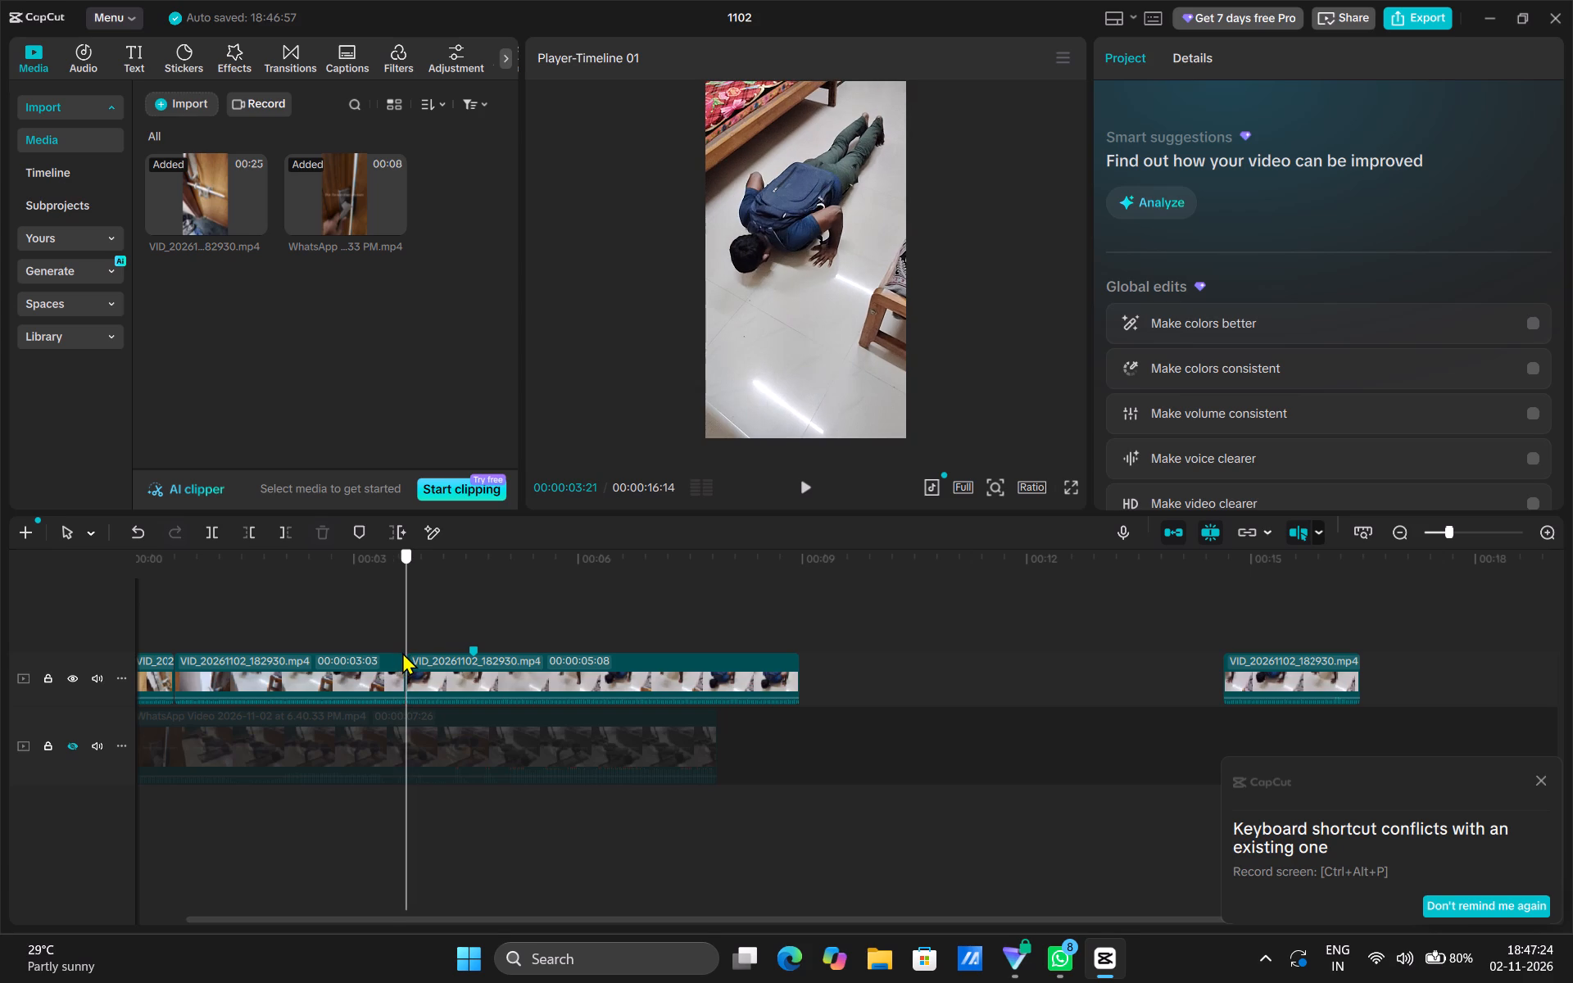
{"action": "left_click_drag", "start_coordinate": [402, 652], "coordinate": [398, 655]}
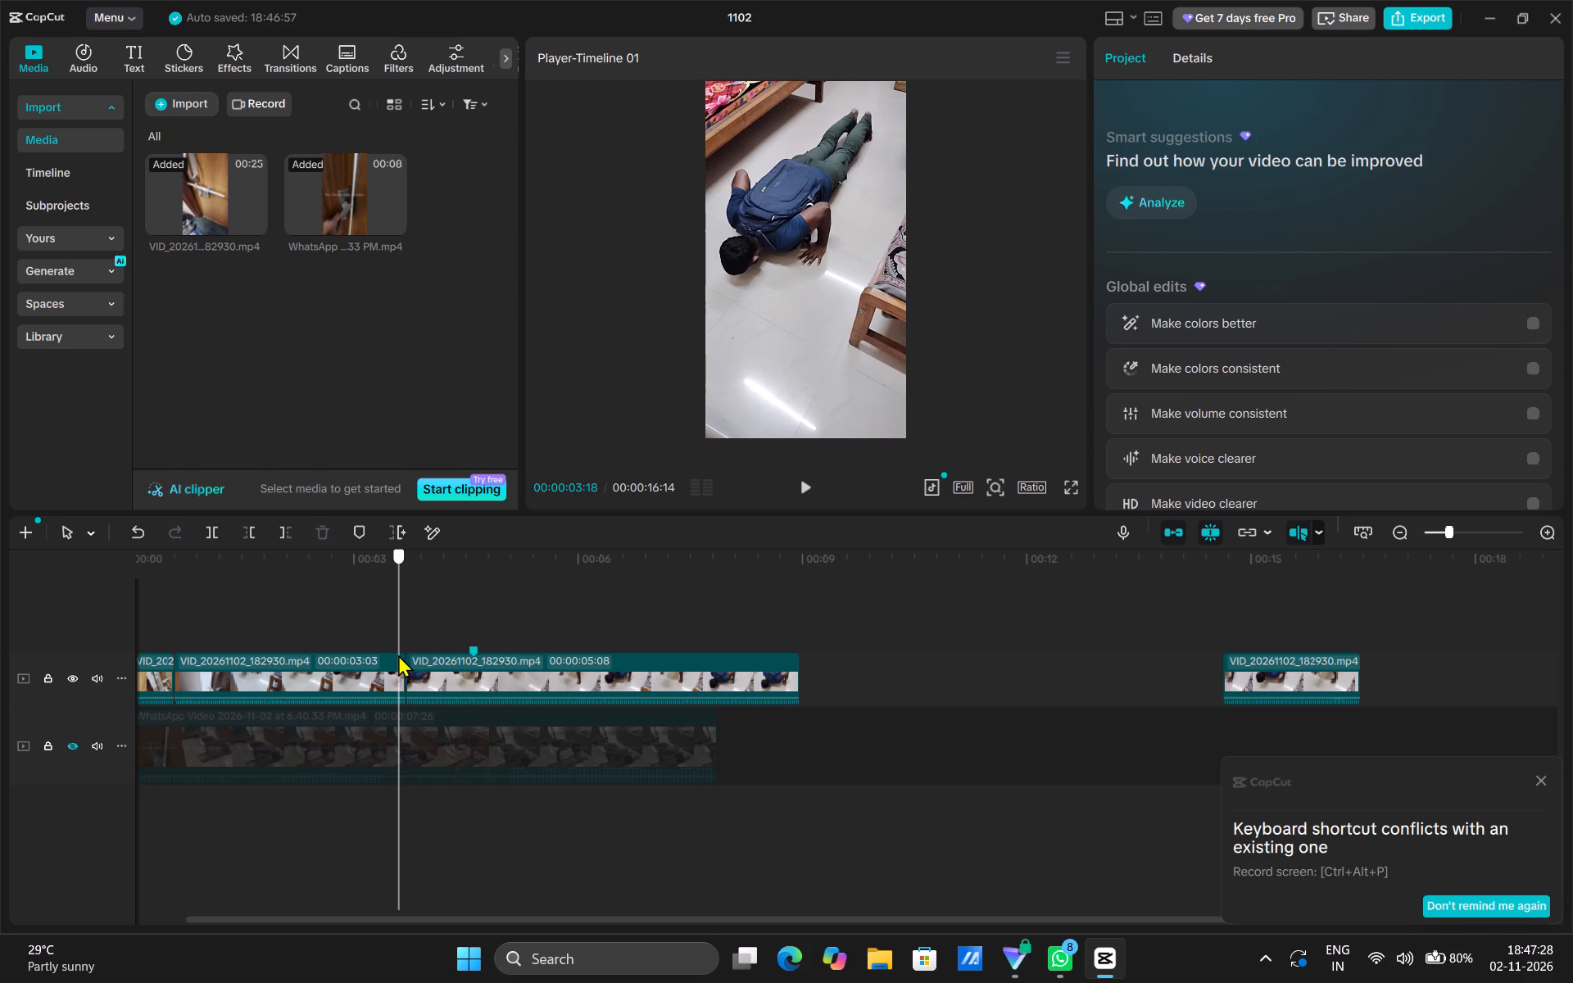
{"action": "left_click_drag", "start_coordinate": [398, 655], "coordinate": [401, 654]}
{"action": "left_click_drag", "start_coordinate": [401, 654], "coordinate": [397, 657]}
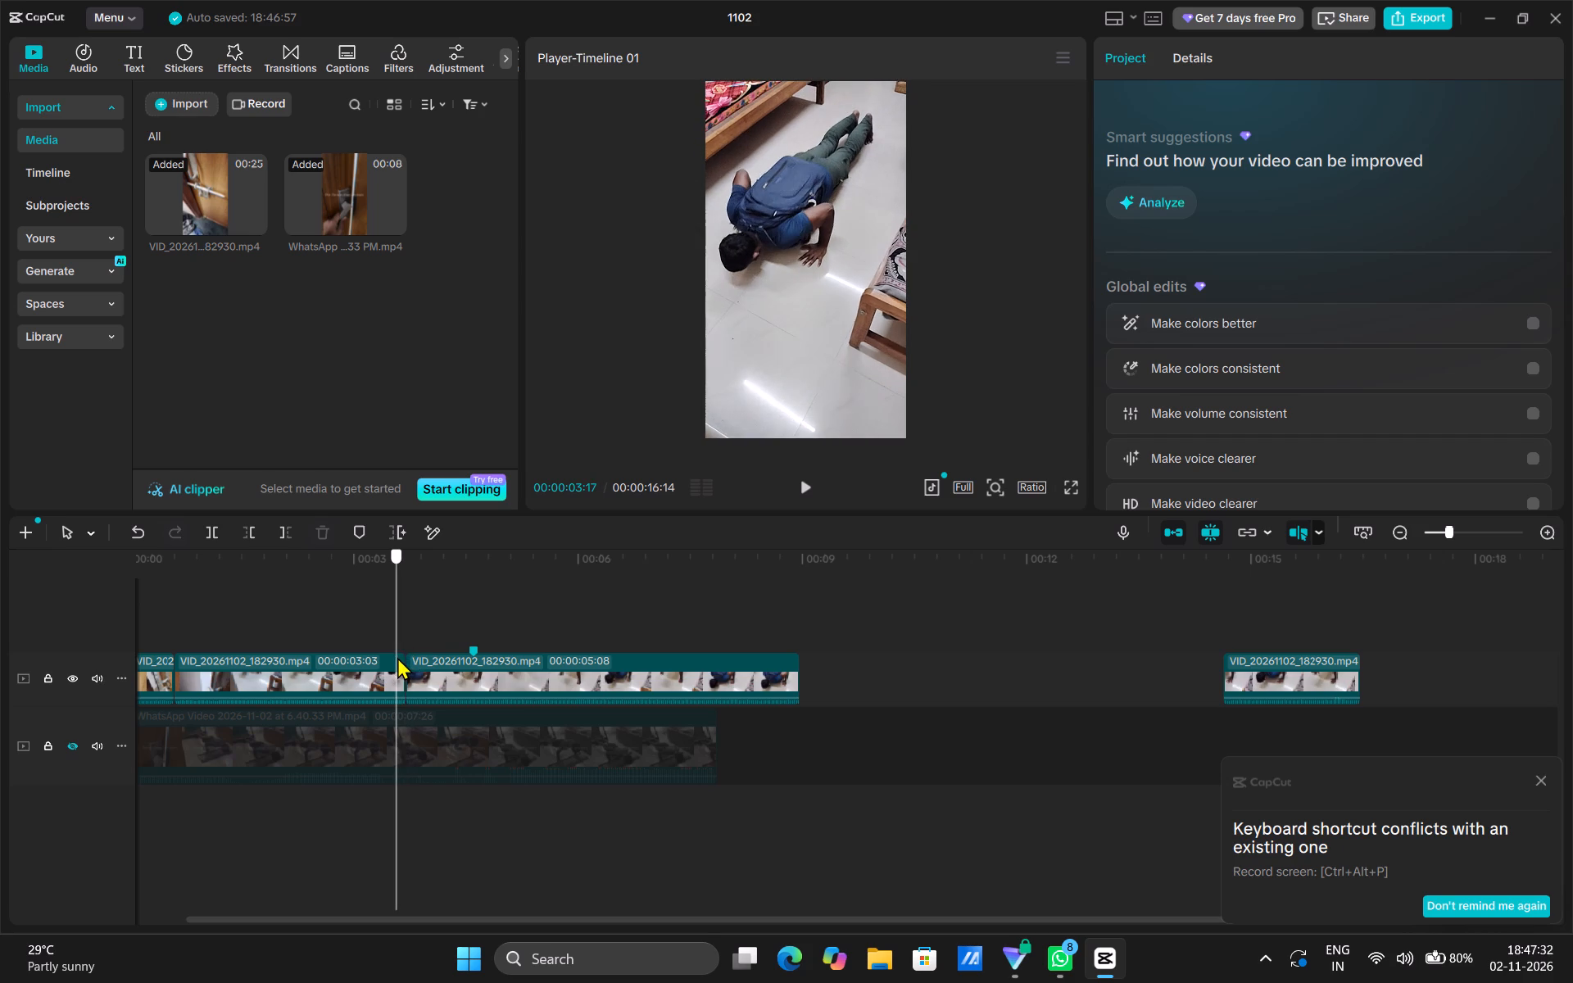
{"action": "left_click_drag", "start_coordinate": [397, 657], "coordinate": [399, 657]}
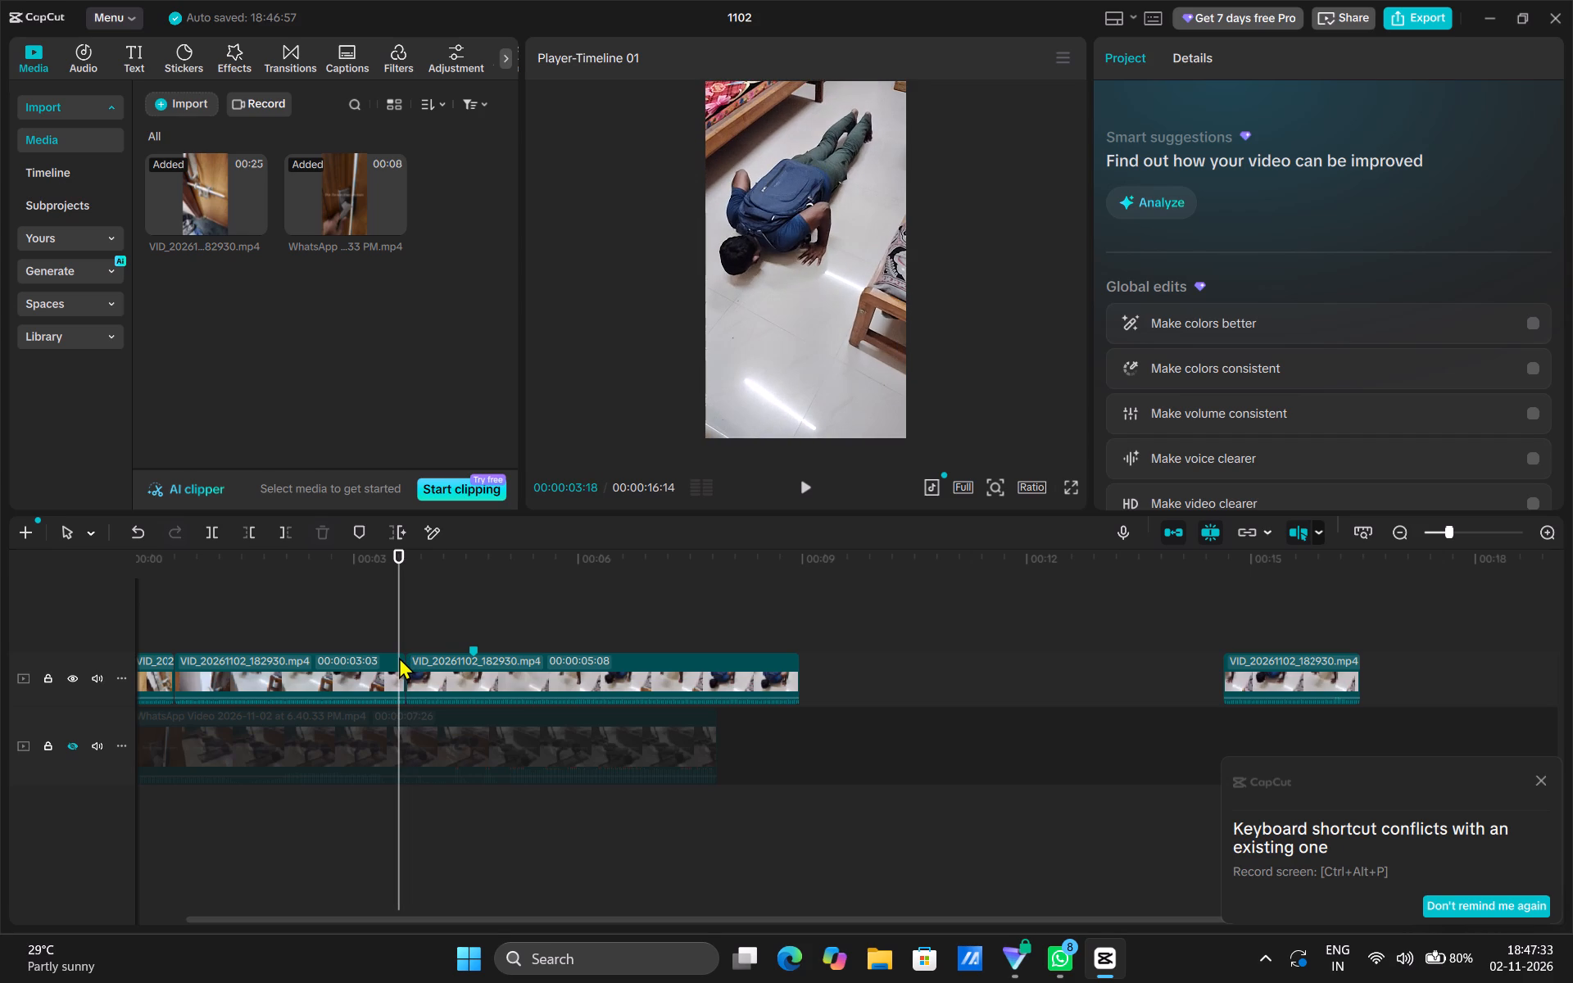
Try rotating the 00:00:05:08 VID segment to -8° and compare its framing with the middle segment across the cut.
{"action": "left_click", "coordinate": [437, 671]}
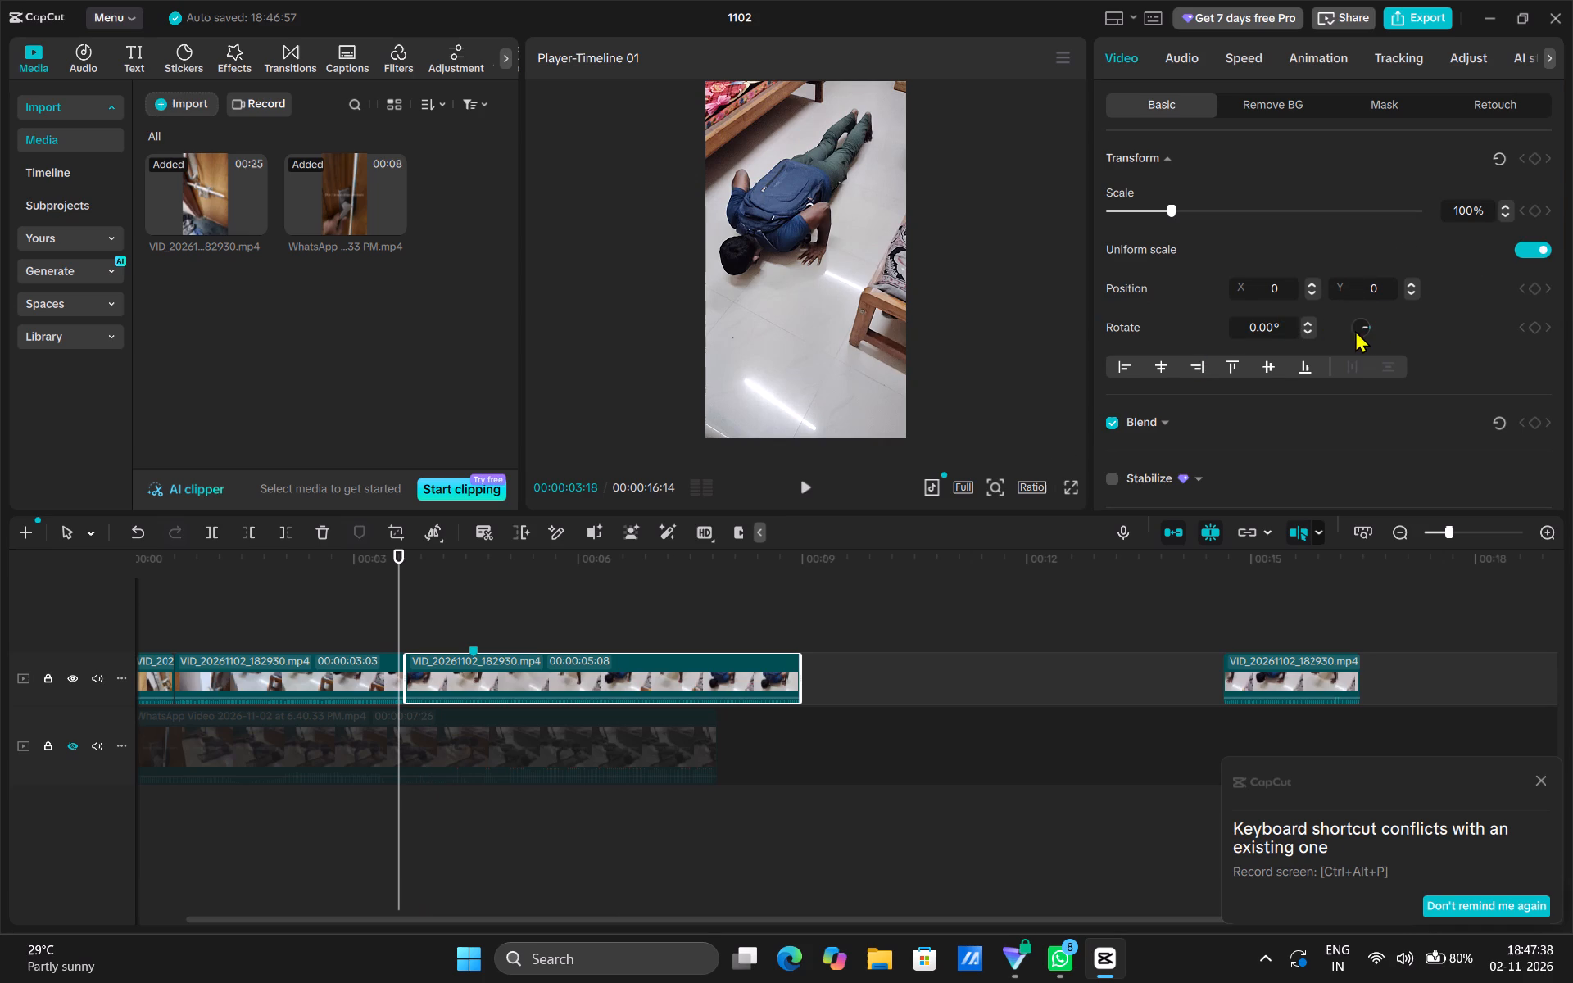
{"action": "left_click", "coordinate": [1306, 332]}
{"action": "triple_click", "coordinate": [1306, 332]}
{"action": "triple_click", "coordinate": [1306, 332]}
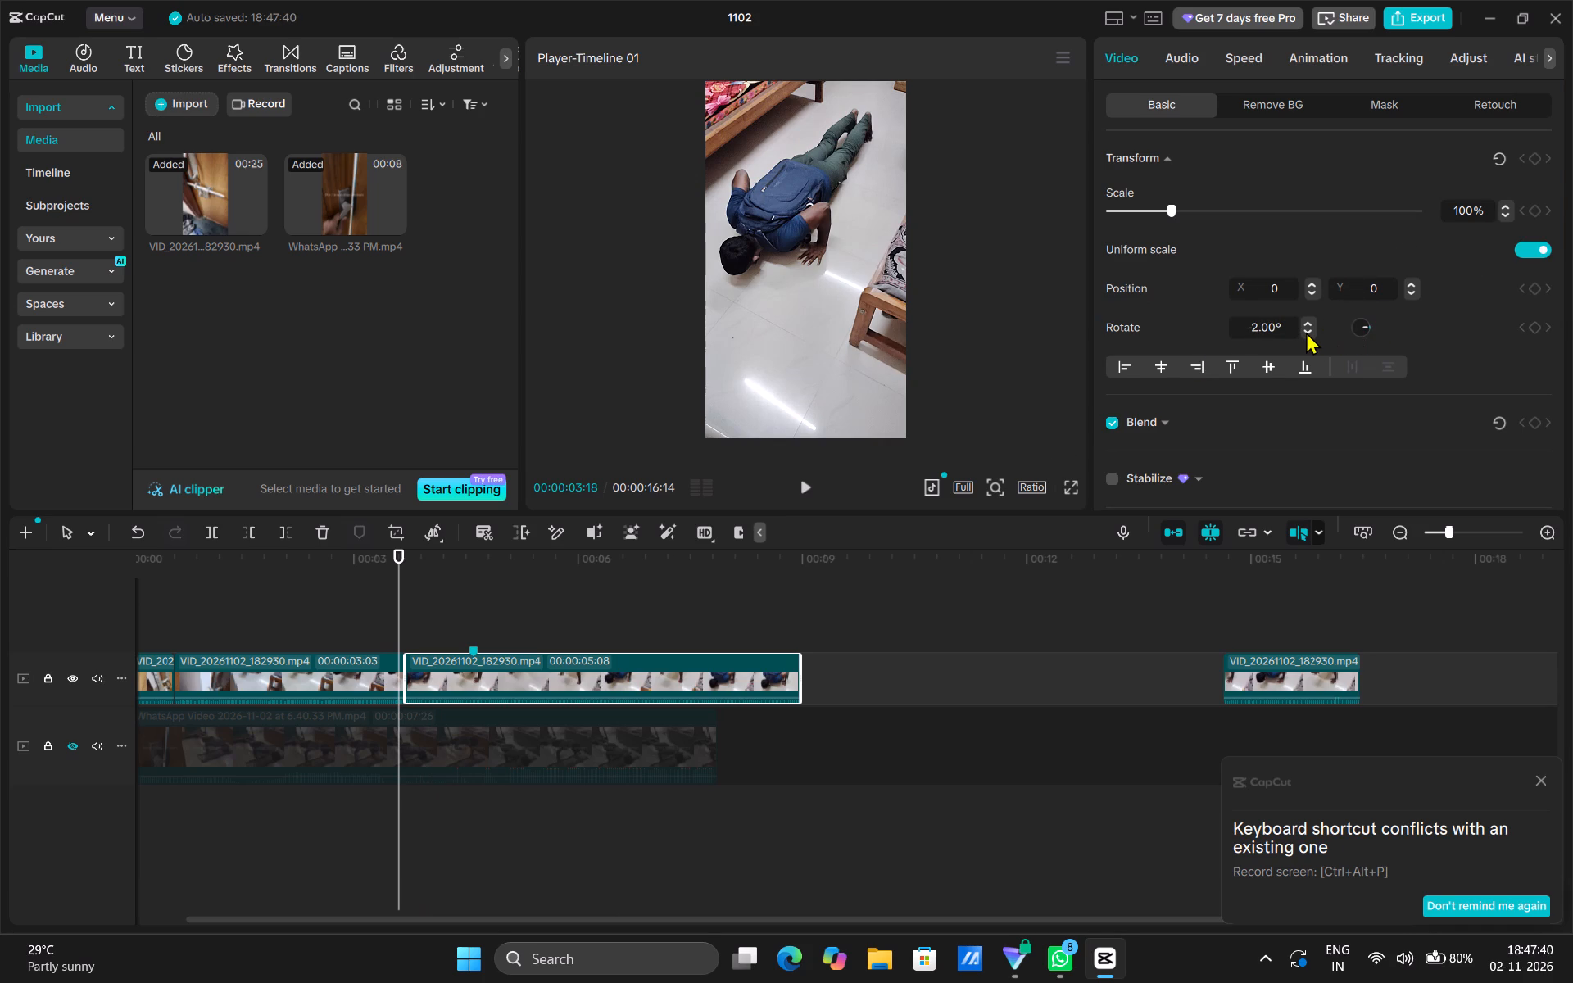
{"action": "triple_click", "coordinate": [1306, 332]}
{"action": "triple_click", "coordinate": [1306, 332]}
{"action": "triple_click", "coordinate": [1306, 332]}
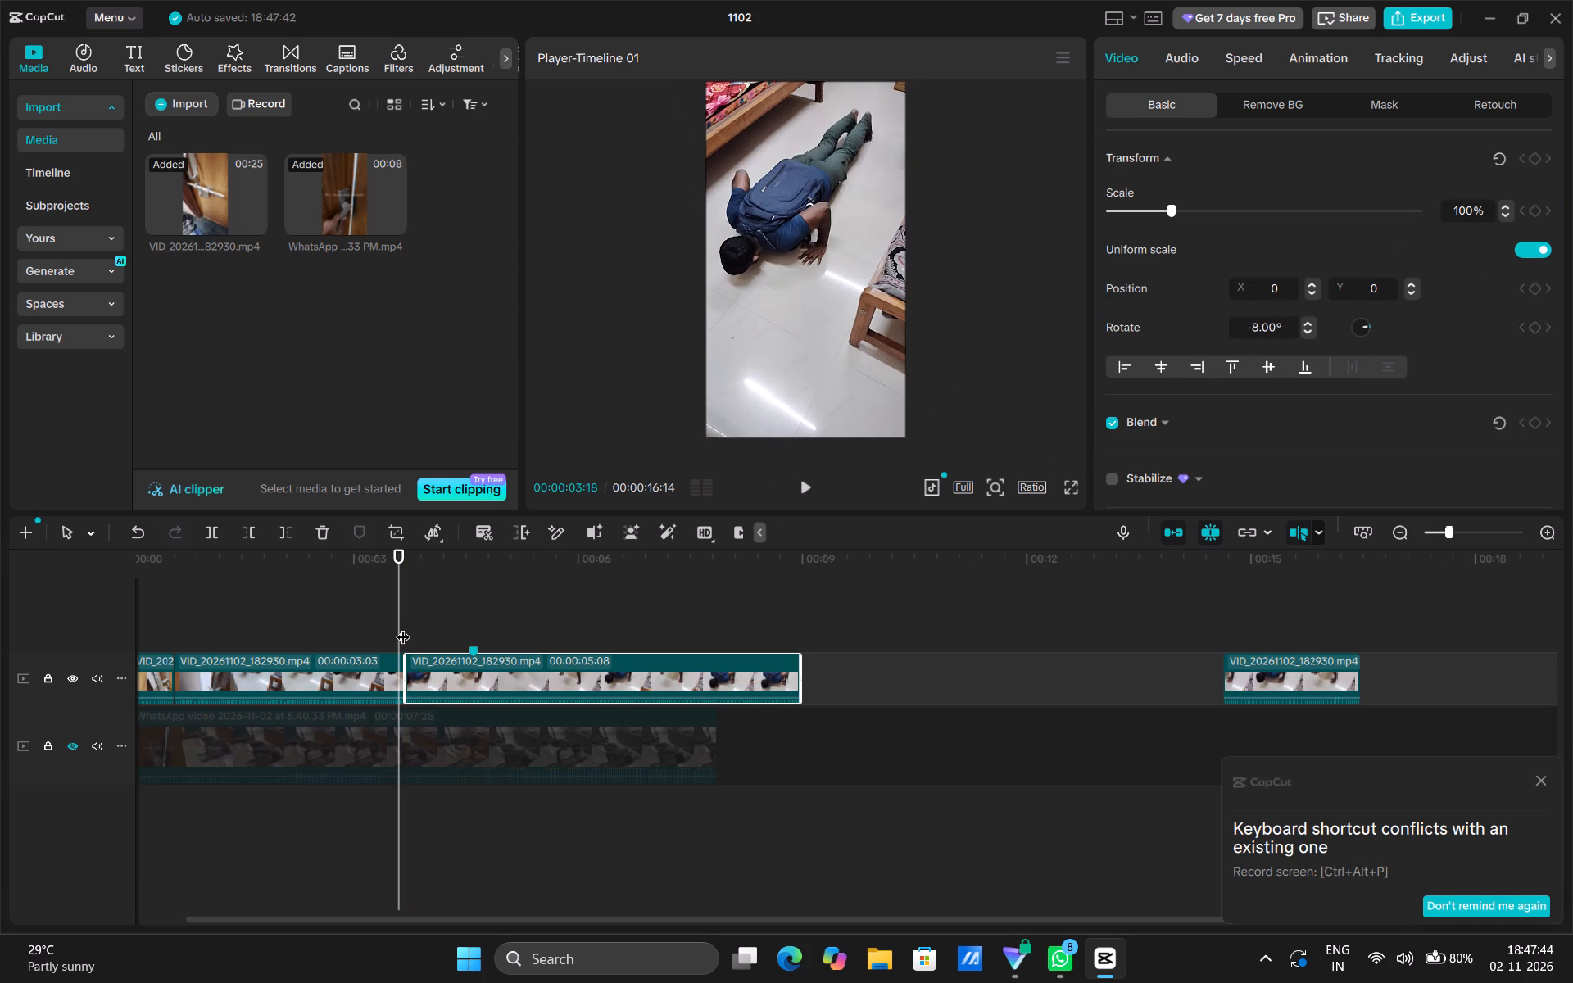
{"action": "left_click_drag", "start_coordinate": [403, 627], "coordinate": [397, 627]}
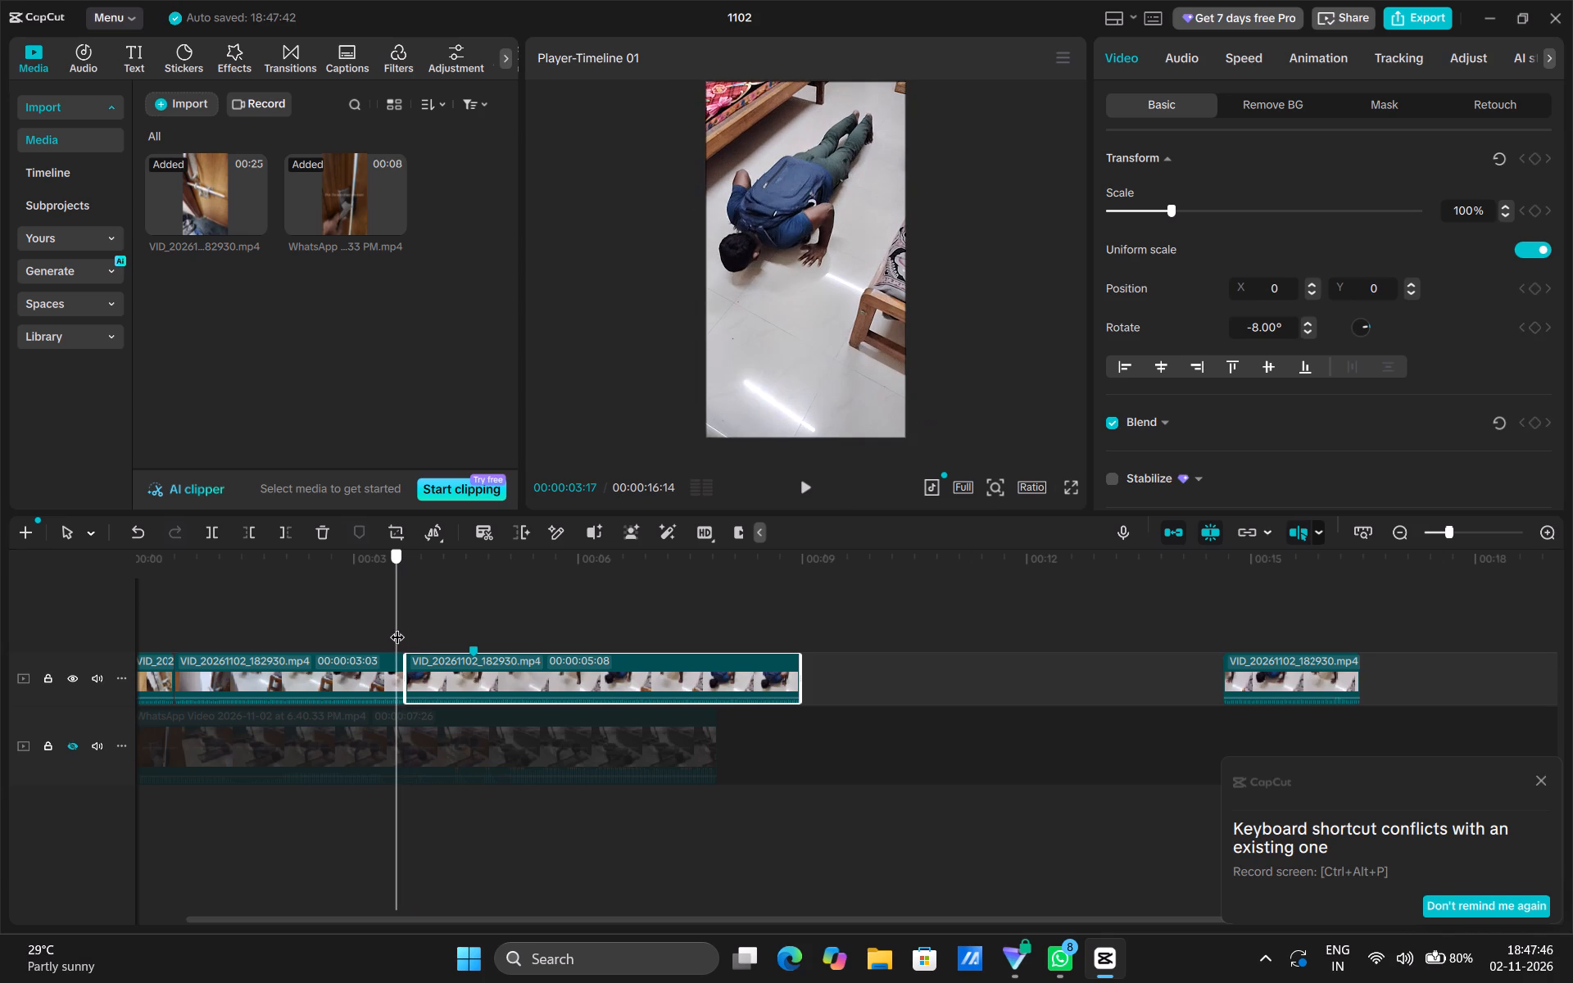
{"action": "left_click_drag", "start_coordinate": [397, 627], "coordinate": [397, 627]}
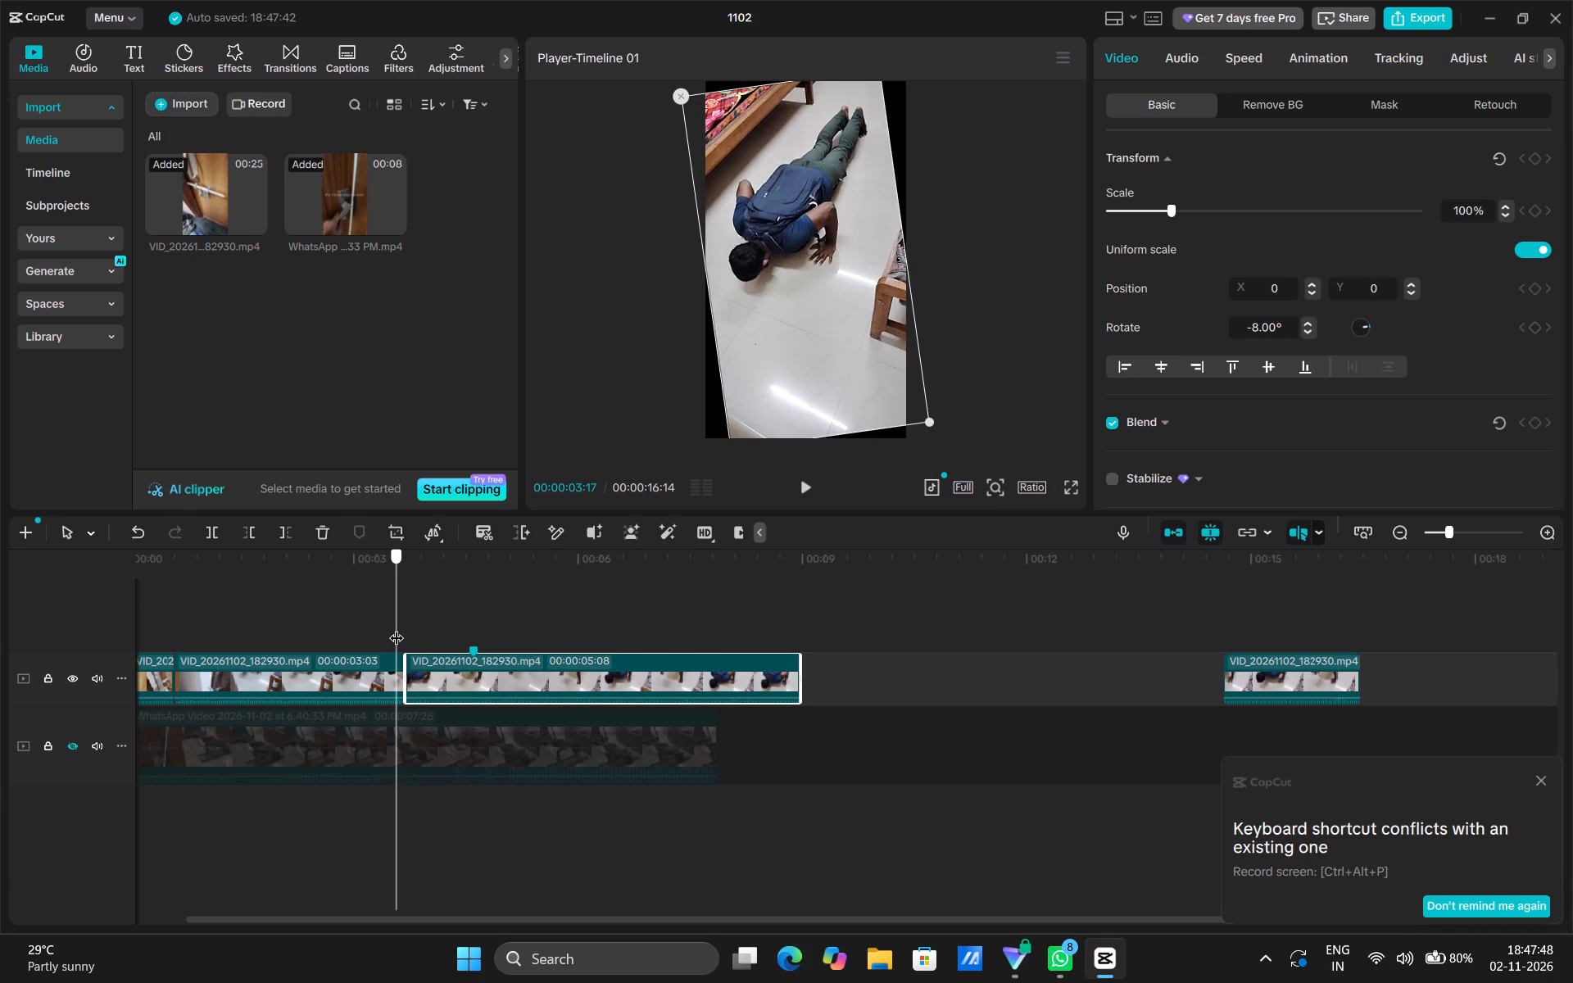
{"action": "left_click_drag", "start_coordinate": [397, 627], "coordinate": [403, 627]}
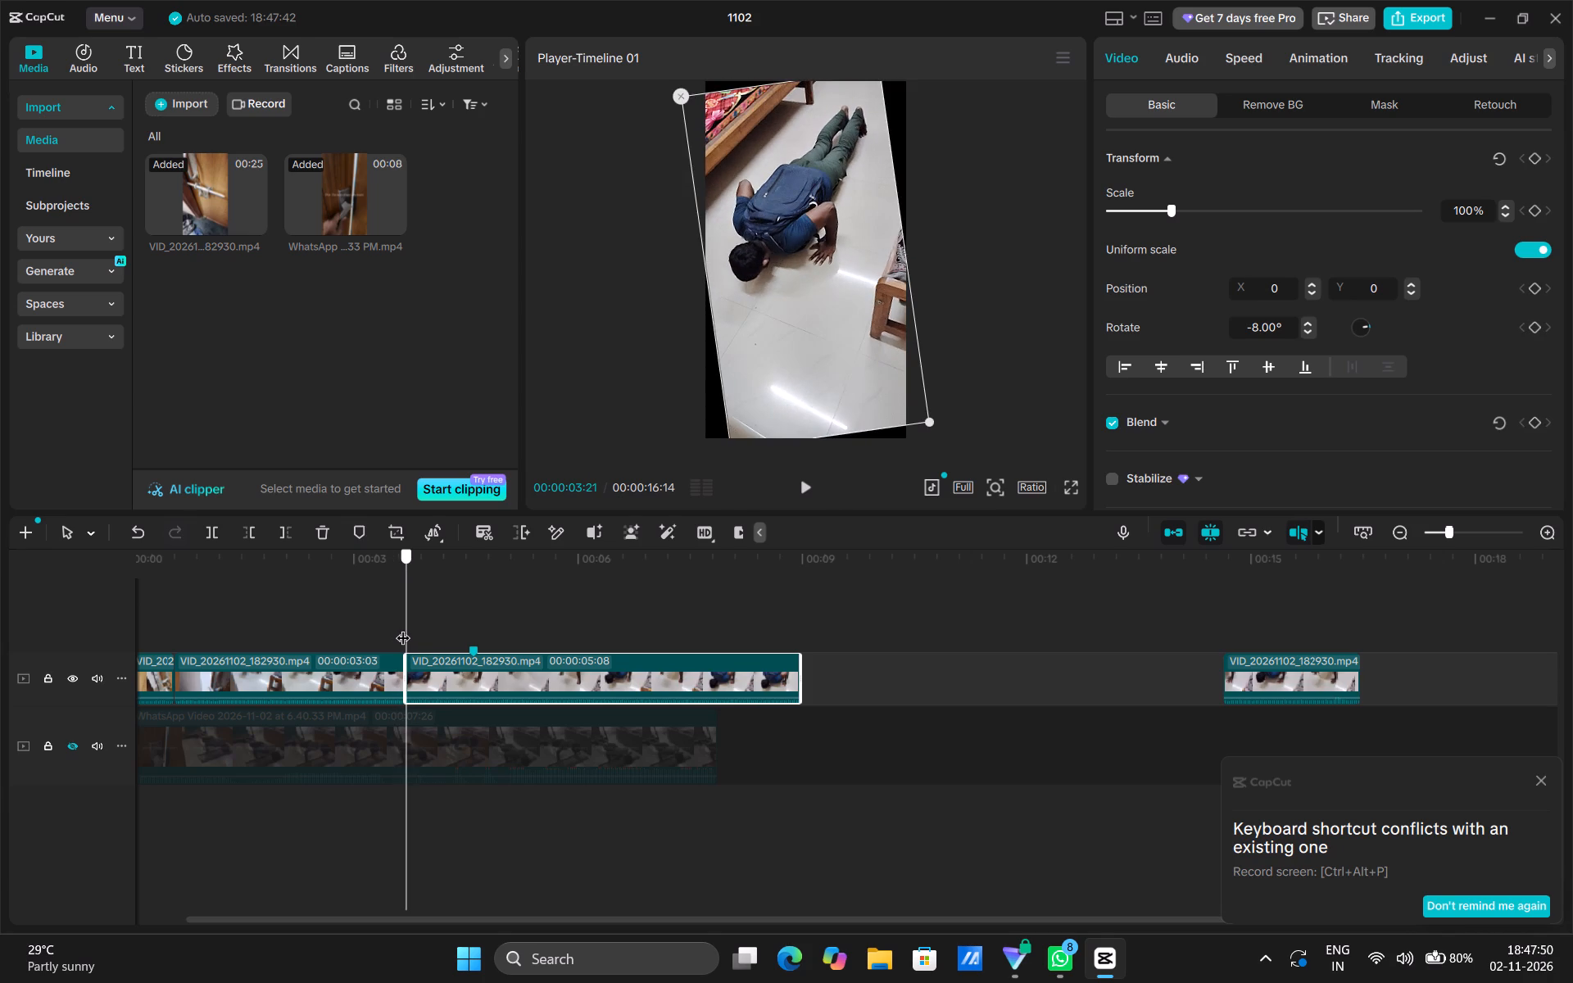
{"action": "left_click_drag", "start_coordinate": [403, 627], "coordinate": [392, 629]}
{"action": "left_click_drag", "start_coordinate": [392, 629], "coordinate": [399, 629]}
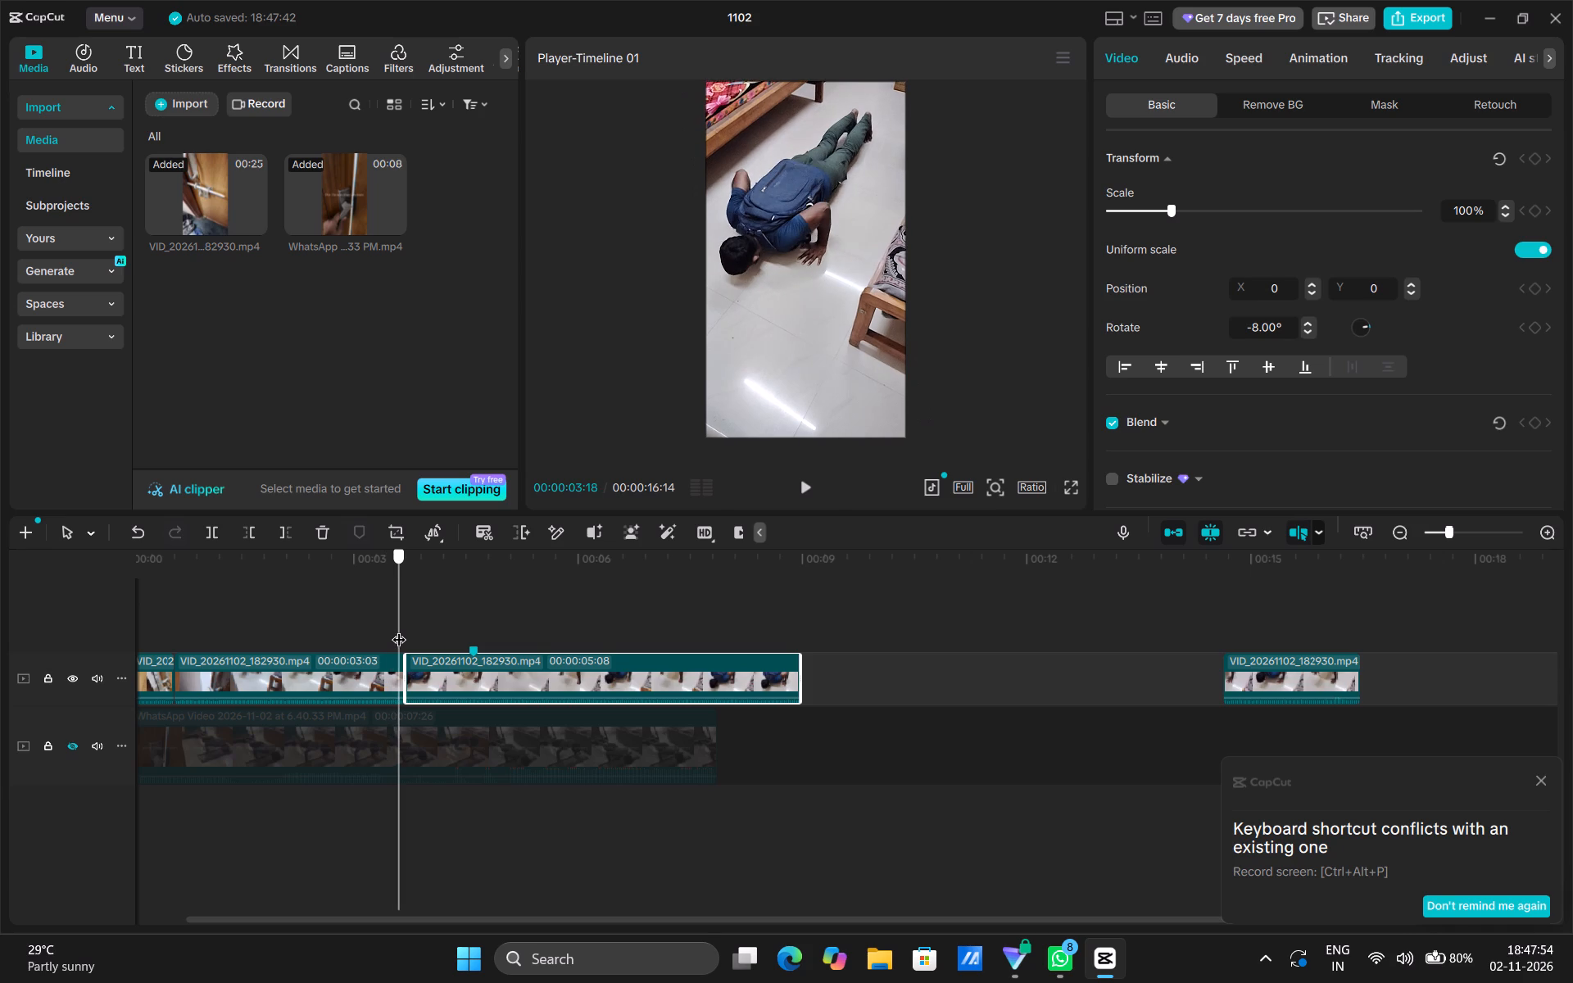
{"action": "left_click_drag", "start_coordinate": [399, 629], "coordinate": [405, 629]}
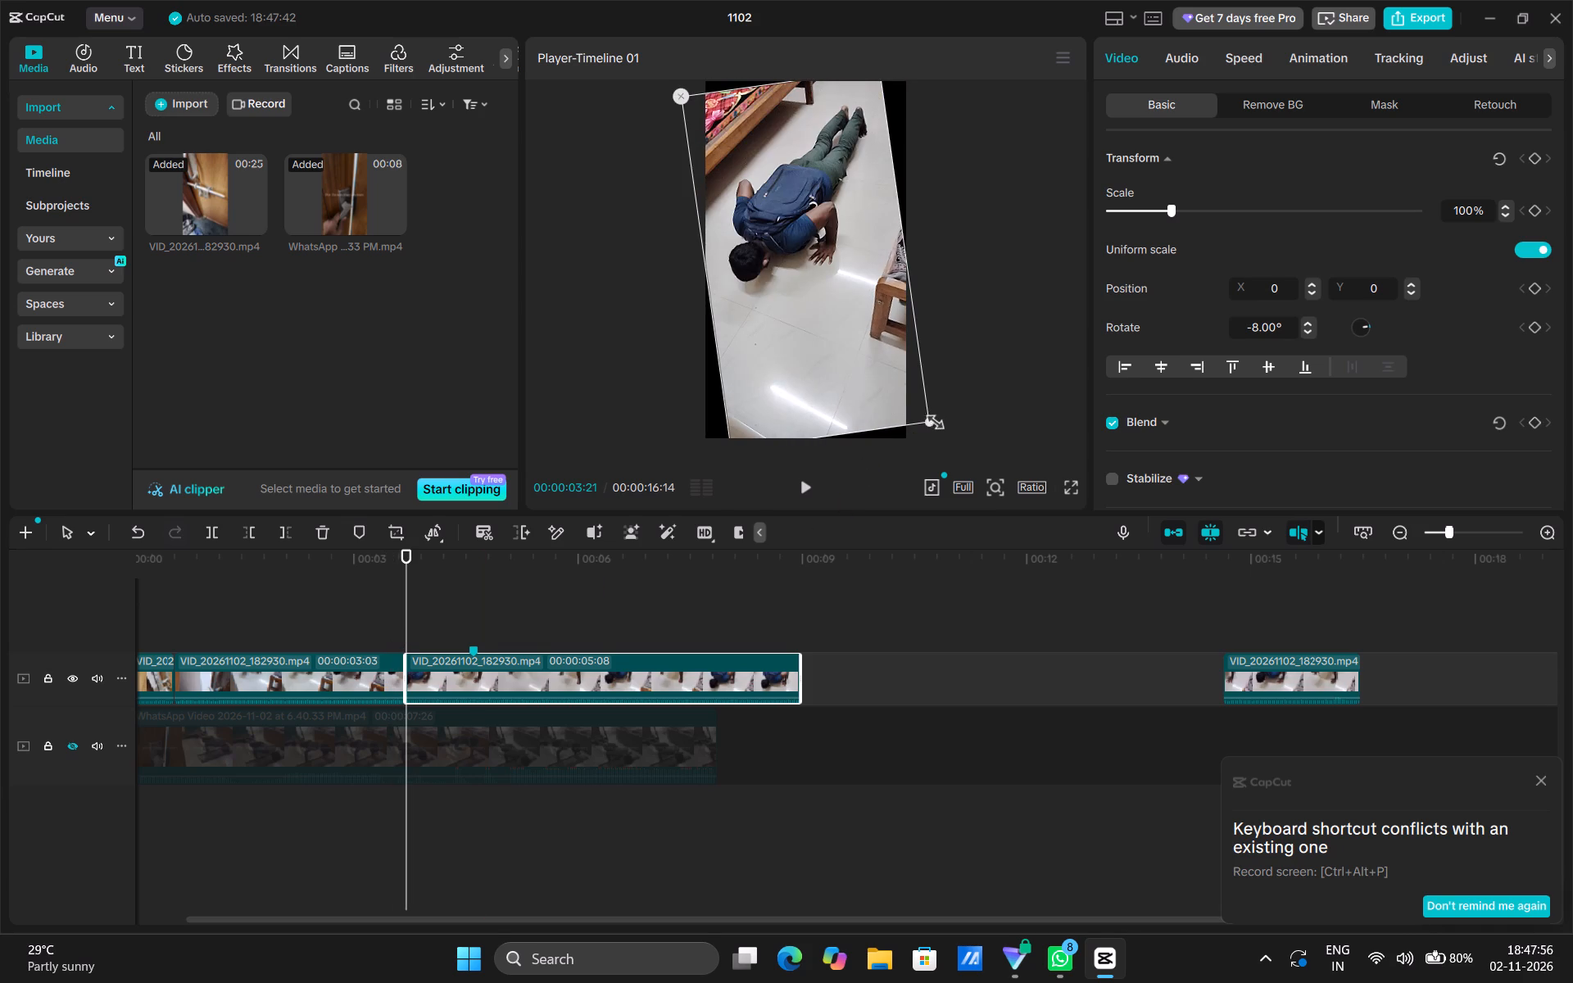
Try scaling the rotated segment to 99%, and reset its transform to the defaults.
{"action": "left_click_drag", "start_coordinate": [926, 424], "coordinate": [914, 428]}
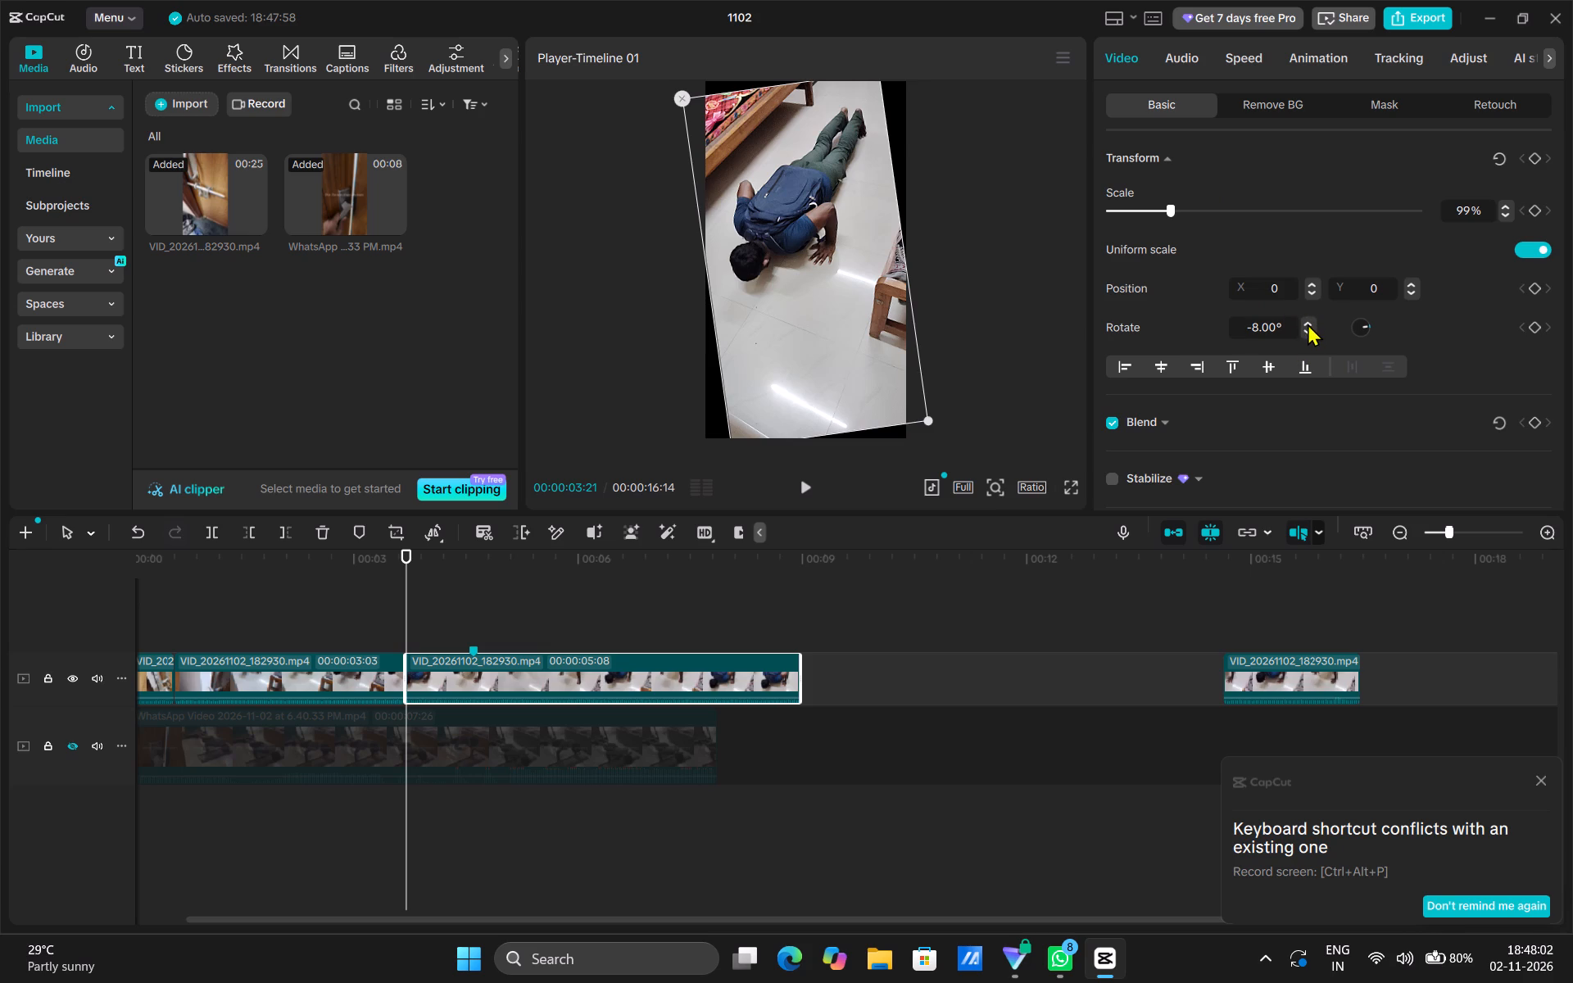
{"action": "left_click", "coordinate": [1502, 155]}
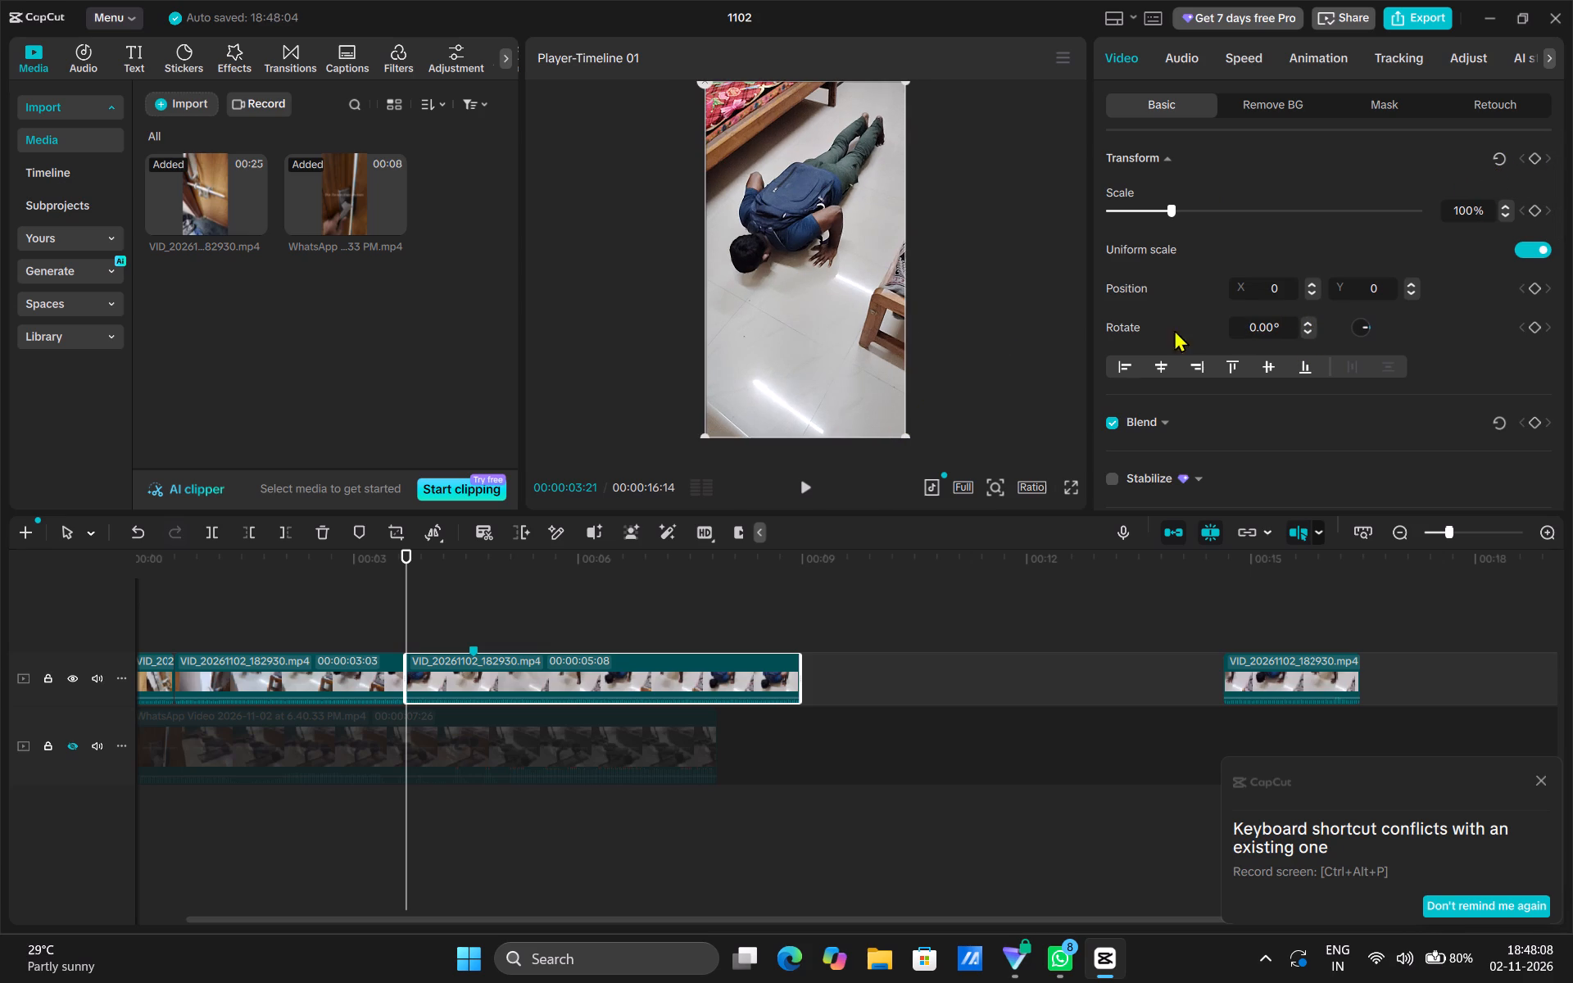
Set the 00:00:05:08 VID segment's rotation to 1° and its scale to 105%.
{"action": "left_click", "coordinate": [1308, 324]}
{"action": "left_click", "coordinate": [1308, 324]}
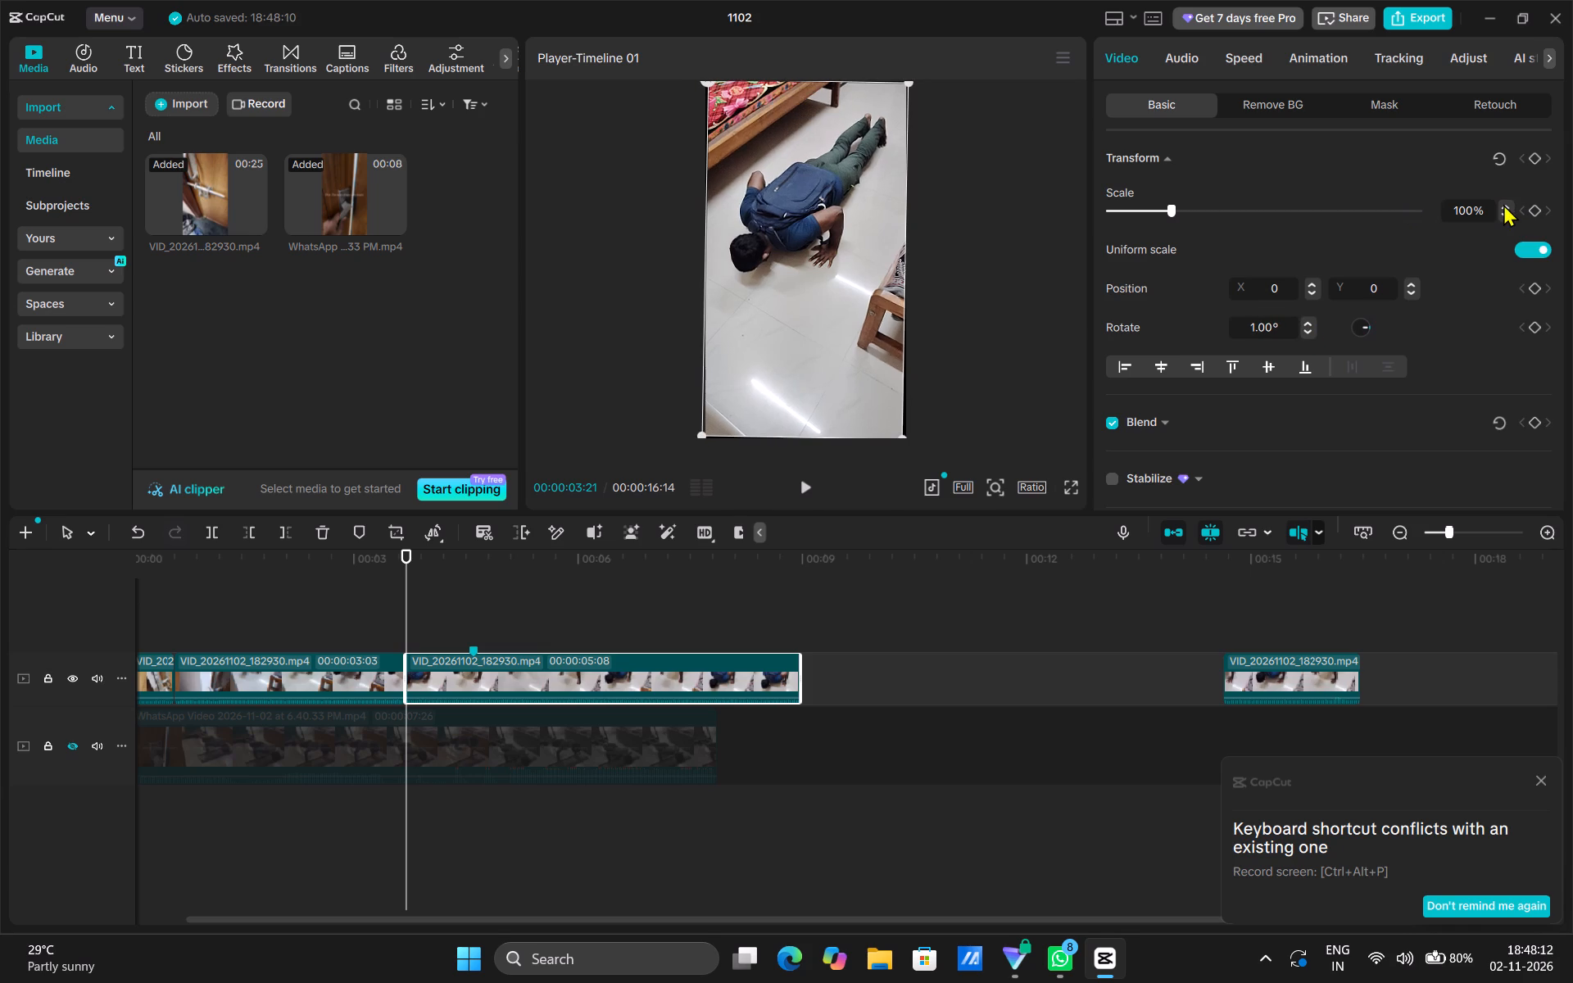
{"action": "triple_click", "coordinate": [1503, 204]}
{"action": "double_click", "coordinate": [1503, 204]}
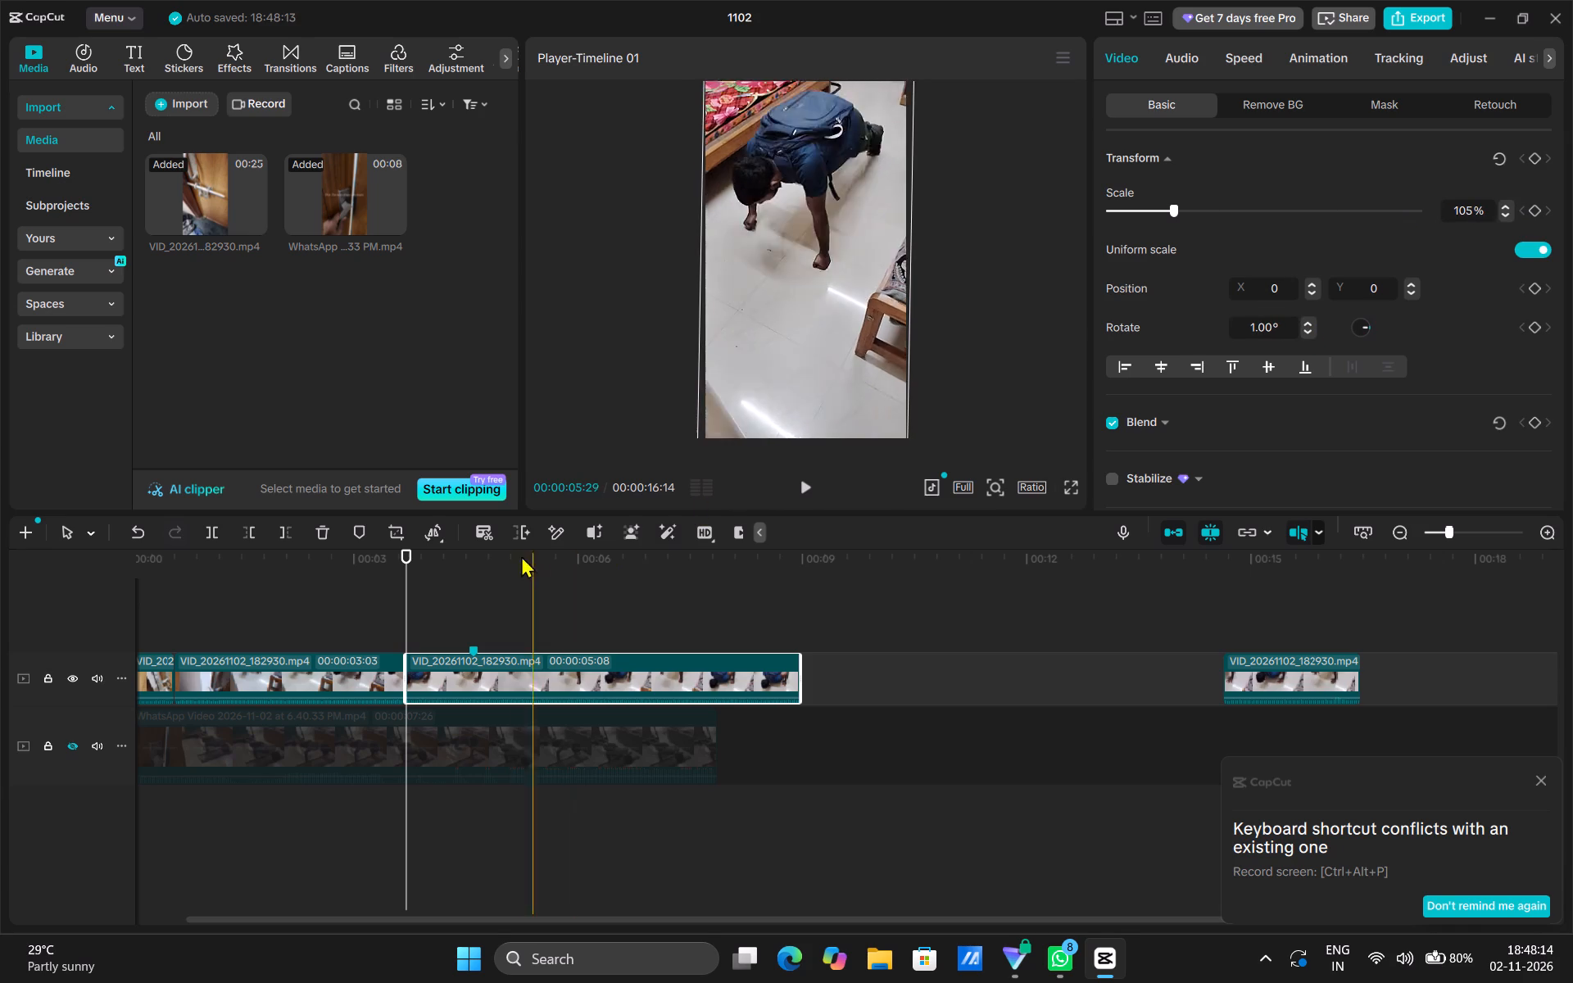
Compare the frames on either side of the cut at 00:00:03:21 to check the adjusted segment's alignment.
{"action": "left_click", "coordinate": [399, 613]}
{"action": "left_click_drag", "start_coordinate": [399, 613], "coordinate": [400, 613]}
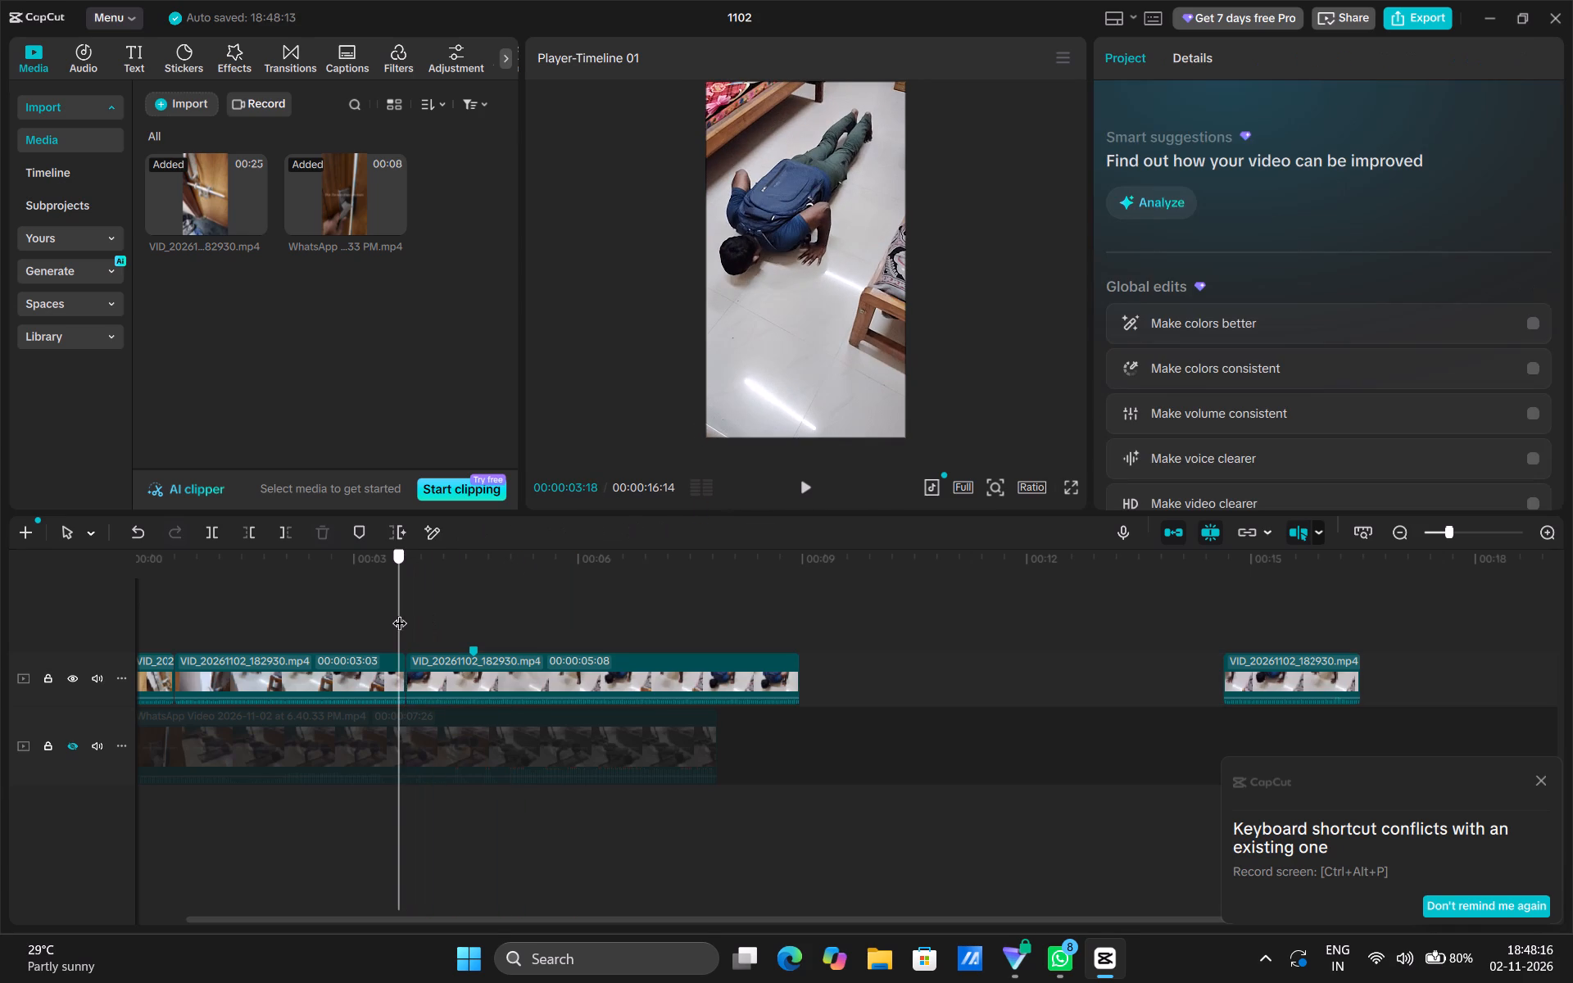
{"action": "left_click_drag", "start_coordinate": [400, 613], "coordinate": [401, 618]}
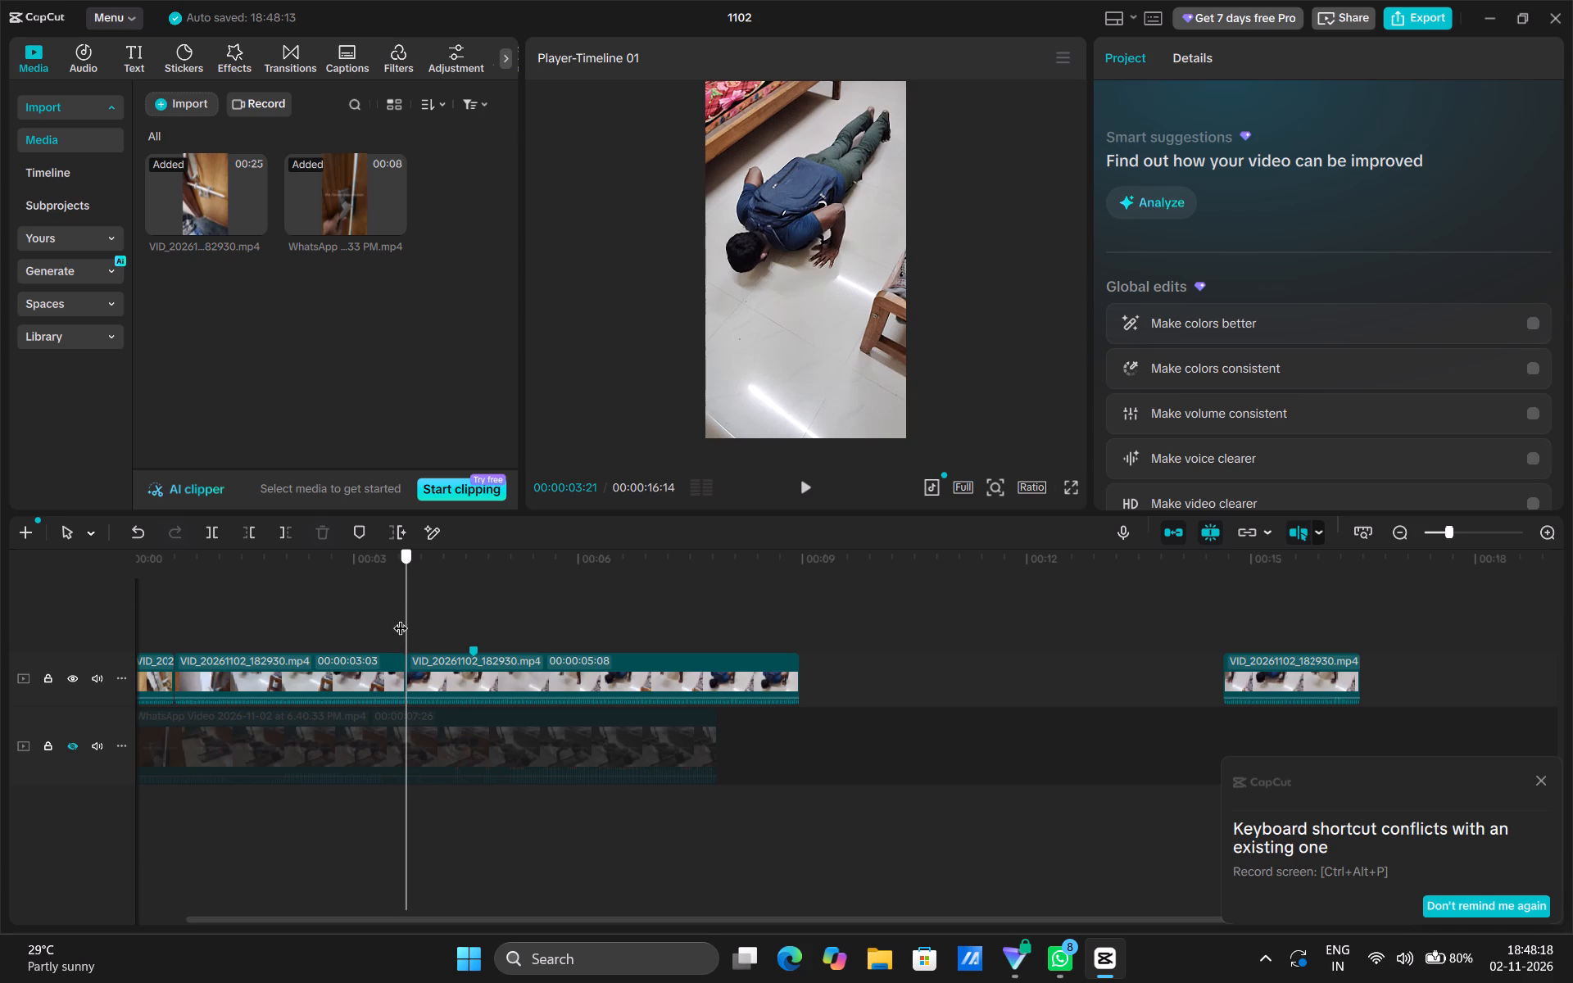
{"action": "left_click_drag", "start_coordinate": [401, 618], "coordinate": [399, 618]}
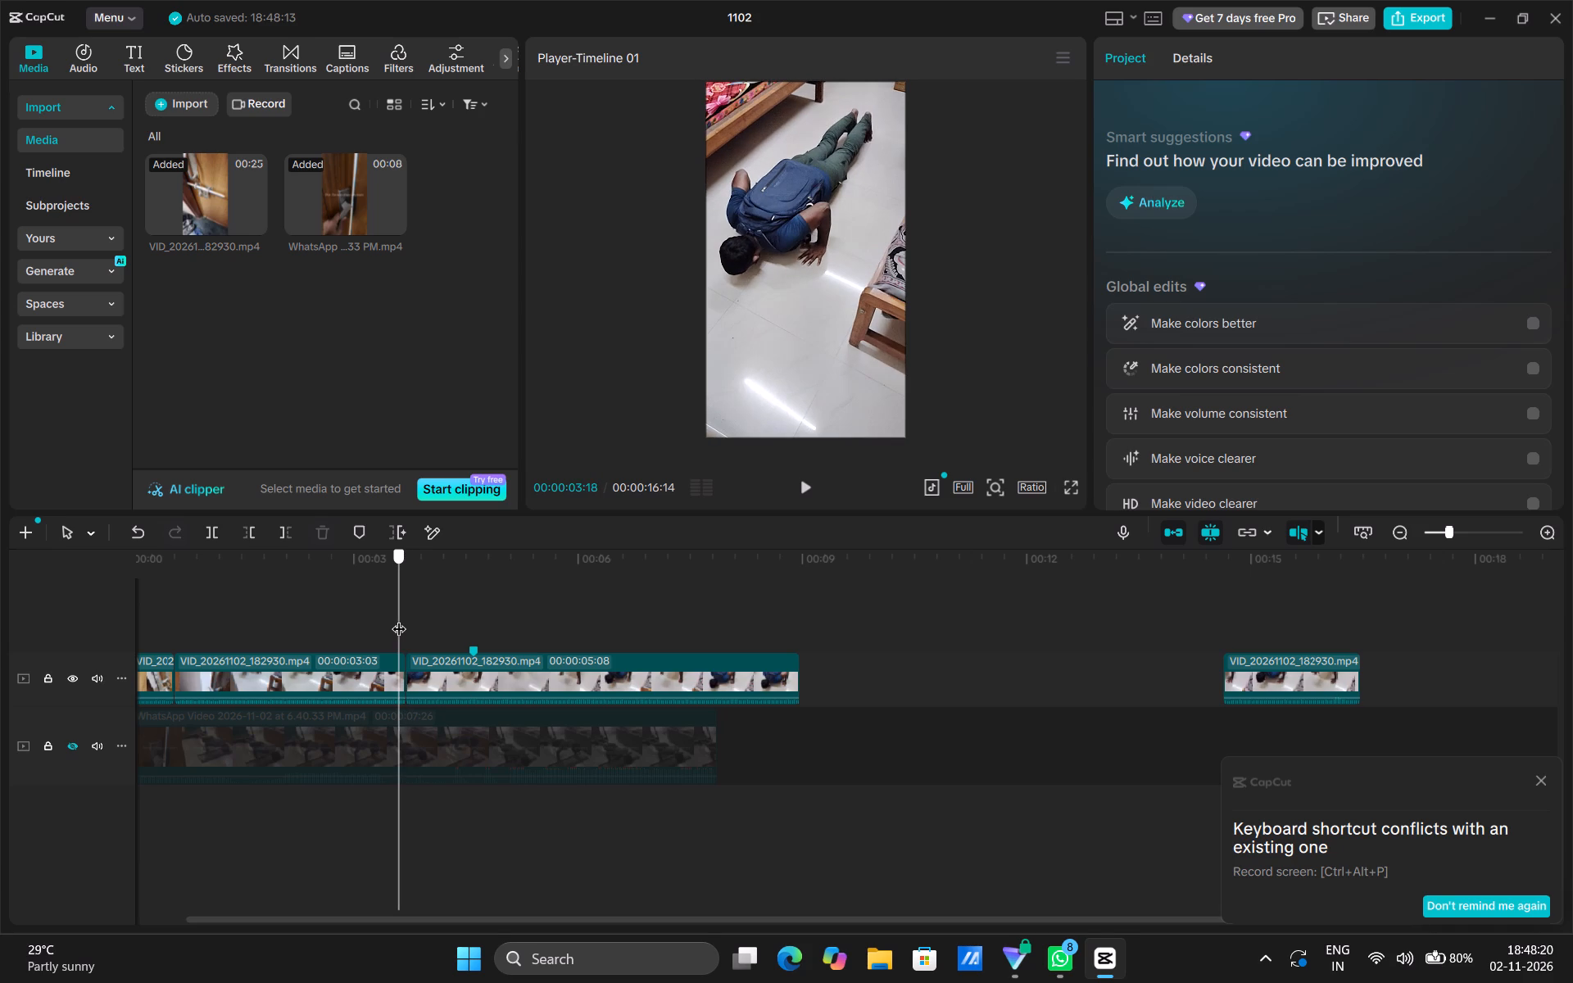
{"action": "left_click_drag", "start_coordinate": [399, 618], "coordinate": [400, 618]}
{"action": "left_click_drag", "start_coordinate": [400, 618], "coordinate": [399, 619]}
{"action": "left_click_drag", "start_coordinate": [399, 619], "coordinate": [402, 618]}
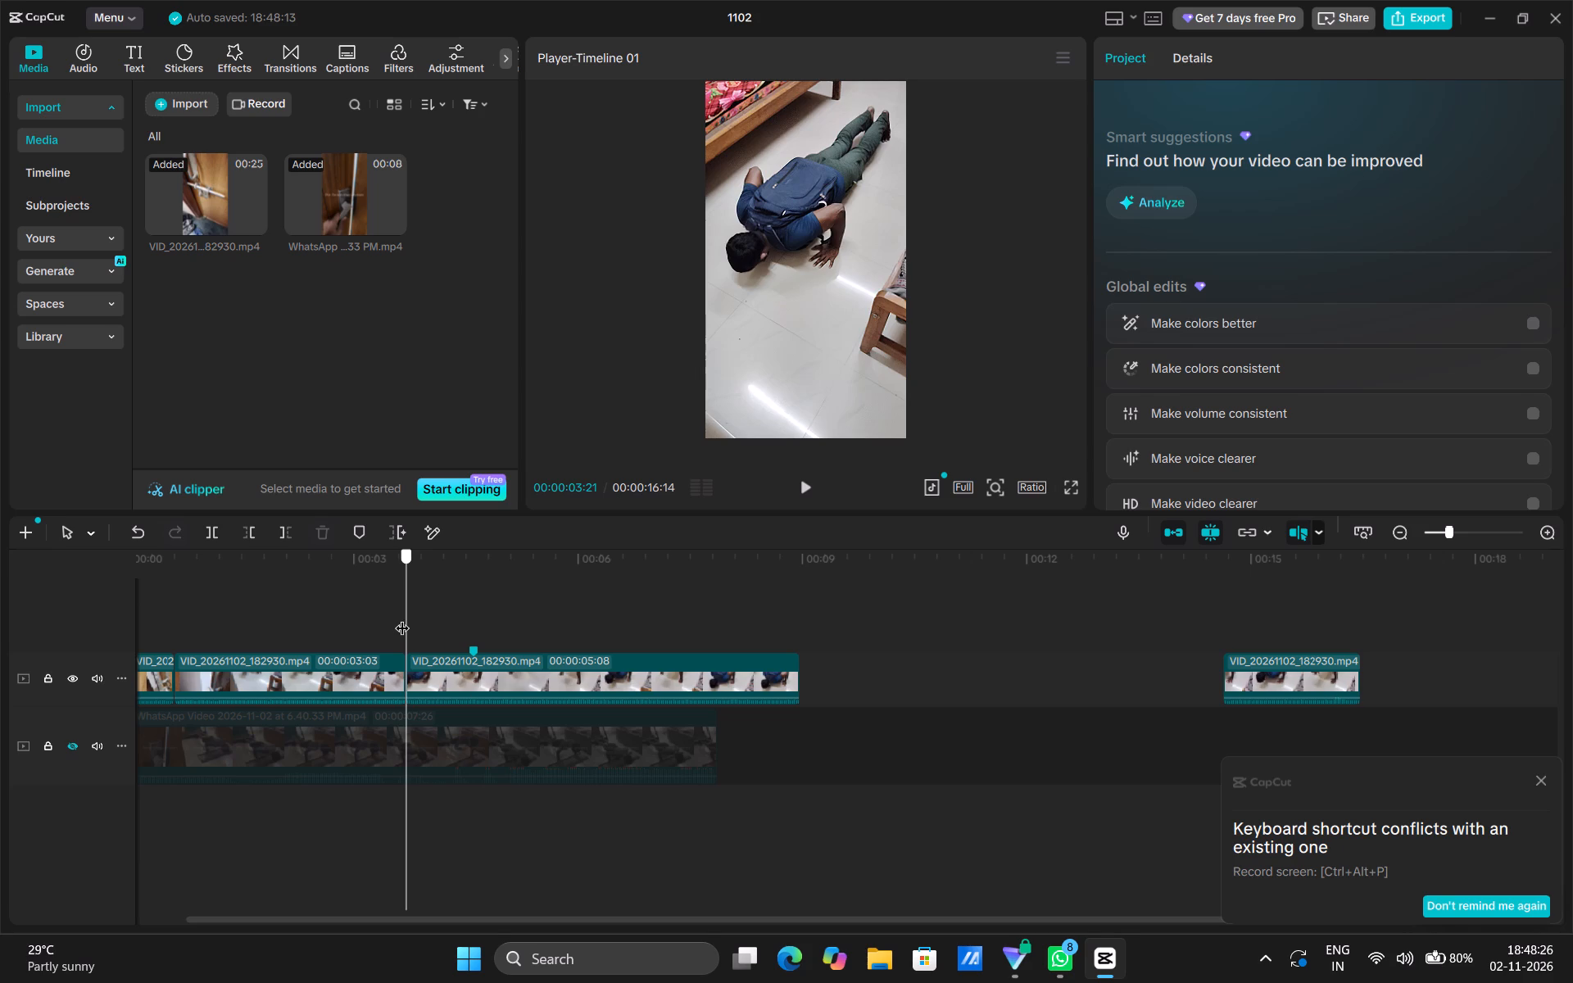
{"action": "left_click_drag", "start_coordinate": [402, 618], "coordinate": [401, 618]}
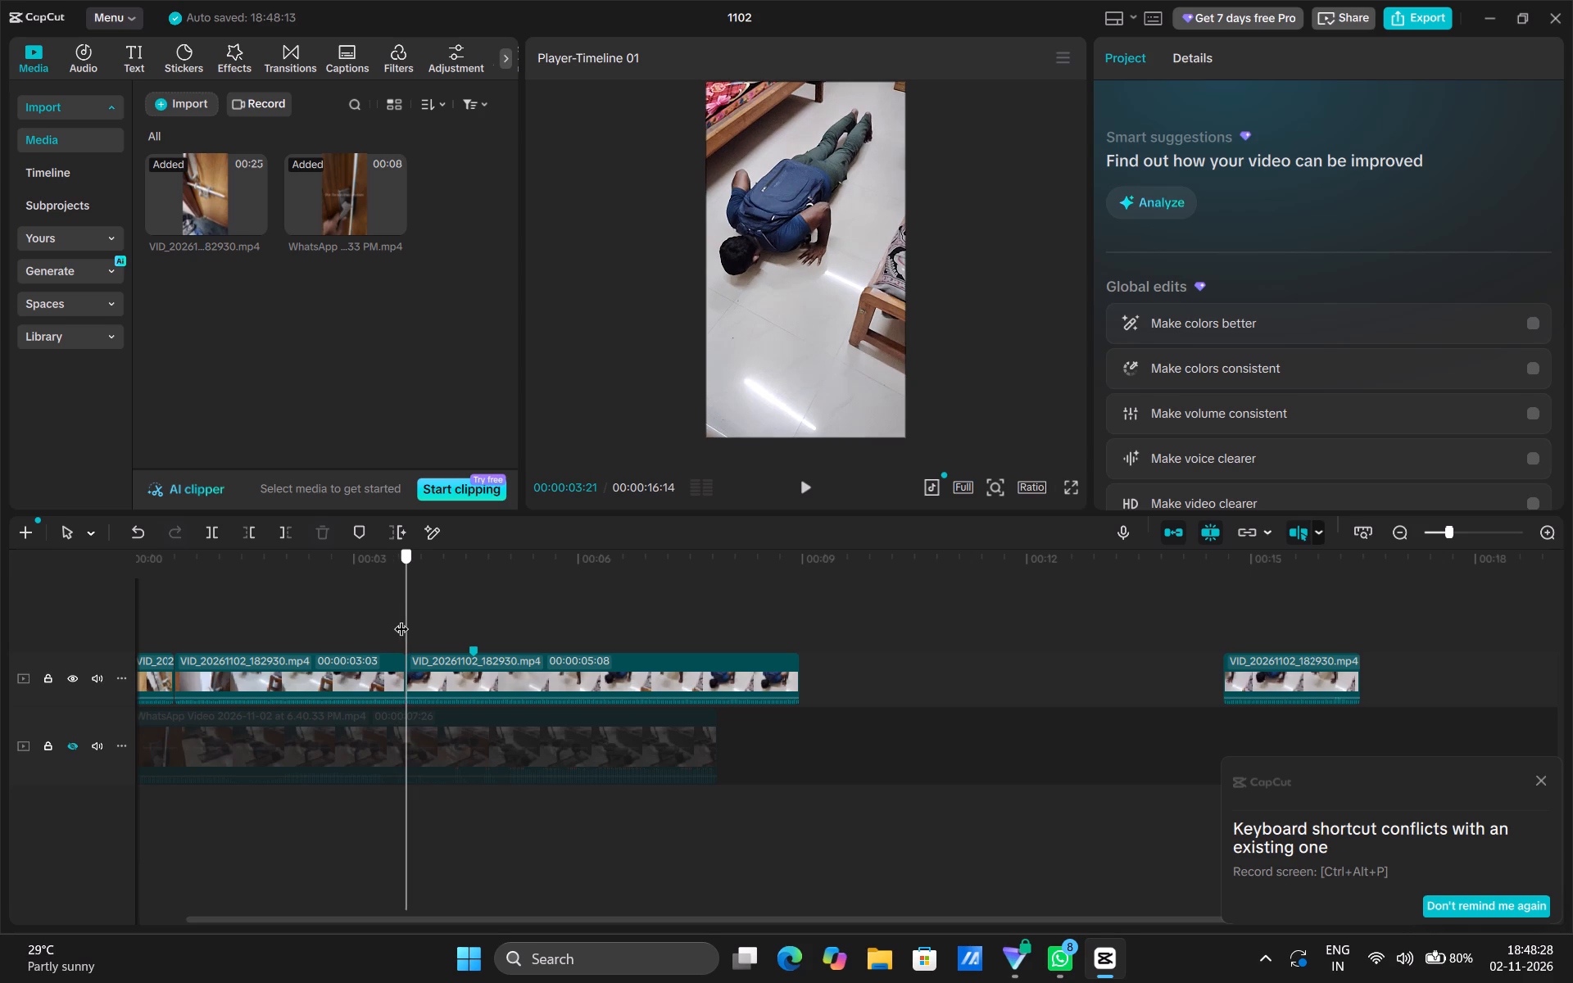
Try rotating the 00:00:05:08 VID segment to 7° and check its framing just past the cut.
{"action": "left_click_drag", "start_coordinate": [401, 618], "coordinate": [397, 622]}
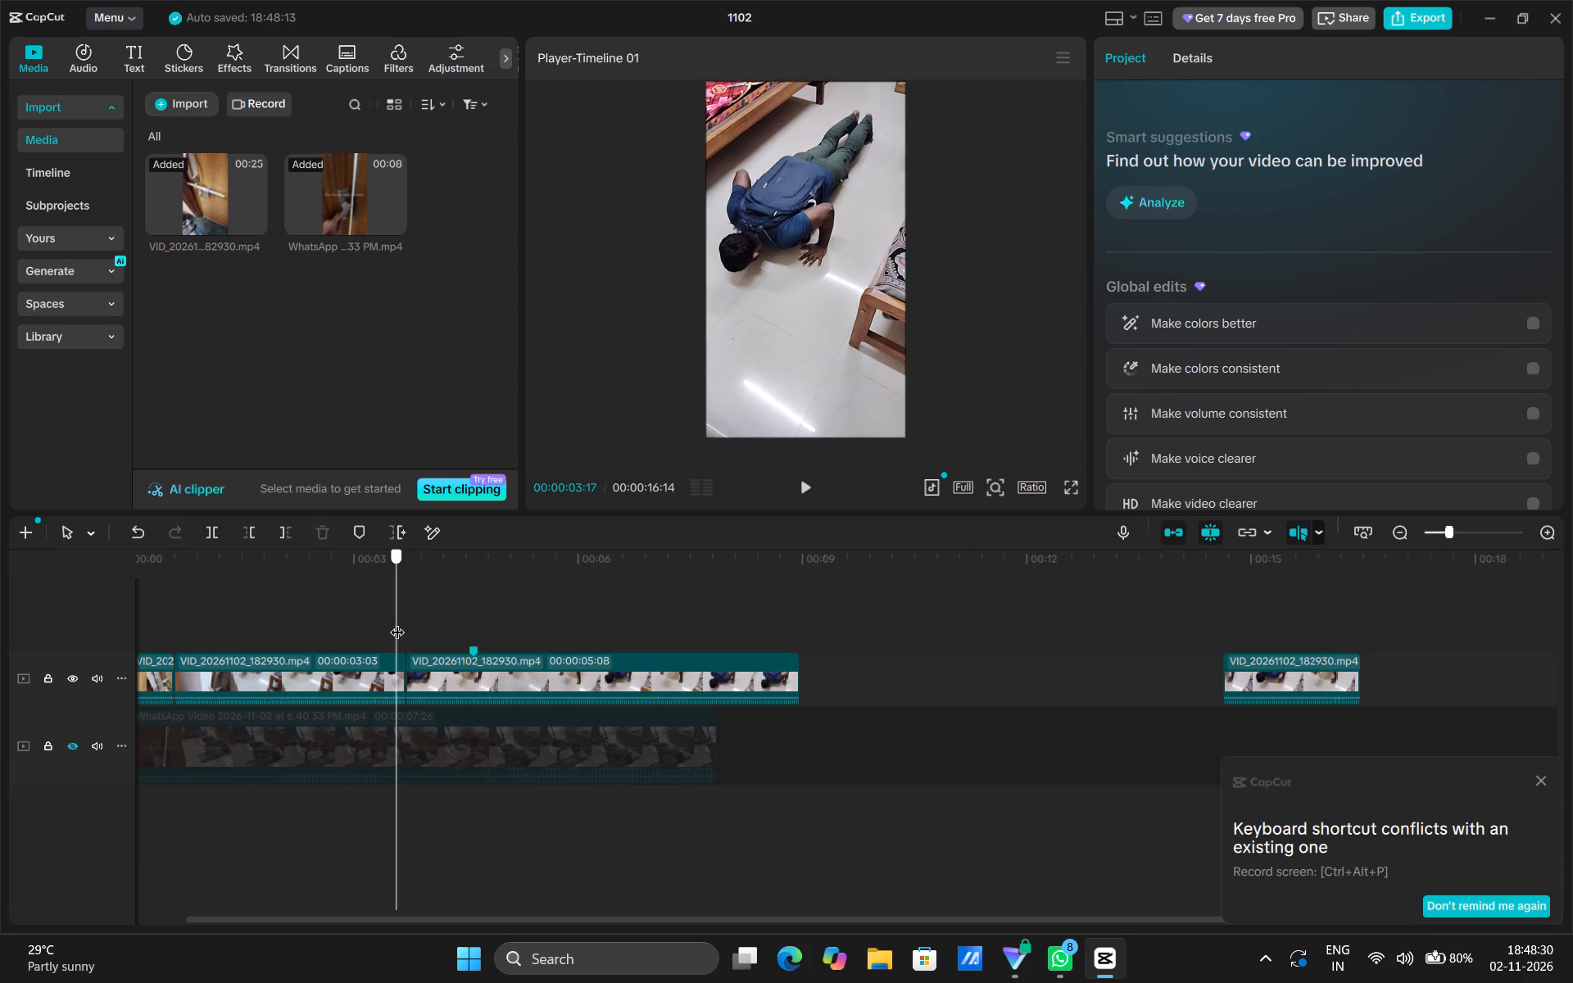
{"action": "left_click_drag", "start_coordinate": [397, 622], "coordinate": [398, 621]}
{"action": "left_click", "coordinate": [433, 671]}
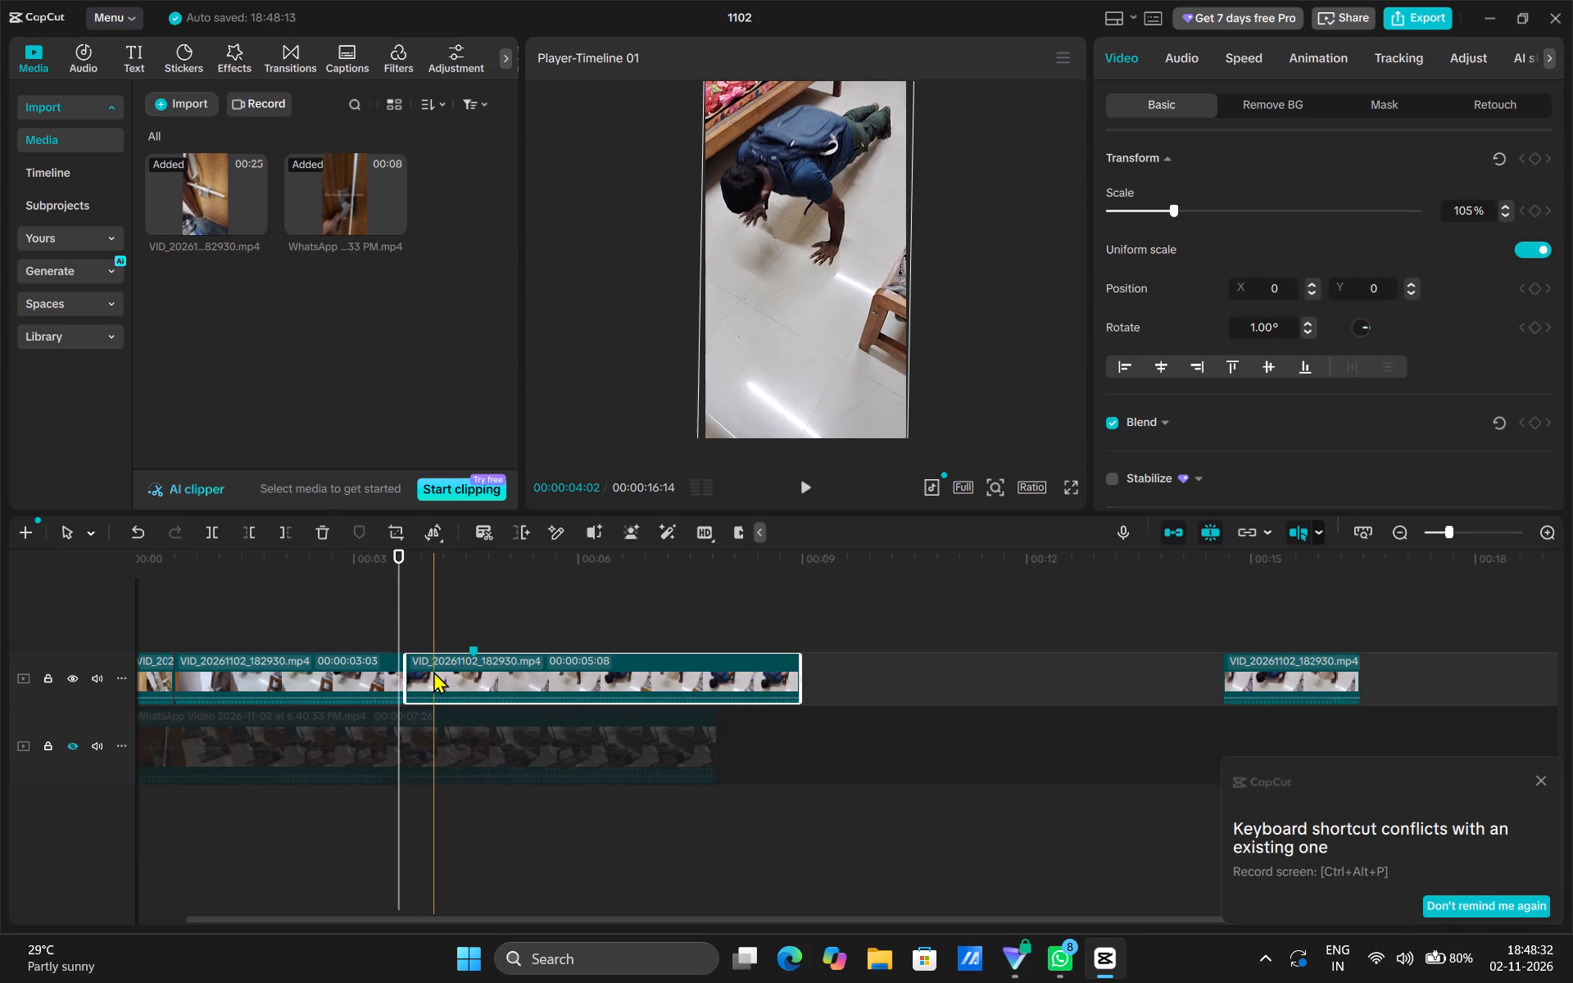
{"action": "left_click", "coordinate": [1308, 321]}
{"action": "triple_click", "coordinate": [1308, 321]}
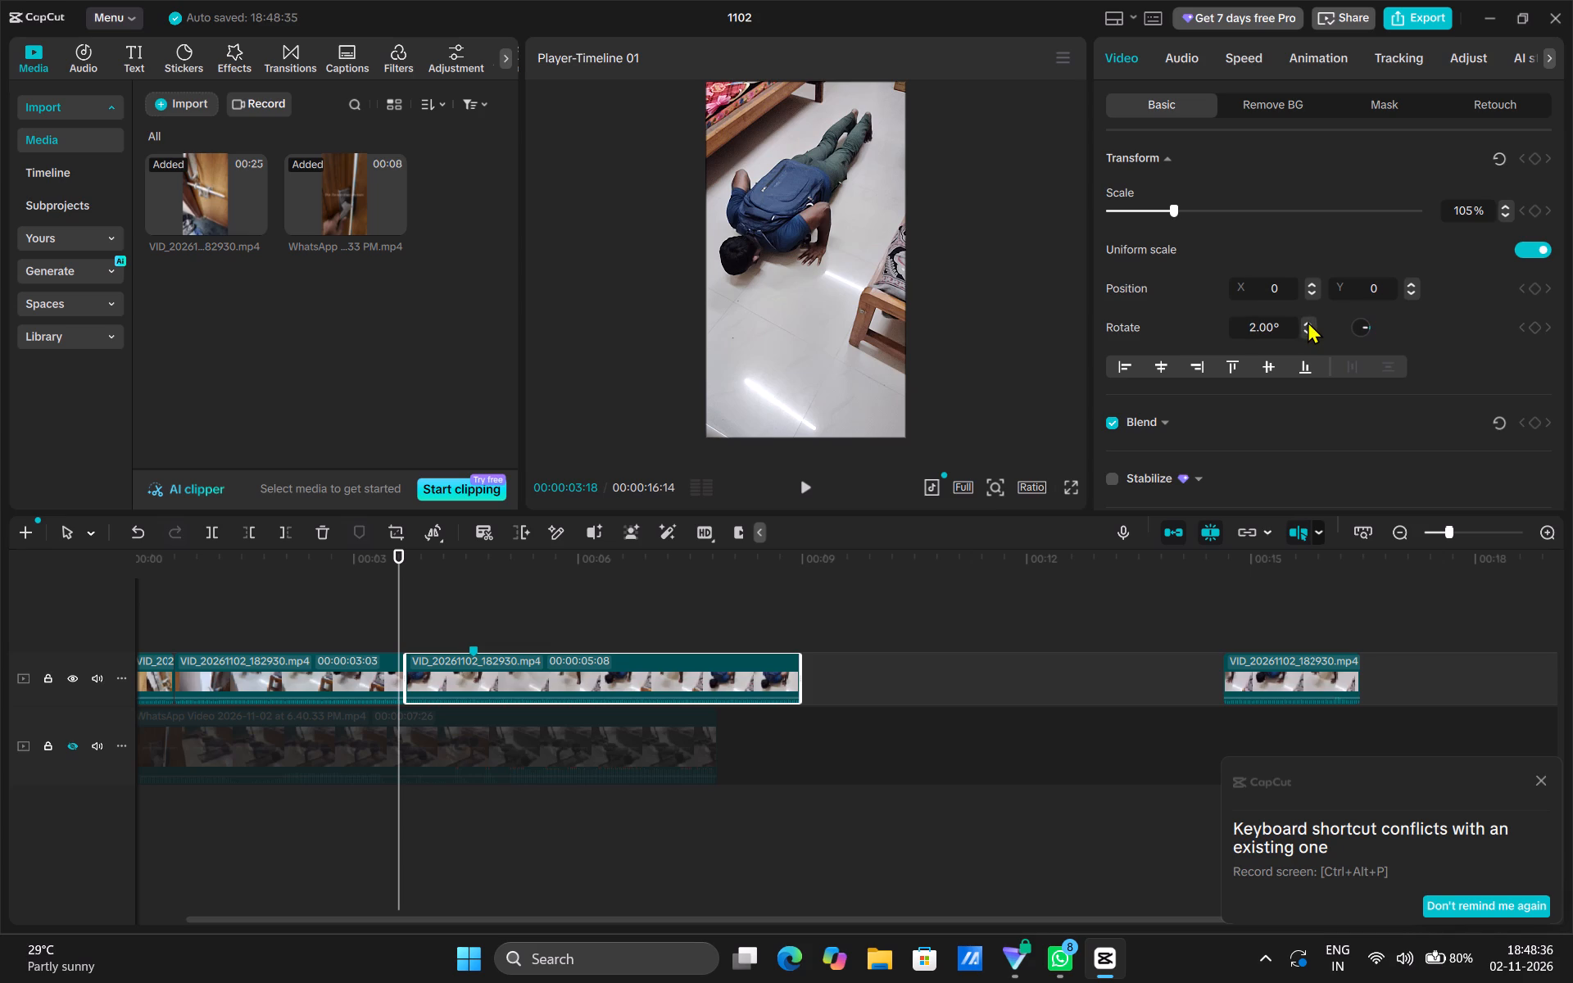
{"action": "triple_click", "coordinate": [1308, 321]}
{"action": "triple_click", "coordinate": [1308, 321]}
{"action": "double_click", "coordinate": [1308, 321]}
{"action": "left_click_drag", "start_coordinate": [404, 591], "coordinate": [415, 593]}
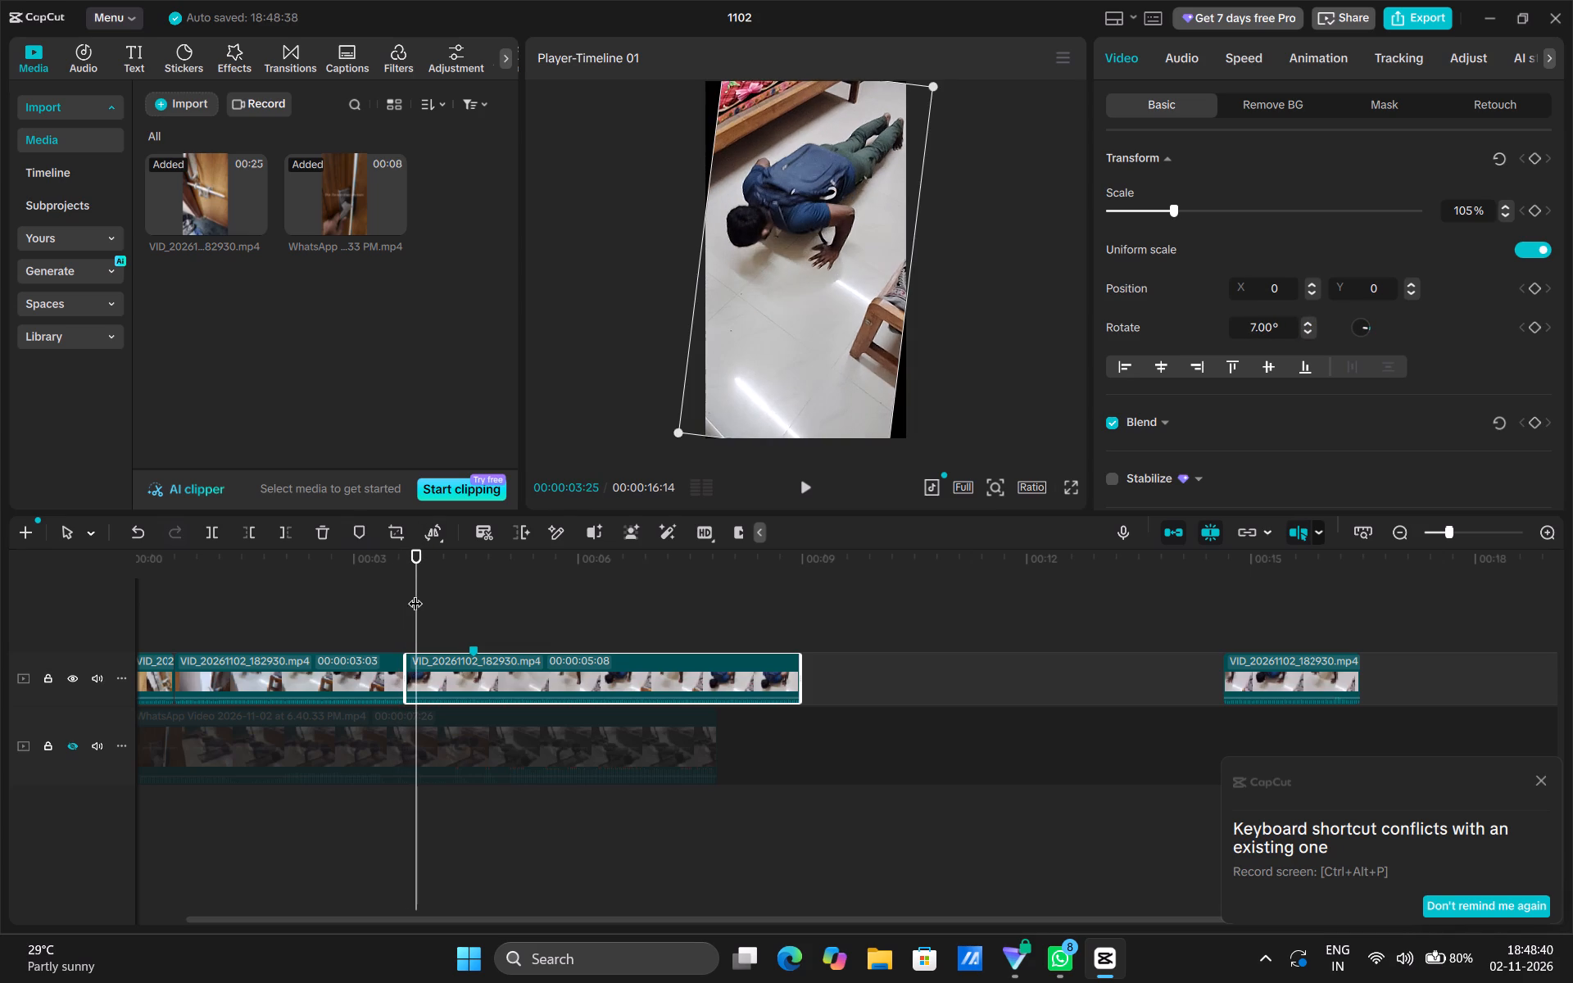
Set the 00:00:05:08 VID segment's rotation to 0° and compare the frames on either side of the cut.
{"action": "triple_click", "coordinate": [1305, 331]}
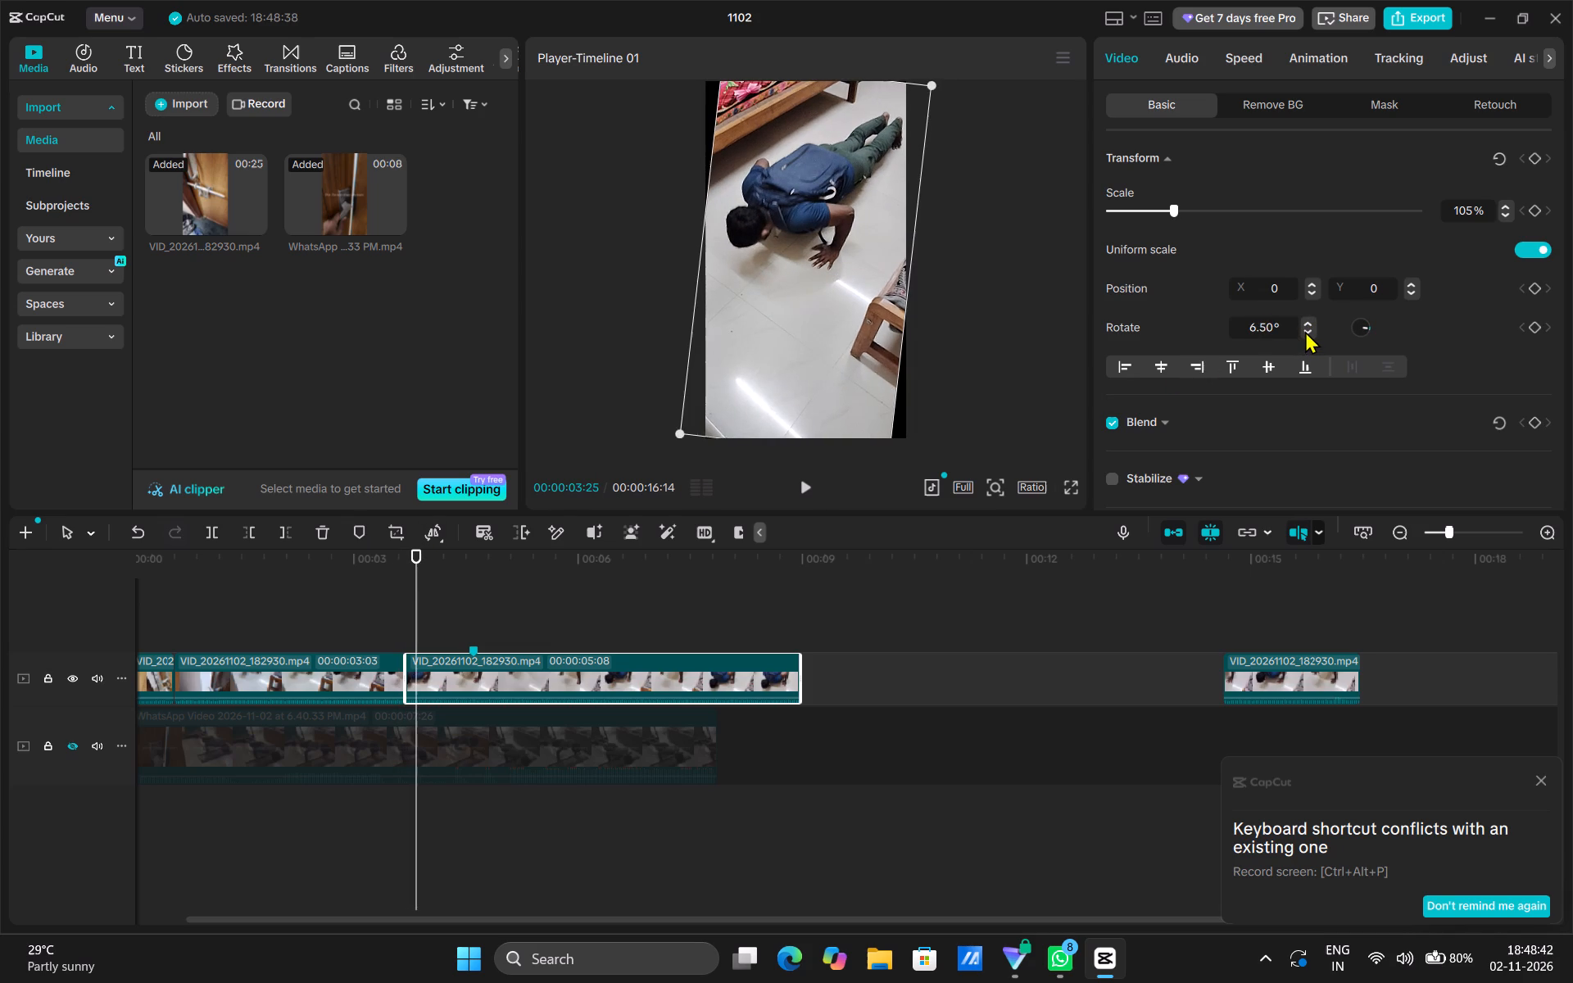
{"action": "triple_click", "coordinate": [1305, 331]}
{"action": "triple_click", "coordinate": [1305, 331]}
{"action": "triple_click", "coordinate": [1305, 331]}
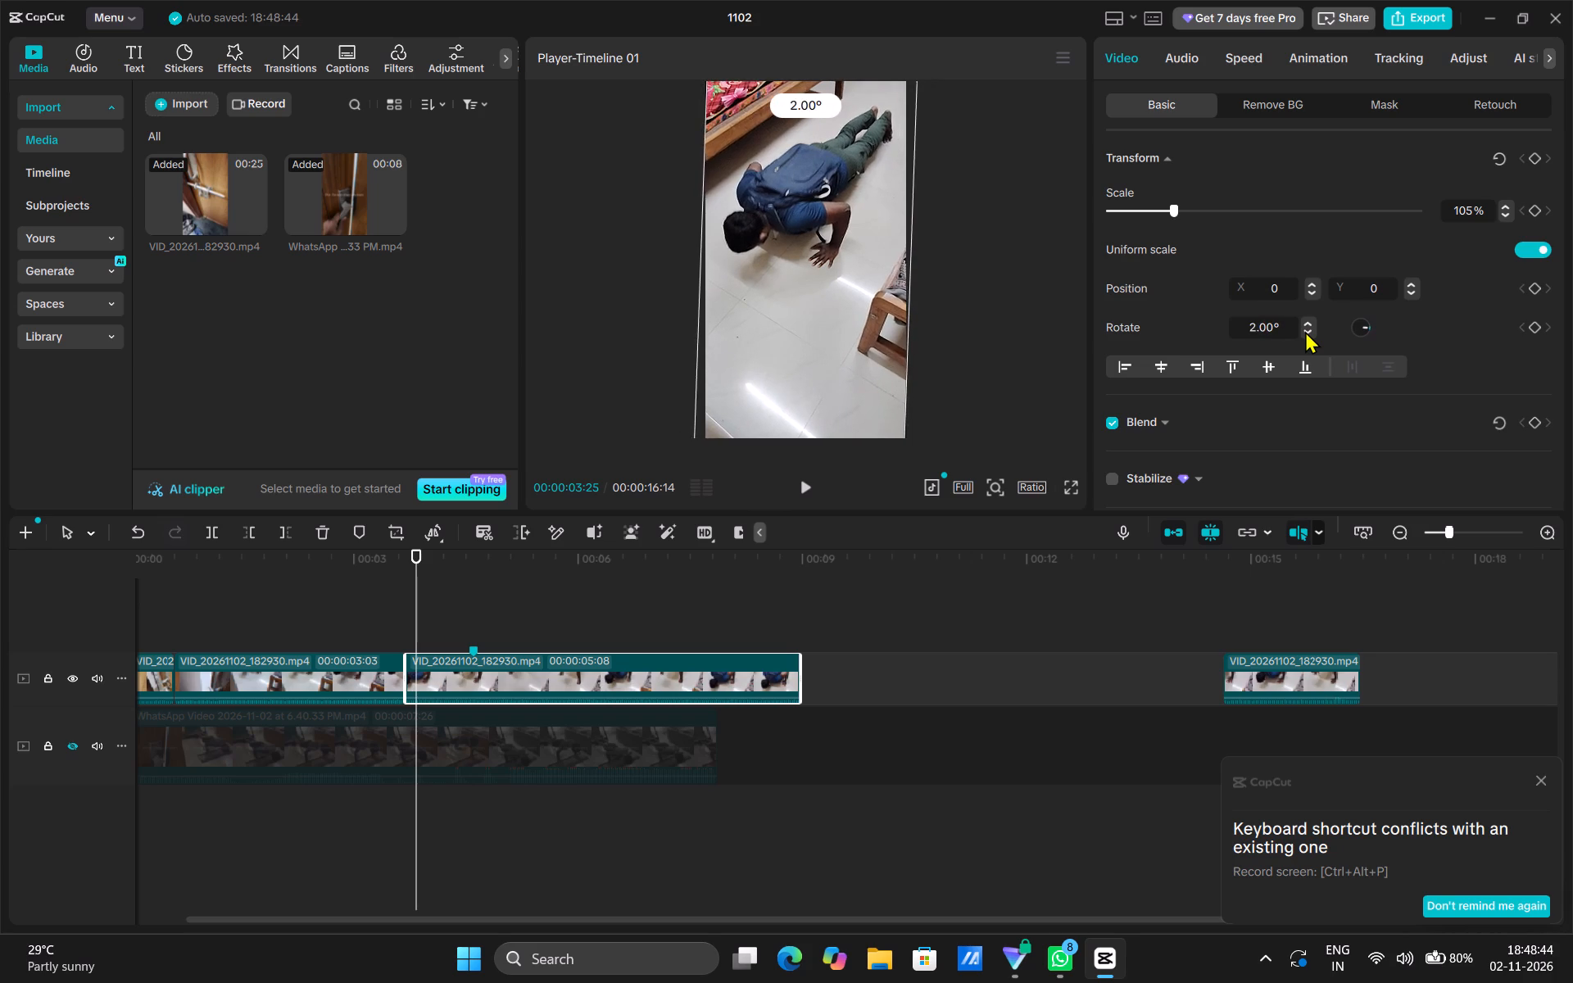
{"action": "double_click", "coordinate": [1305, 331]}
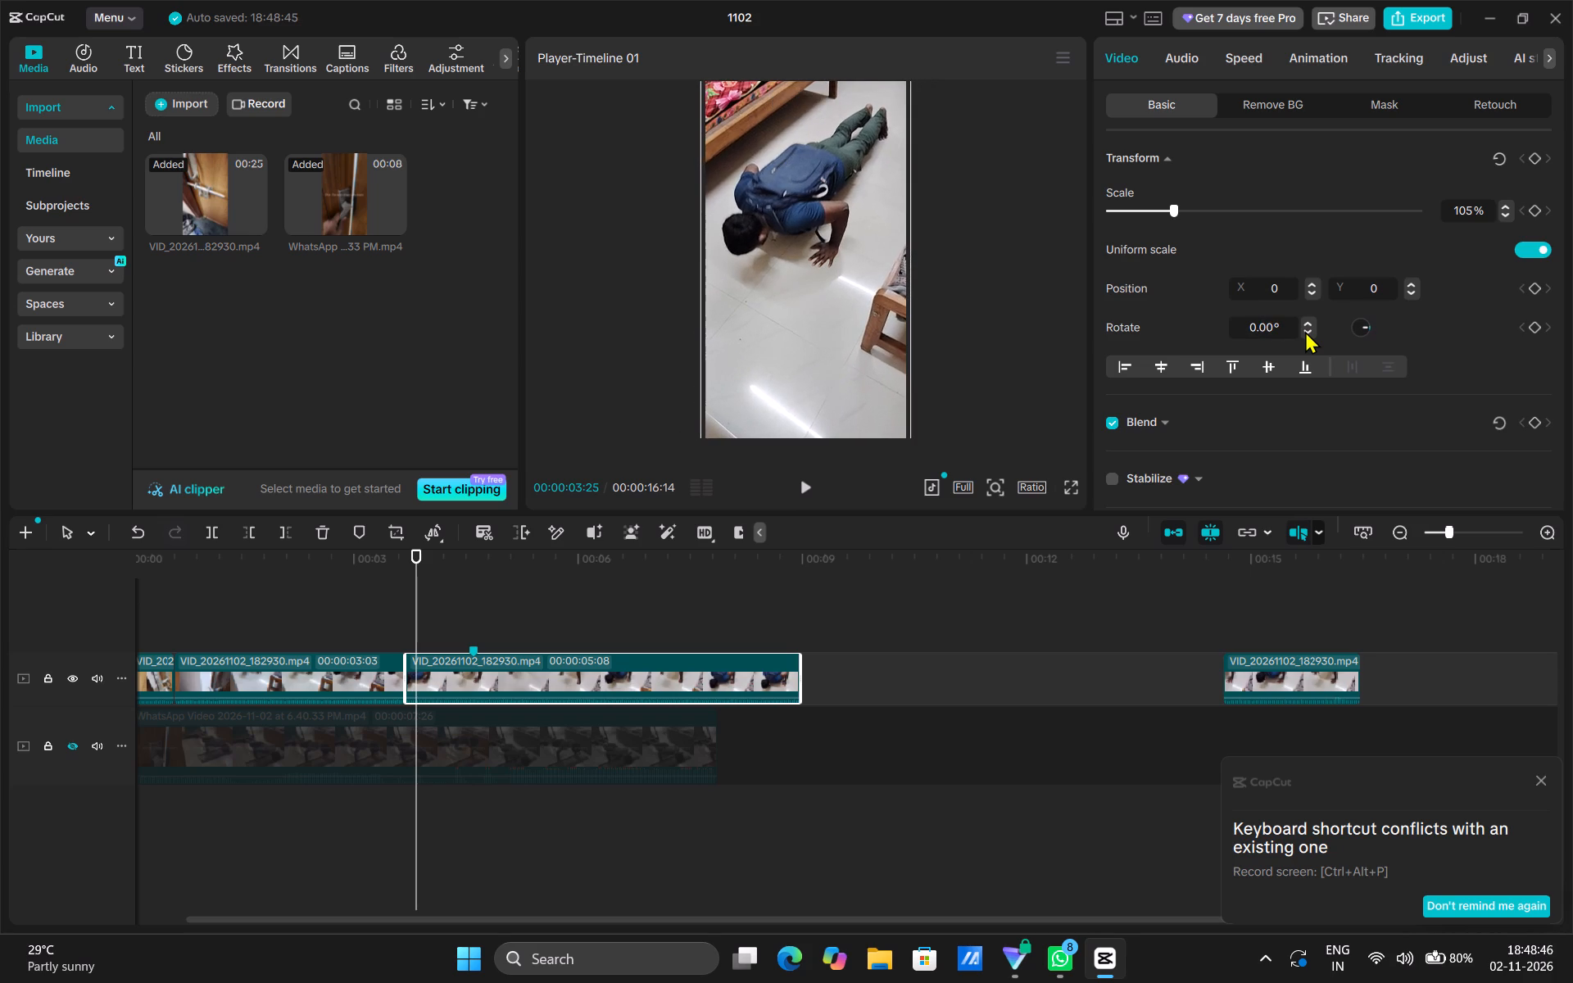
{"action": "left_click_drag", "start_coordinate": [416, 593], "coordinate": [400, 596]}
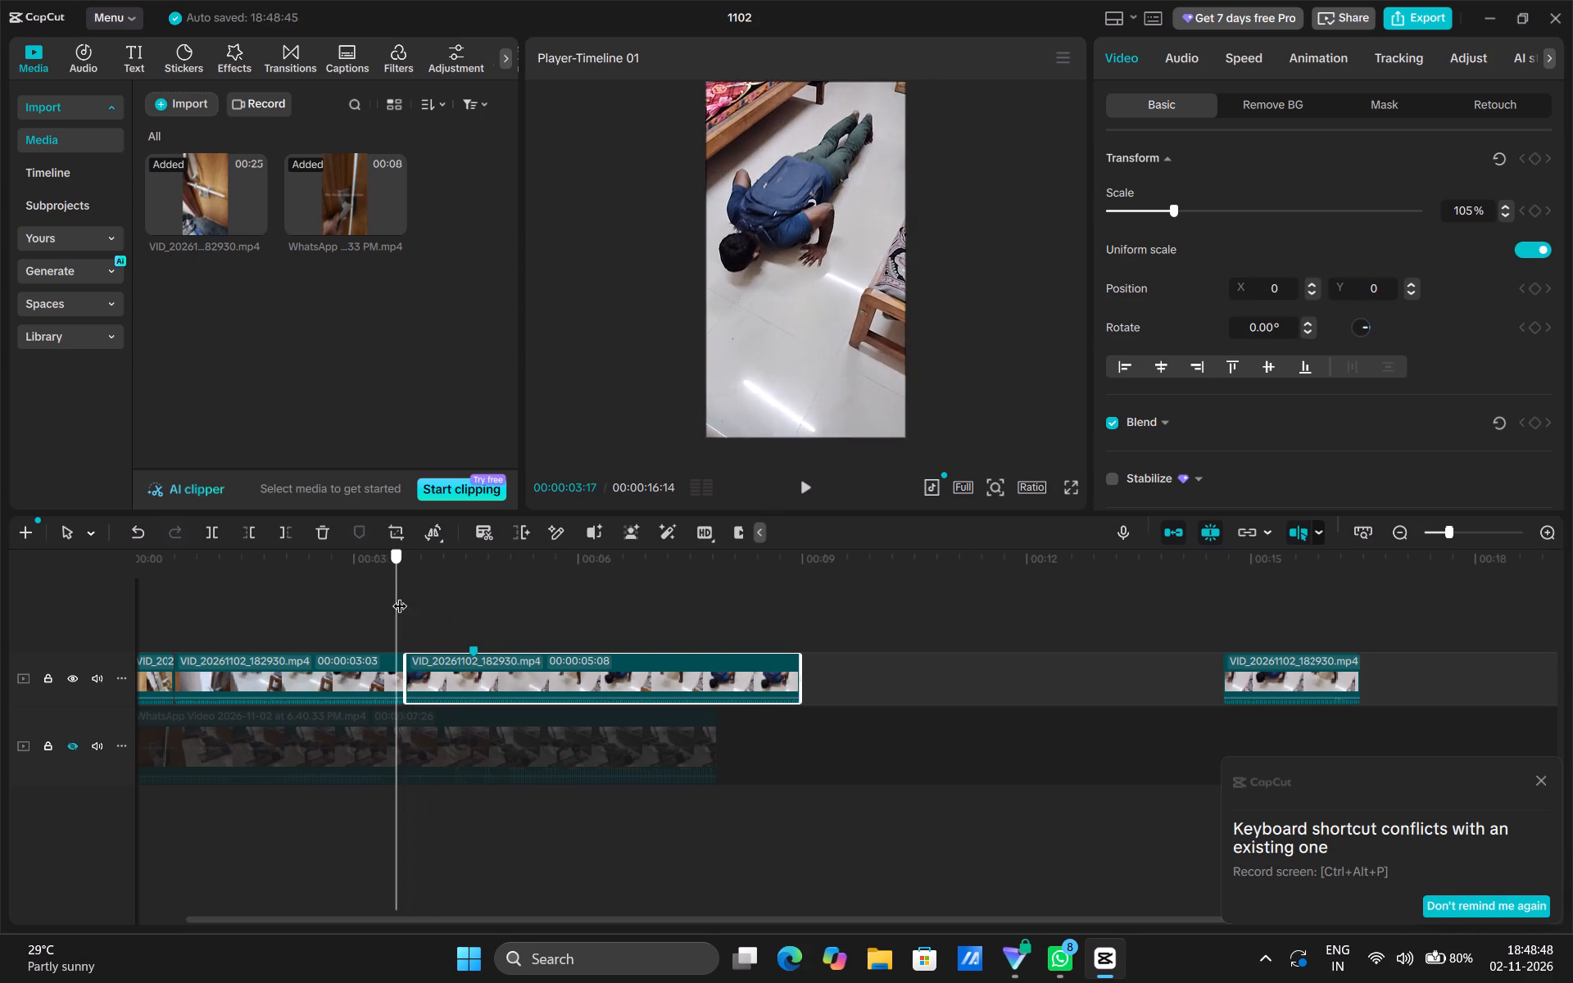
{"action": "left_click_drag", "start_coordinate": [400, 596], "coordinate": [369, 609]}
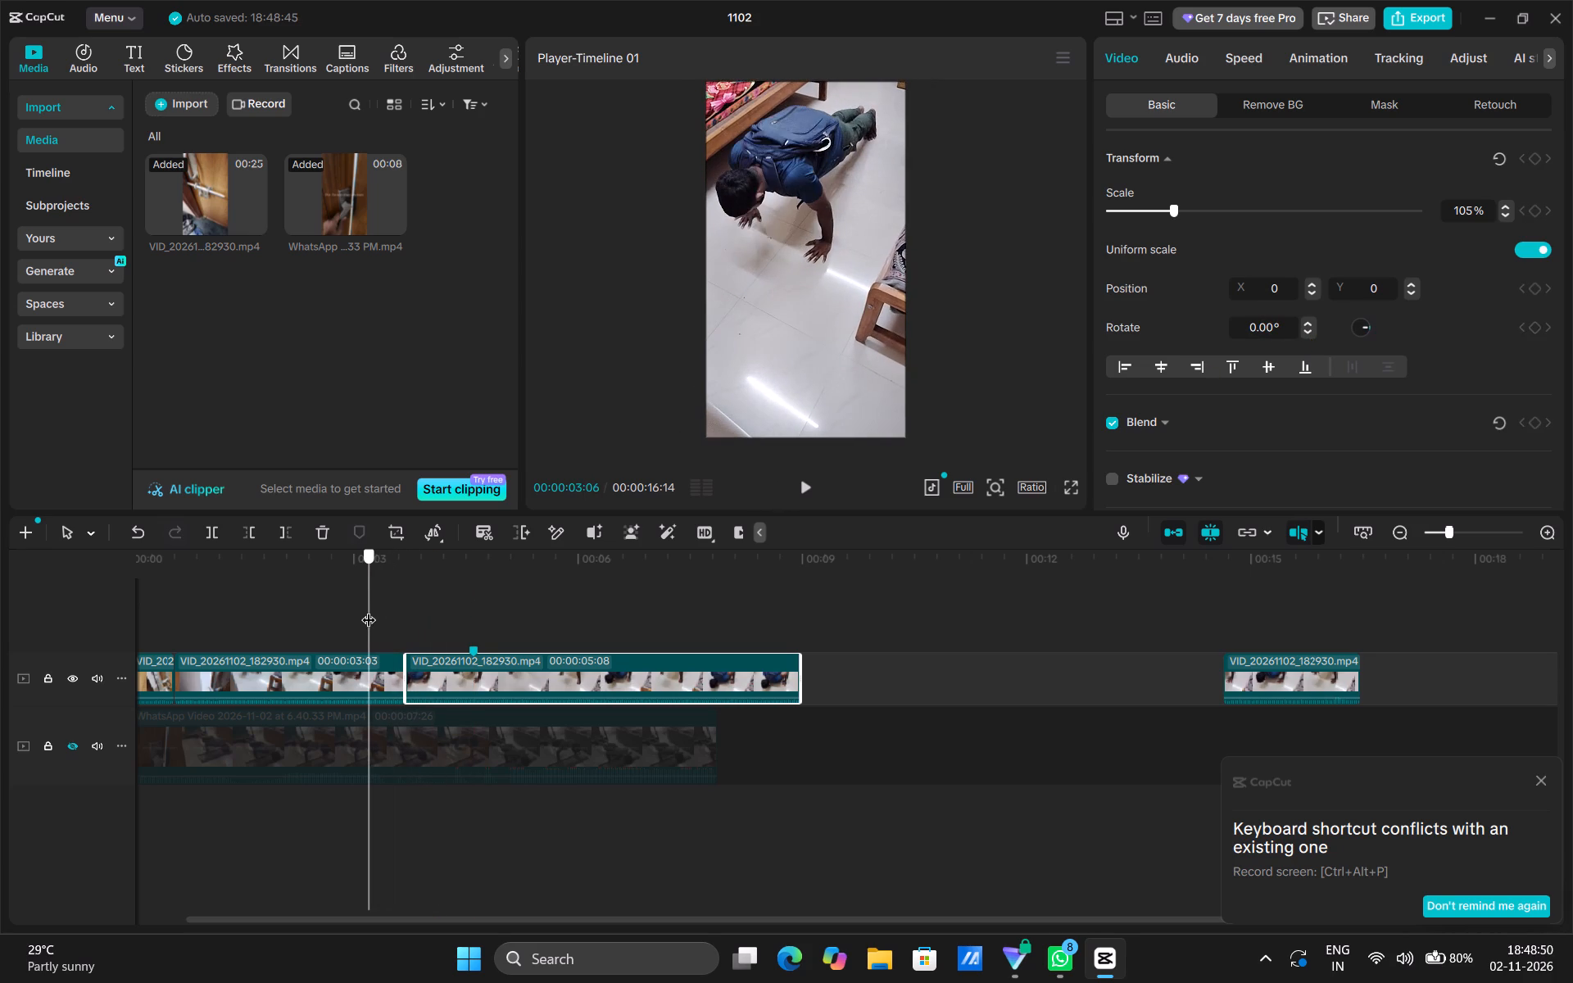
{"action": "left_click_drag", "start_coordinate": [369, 609], "coordinate": [414, 612]}
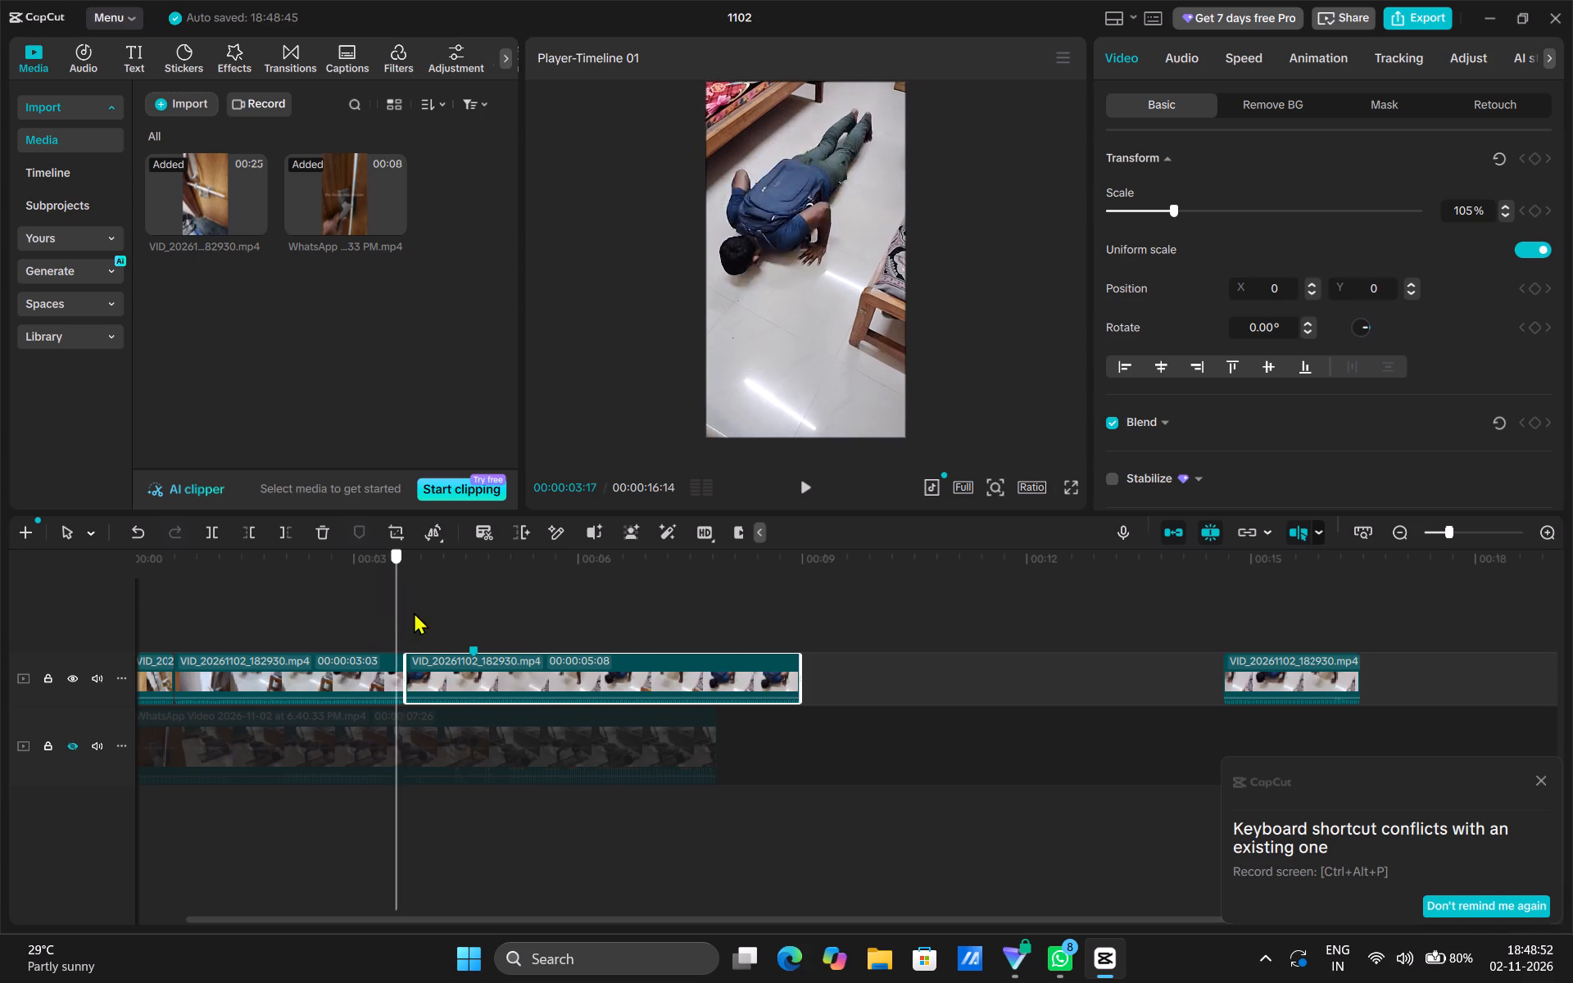
{"action": "left_click_drag", "start_coordinate": [414, 612], "coordinate": [421, 613]}
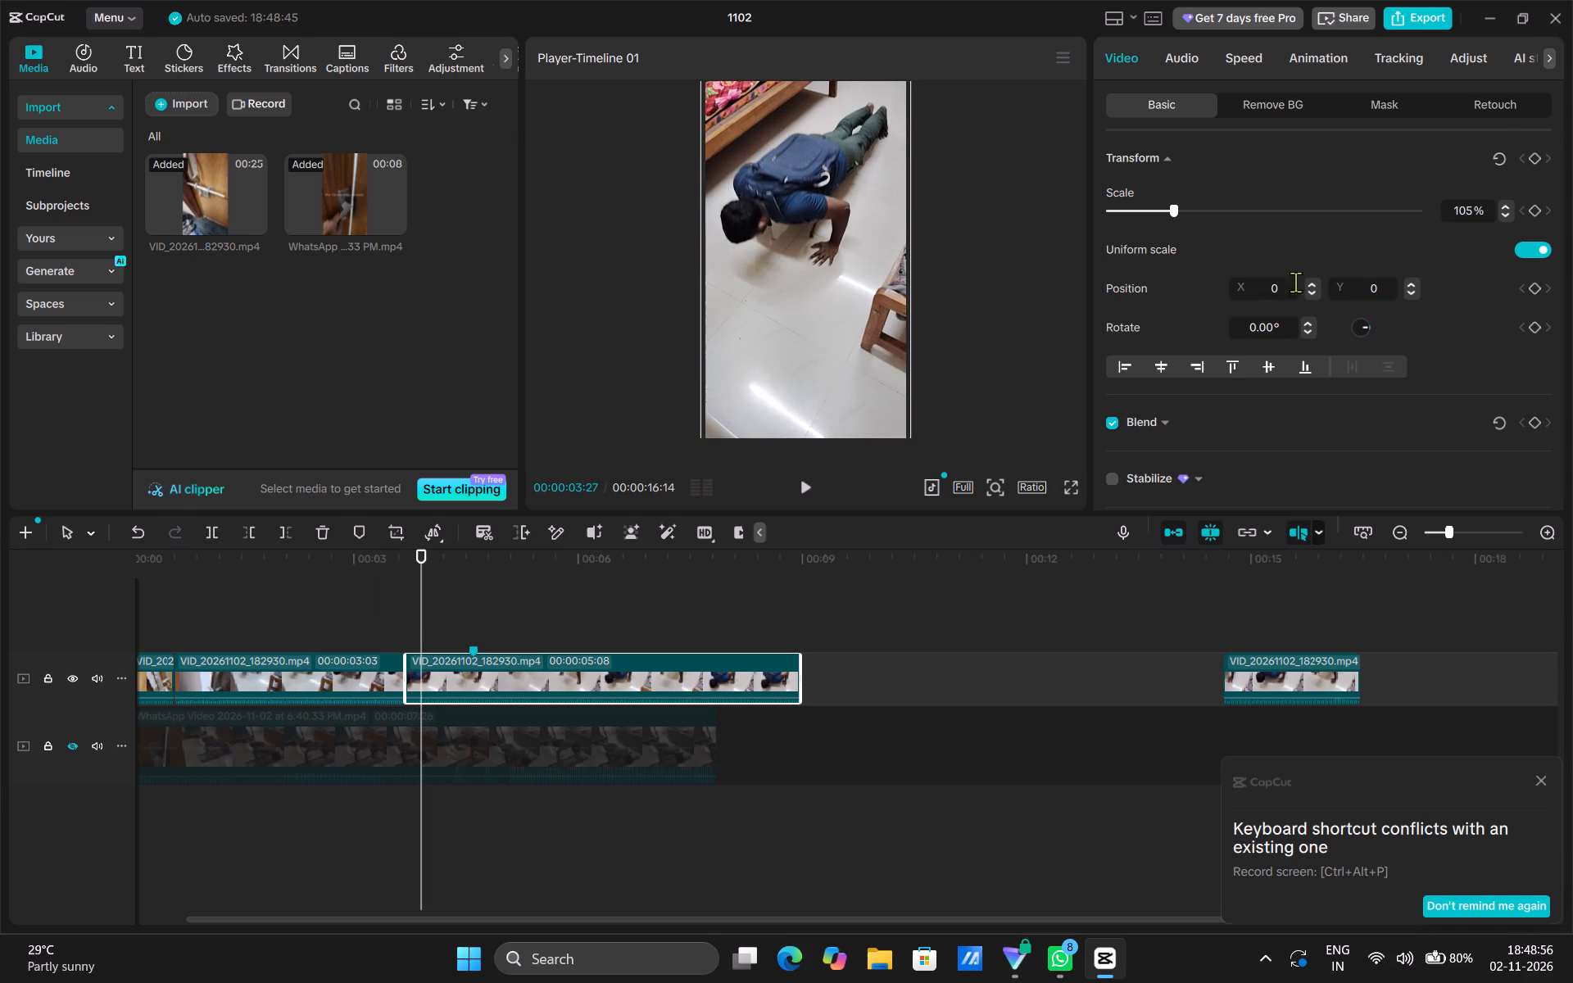
Shift the 00:00:05:08 VID segment horizontally to an X position of -34.
{"action": "triple_click", "coordinate": [1310, 293]}
{"action": "triple_click", "coordinate": [1310, 293]}
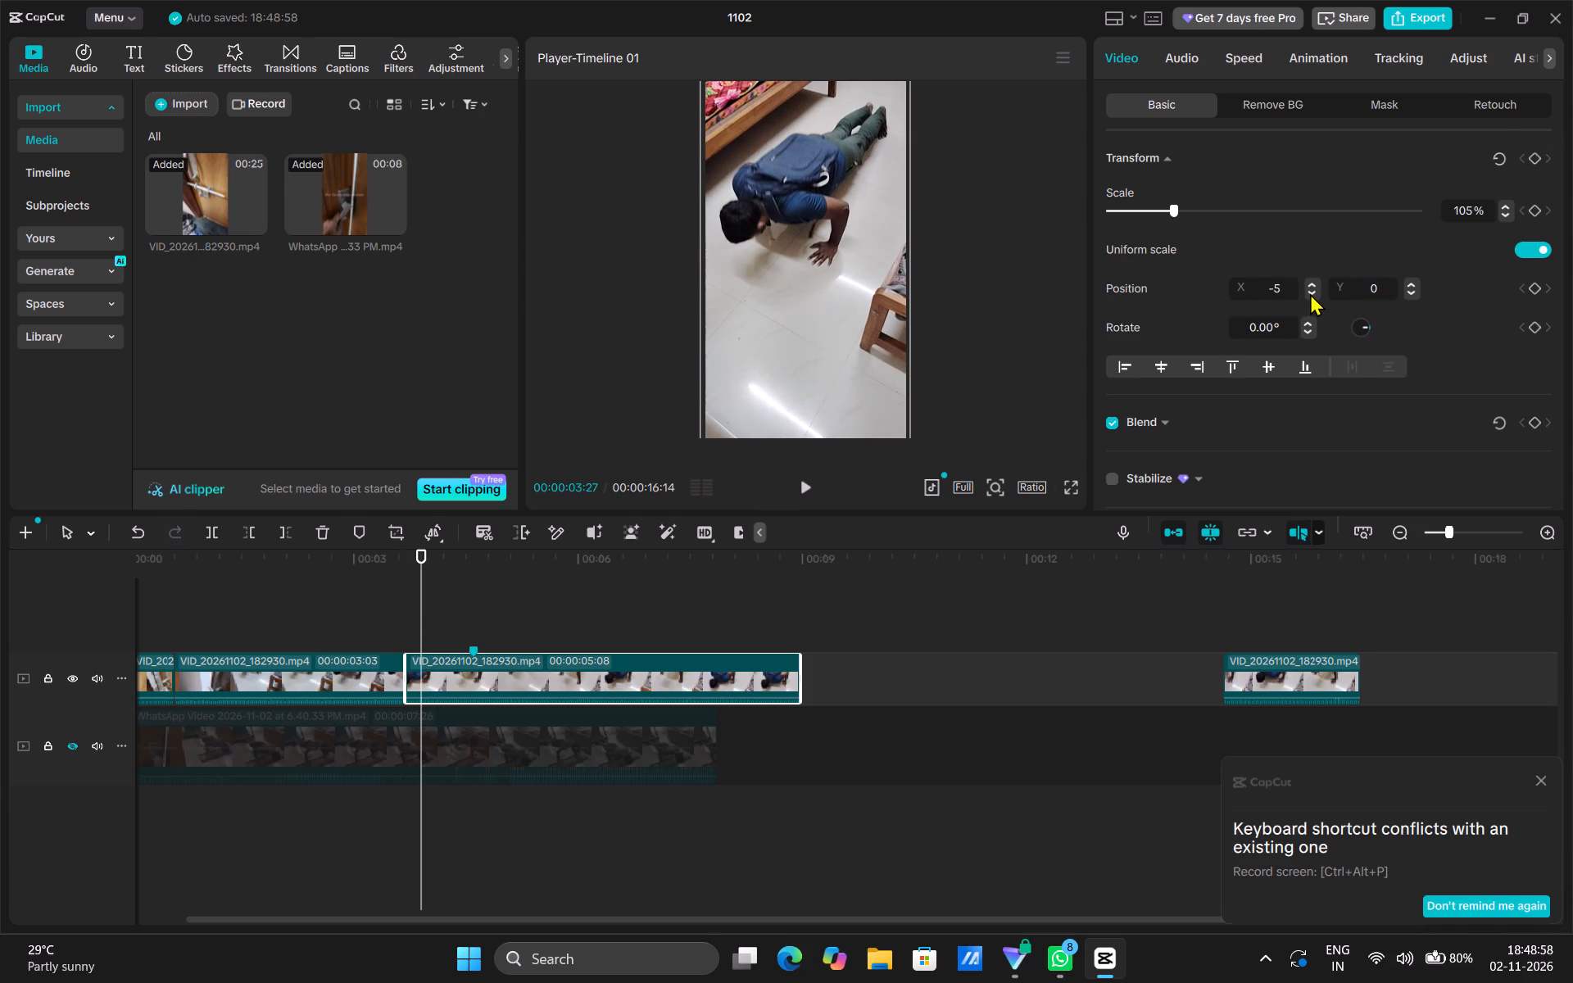
{"action": "triple_click", "coordinate": [1310, 293]}
{"action": "triple_click", "coordinate": [1310, 293]}
{"action": "triple_click", "coordinate": [1310, 293]}
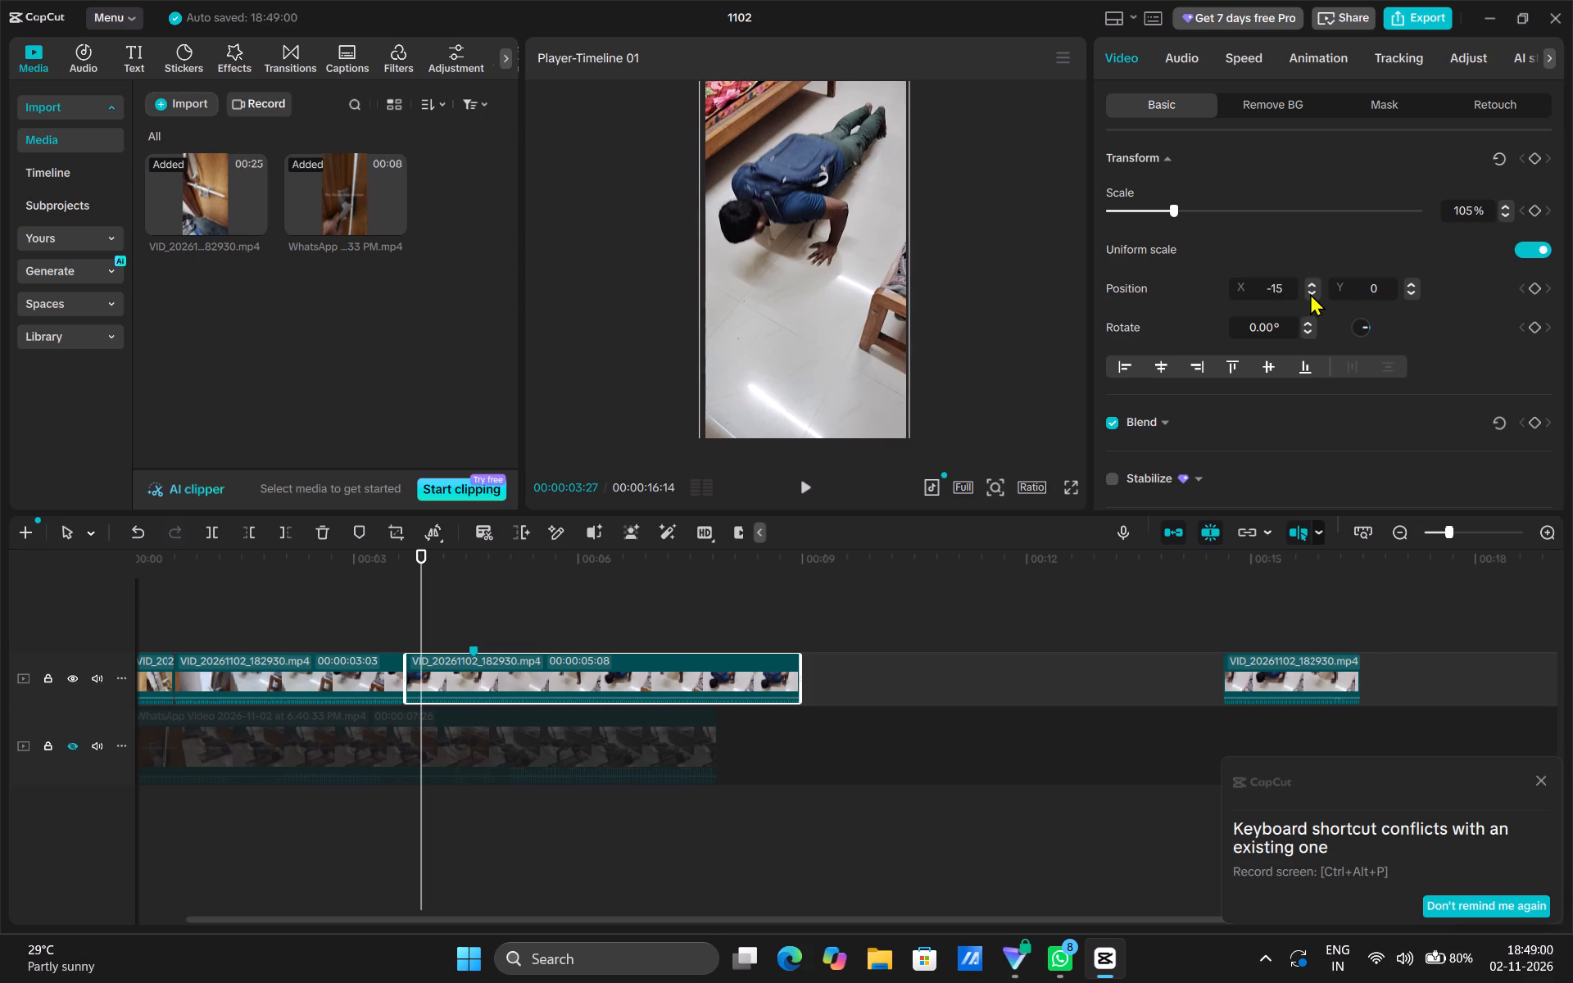
{"action": "triple_click", "coordinate": [1310, 293]}
{"action": "triple_click", "coordinate": [1310, 293]}
{"action": "triple_click", "coordinate": [1310, 293]}
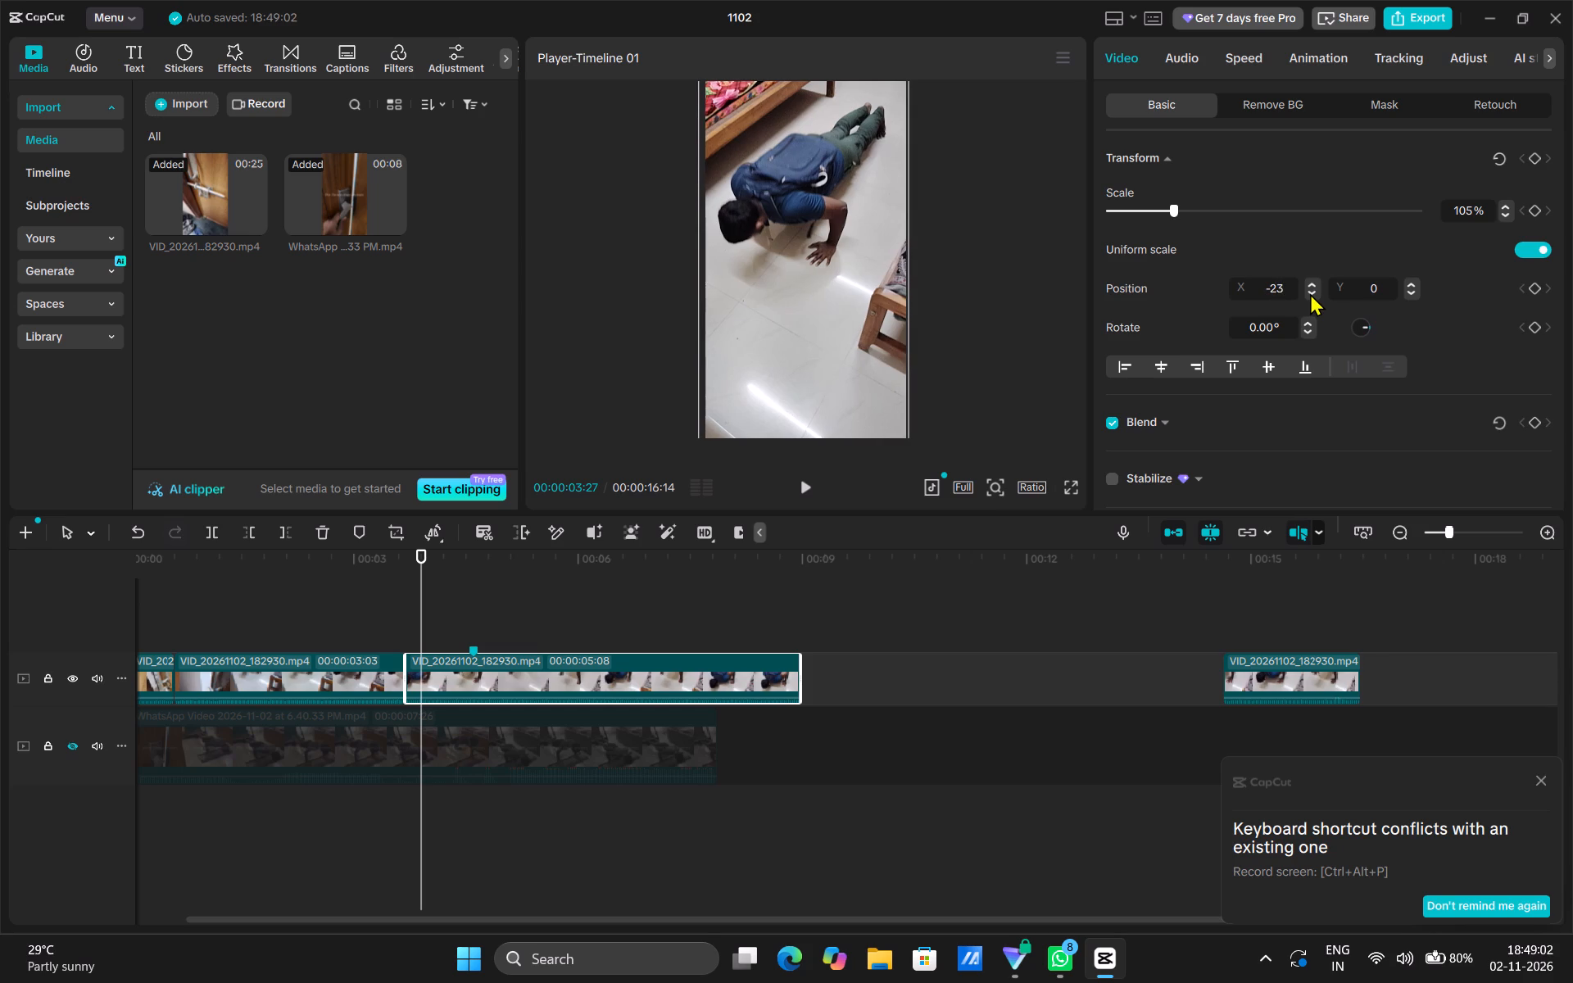
{"action": "triple_click", "coordinate": [1310, 293]}
{"action": "triple_click", "coordinate": [1310, 293]}
{"action": "left_click", "coordinate": [1310, 293]}
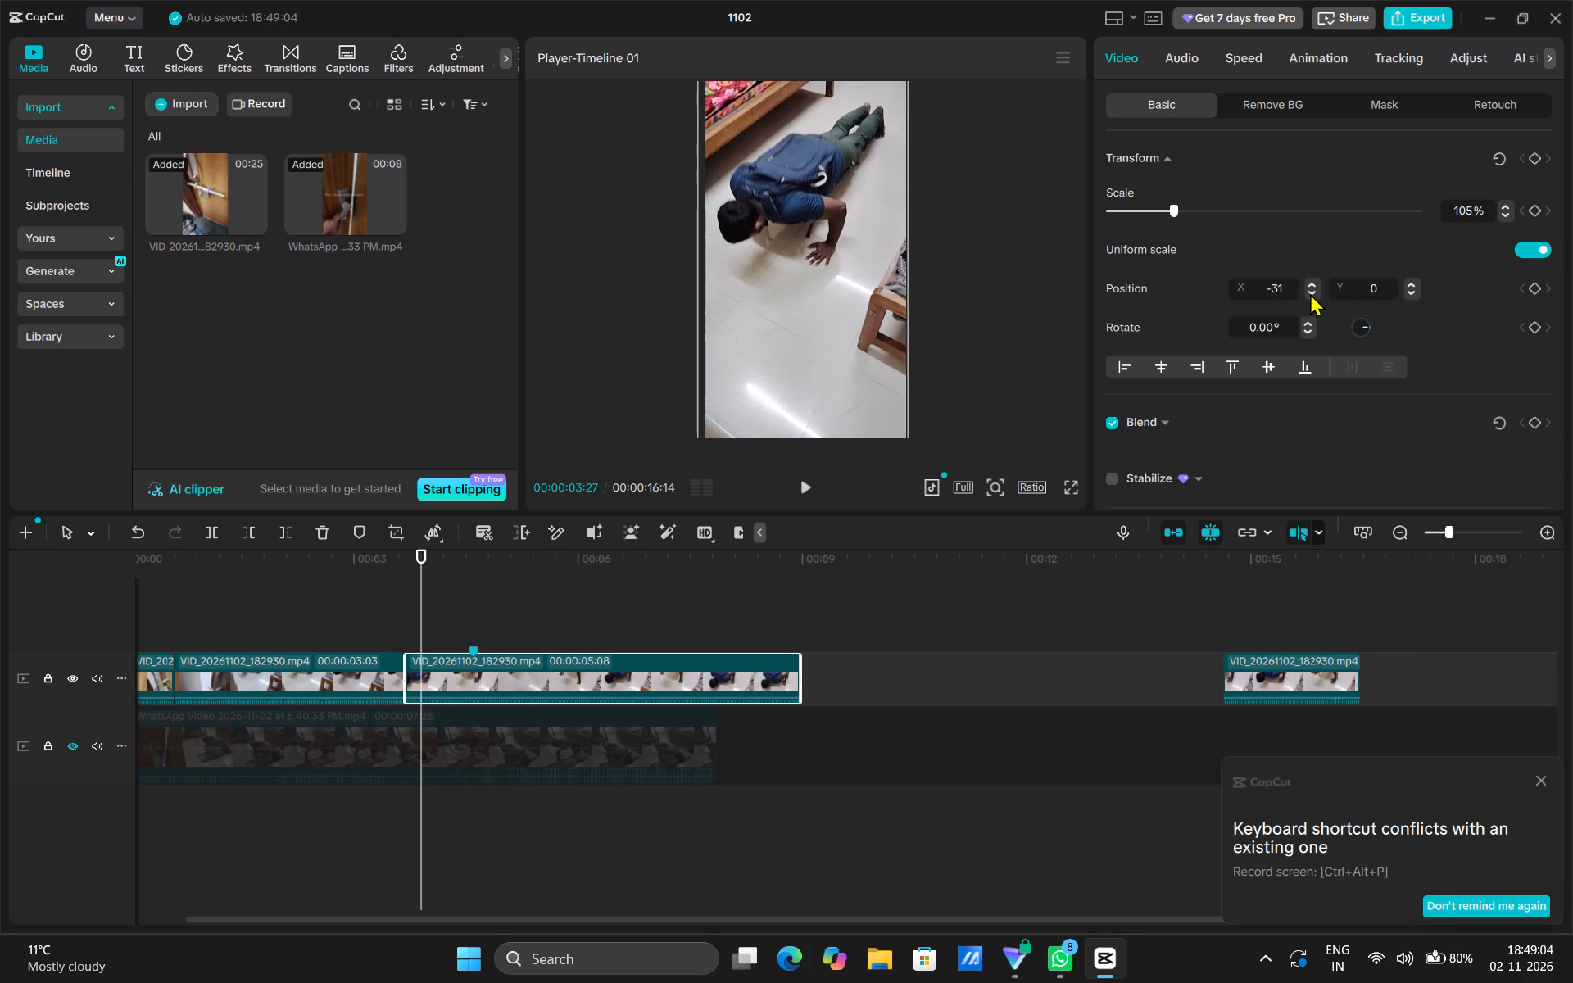
{"action": "left_click", "coordinate": [1310, 293]}
{"action": "double_click", "coordinate": [1310, 293]}
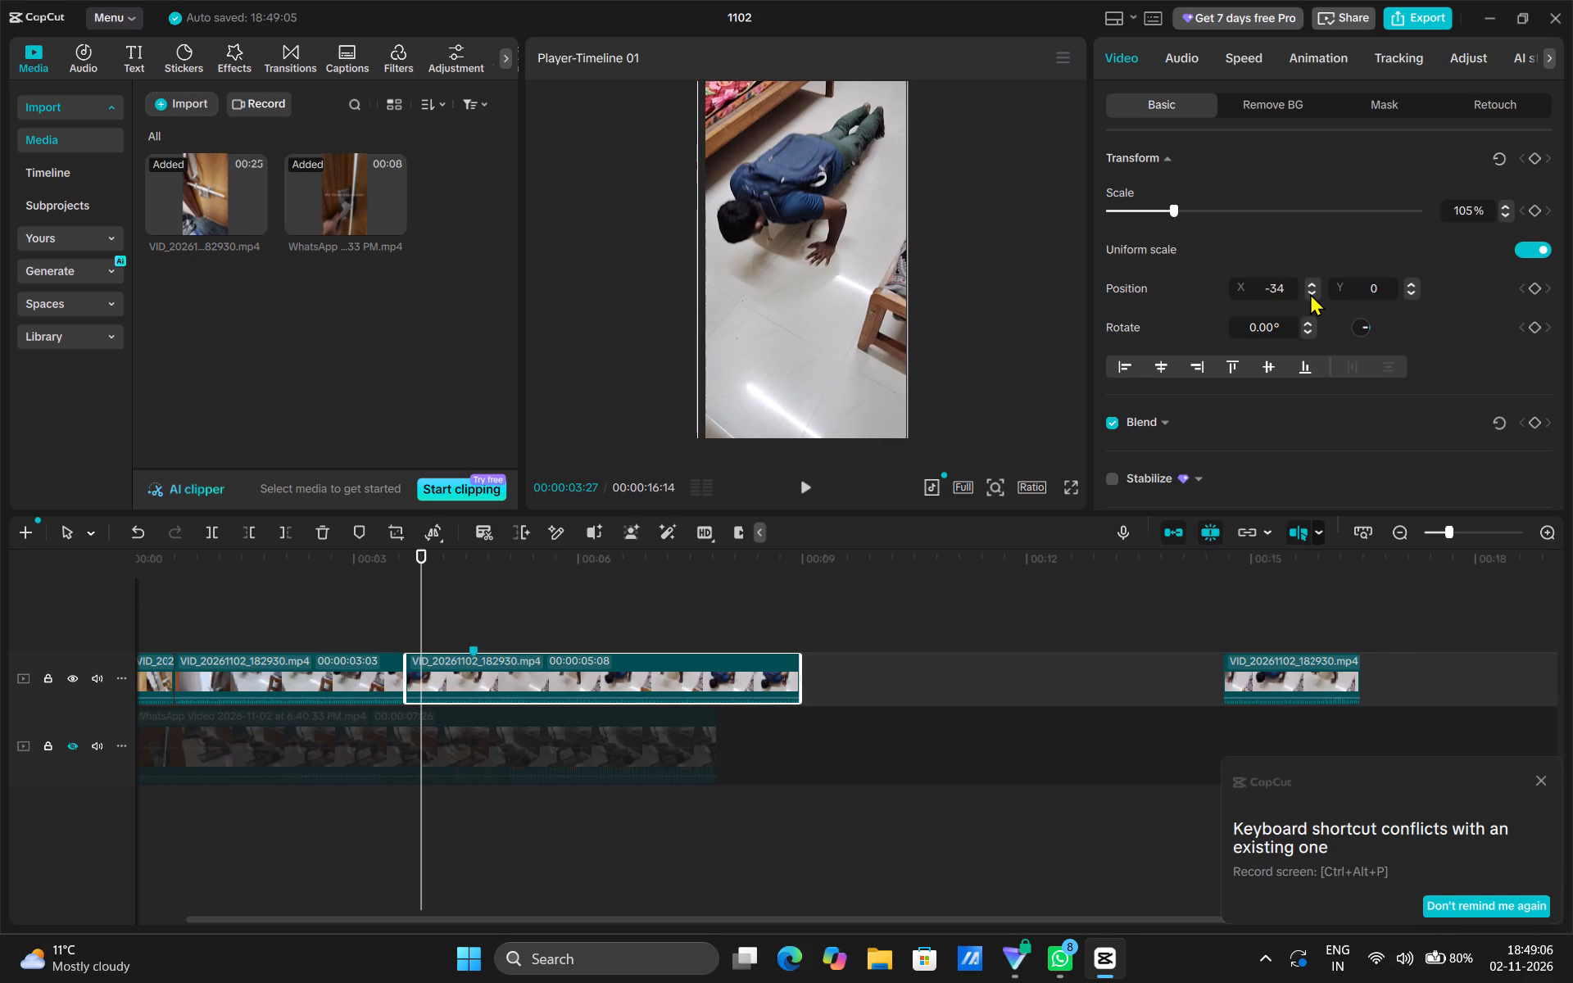
Scale the 00:00:05:08 VID segment to 106% and set its X position to -46.
{"action": "left_click", "coordinate": [1503, 206]}
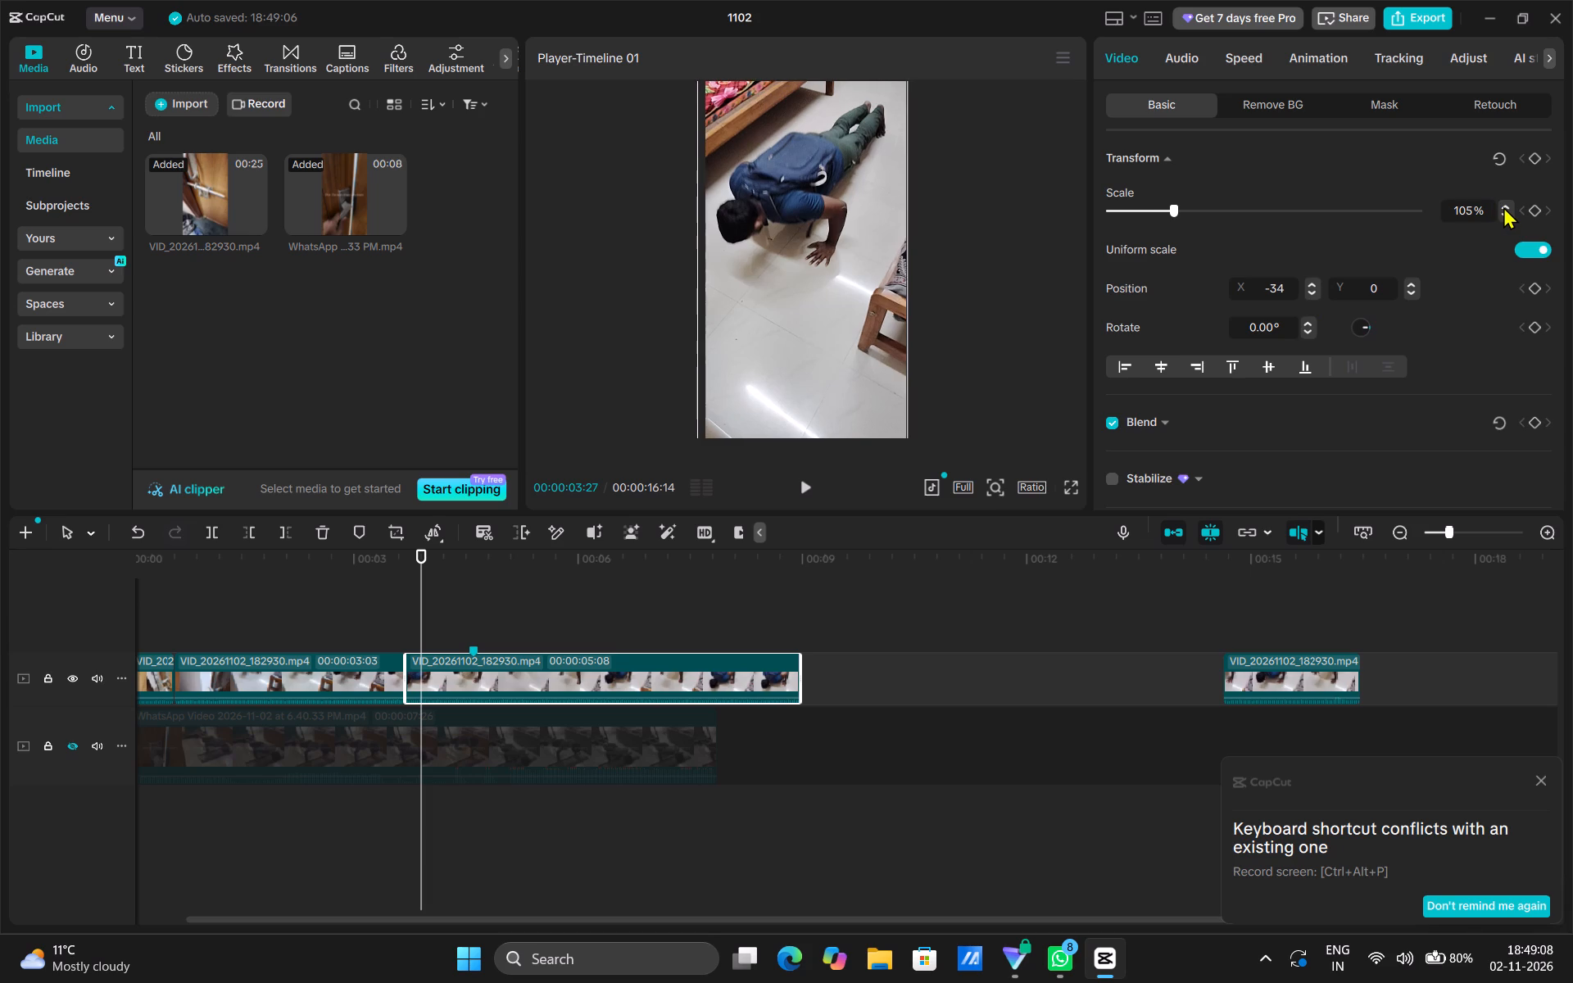
{"action": "triple_click", "coordinate": [1312, 293]}
{"action": "triple_click", "coordinate": [1312, 293]}
{"action": "triple_click", "coordinate": [1312, 293]}
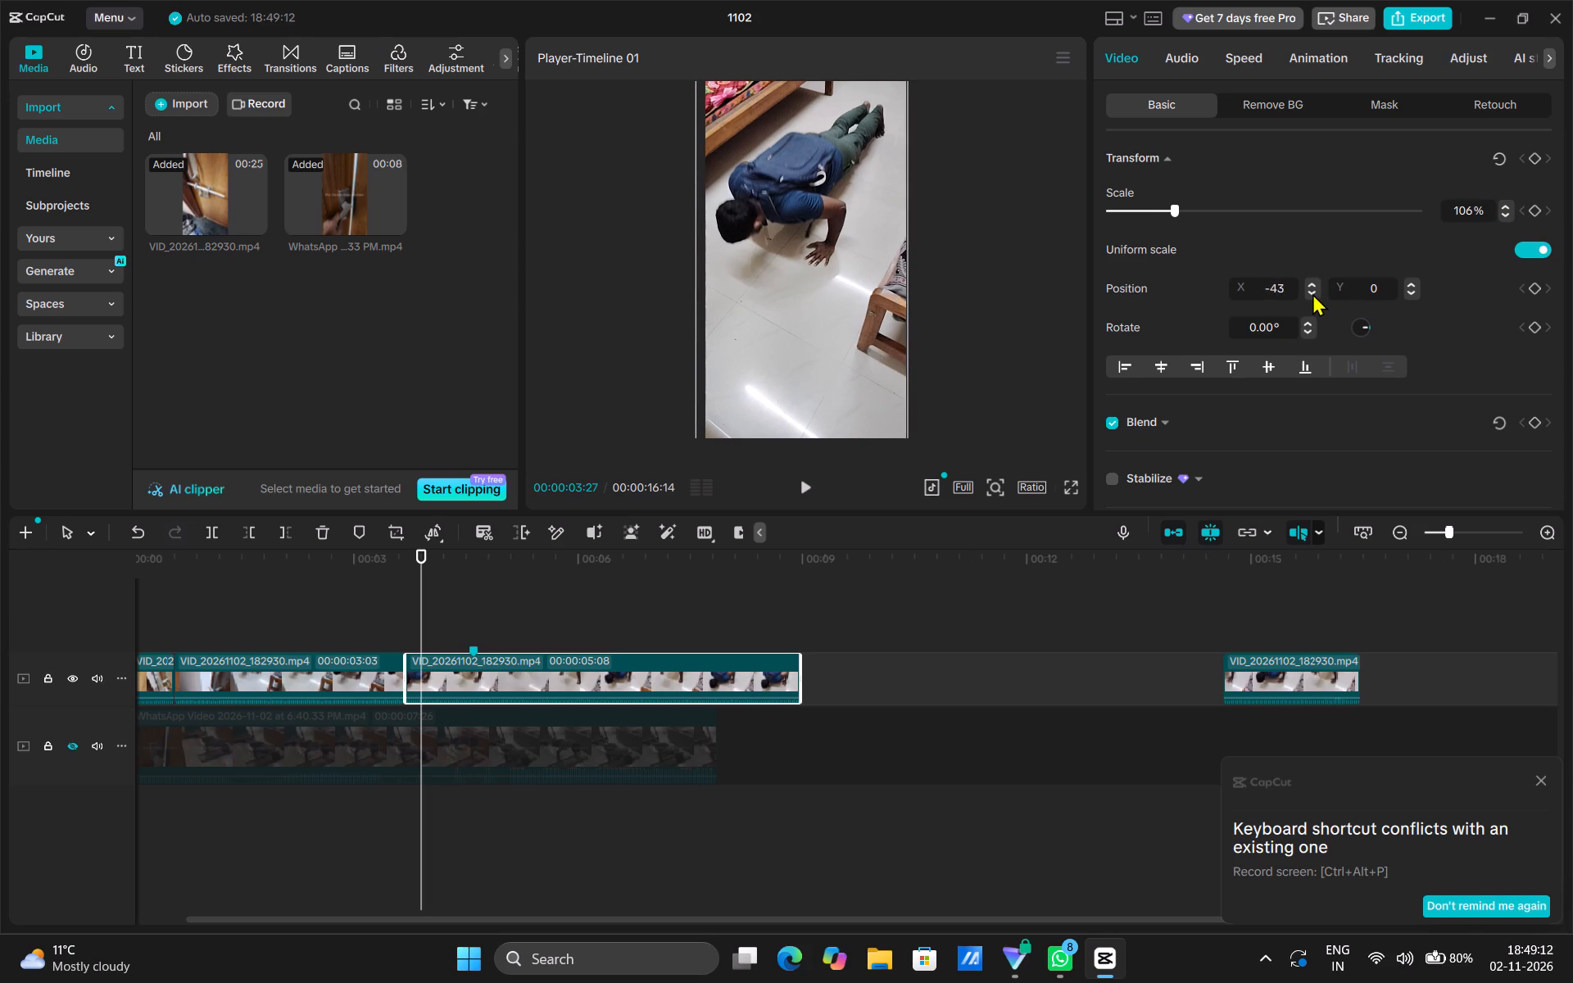
{"action": "double_click", "coordinate": [1312, 293]}
{"action": "left_click", "coordinate": [1312, 293]}
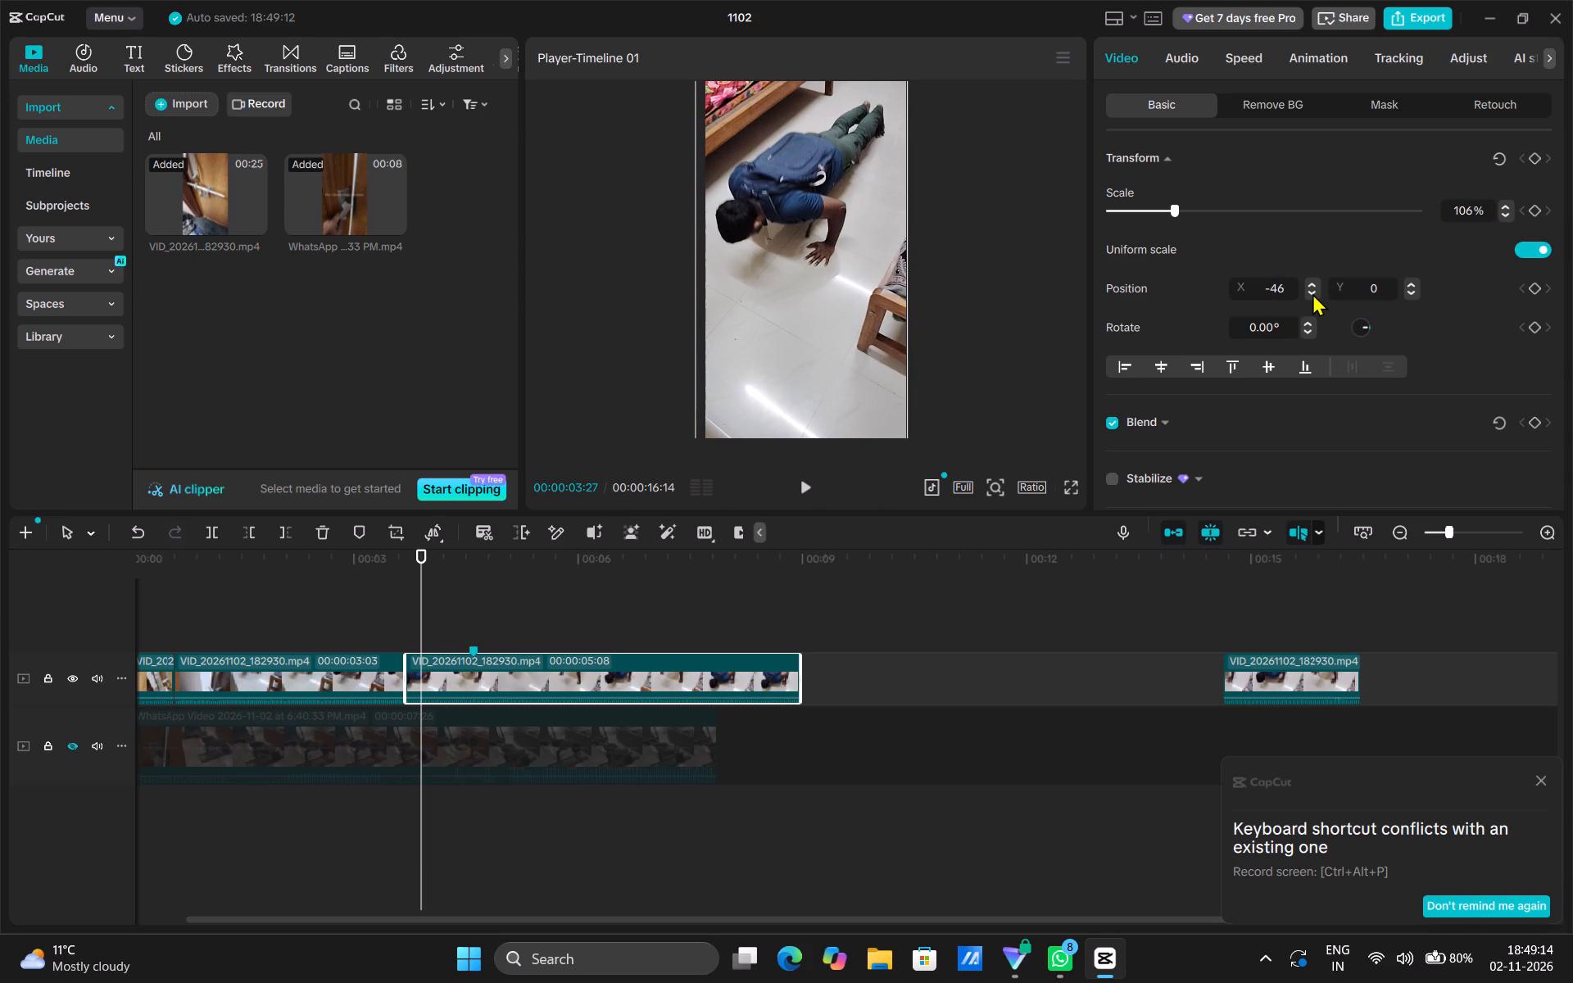
{"action": "left_click", "coordinate": [425, 593]}
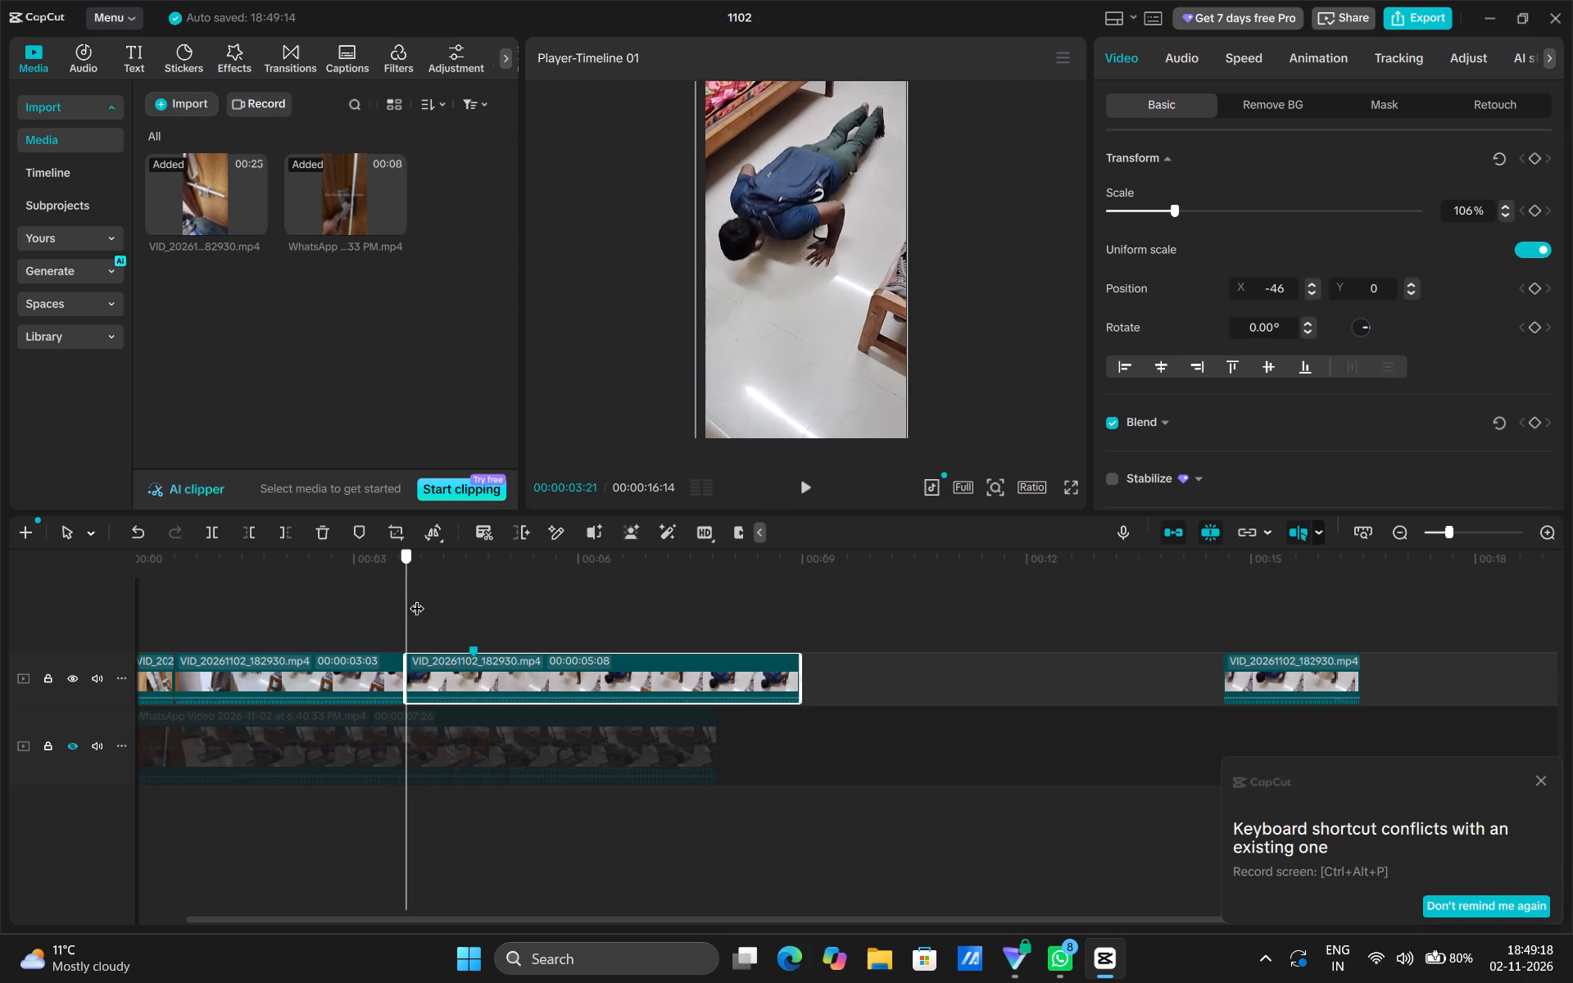
Scale the 00:00:05:08 VID segment to 109% and set its X position to -81.
{"action": "left_click", "coordinate": [1504, 205]}
{"action": "left_click", "coordinate": [1504, 205]}
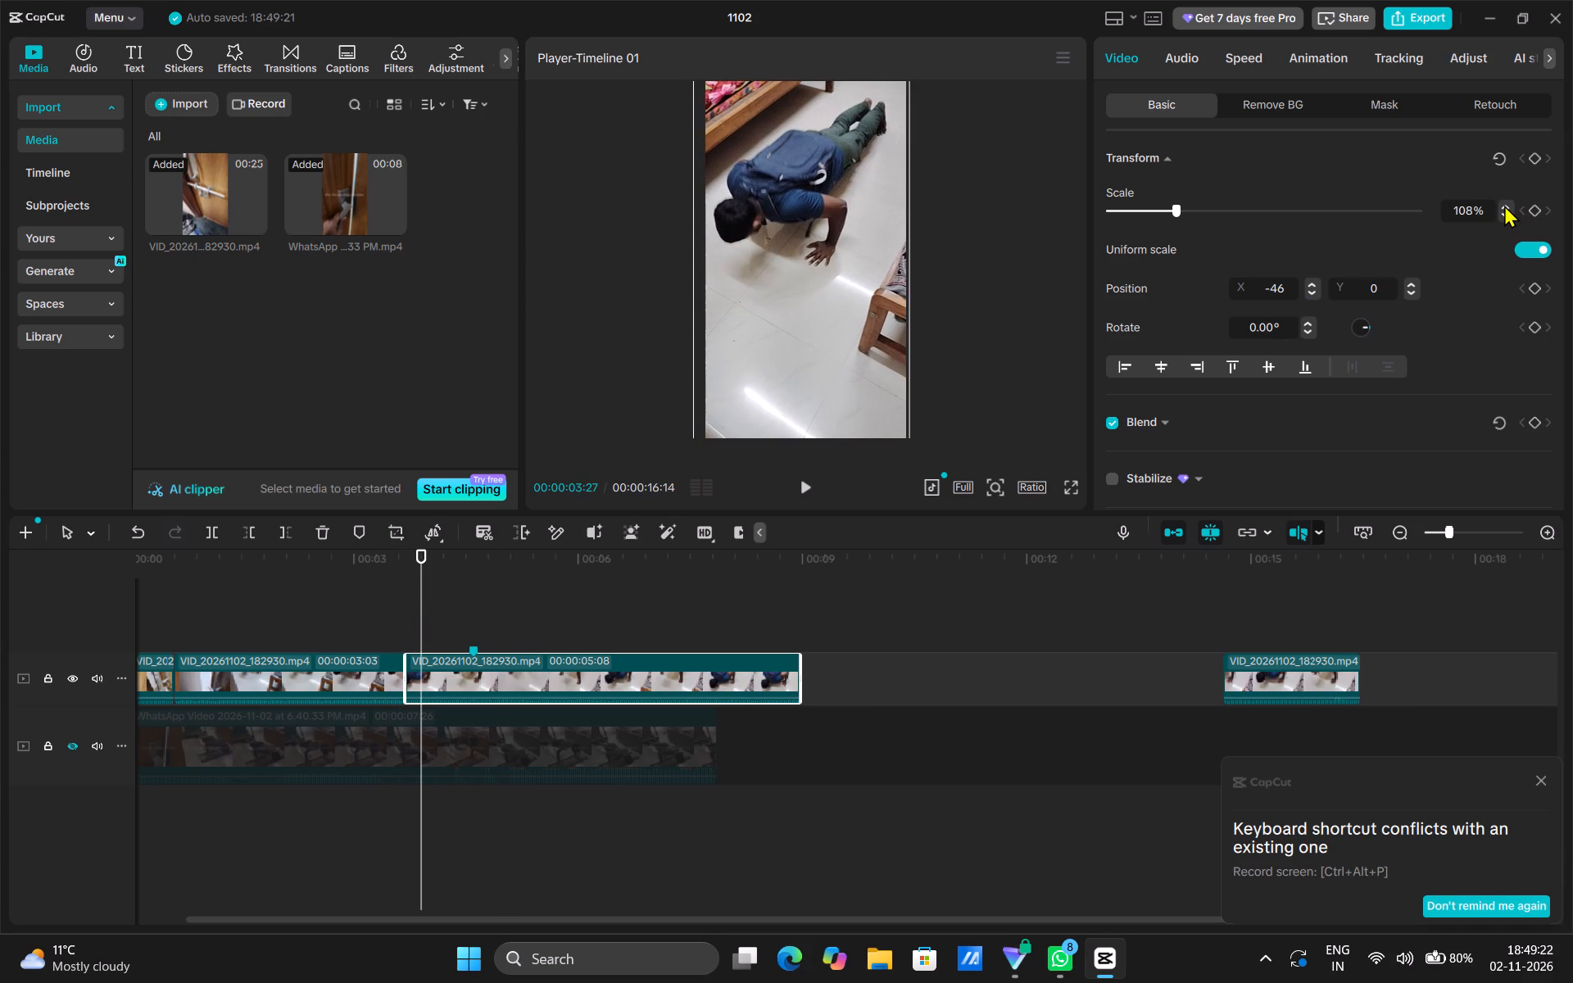
{"action": "left_click", "coordinate": [1504, 205]}
{"action": "triple_click", "coordinate": [1312, 290]}
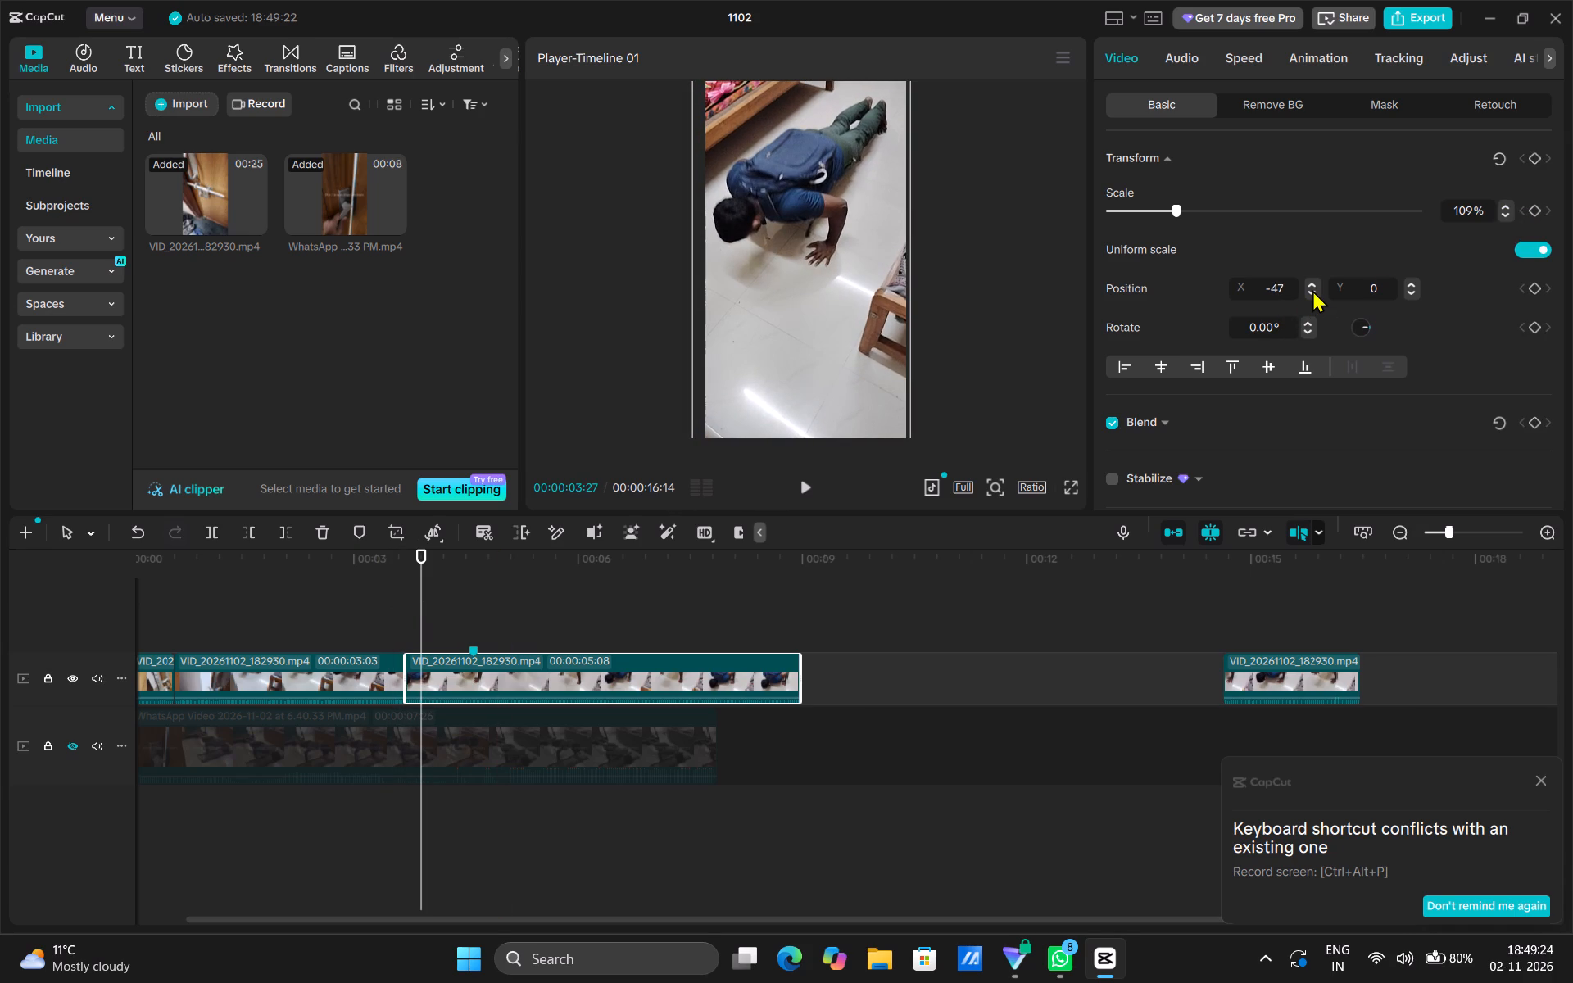
{"action": "triple_click", "coordinate": [1312, 290]}
{"action": "triple_click", "coordinate": [1312, 290]}
{"action": "triple_click", "coordinate": [1312, 290]}
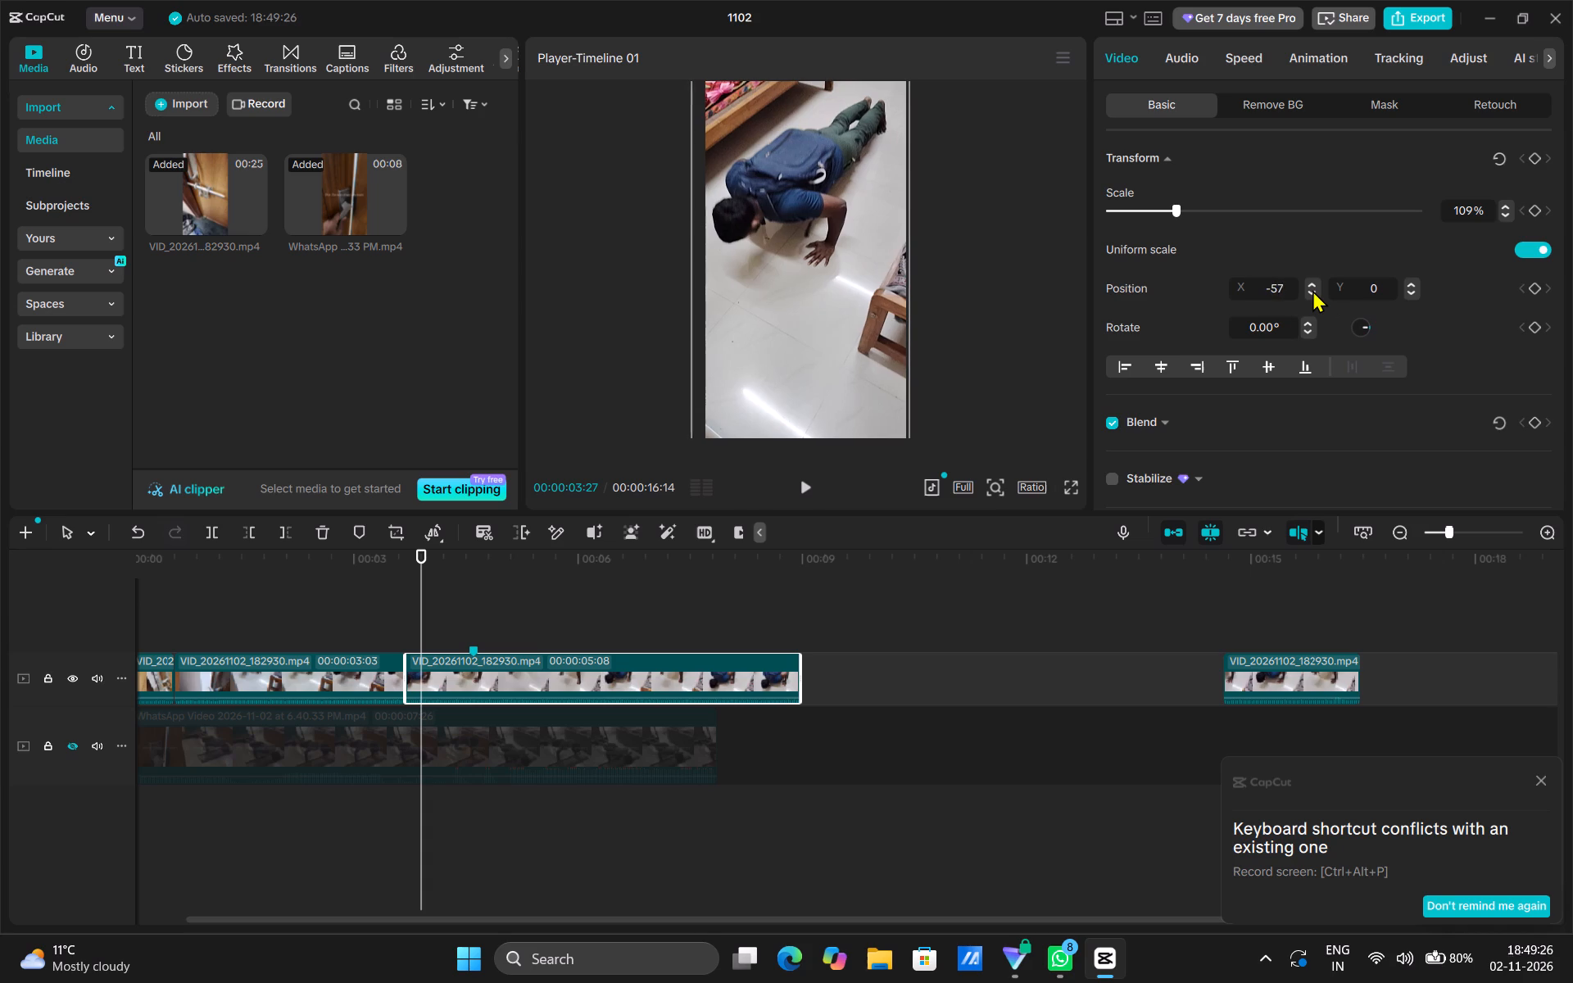
{"action": "triple_click", "coordinate": [1312, 290]}
{"action": "triple_click", "coordinate": [1312, 290]}
{"action": "triple_click", "coordinate": [1312, 290]}
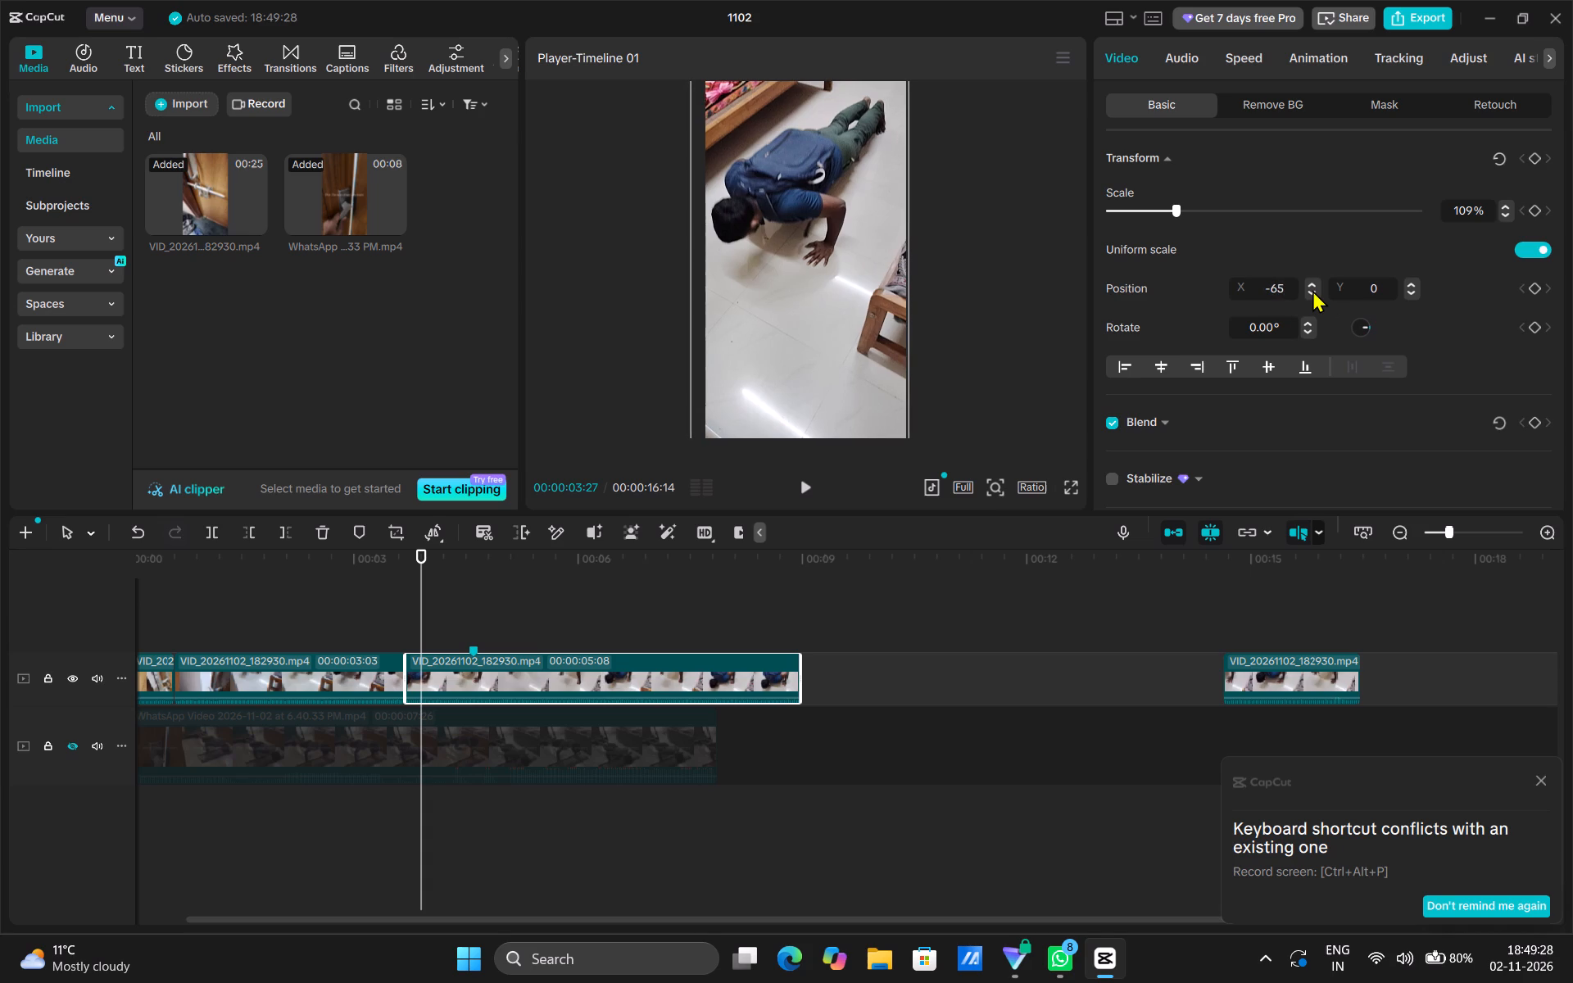
{"action": "triple_click", "coordinate": [1312, 290]}
{"action": "triple_click", "coordinate": [1312, 290]}
{"action": "triple_click", "coordinate": [1312, 290]}
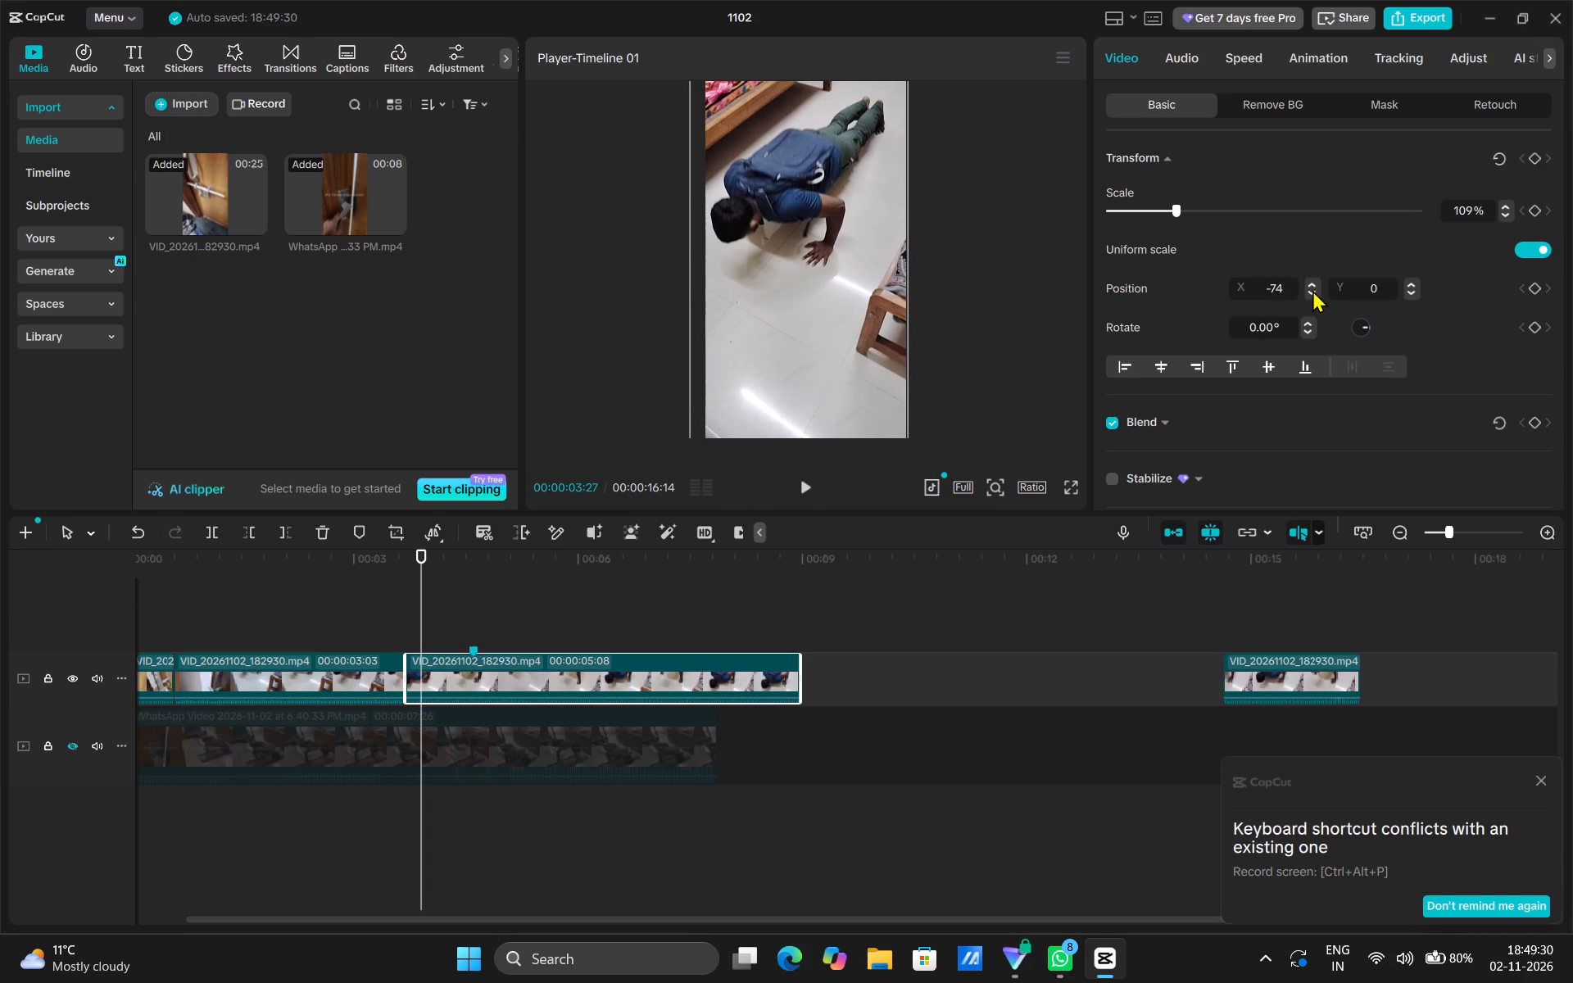
{"action": "triple_click", "coordinate": [1312, 290]}
{"action": "left_click", "coordinate": [1312, 290]}
{"action": "left_click", "coordinate": [1312, 290]}
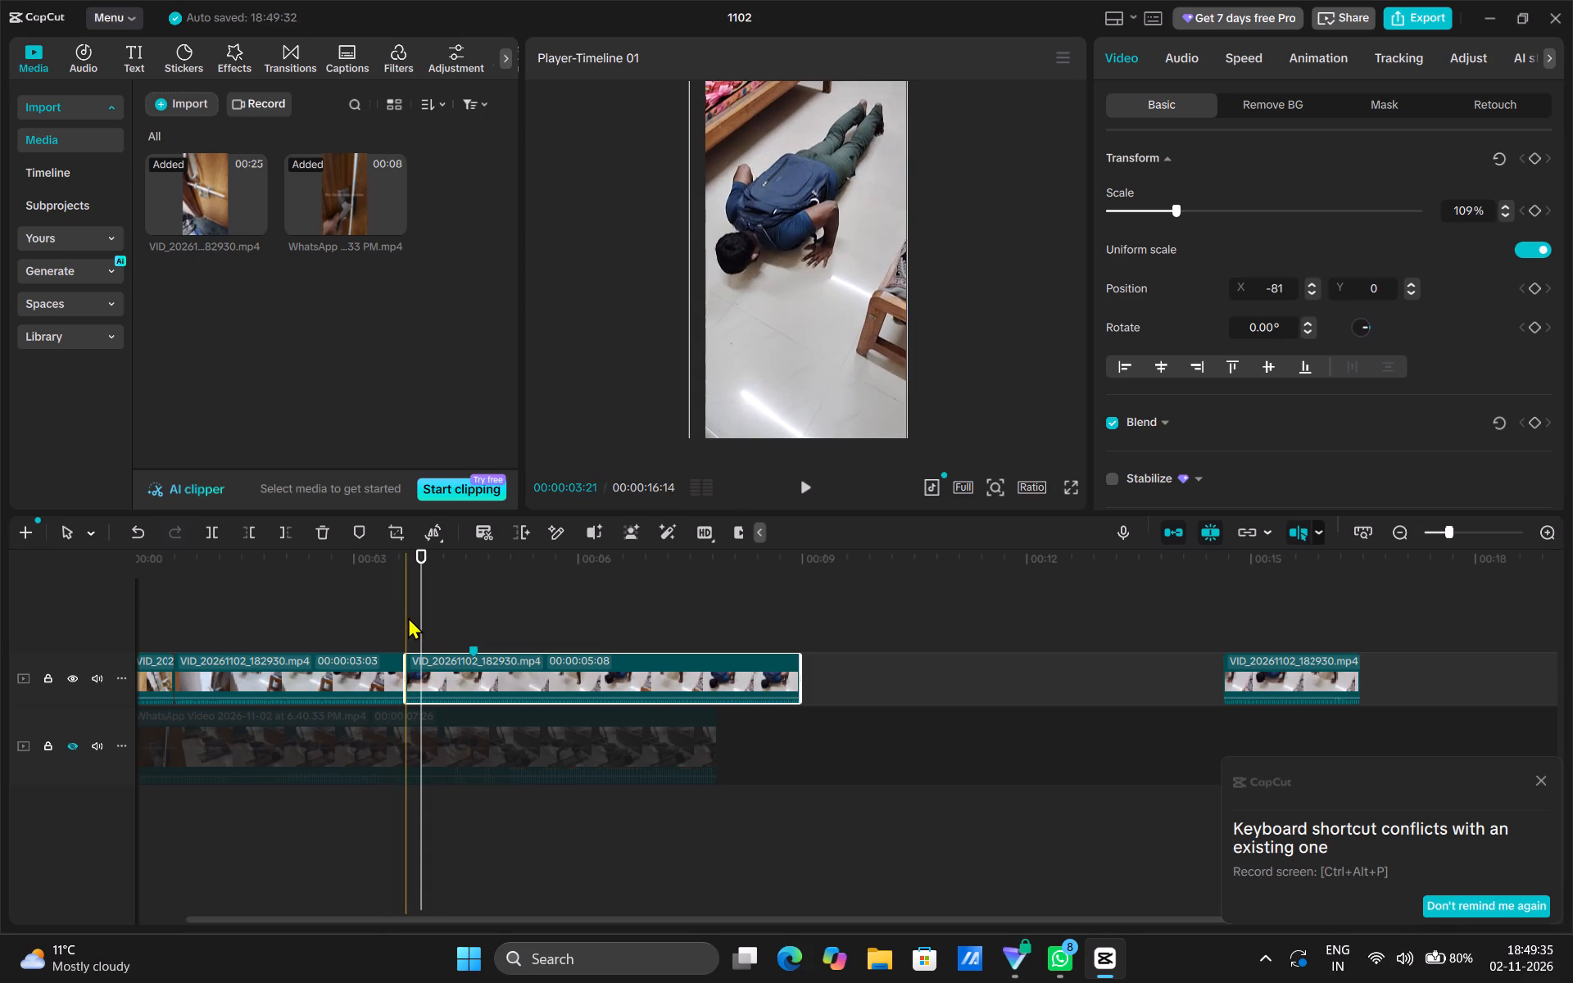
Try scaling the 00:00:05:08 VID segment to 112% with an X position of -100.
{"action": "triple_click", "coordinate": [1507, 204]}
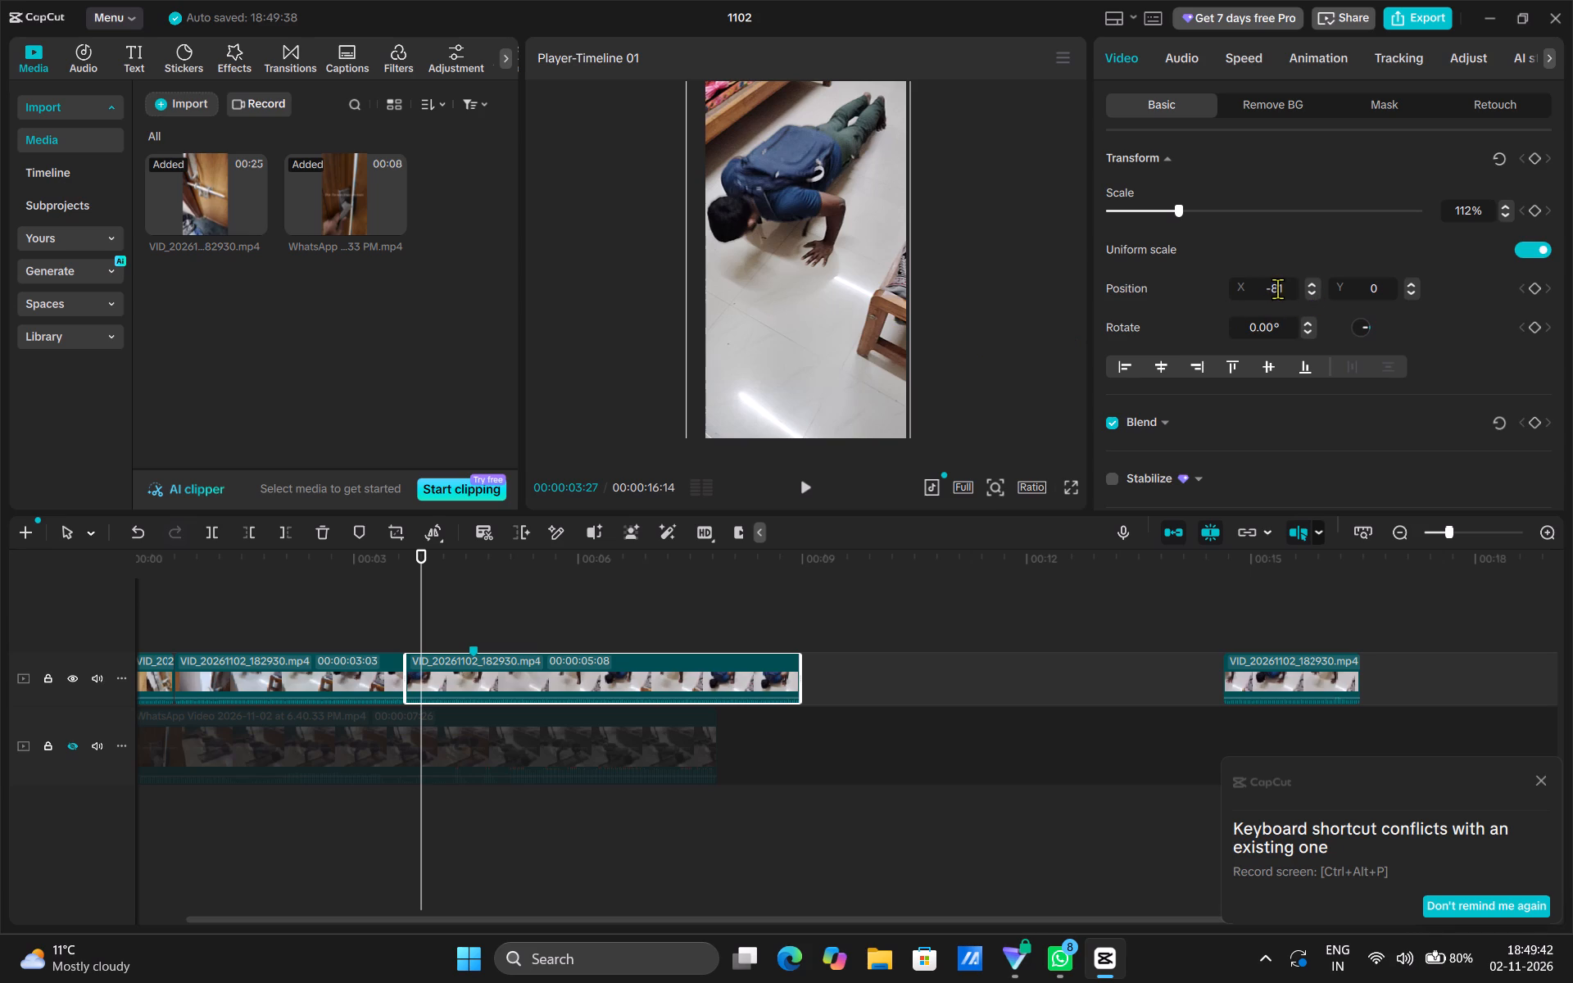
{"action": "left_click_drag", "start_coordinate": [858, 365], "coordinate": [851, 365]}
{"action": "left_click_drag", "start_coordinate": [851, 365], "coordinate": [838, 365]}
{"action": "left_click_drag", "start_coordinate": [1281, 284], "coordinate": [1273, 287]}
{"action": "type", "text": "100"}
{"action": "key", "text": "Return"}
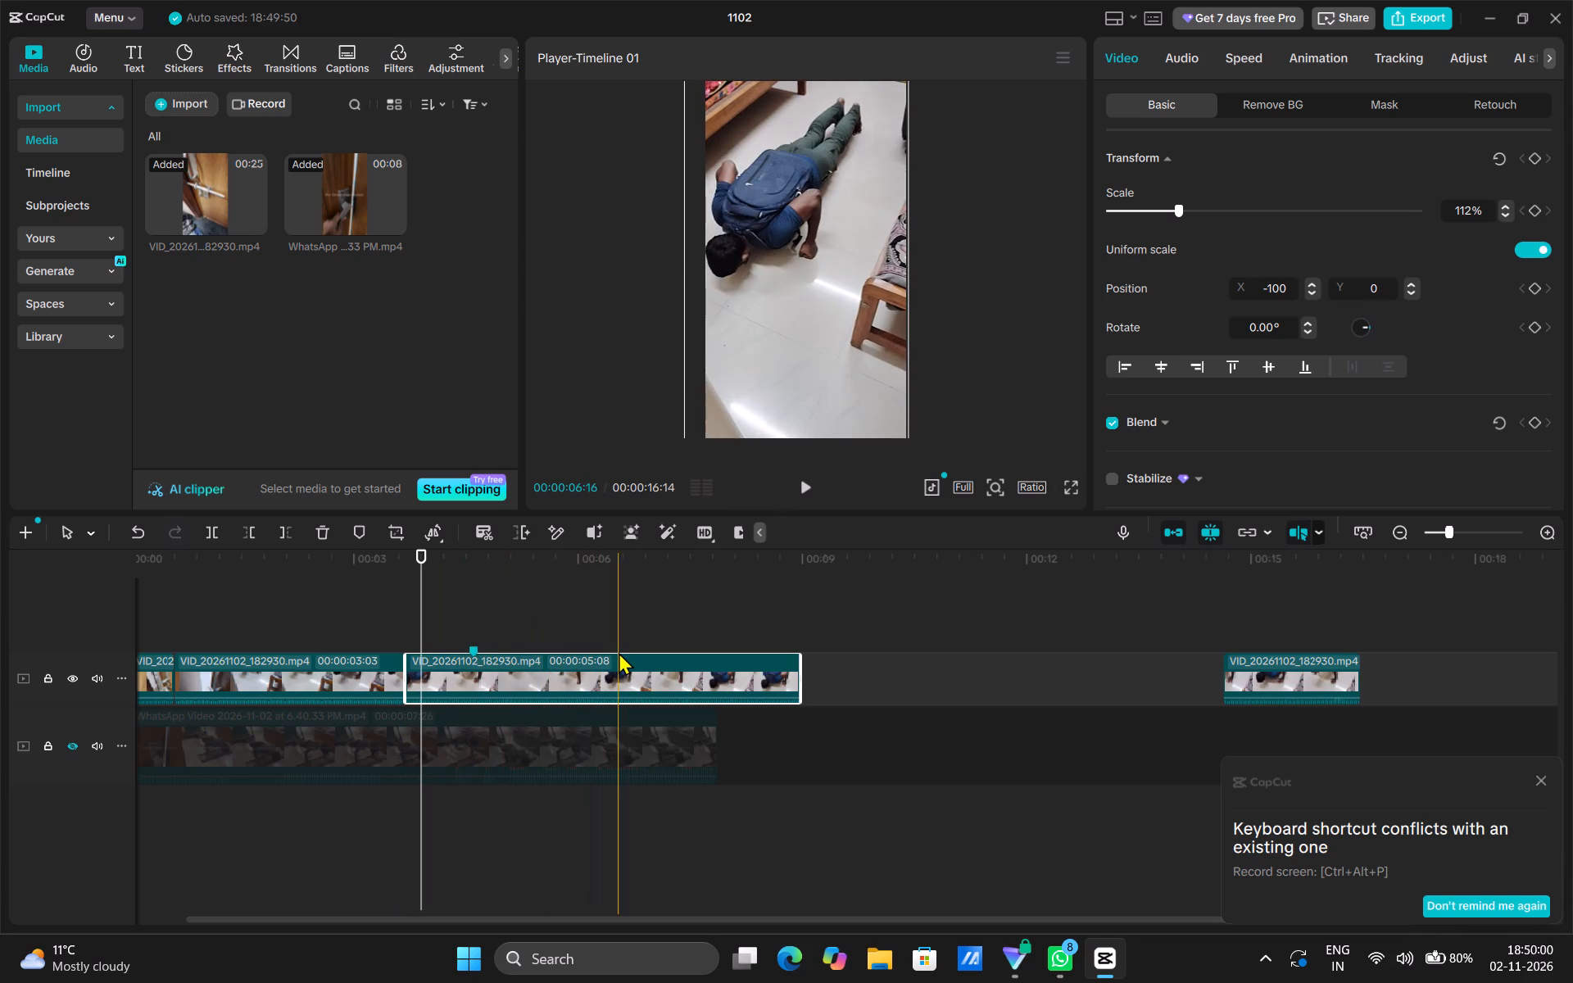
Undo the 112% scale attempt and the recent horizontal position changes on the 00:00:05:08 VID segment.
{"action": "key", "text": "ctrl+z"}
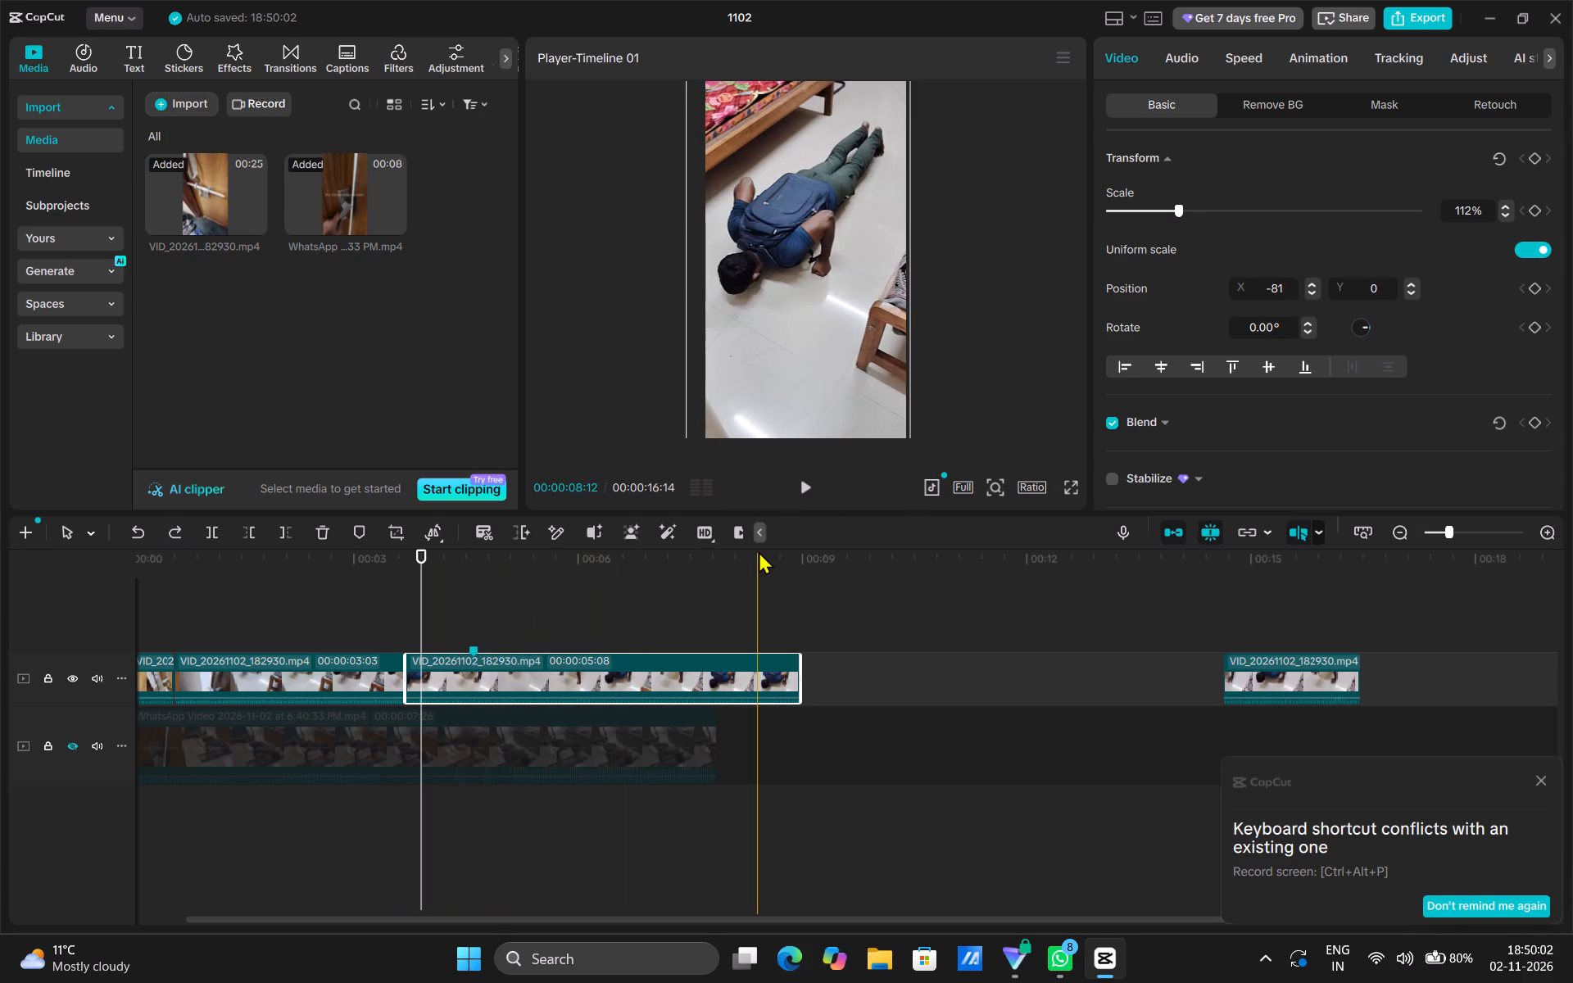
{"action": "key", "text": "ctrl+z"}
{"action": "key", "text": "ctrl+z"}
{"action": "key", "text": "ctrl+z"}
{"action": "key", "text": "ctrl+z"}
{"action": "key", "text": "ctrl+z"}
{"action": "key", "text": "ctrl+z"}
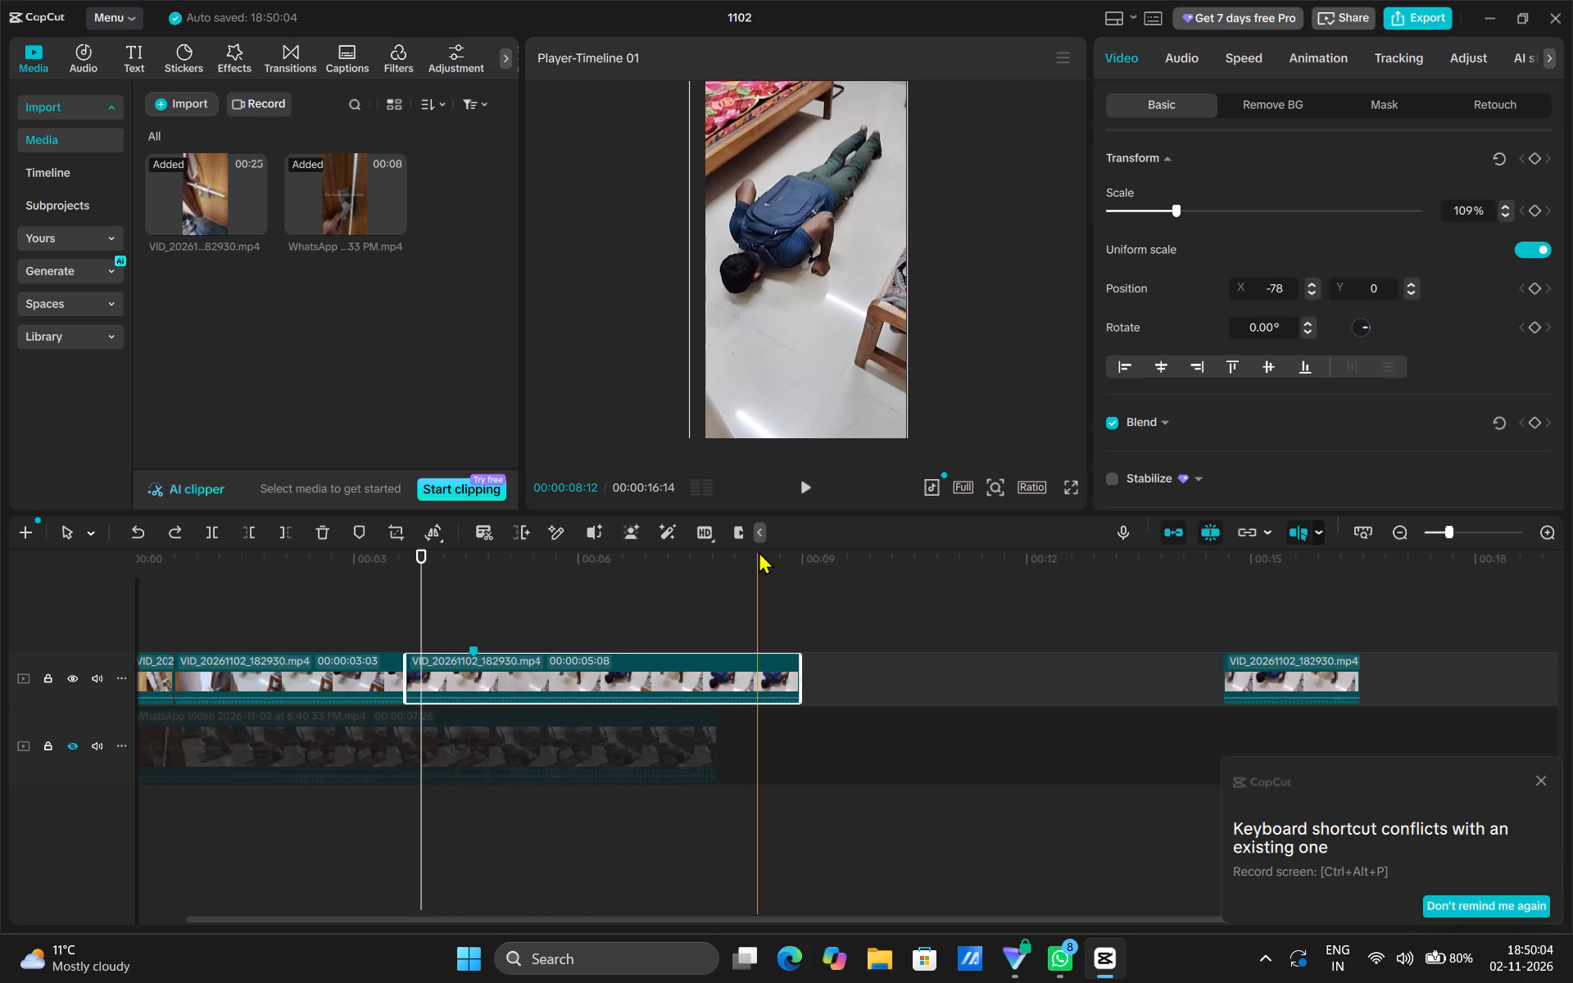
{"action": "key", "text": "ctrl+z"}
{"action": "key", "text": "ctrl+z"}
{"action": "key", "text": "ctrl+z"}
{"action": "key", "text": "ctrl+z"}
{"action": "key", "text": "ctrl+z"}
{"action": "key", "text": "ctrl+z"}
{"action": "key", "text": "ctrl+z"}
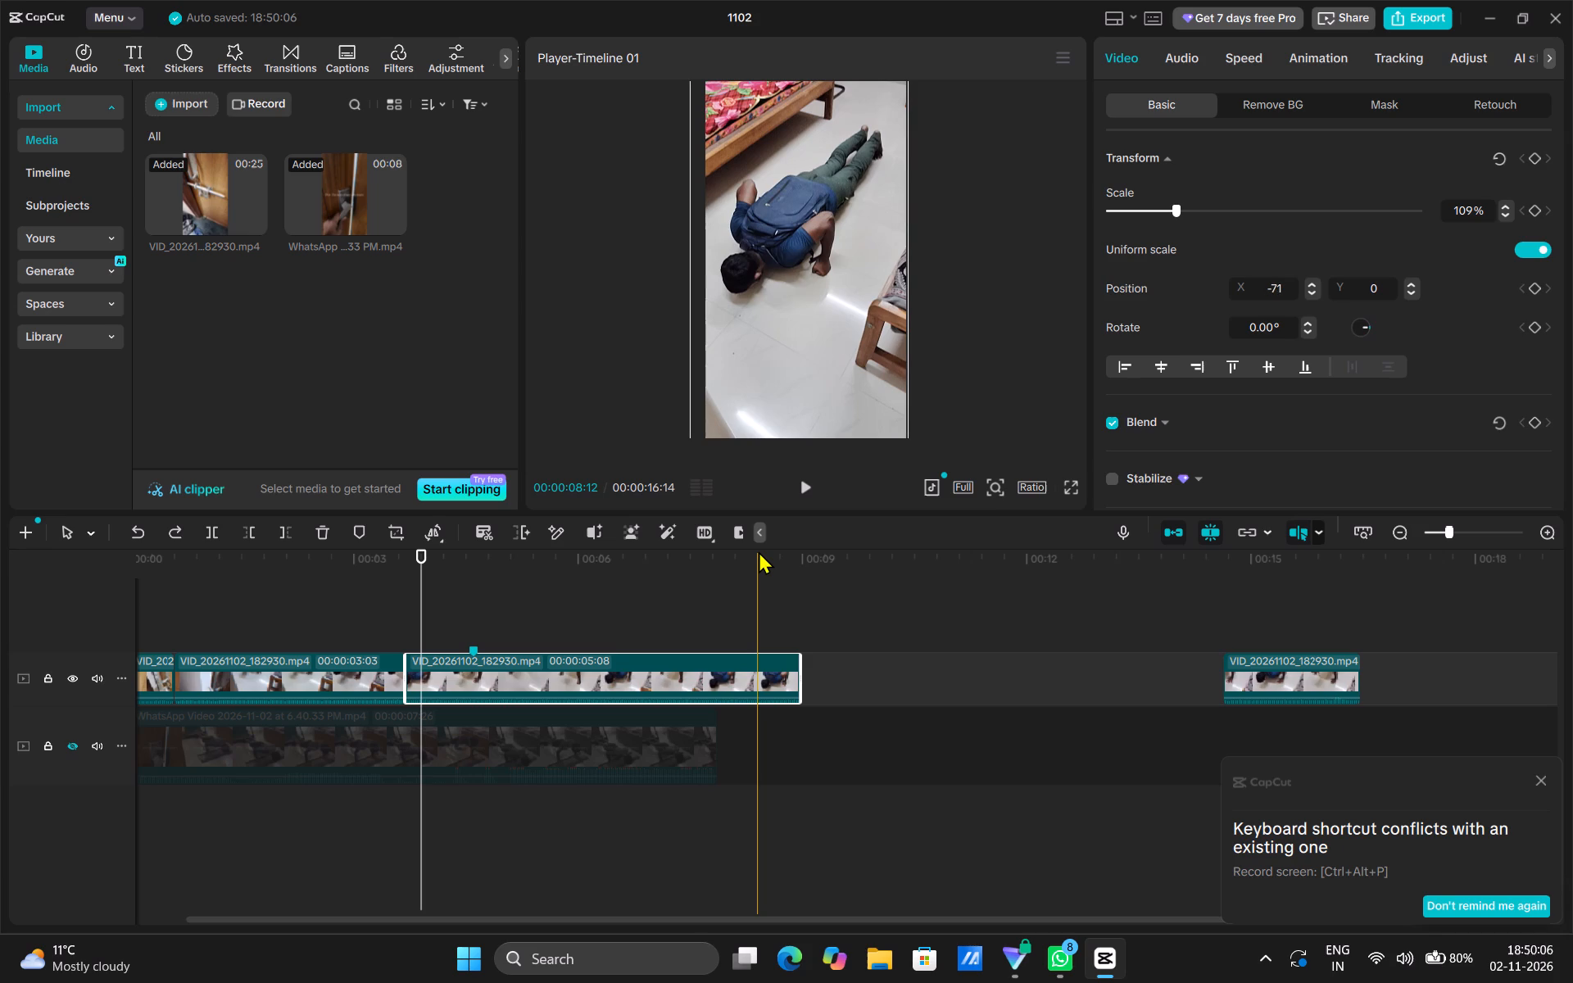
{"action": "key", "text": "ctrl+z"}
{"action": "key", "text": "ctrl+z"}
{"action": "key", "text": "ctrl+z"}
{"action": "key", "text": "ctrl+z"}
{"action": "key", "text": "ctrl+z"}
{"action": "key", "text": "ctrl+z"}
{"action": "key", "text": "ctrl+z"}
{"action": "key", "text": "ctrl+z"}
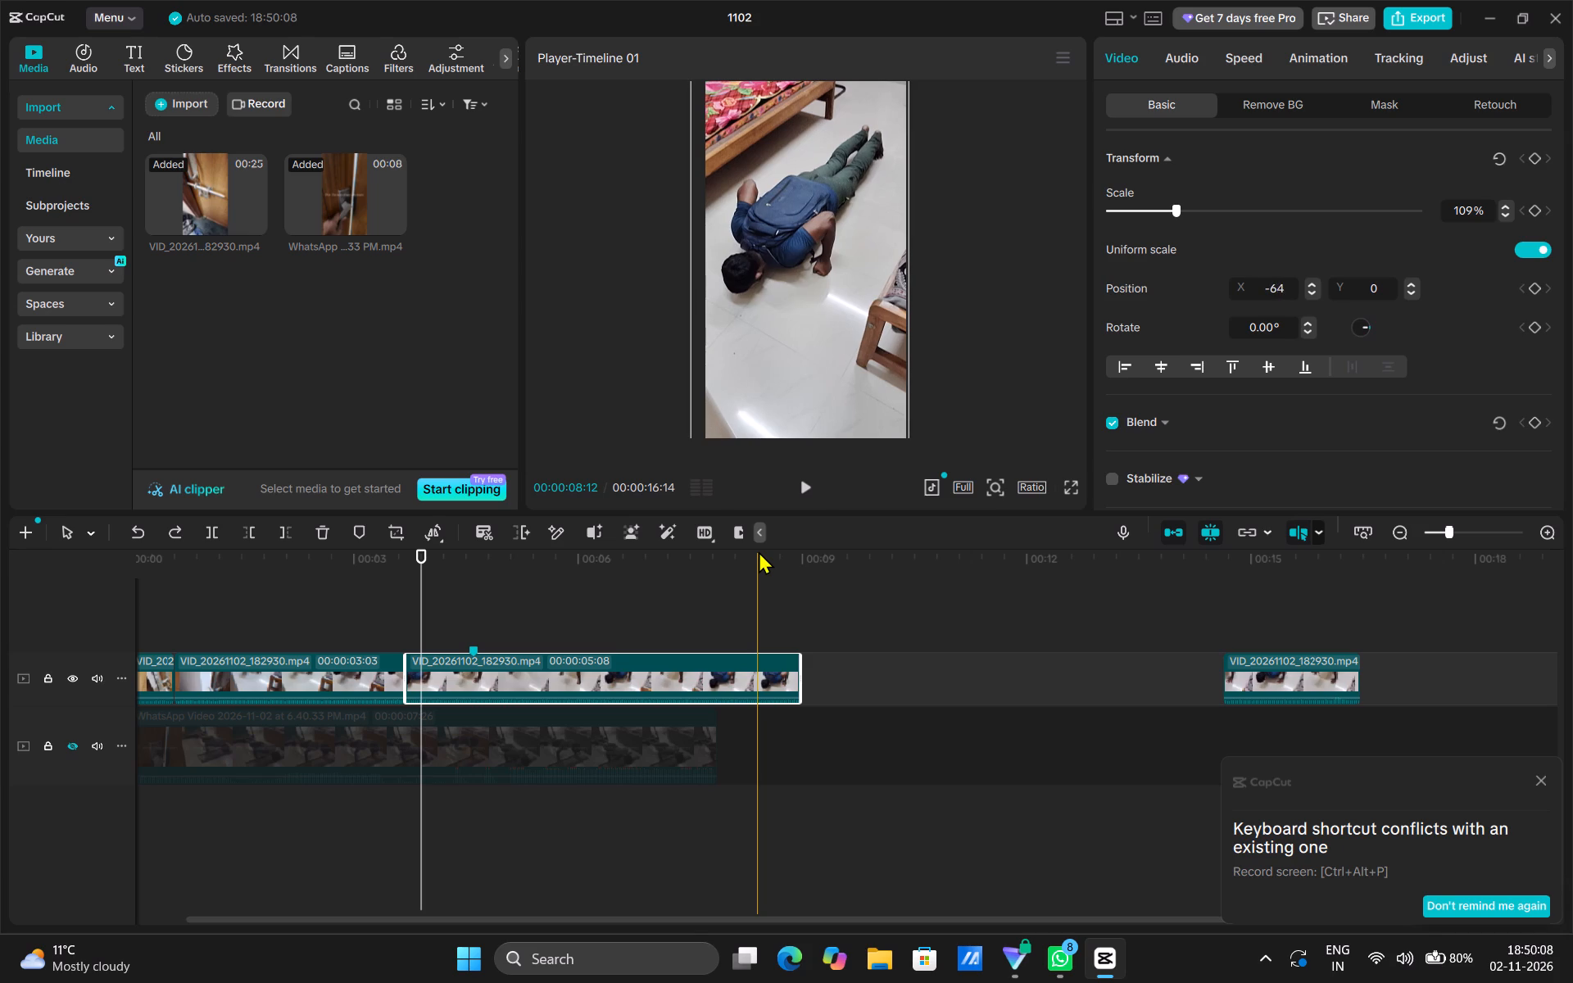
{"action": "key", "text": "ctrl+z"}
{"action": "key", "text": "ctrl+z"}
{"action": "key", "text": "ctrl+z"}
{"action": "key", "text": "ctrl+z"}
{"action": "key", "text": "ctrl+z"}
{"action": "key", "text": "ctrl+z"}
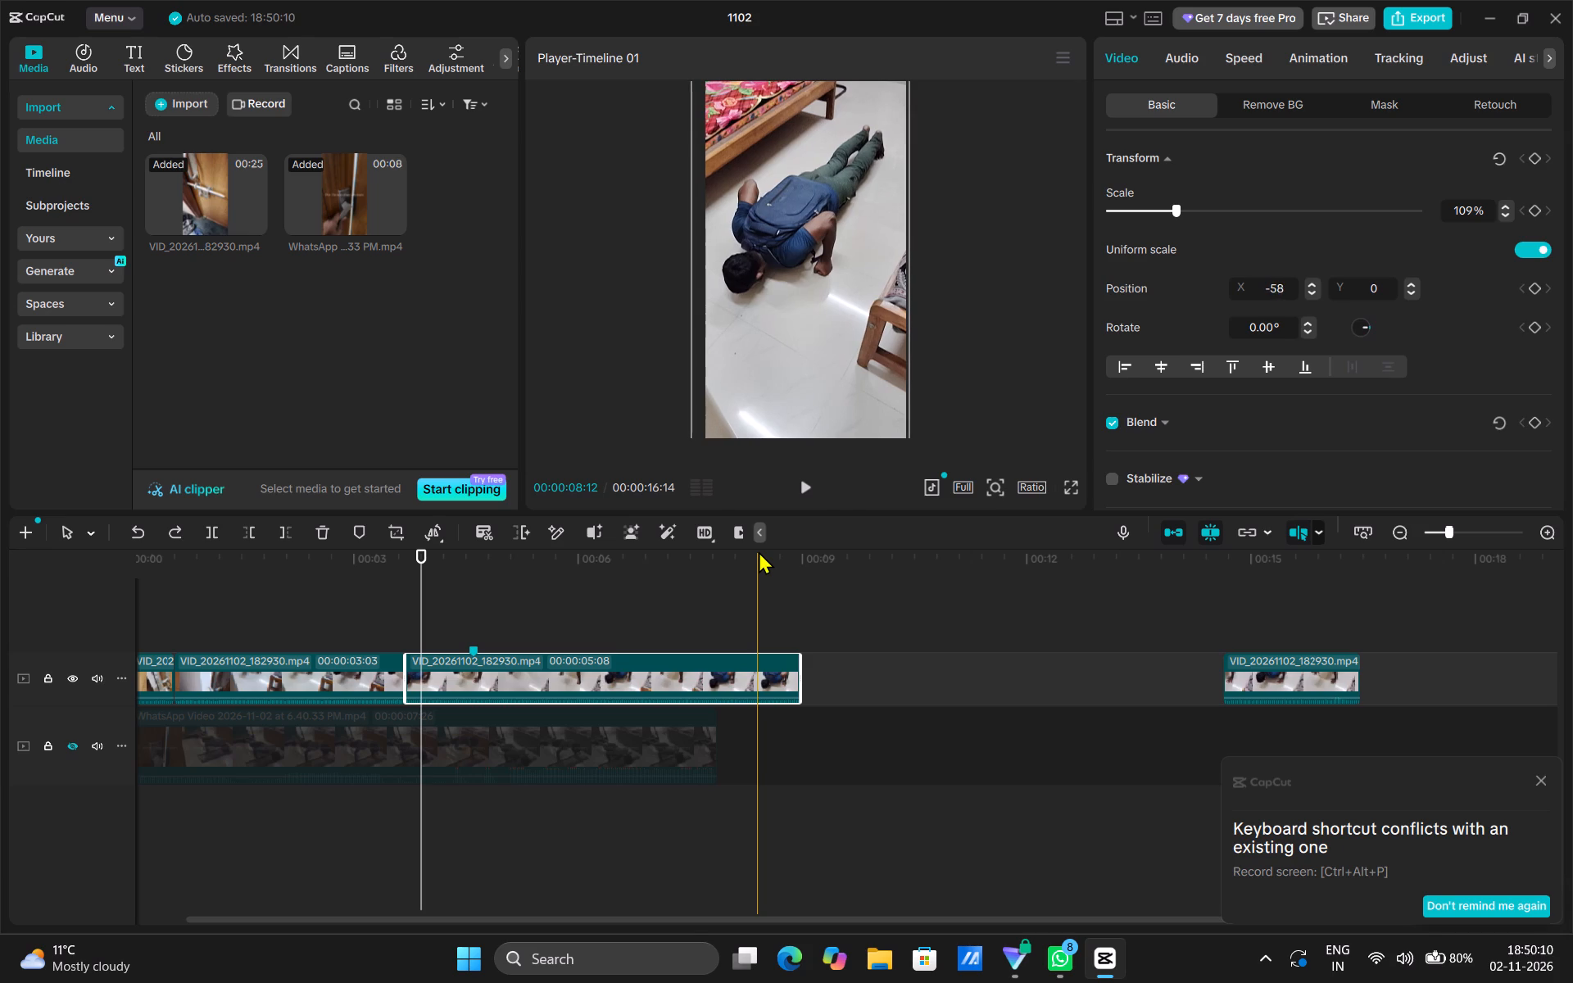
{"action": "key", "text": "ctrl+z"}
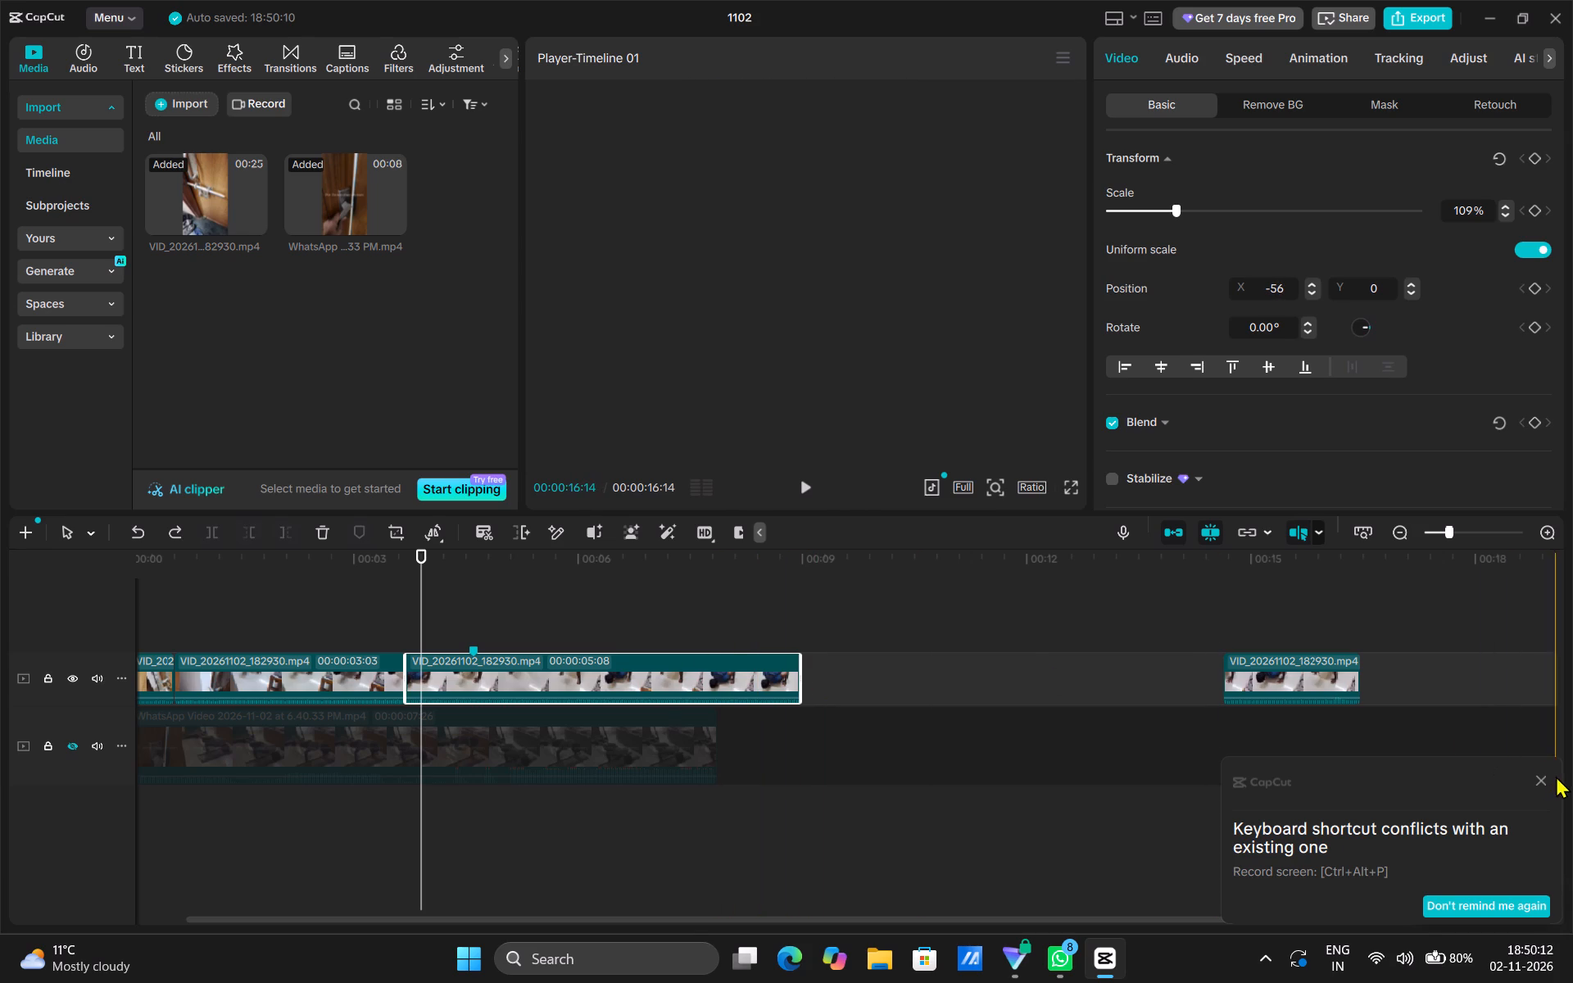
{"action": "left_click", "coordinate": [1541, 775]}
Delete all VID segments from the timeline, including the separate piece near 00:00:15, leaving only the WhatsApp reference clip.
{"action": "scroll", "coordinate": [882, 770], "scroll_direction": "right", "scroll_amount": 9}
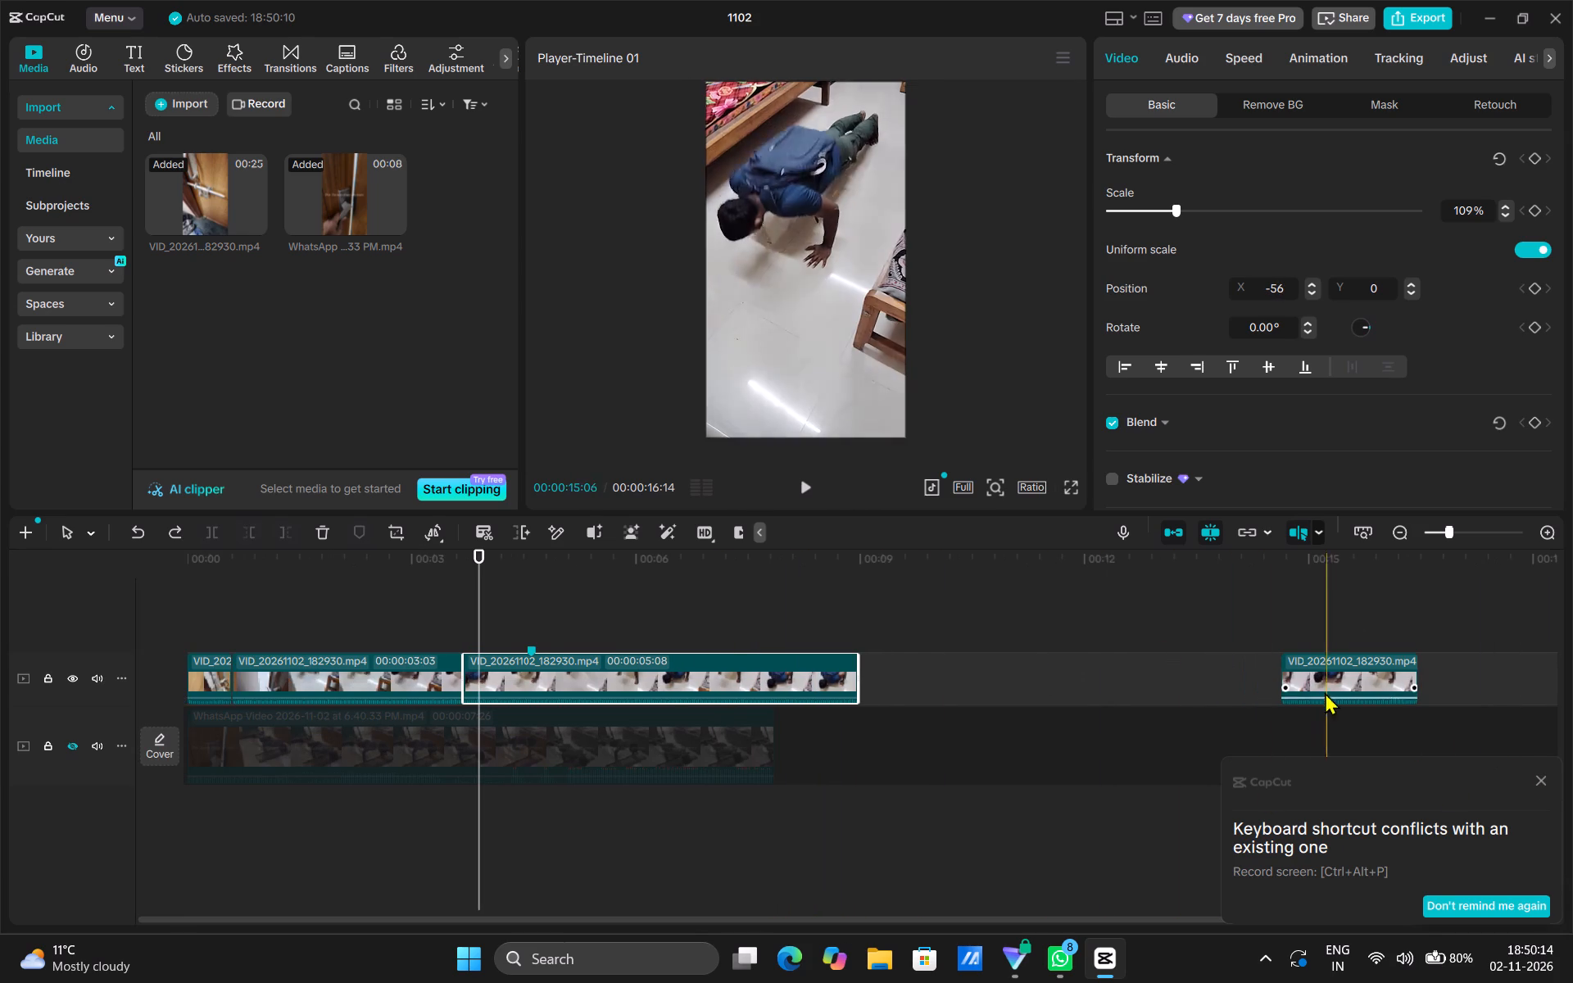
{"action": "left_click", "coordinate": [1330, 659]}
{"action": "key", "text": "Delete"}
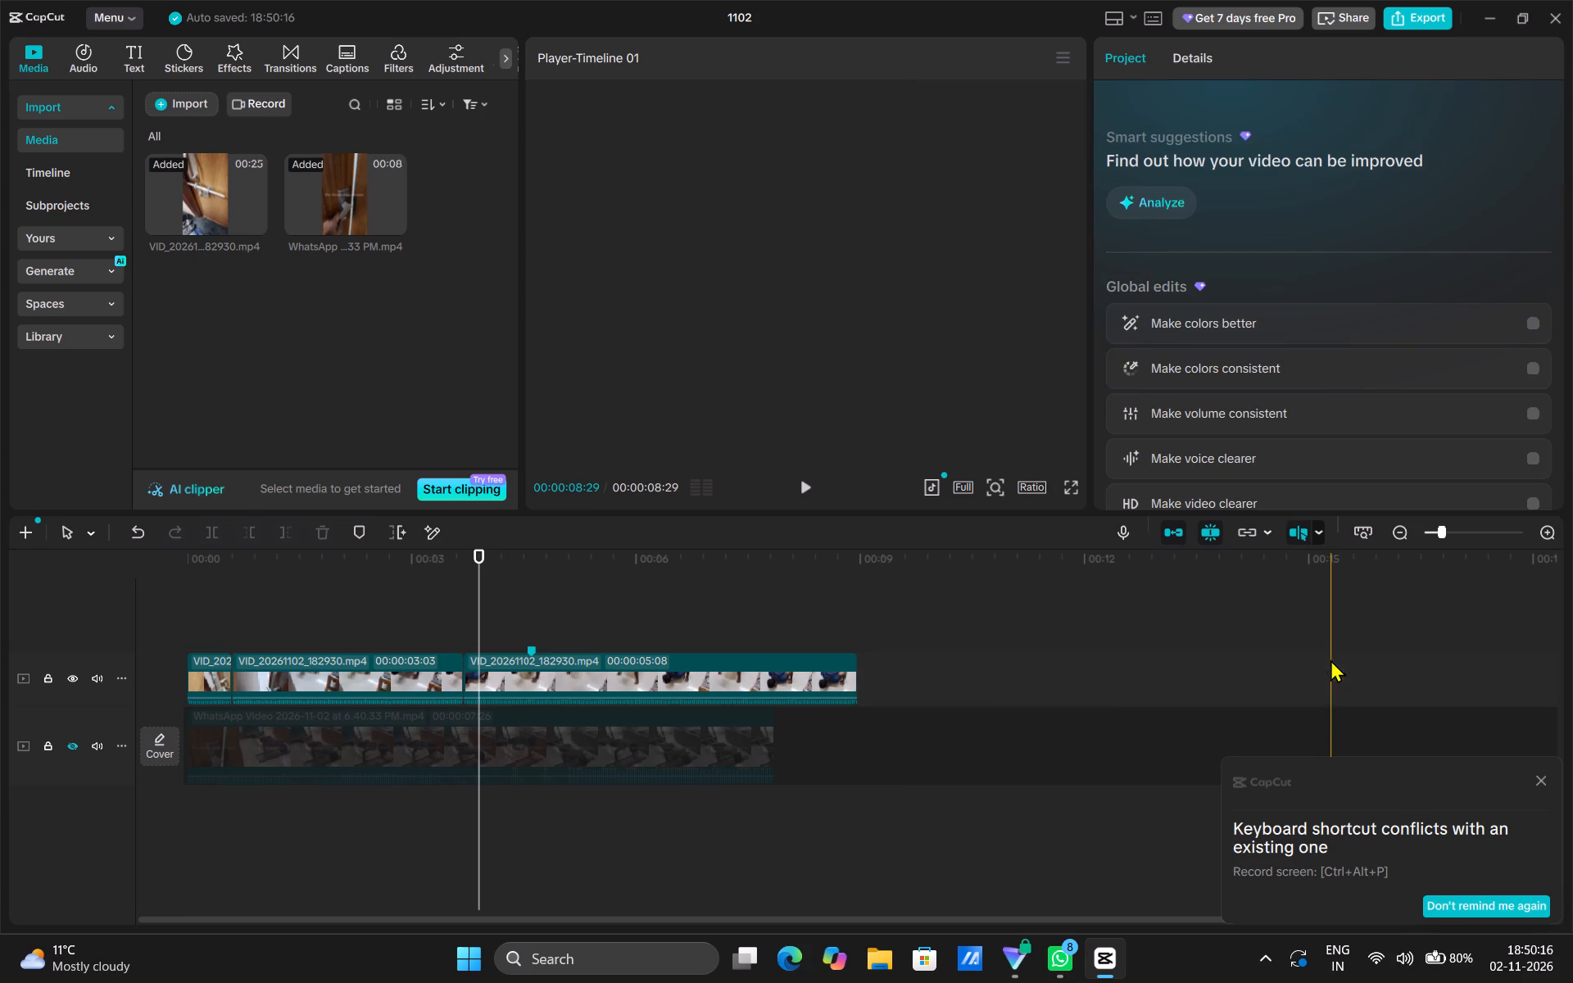
{"action": "left_click_drag", "start_coordinate": [945, 667], "coordinate": [140, 677]}
{"action": "key", "text": "Delete"}
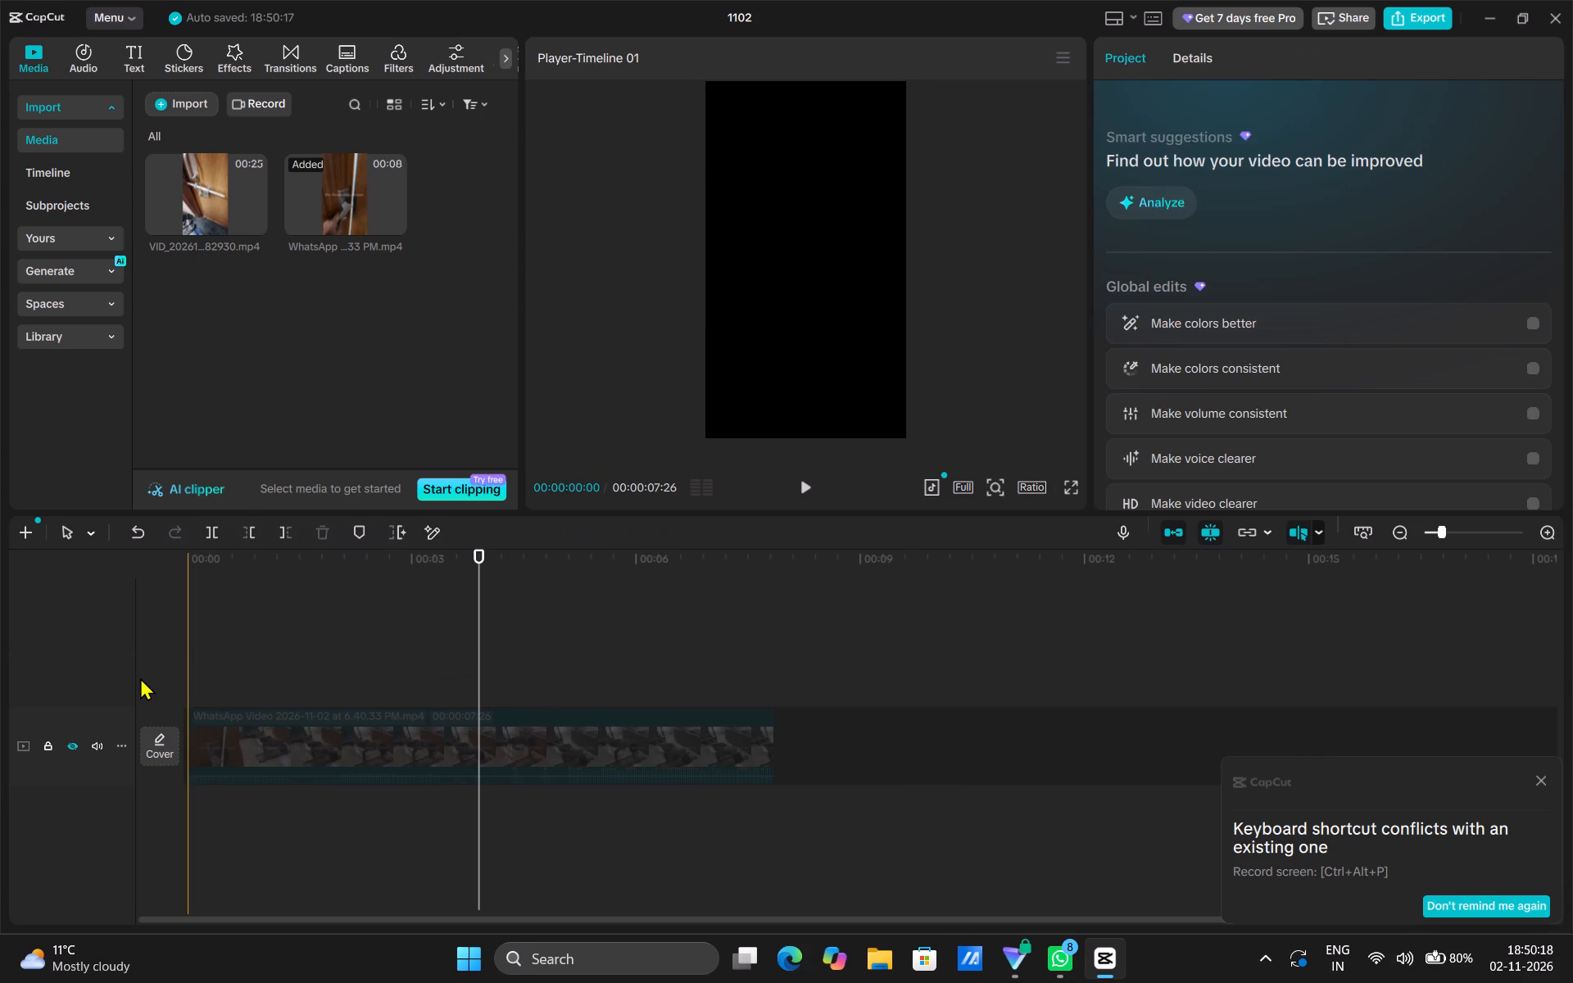
Add the full VID_20261102_182930.mp4 clip on a track above the WhatsApp reference and unhide the reference track.
{"action": "left_click_drag", "start_coordinate": [188, 176], "coordinate": [178, 677]}
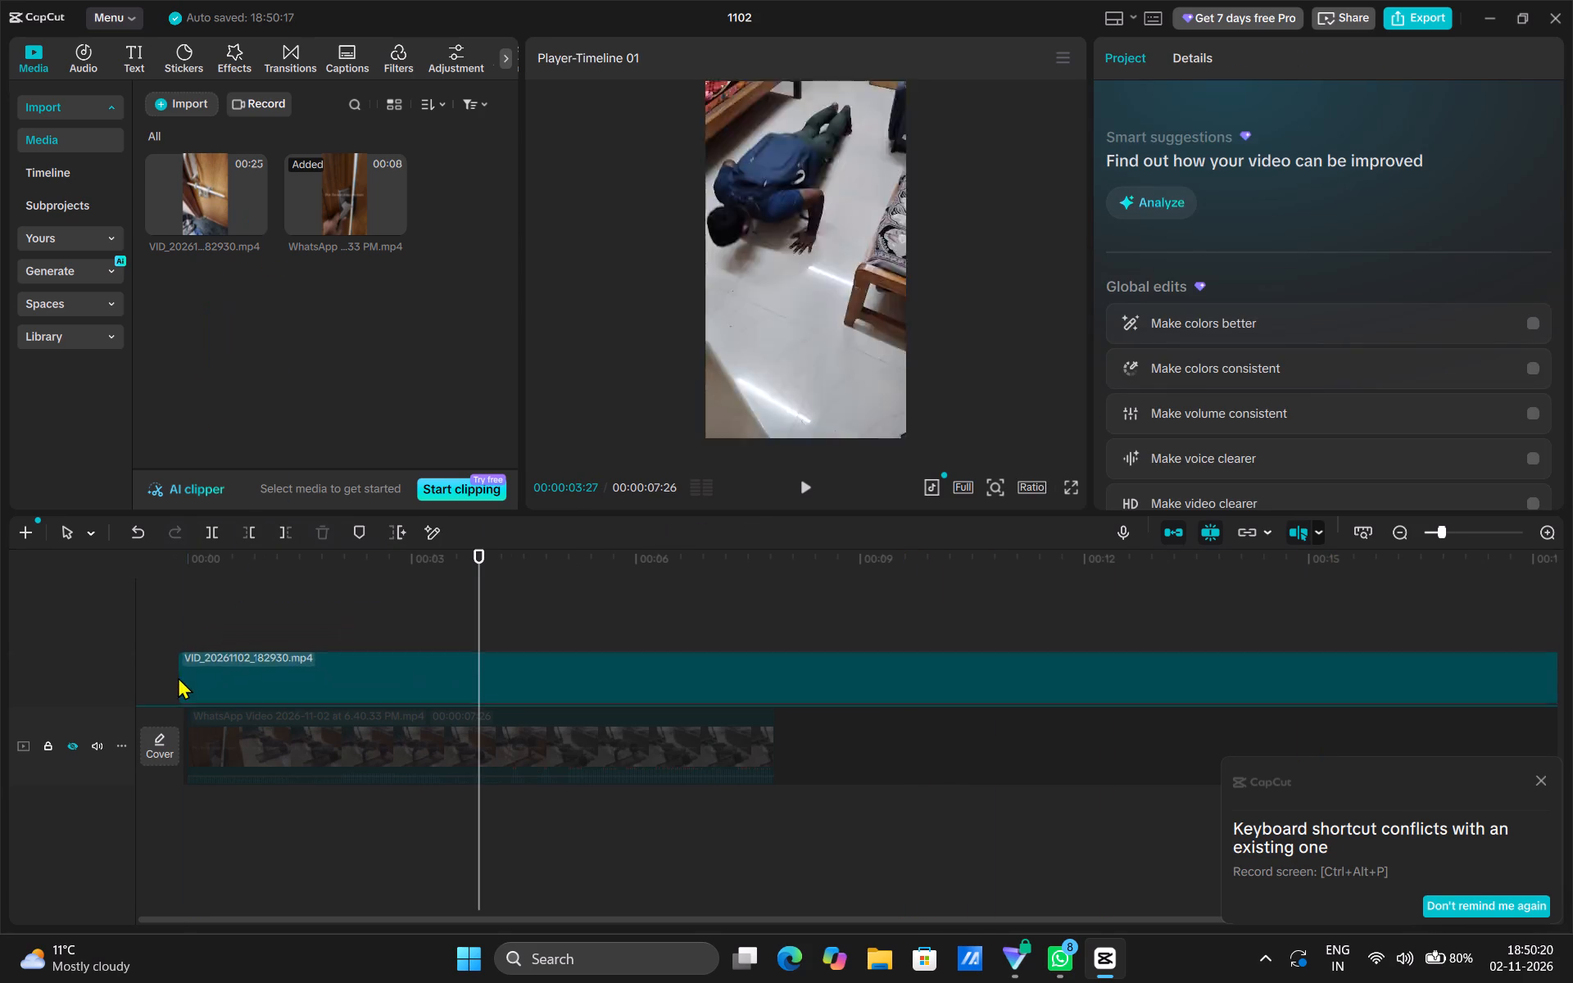
{"action": "left_click", "coordinate": [71, 742]}
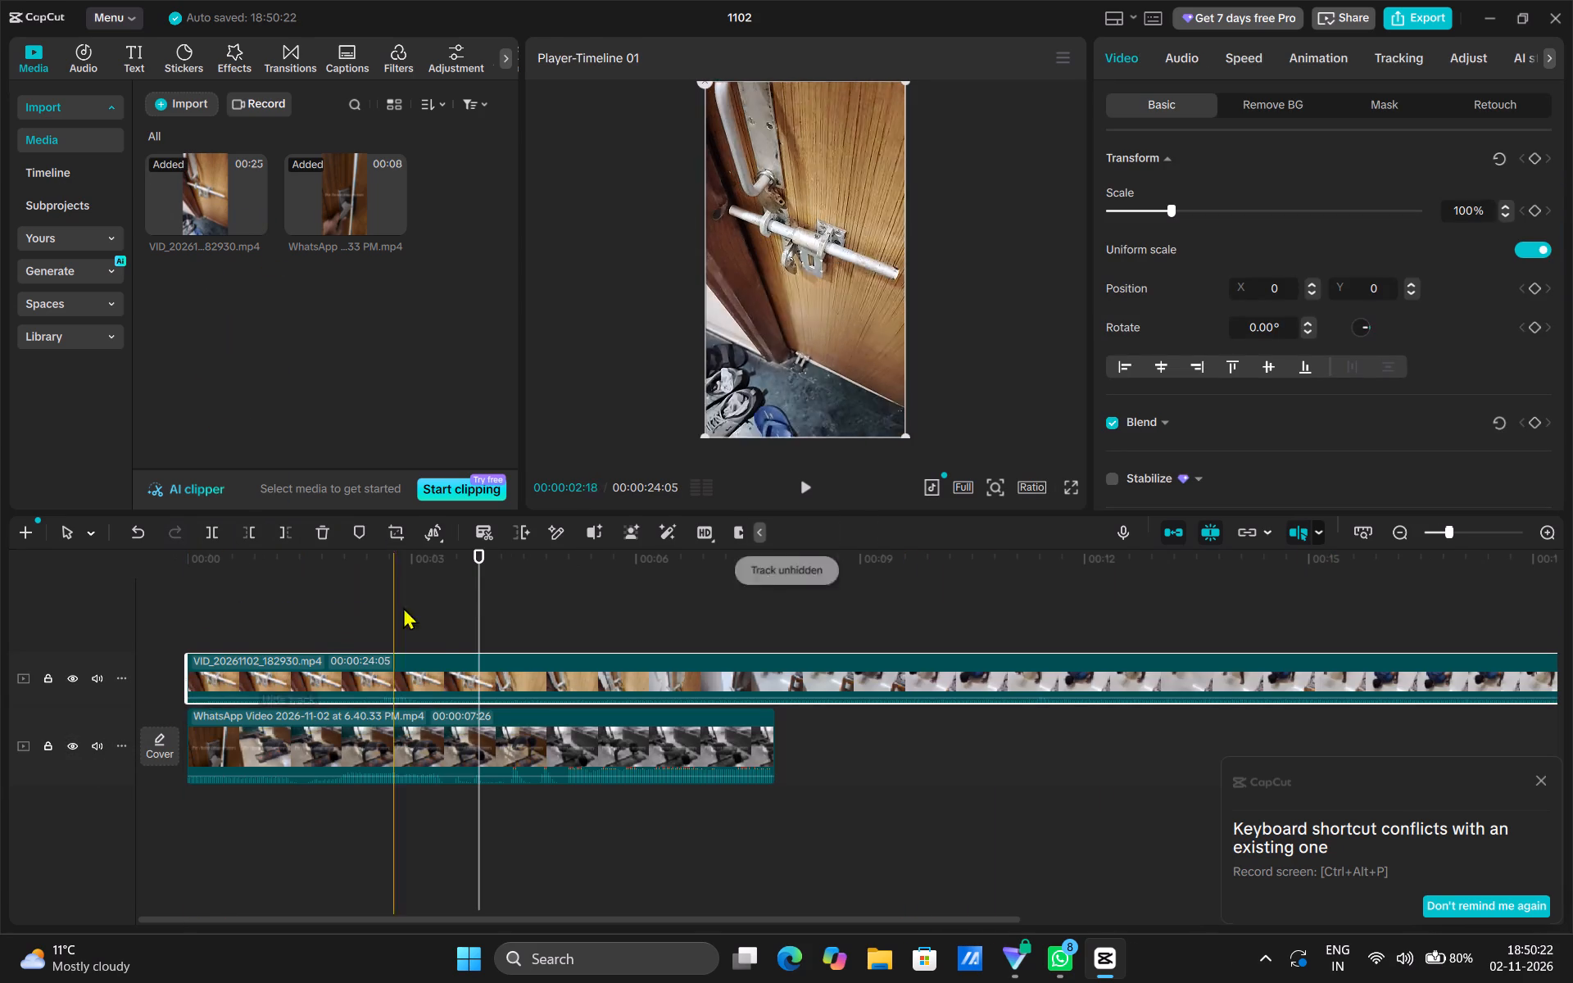
Trim the start of the VID clip to a 00:00:17:20 duration and move it to the beginning of the timeline.
{"action": "left_click_drag", "start_coordinate": [472, 590], "coordinate": [151, 616]}
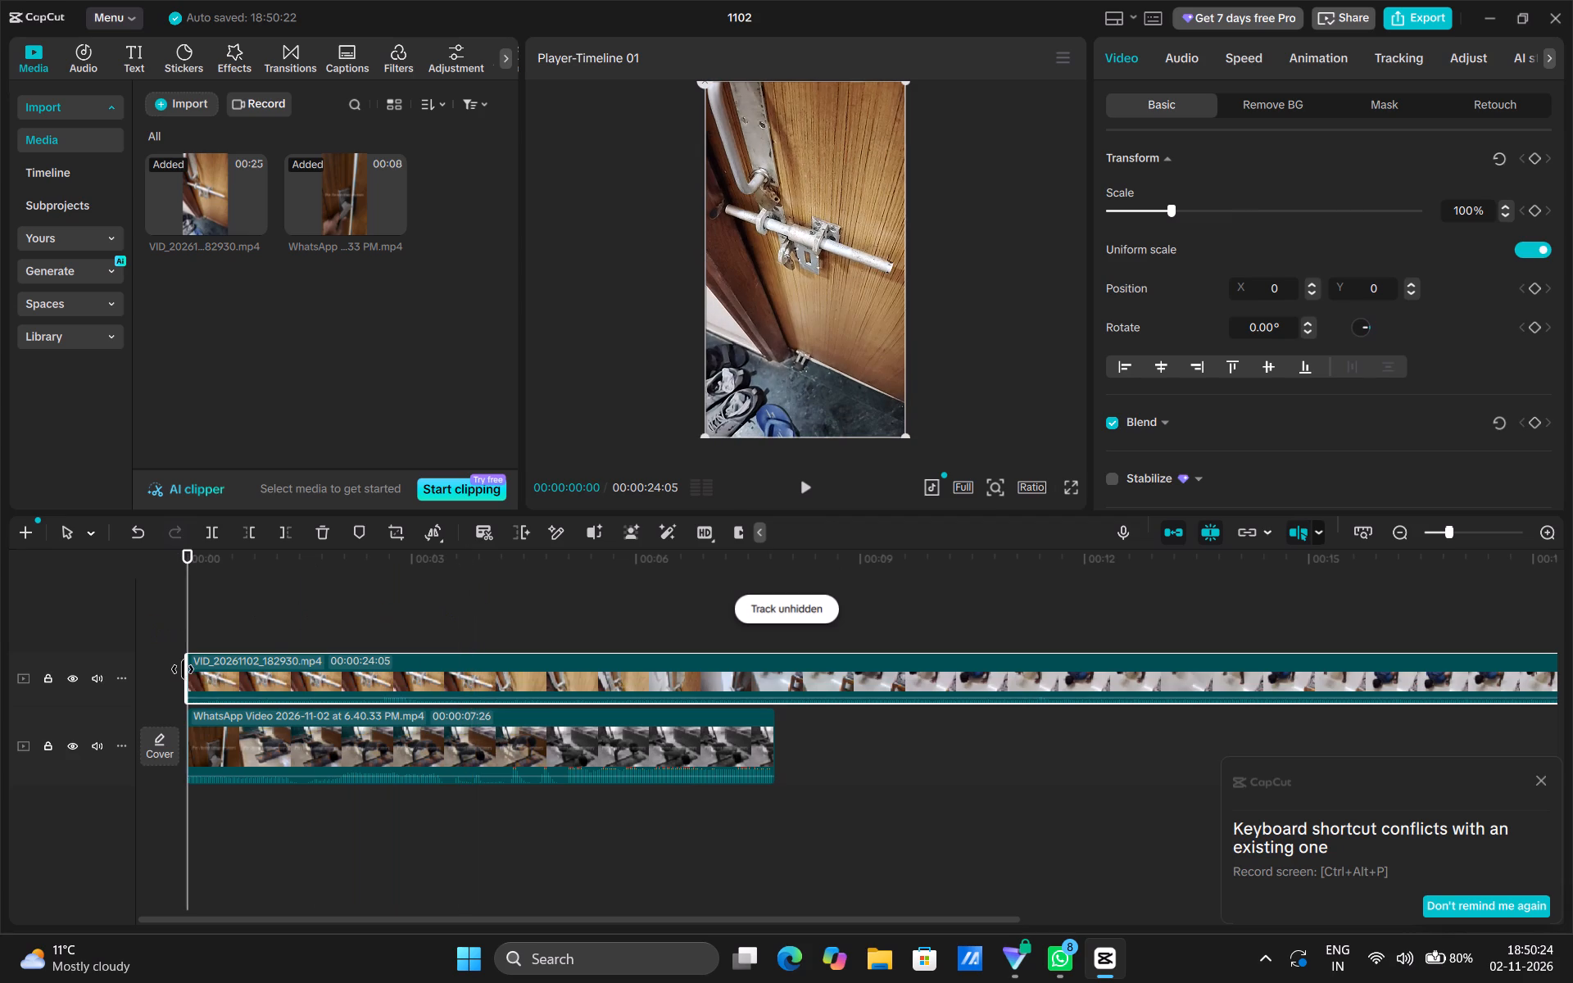
{"action": "left_click_drag", "start_coordinate": [183, 669], "coordinate": [667, 689]}
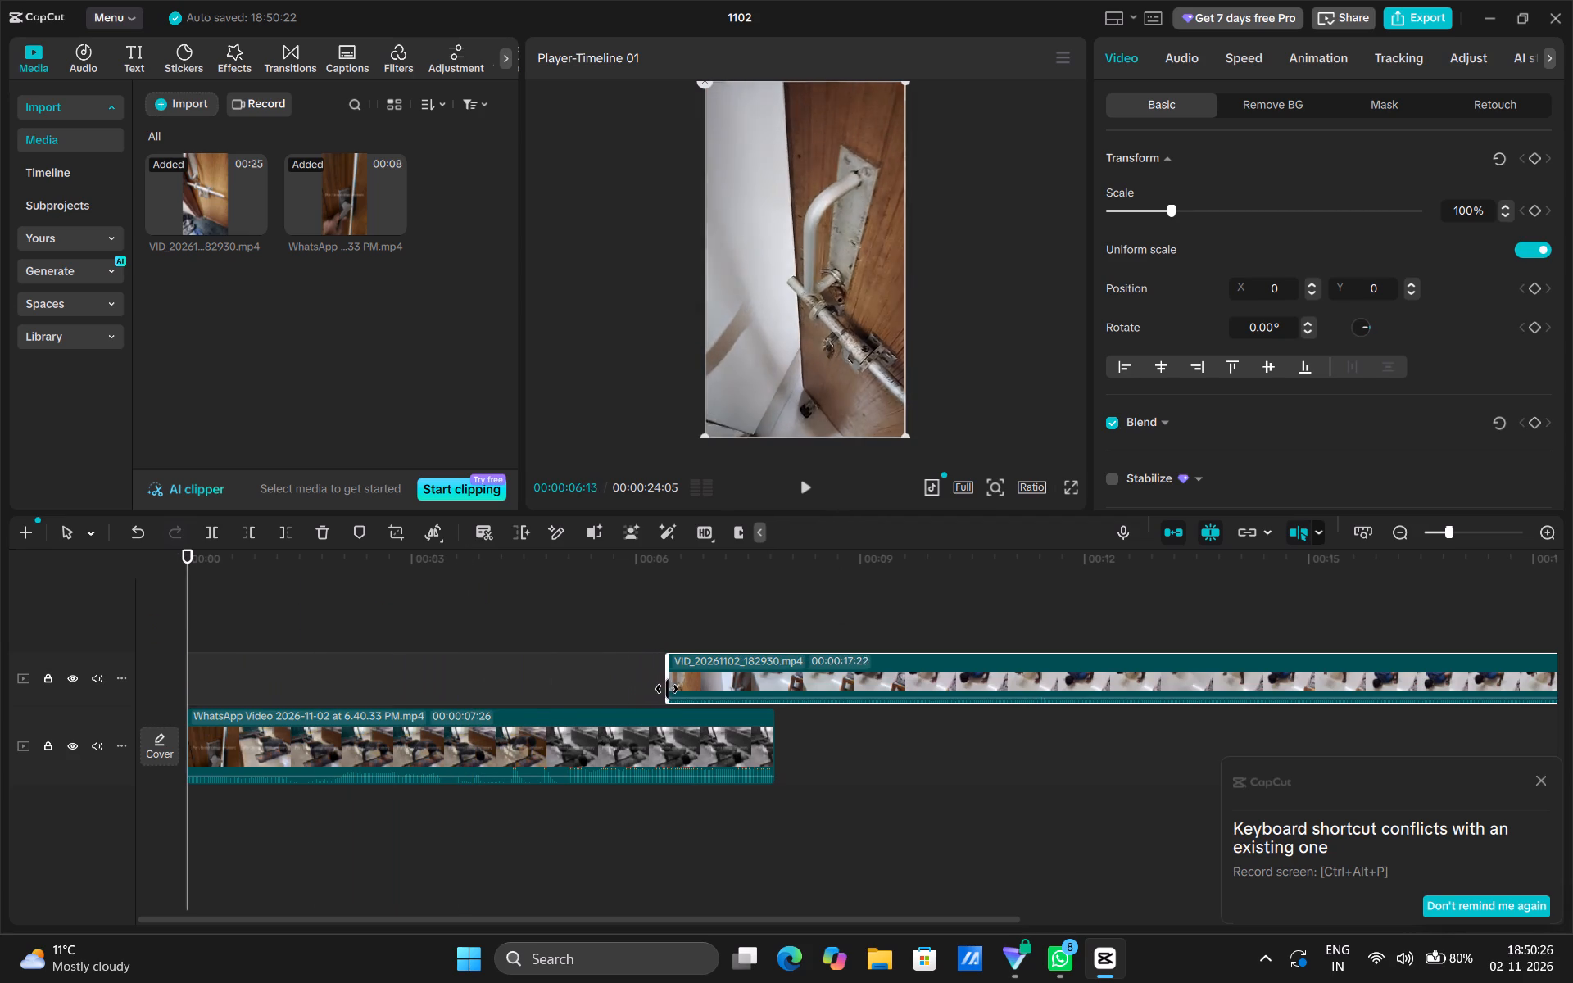
{"action": "left_click_drag", "start_coordinate": [667, 689], "coordinate": [672, 679]}
{"action": "left_click_drag", "start_coordinate": [811, 675], "coordinate": [331, 682]}
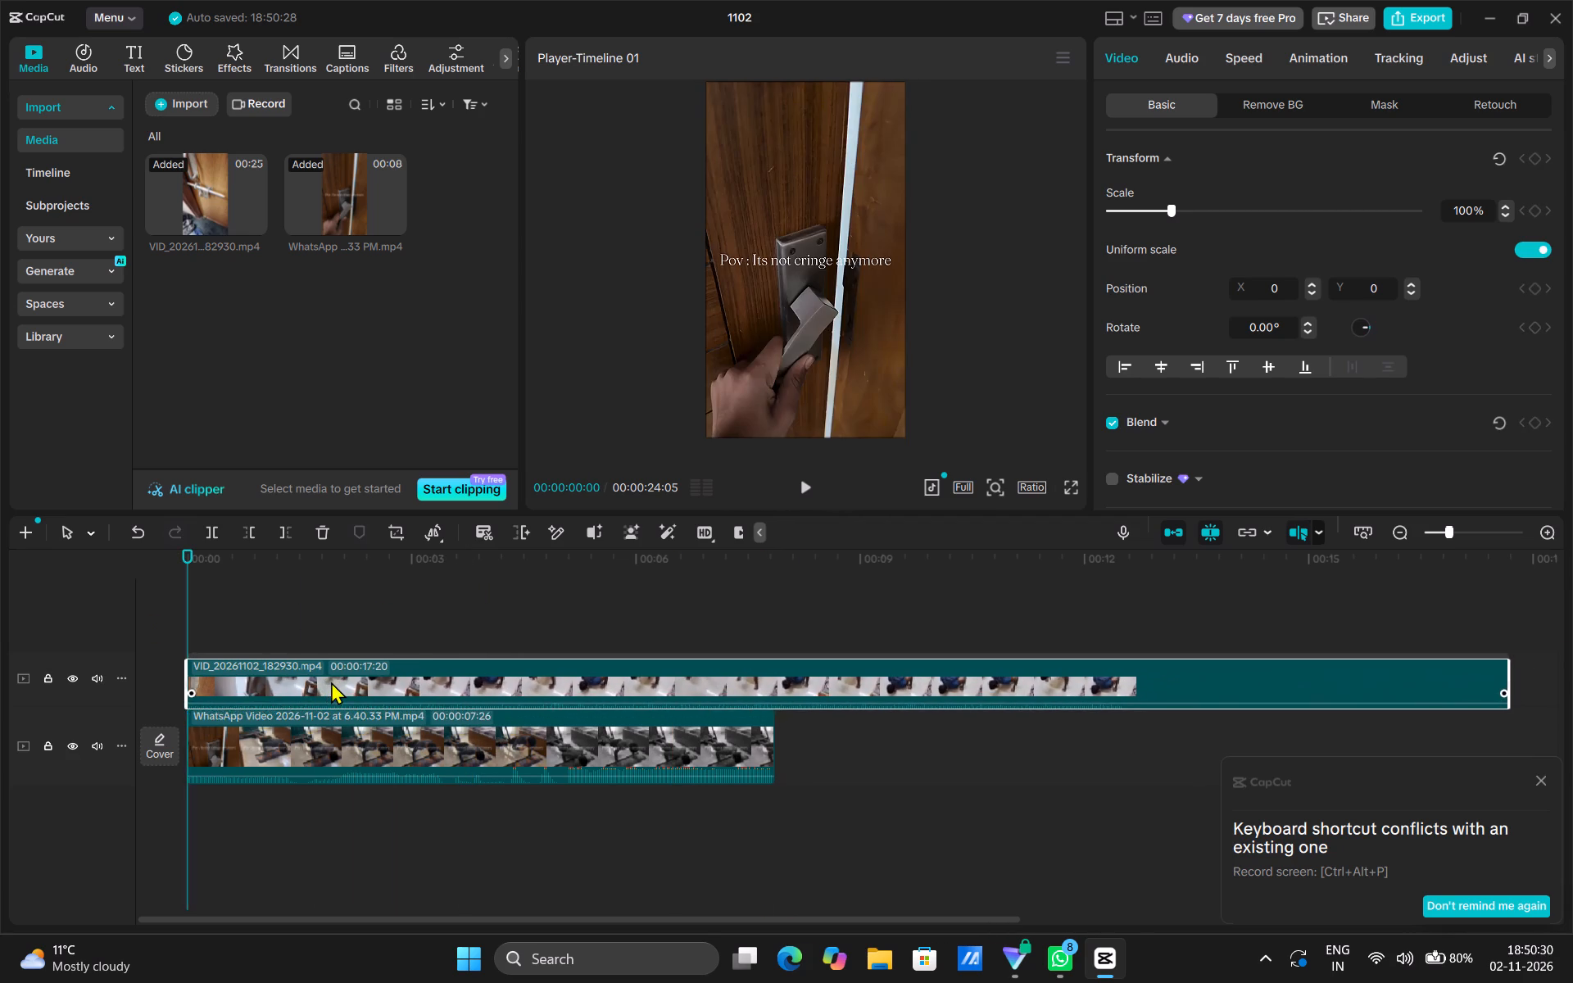
{"action": "left_click_drag", "start_coordinate": [331, 682], "coordinate": [331, 681]}
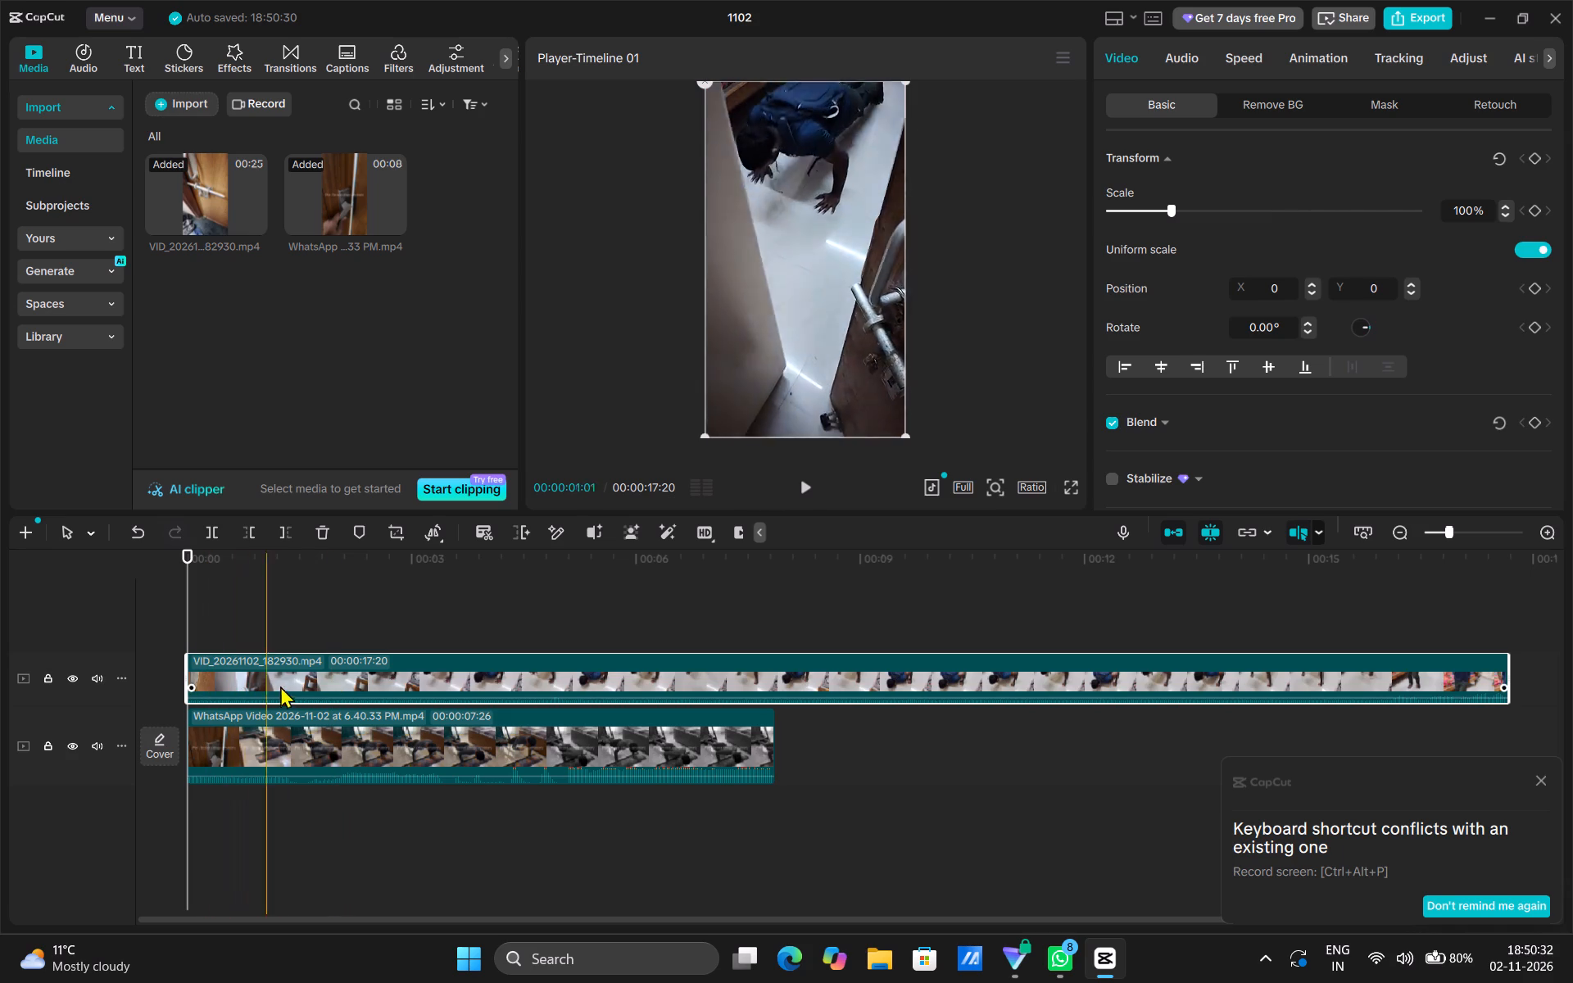
Trim the end of the VID clip to a duration of 00:00:10:18.
{"action": "left_click_drag", "start_coordinate": [182, 598], "coordinate": [313, 608]}
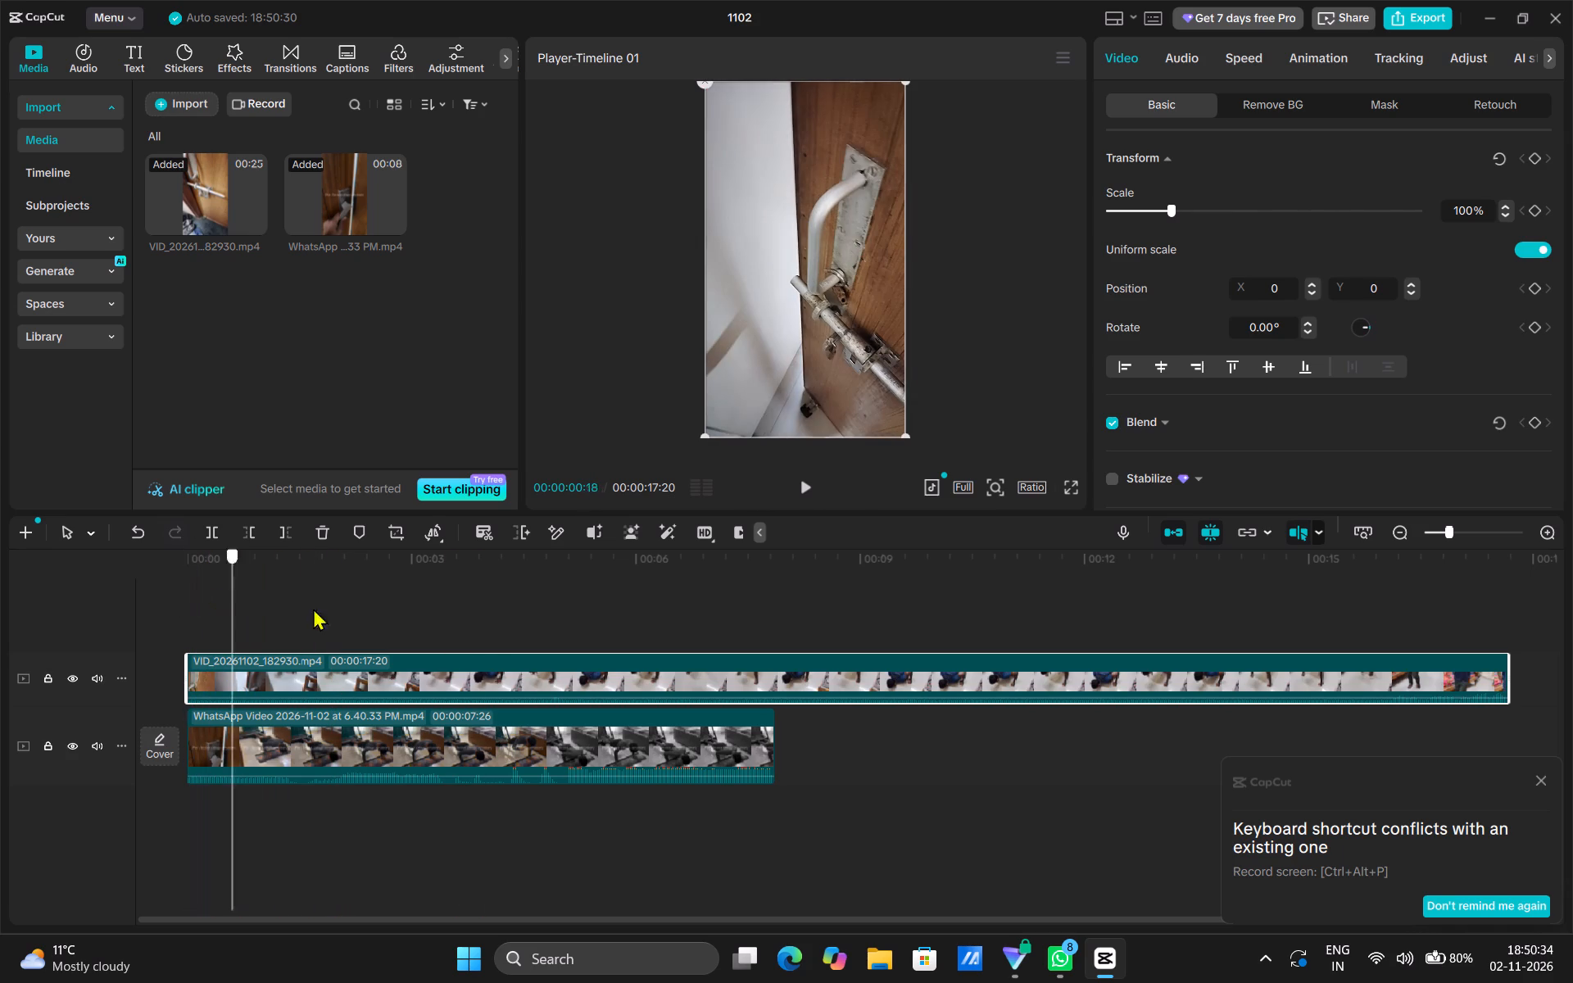
{"action": "left_click_drag", "start_coordinate": [313, 608], "coordinate": [1088, 695]}
{"action": "left_click_drag", "start_coordinate": [1506, 667], "coordinate": [837, 730]}
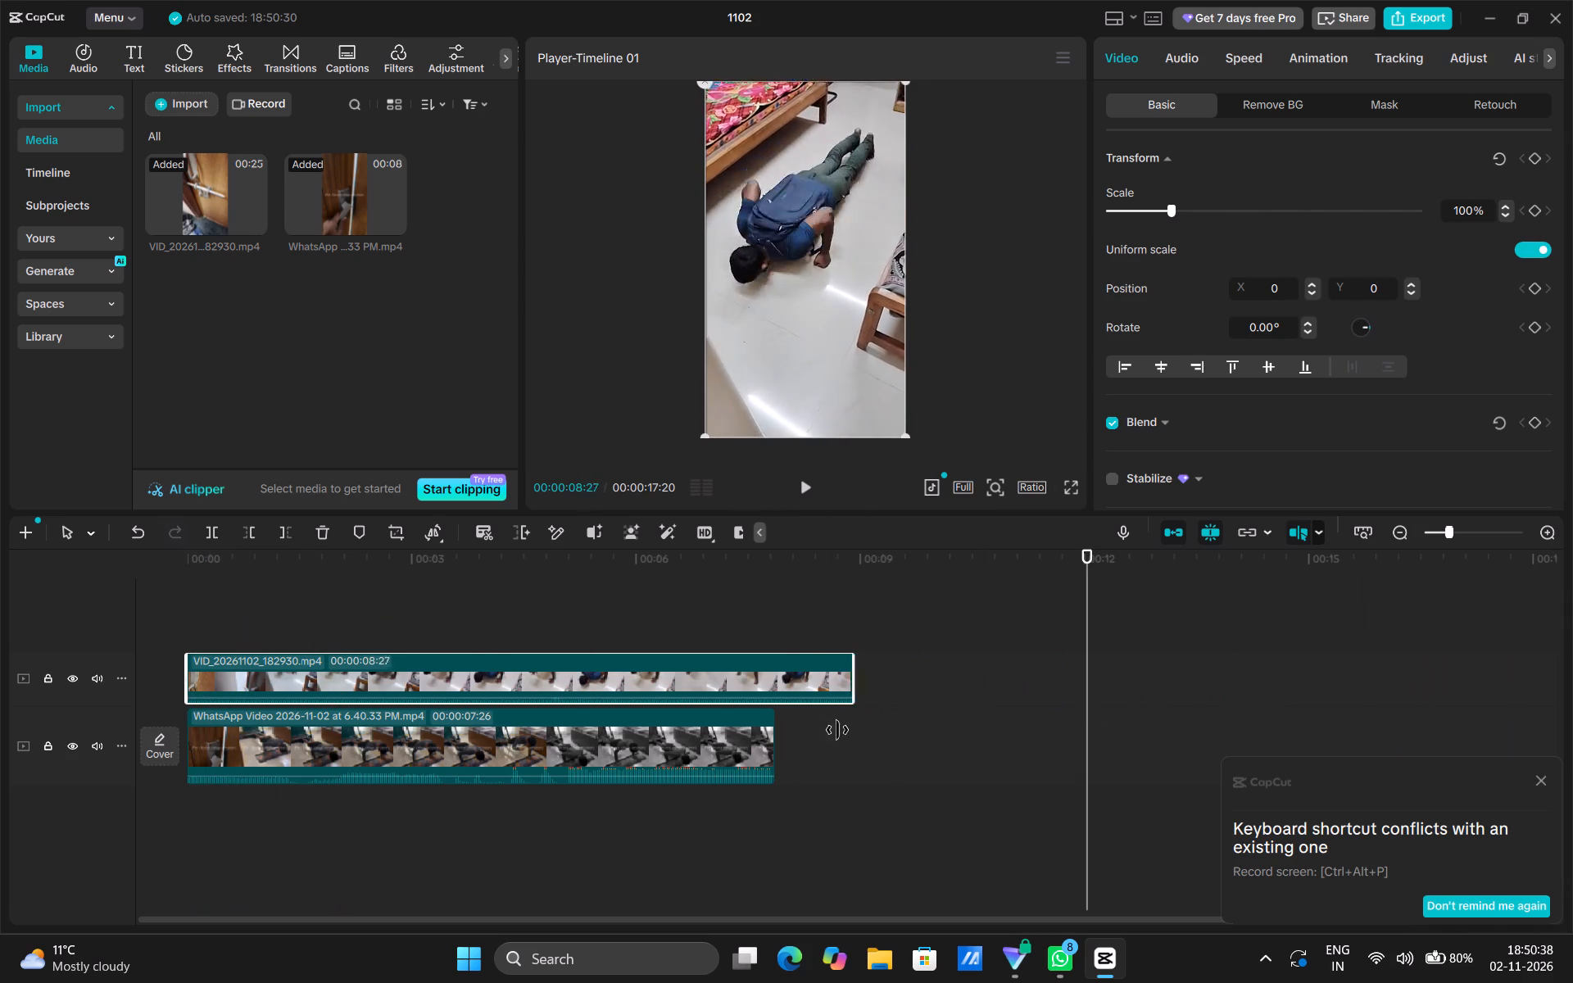
{"action": "left_click_drag", "start_coordinate": [837, 730], "coordinate": [741, 749]}
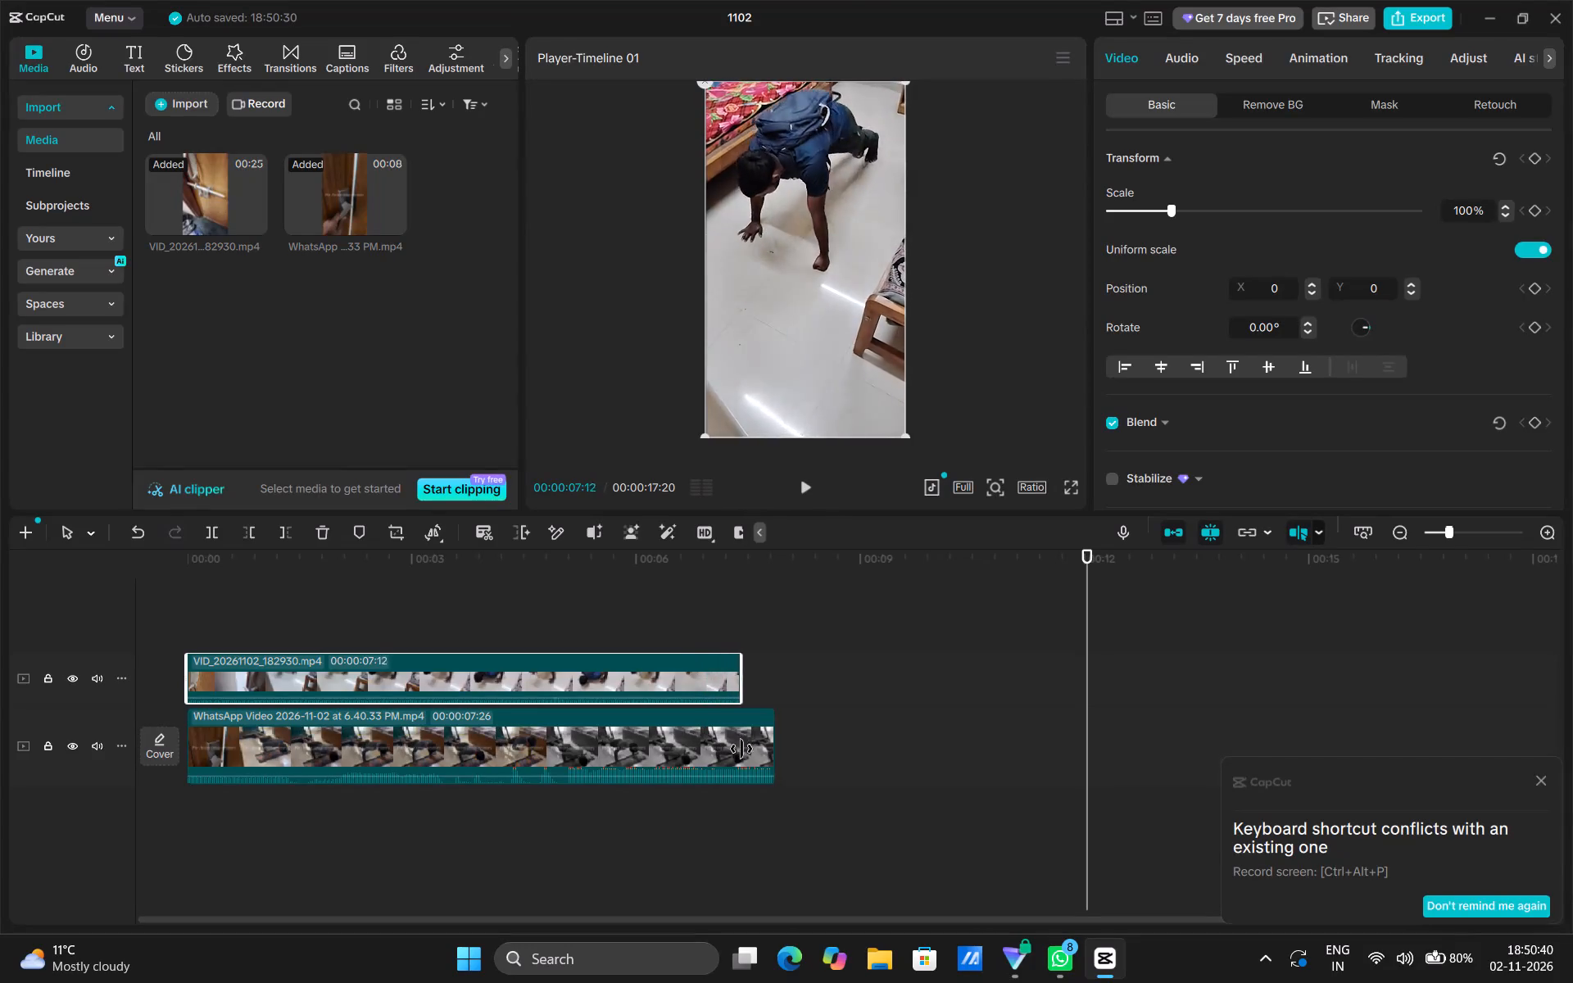
{"action": "left_click_drag", "start_coordinate": [741, 749], "coordinate": [959, 797]}
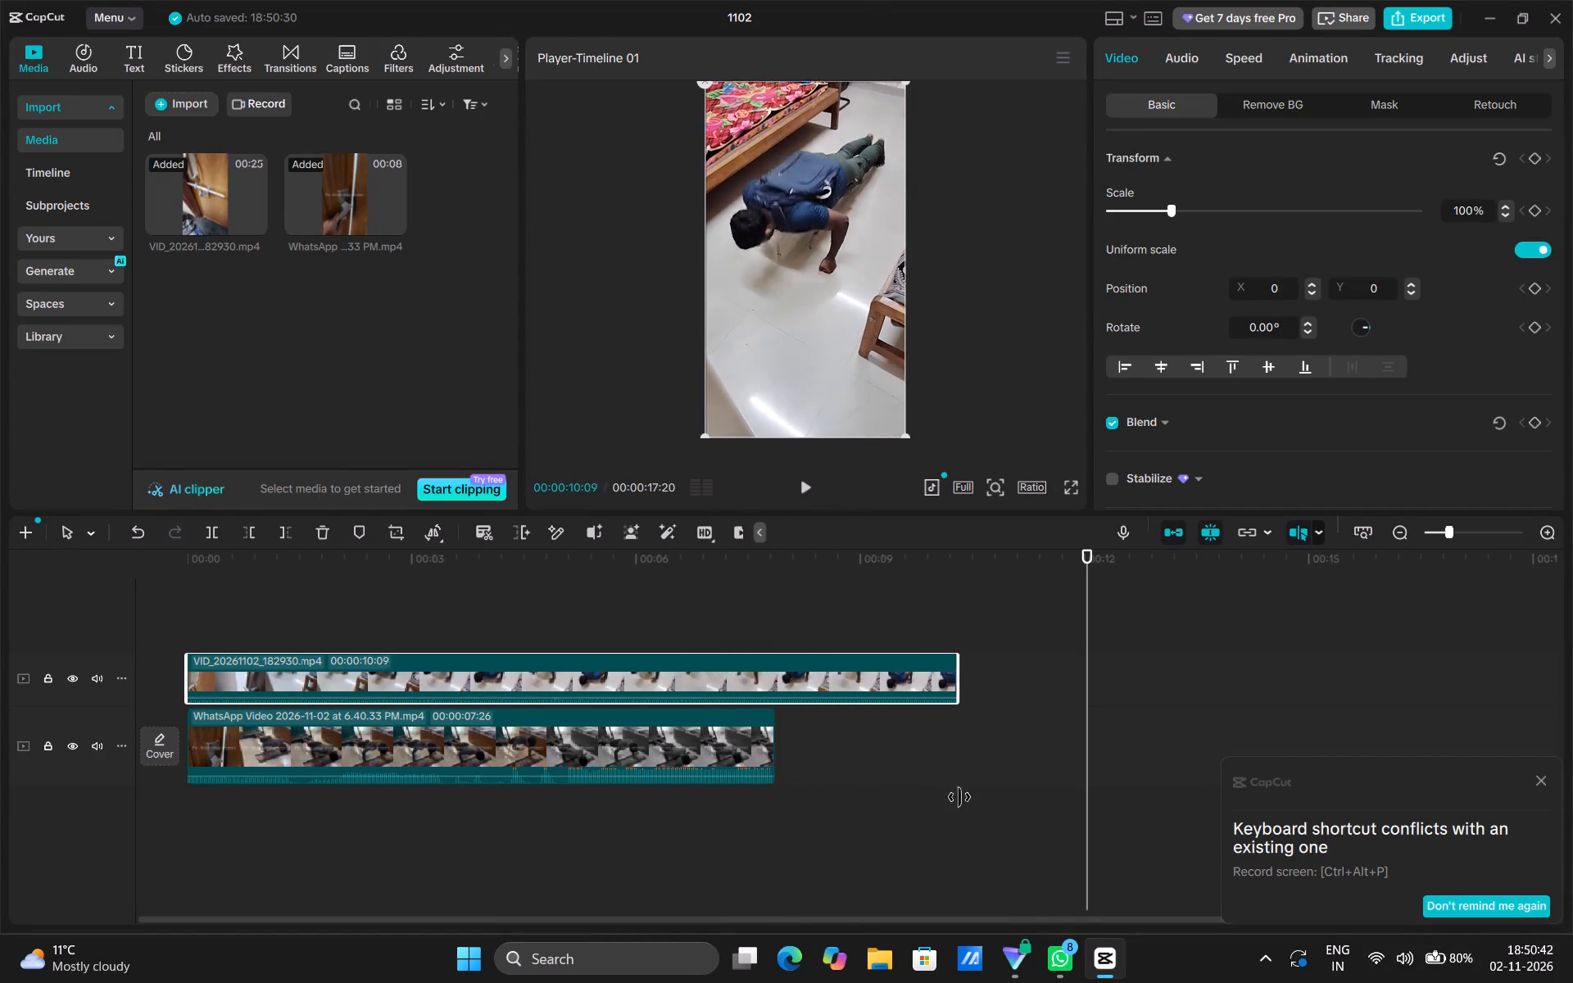
{"action": "left_click_drag", "start_coordinate": [959, 797], "coordinate": [977, 803]}
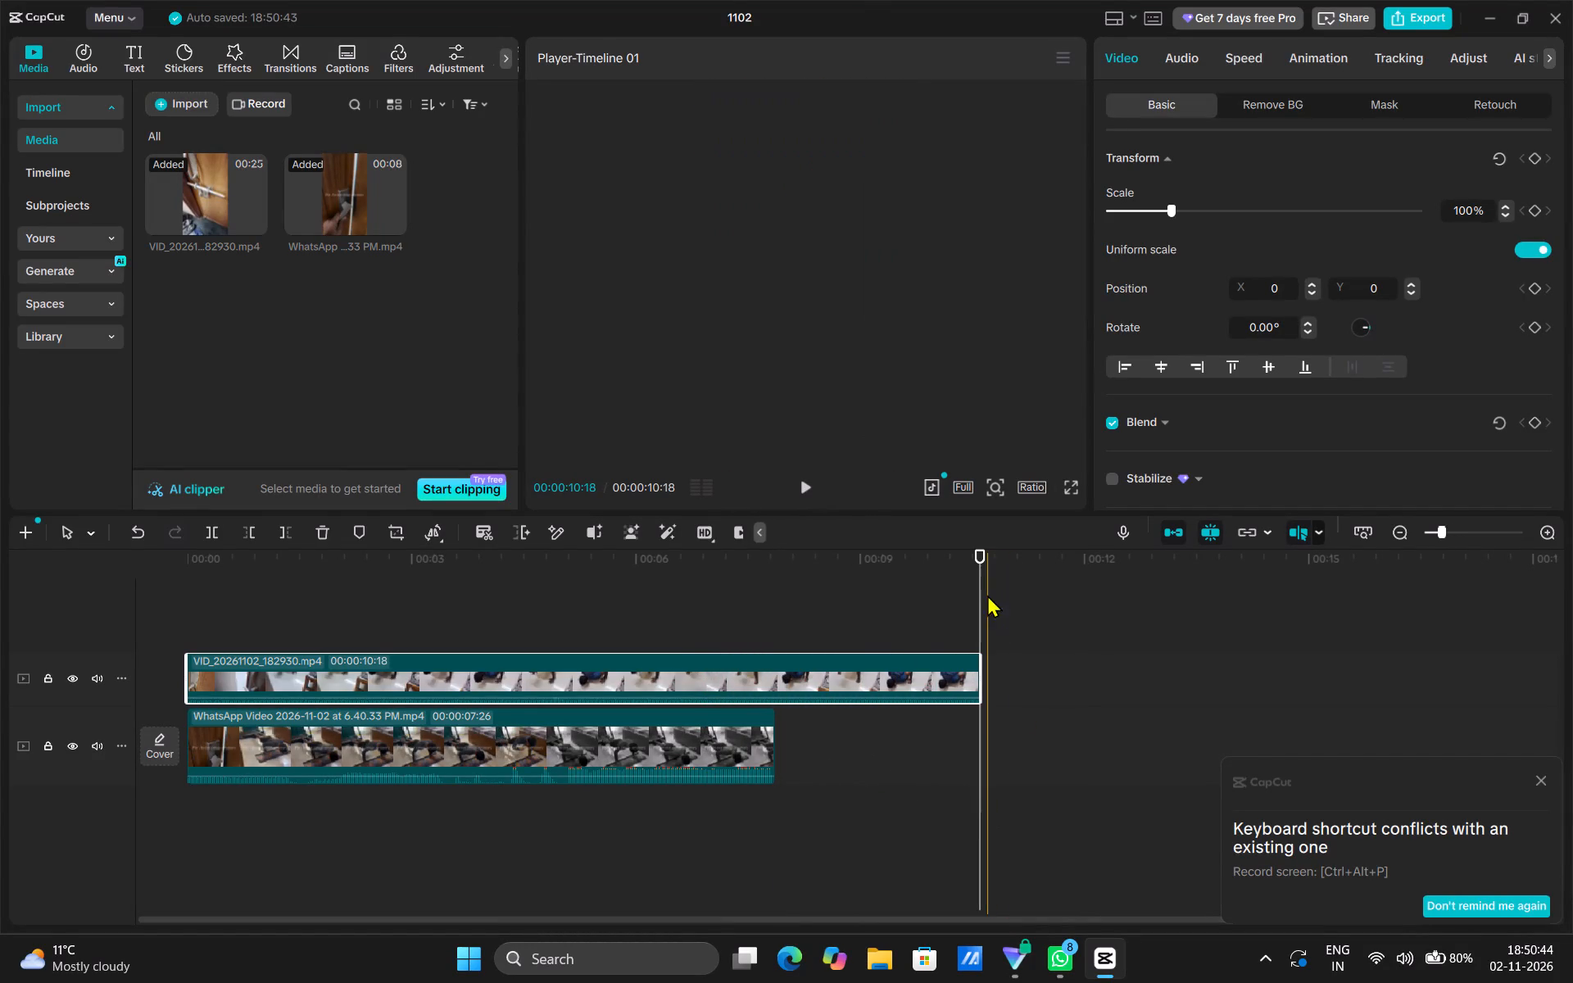
Add a marker to the VID clip at 00:00:06:07, where the hand lifts off the floor.
{"action": "left_click_drag", "start_coordinate": [983, 609], "coordinate": [712, 606]}
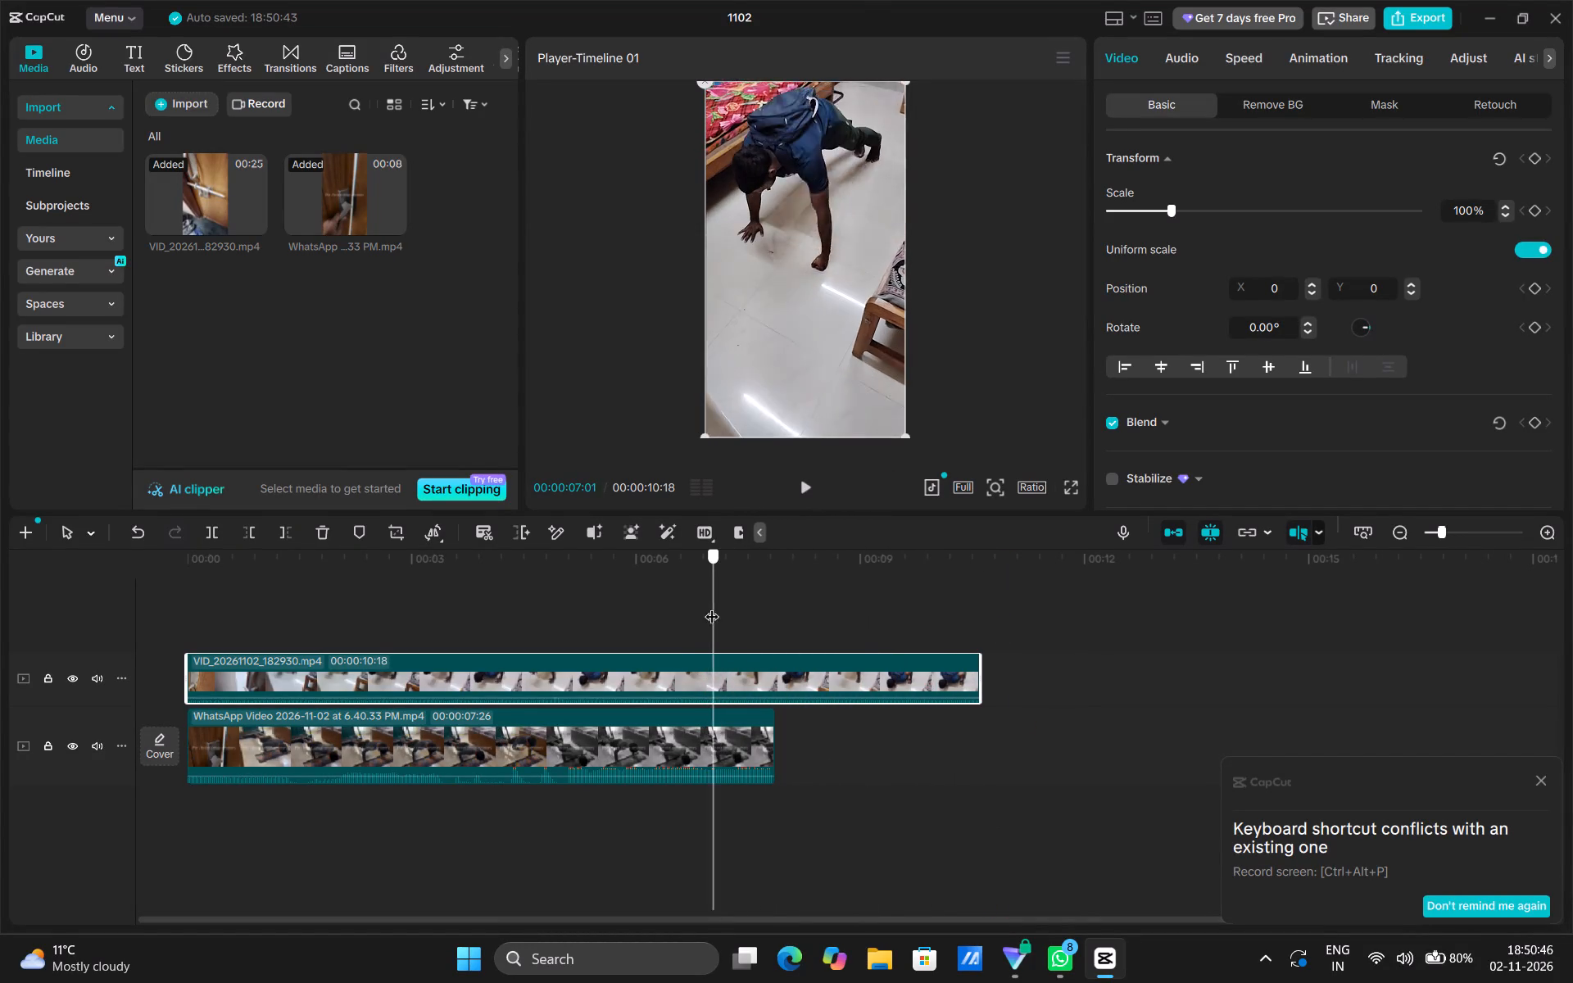
{"action": "left_click_drag", "start_coordinate": [712, 606], "coordinate": [647, 595]}
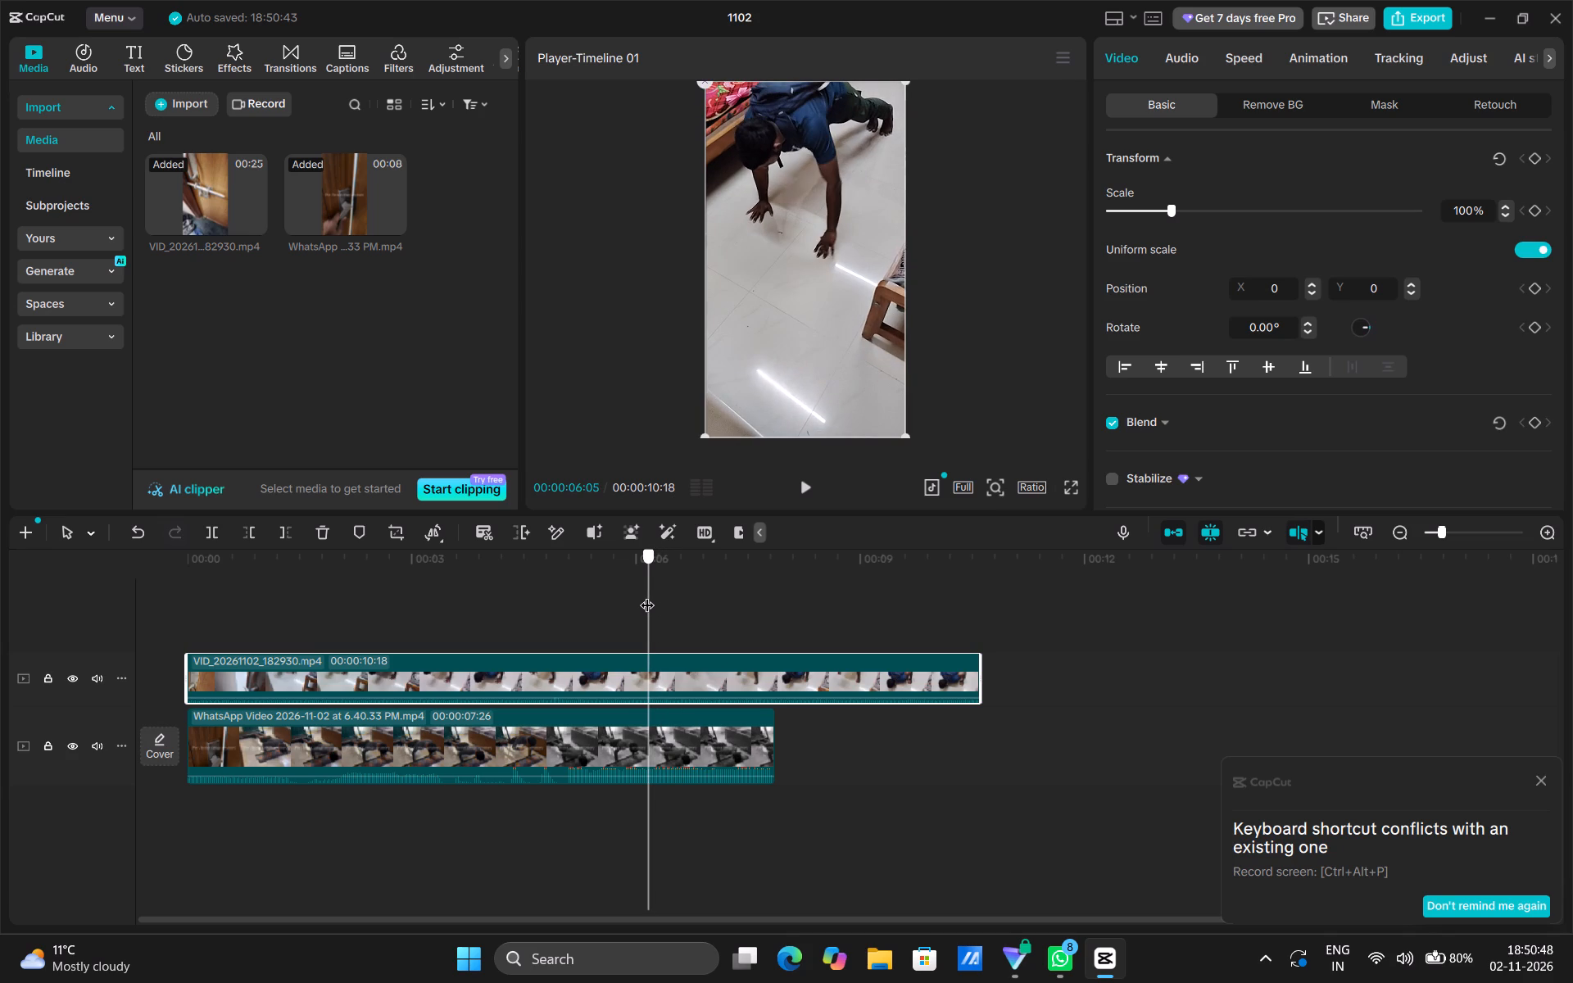
{"action": "left_click_drag", "start_coordinate": [647, 595], "coordinate": [651, 599]}
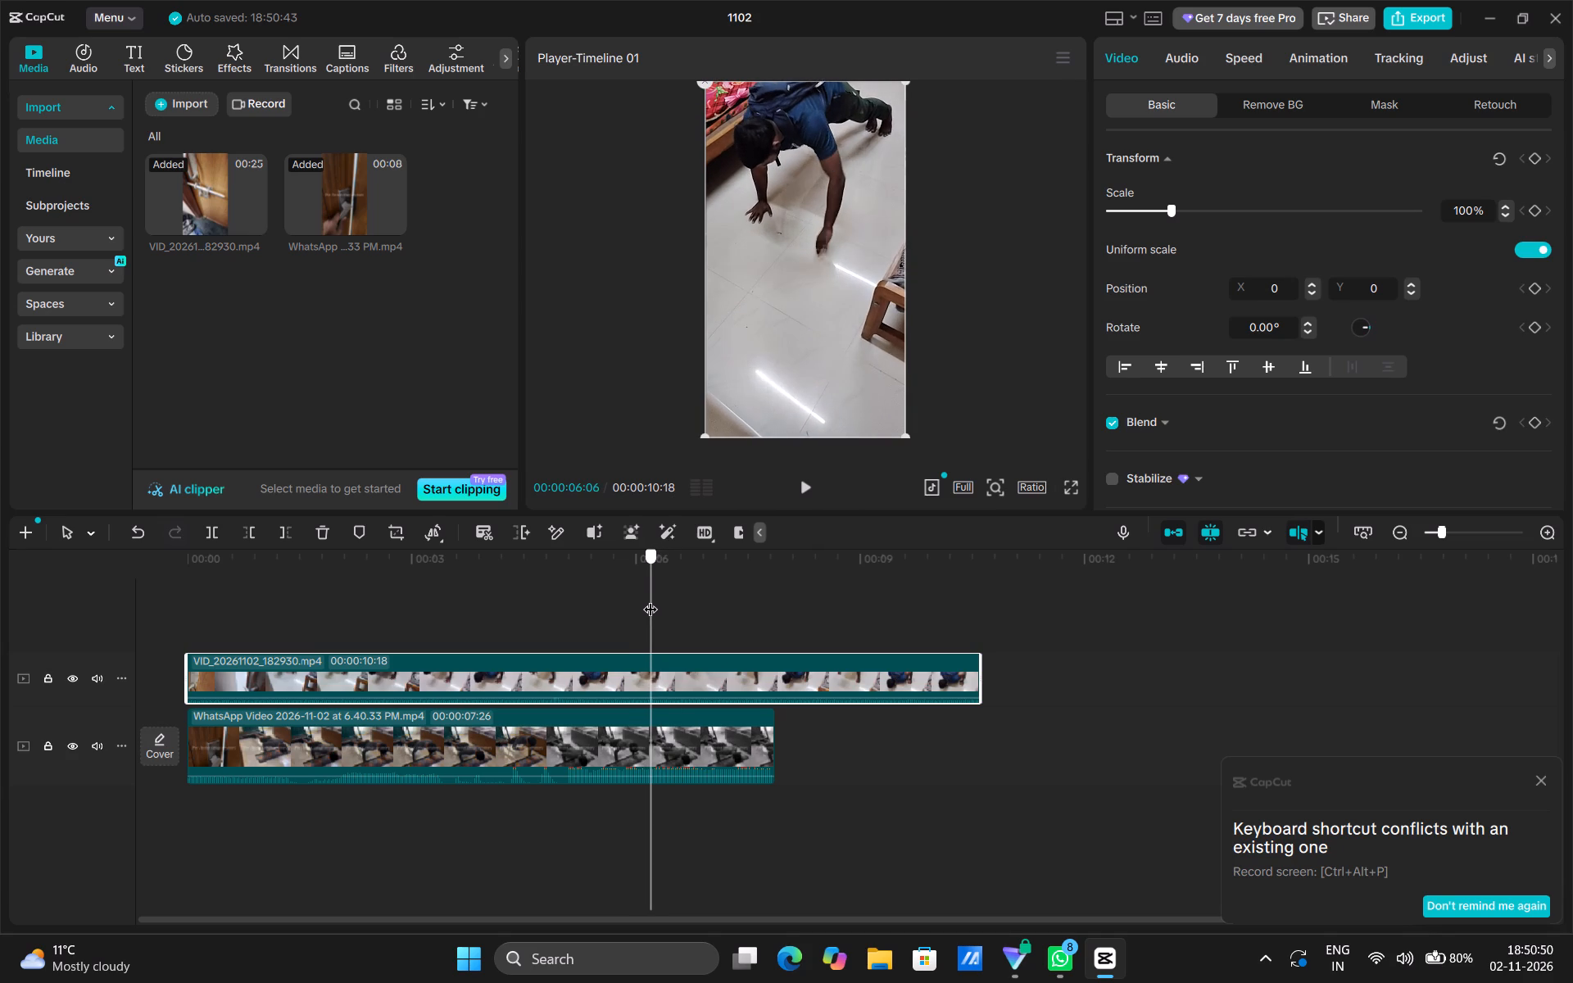
{"action": "left_click_drag", "start_coordinate": [651, 599], "coordinate": [653, 599]}
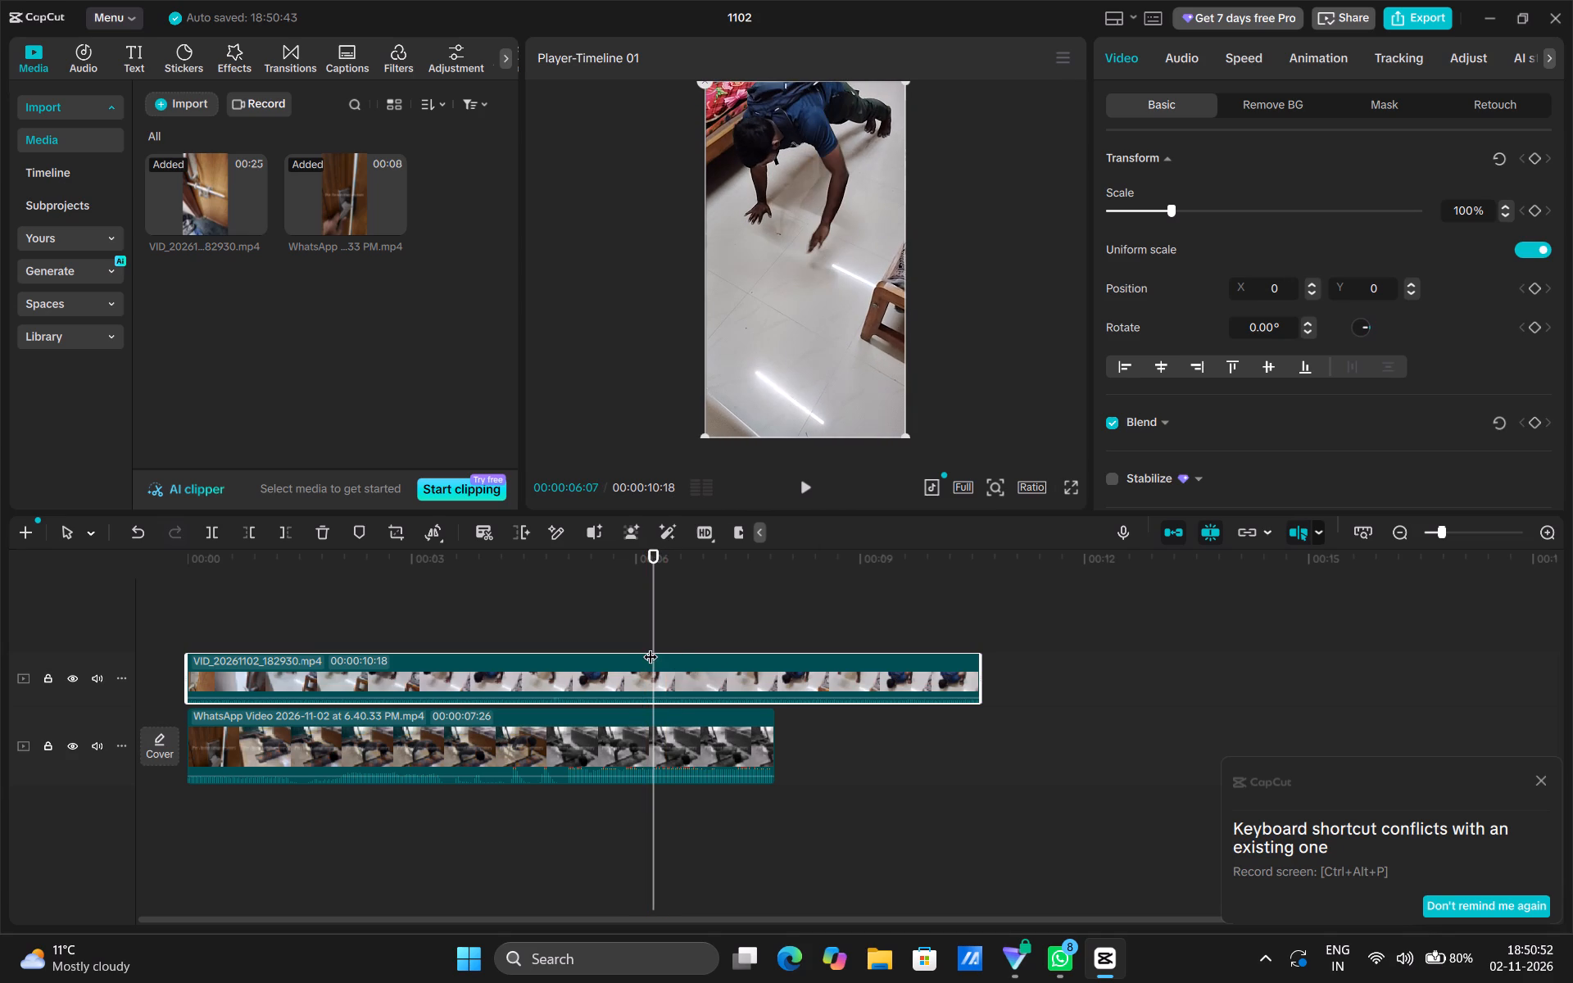
{"action": "key", "text": "m"}
Mark the matching hand lift on the WhatsApp reference clip at about 00:00:04:07, hiding the VID track only while placing the marker.
{"action": "left_click_drag", "start_coordinate": [651, 601], "coordinate": [493, 627]}
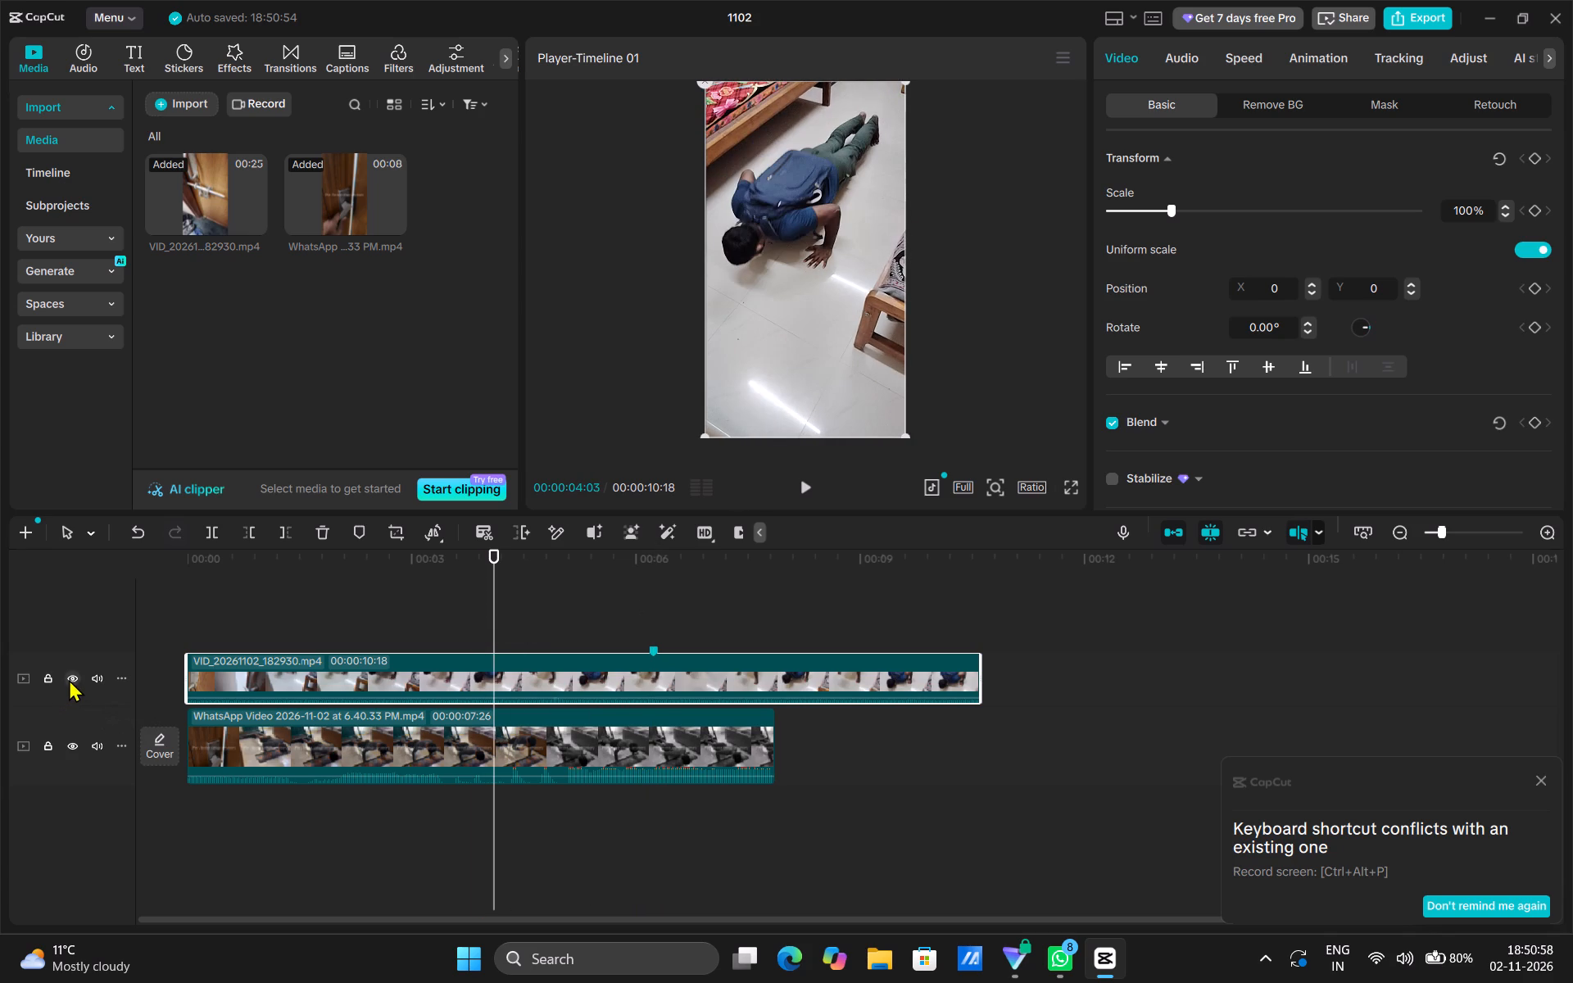
{"action": "left_click", "coordinate": [70, 678]}
{"action": "left_click_drag", "start_coordinate": [493, 594], "coordinate": [498, 596]}
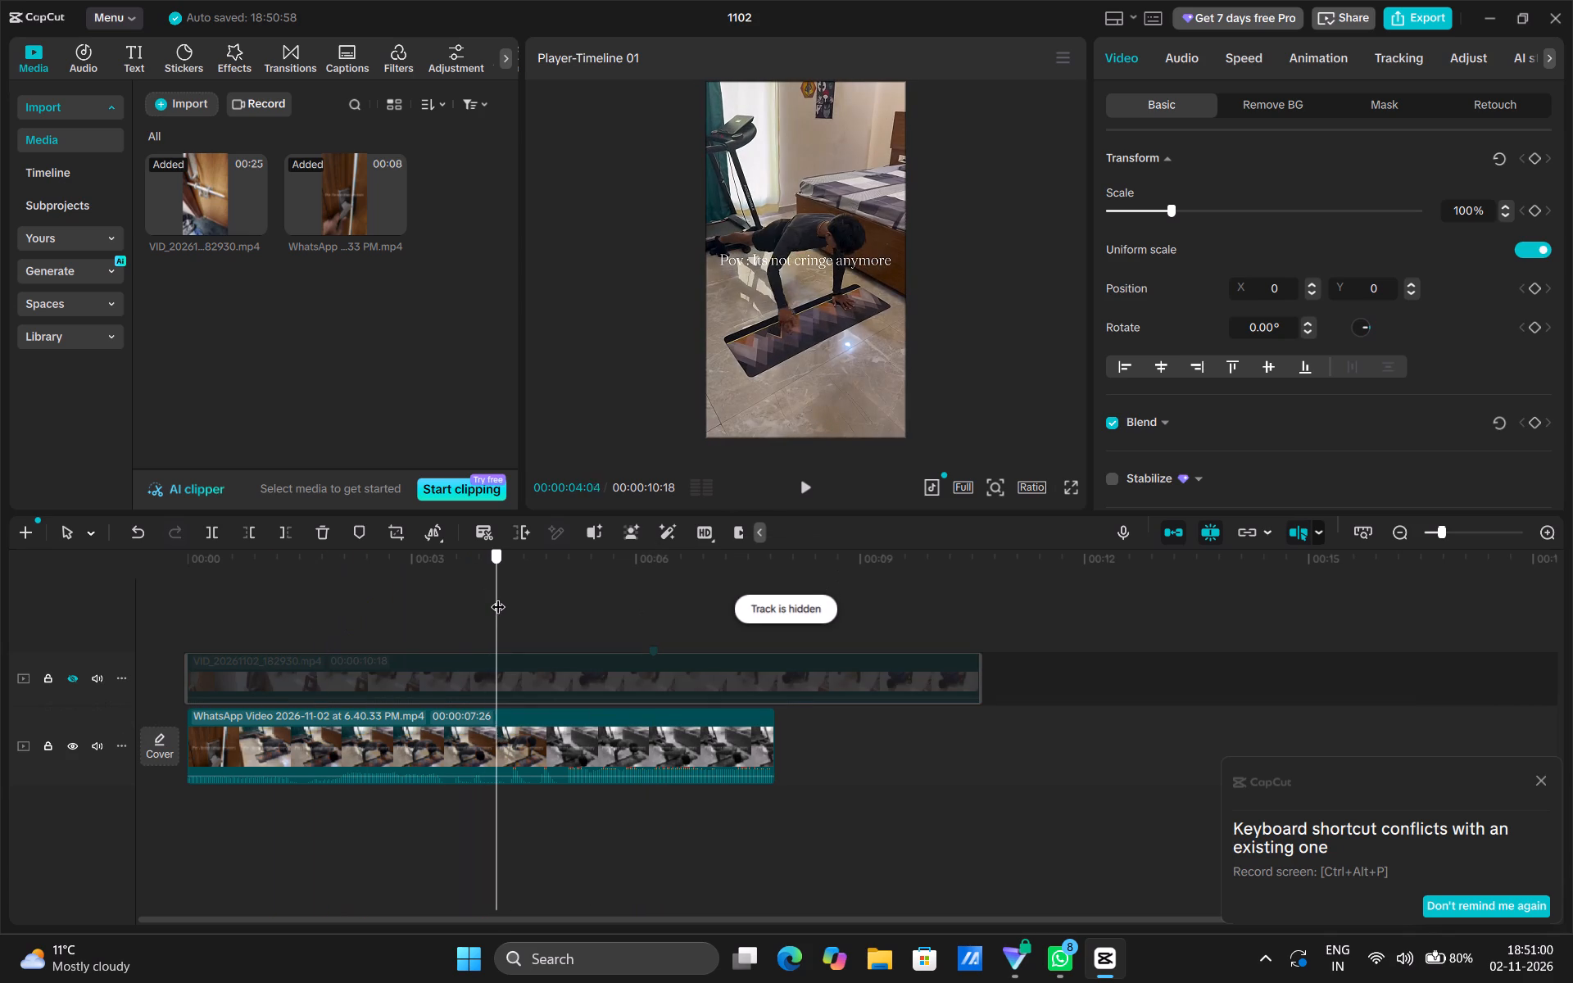
{"action": "left_click_drag", "start_coordinate": [498, 596], "coordinate": [493, 601]}
{"action": "left_click", "coordinate": [494, 623]}
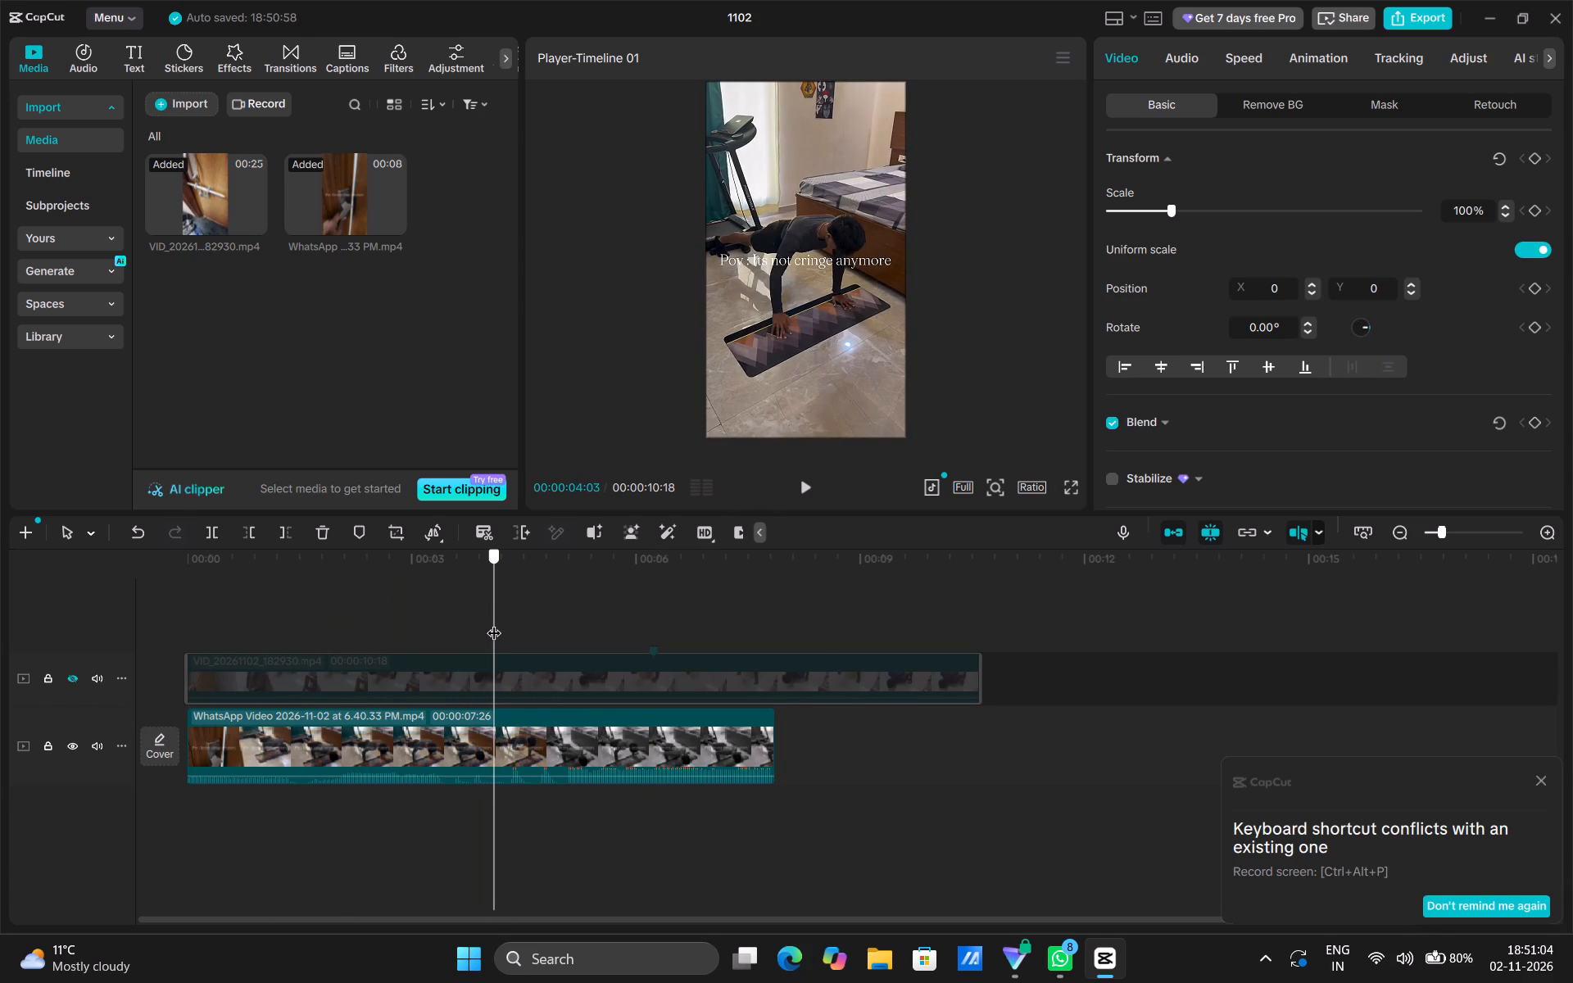
{"action": "left_click", "coordinate": [504, 738]}
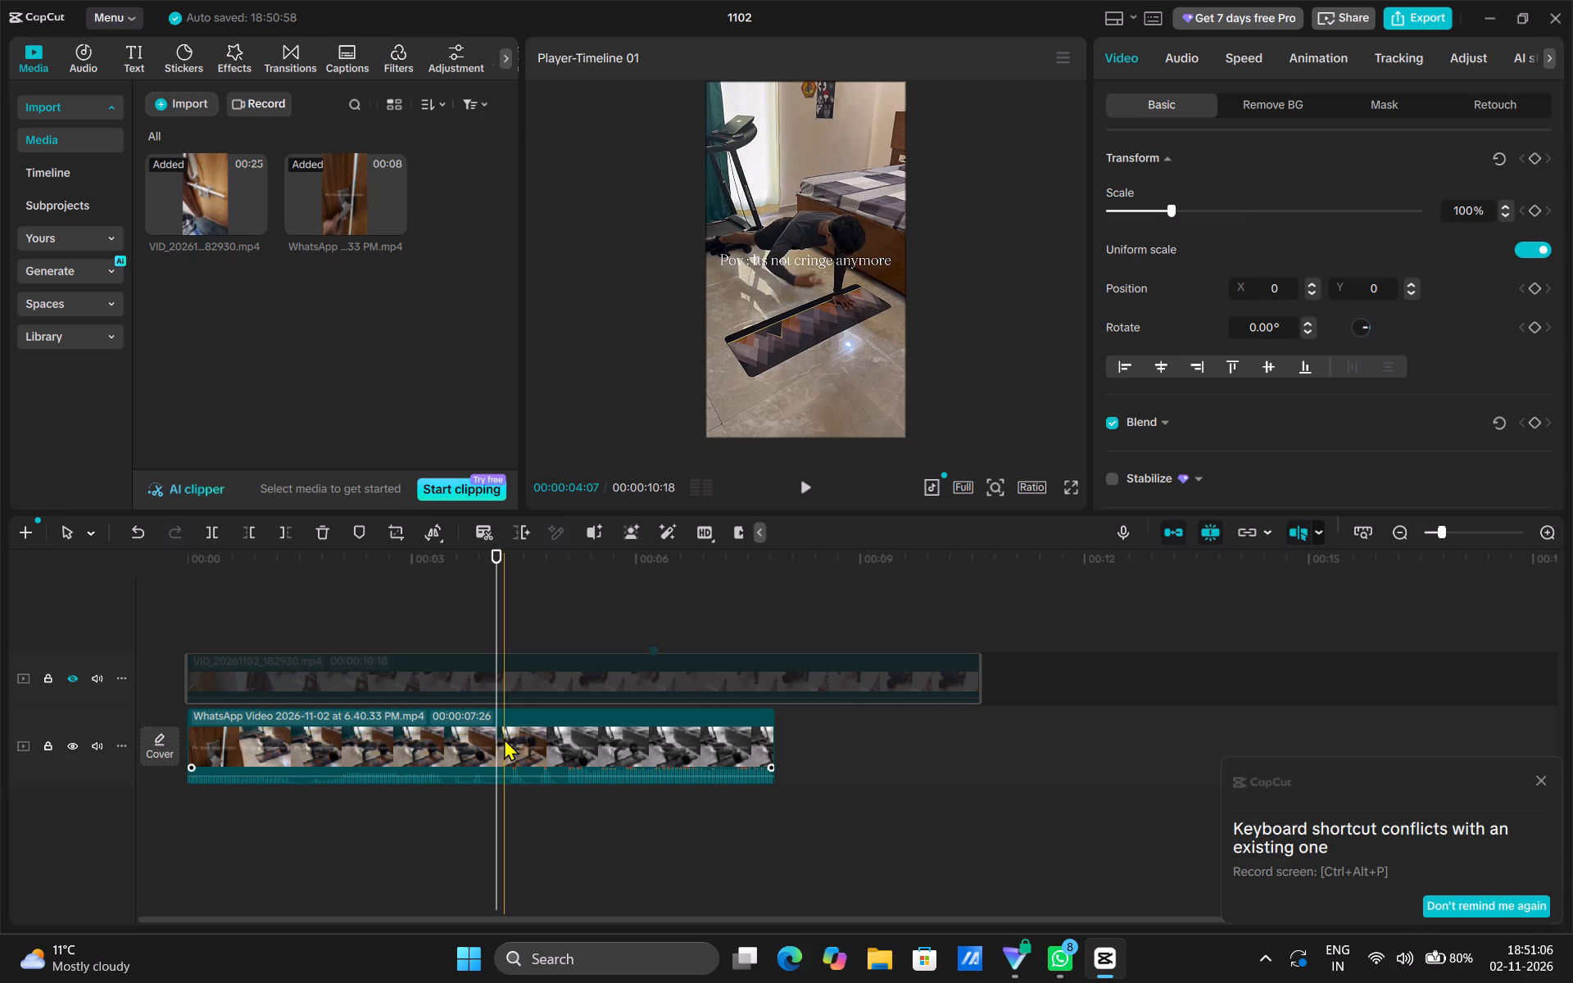
{"action": "key", "text": "m"}
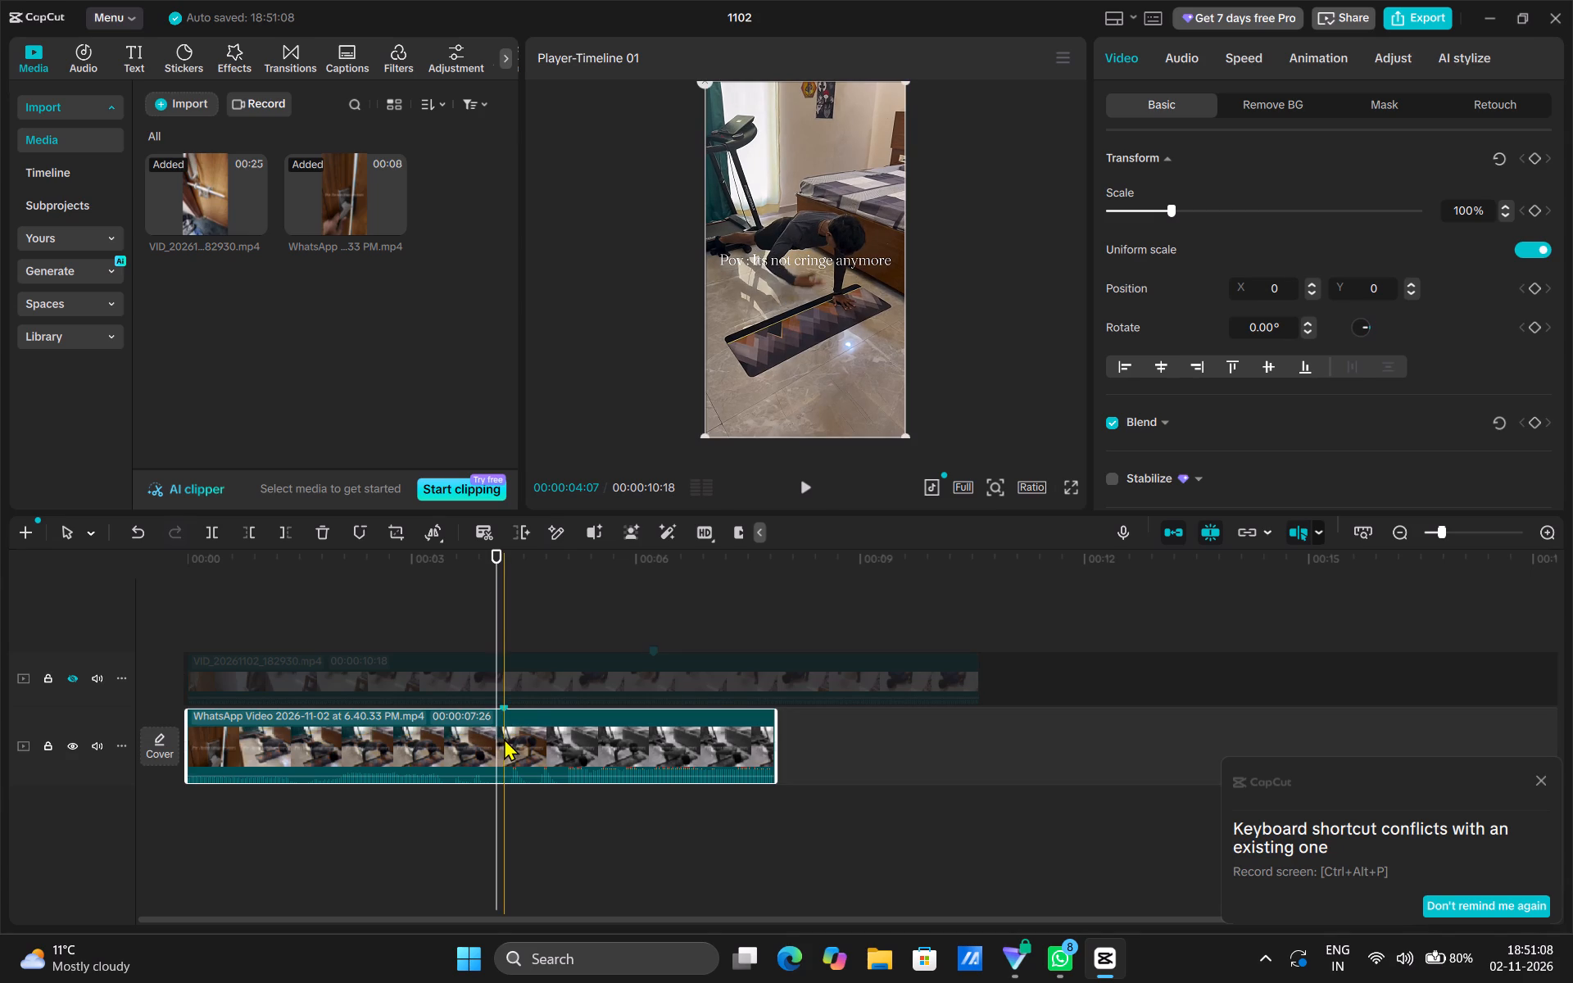
{"action": "left_click", "coordinate": [73, 677]}
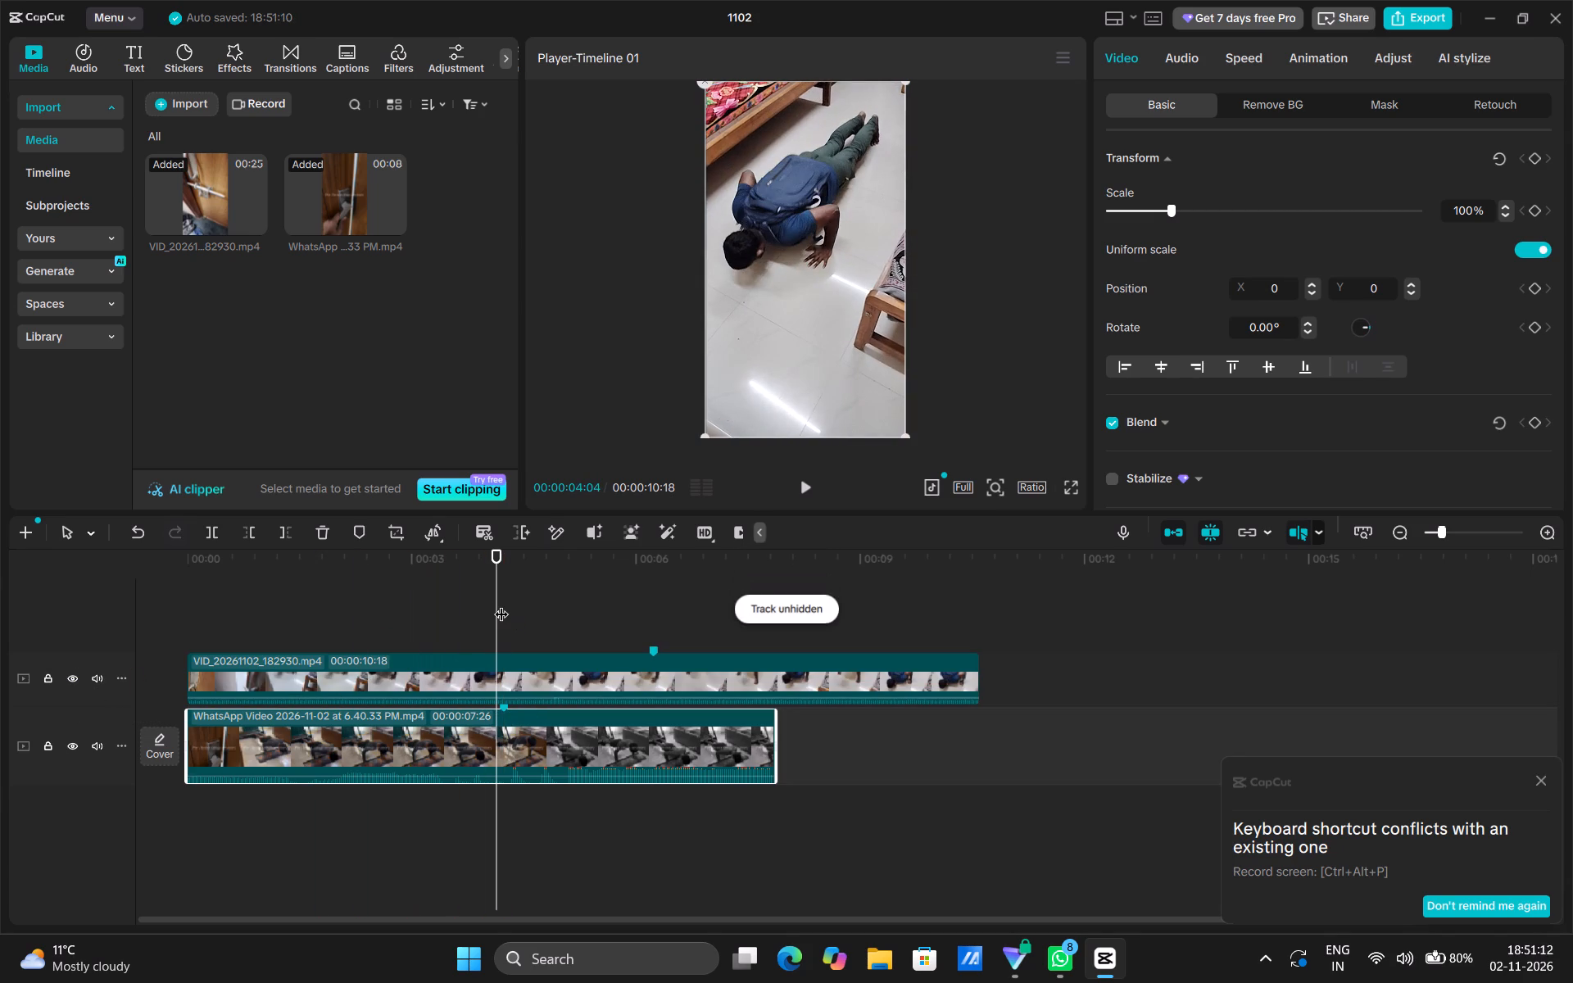
Set the VID clip's speed to 1.10x and play the sequence to check its timing against the reference.
{"action": "left_click_drag", "start_coordinate": [501, 604], "coordinate": [402, 687]}
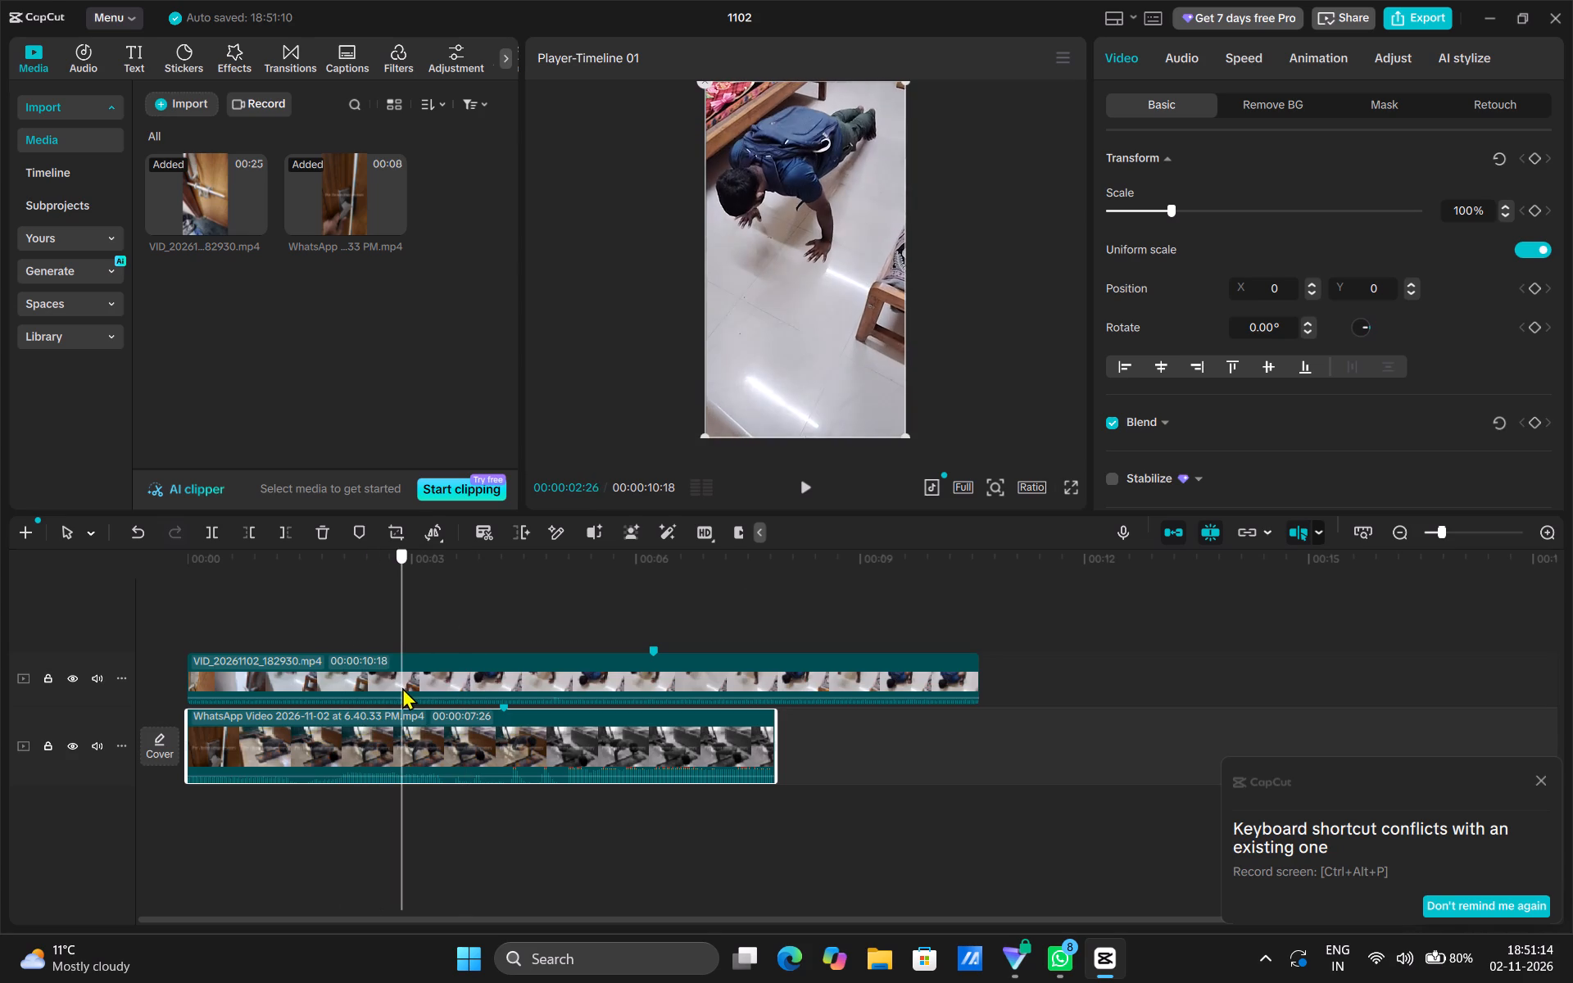
{"action": "left_click_drag", "start_coordinate": [402, 687], "coordinate": [521, 697]}
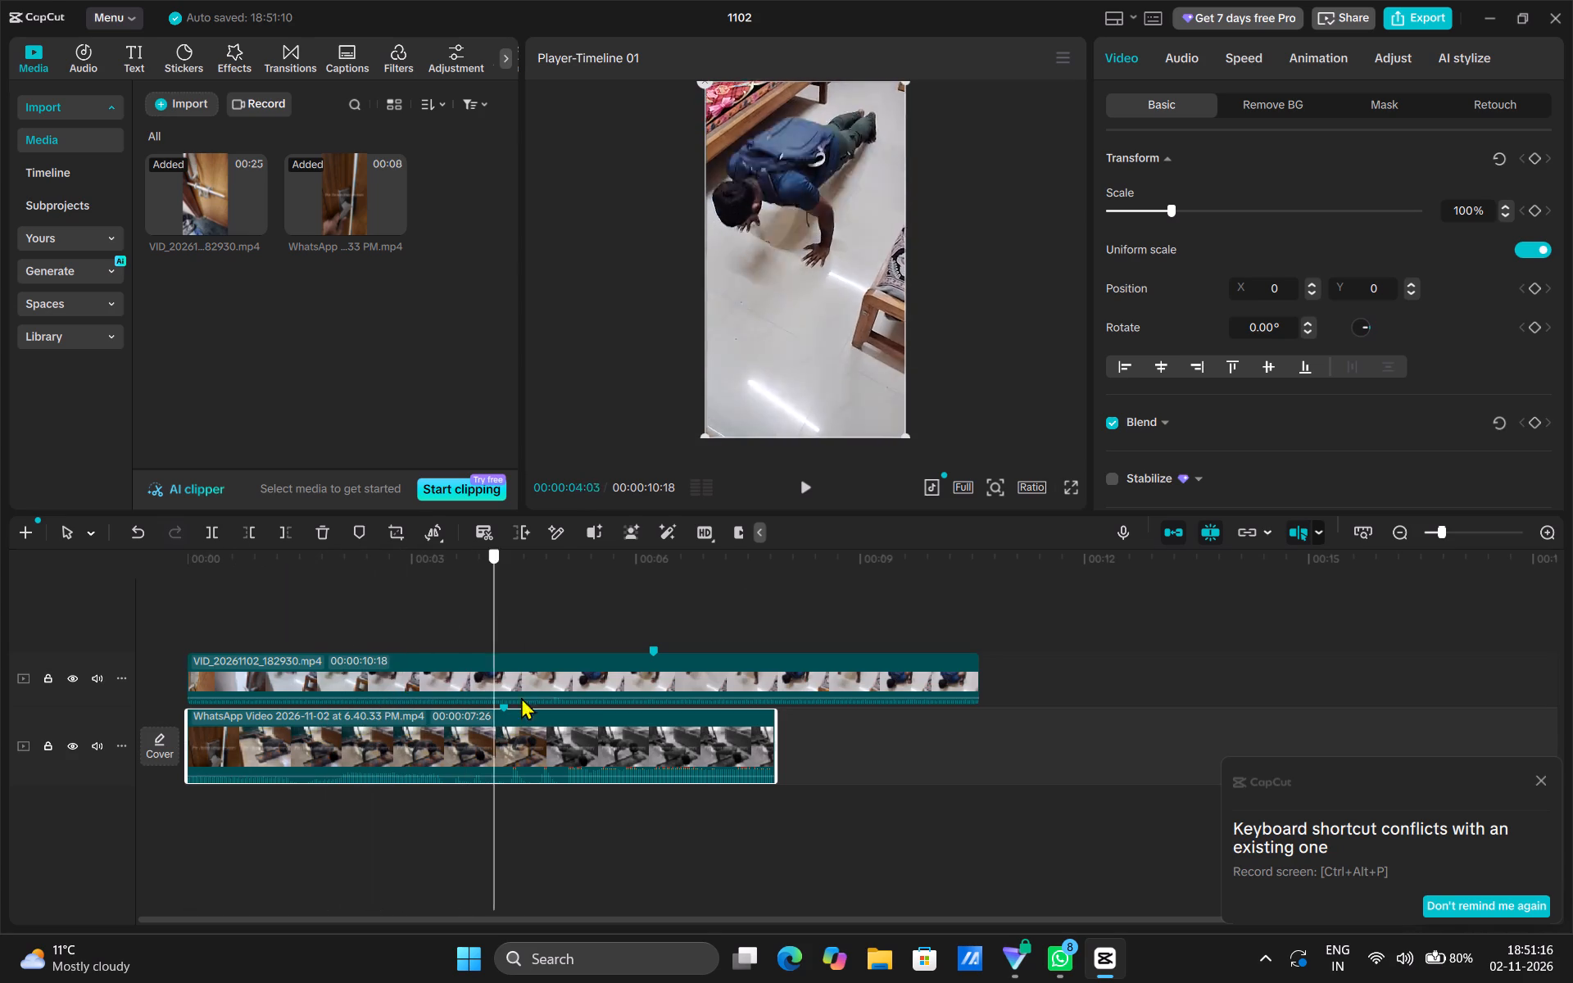
{"action": "left_click_drag", "start_coordinate": [521, 697], "coordinate": [589, 711]}
{"action": "left_click", "coordinate": [571, 674]}
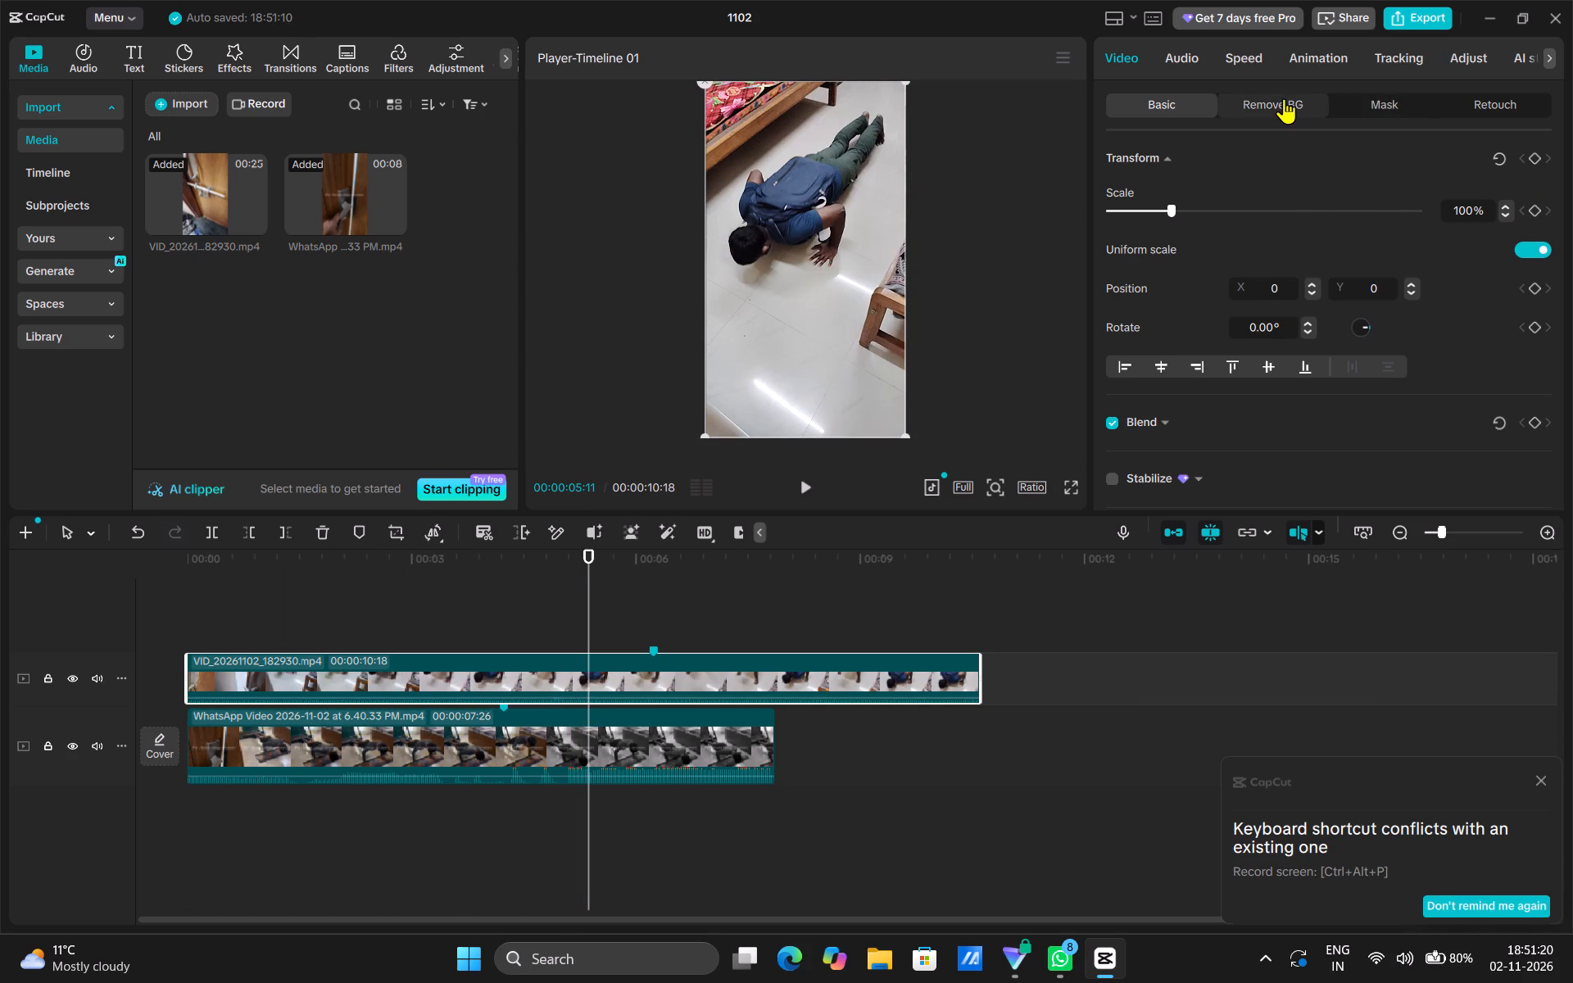
{"action": "left_click", "coordinate": [1253, 59]}
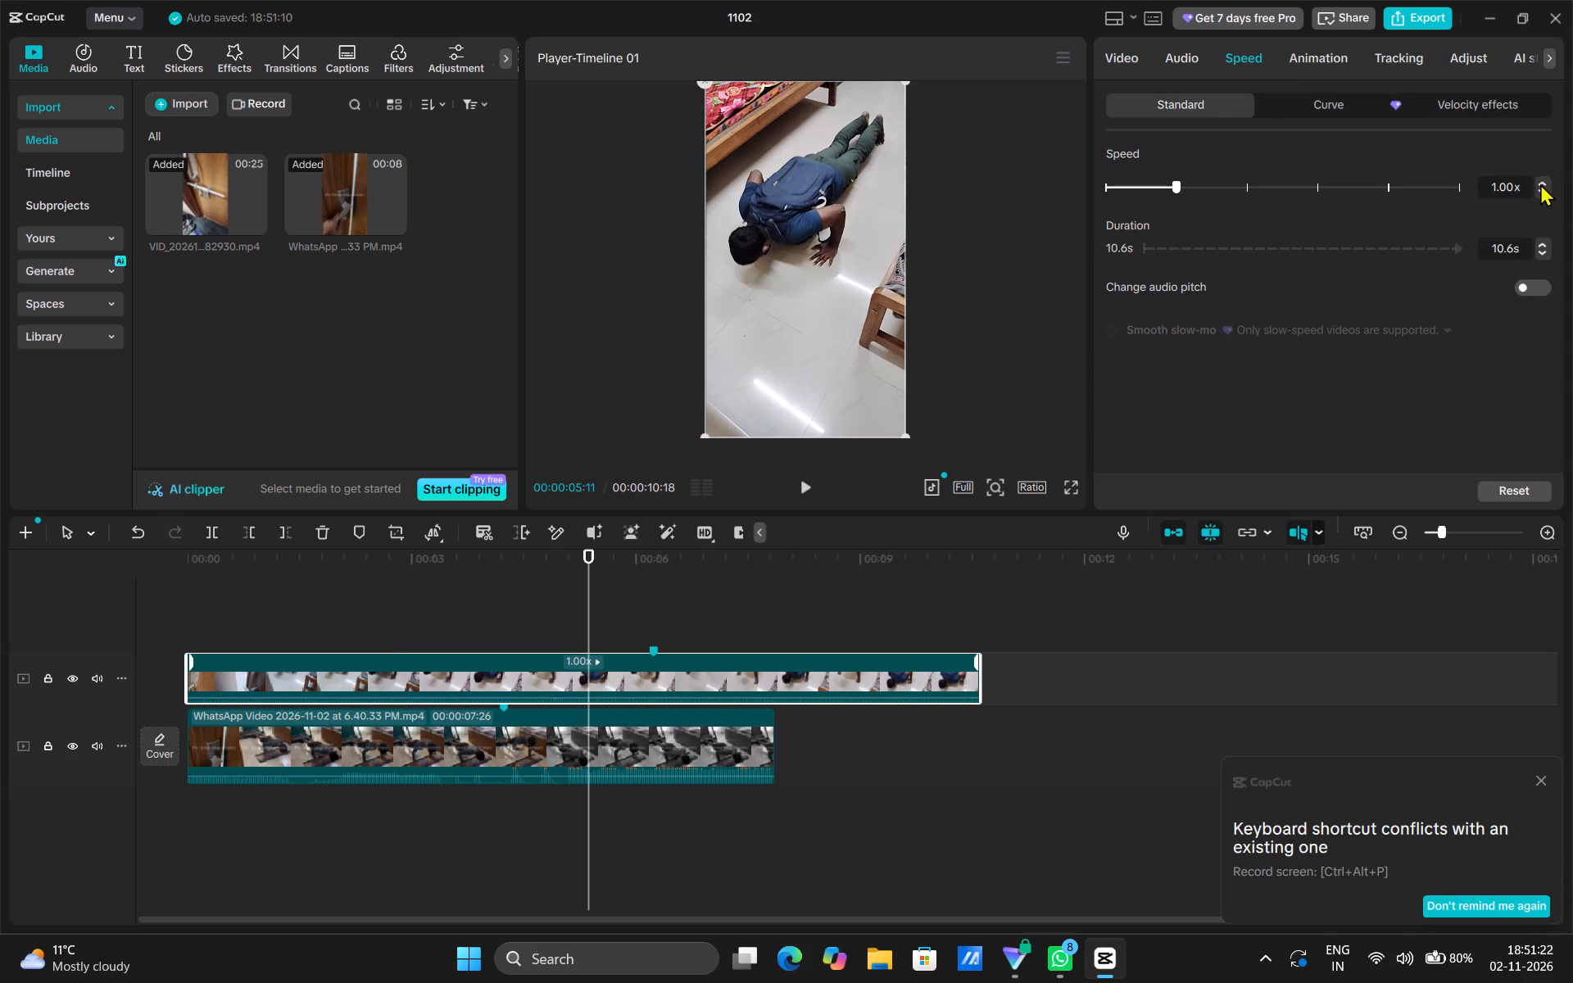
{"action": "left_click", "coordinate": [1540, 183]}
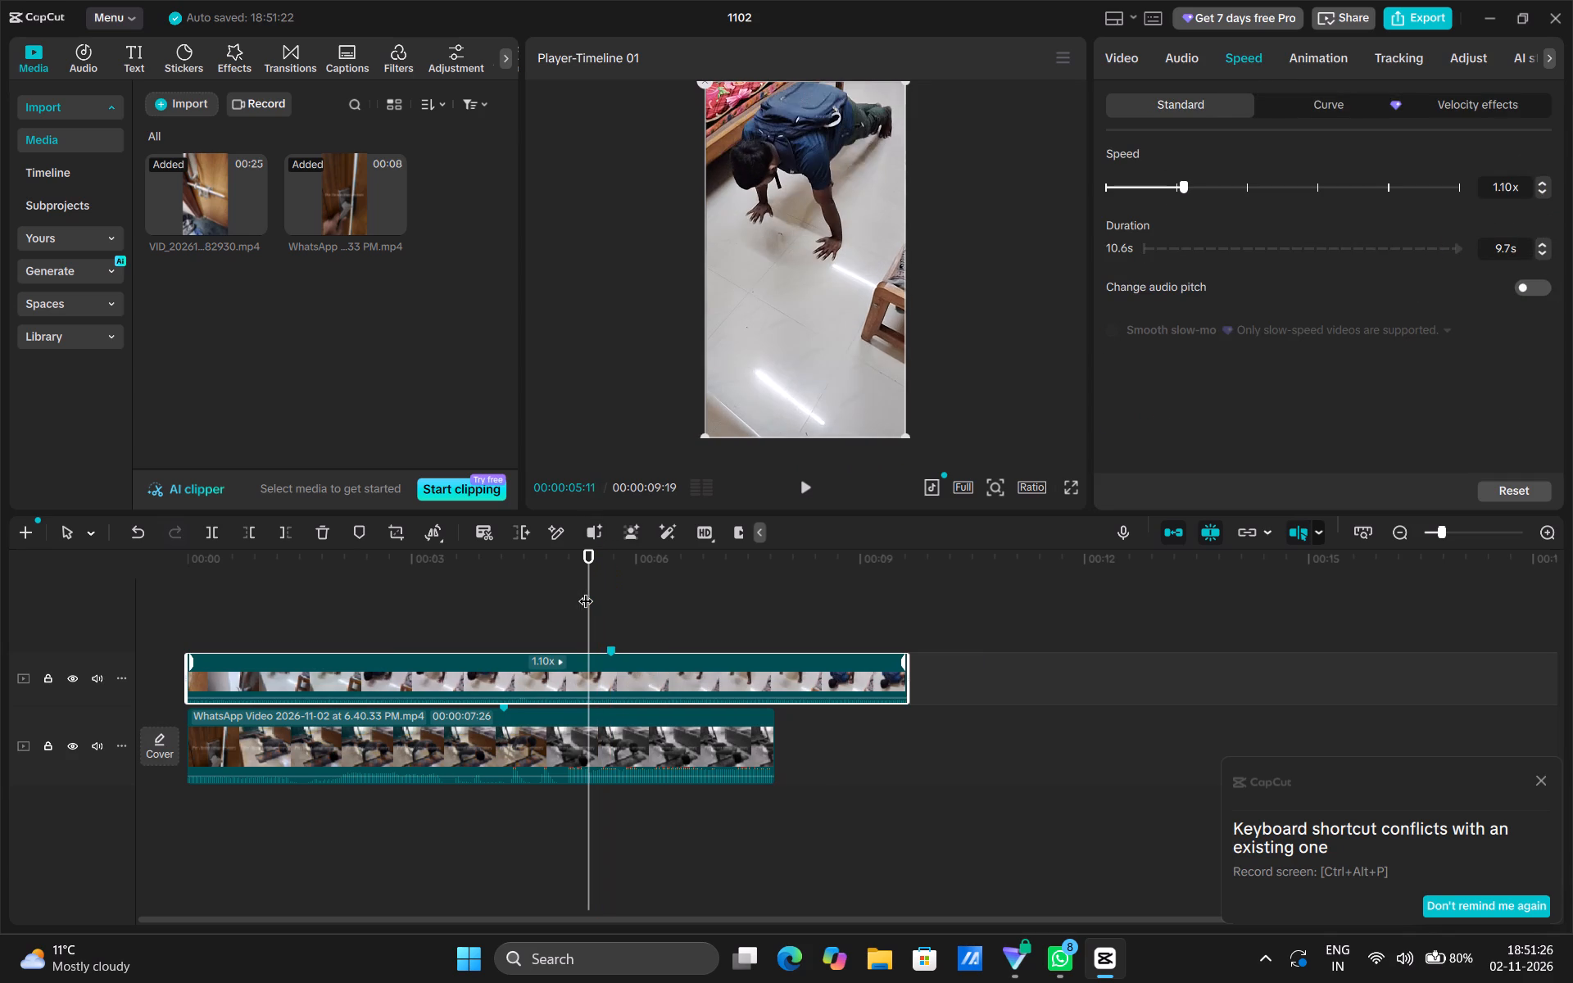
{"action": "left_click_drag", "start_coordinate": [586, 591], "coordinate": [258, 633]}
{"action": "left_click", "coordinate": [801, 491]}
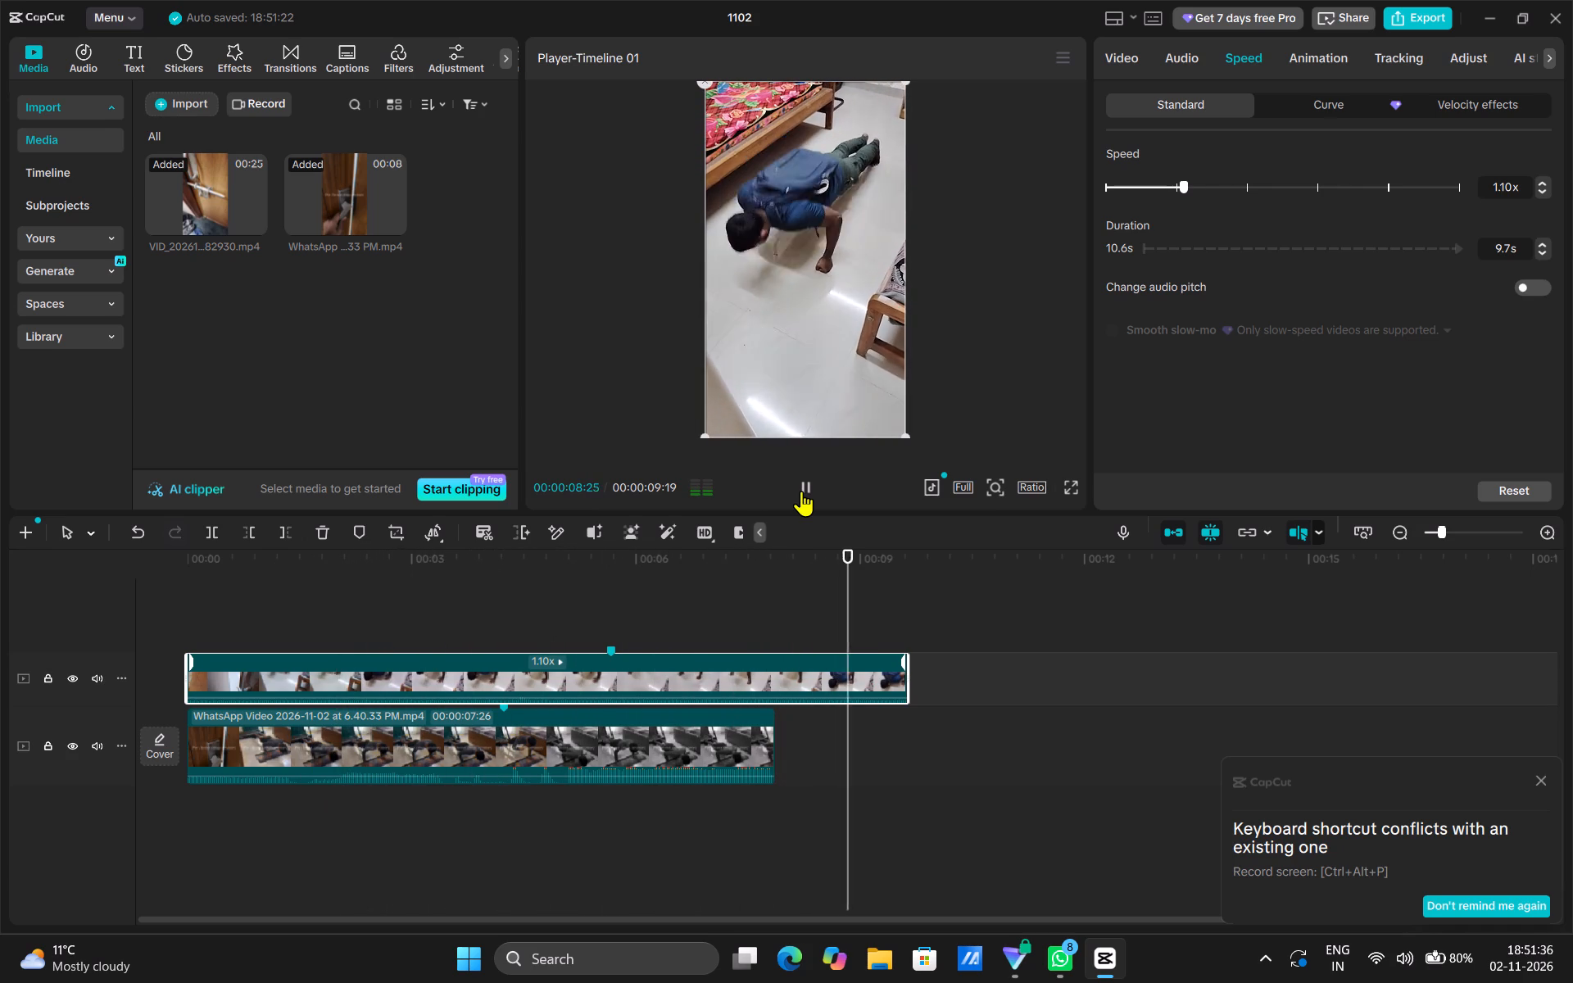
{"action": "left_click", "coordinate": [801, 491]}
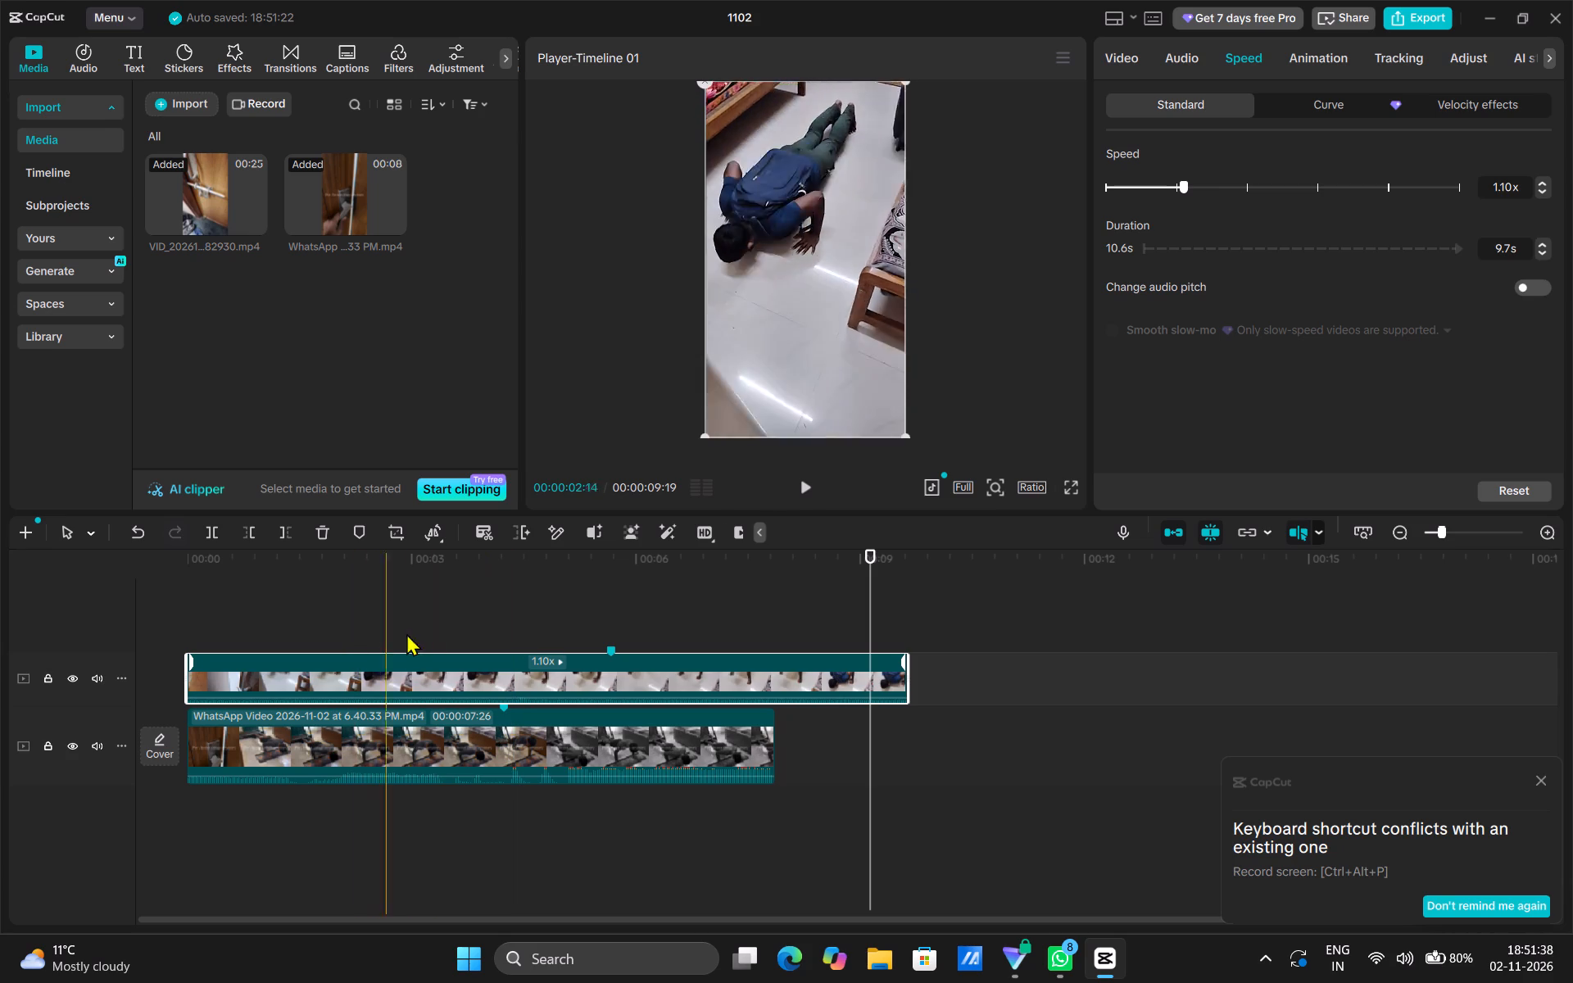
Raise the VID clip's speed to 1.20x and play it from the start of the timeline.
{"action": "left_click", "coordinate": [1540, 183]}
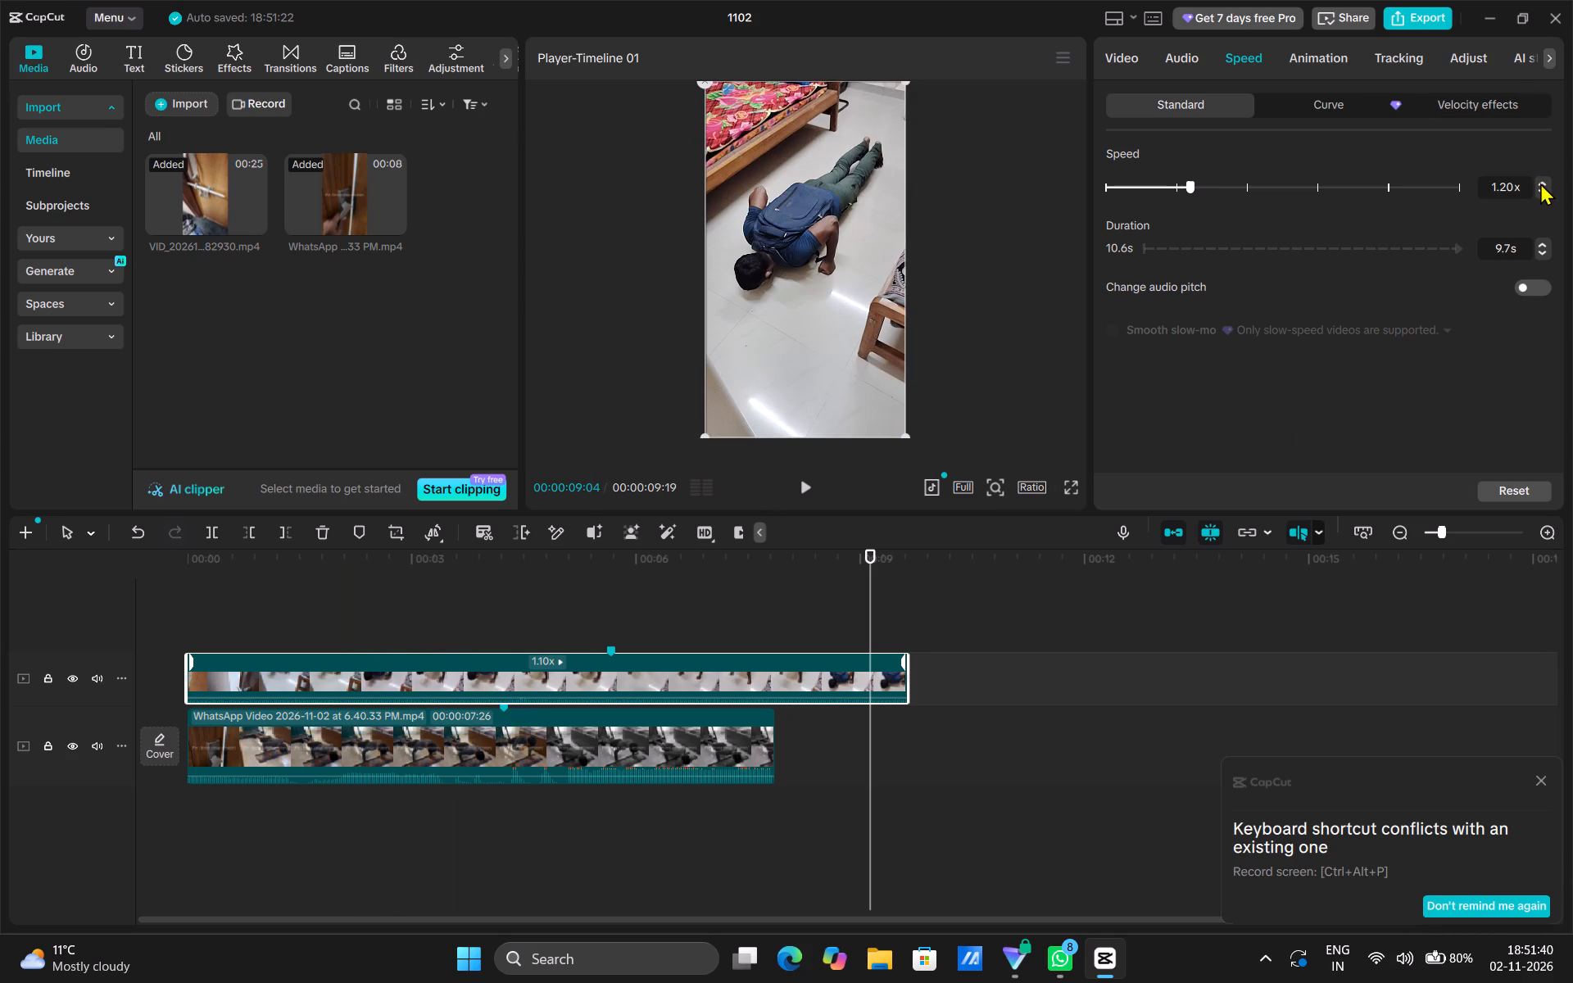
{"action": "left_click_drag", "start_coordinate": [841, 593], "coordinate": [68, 647]}
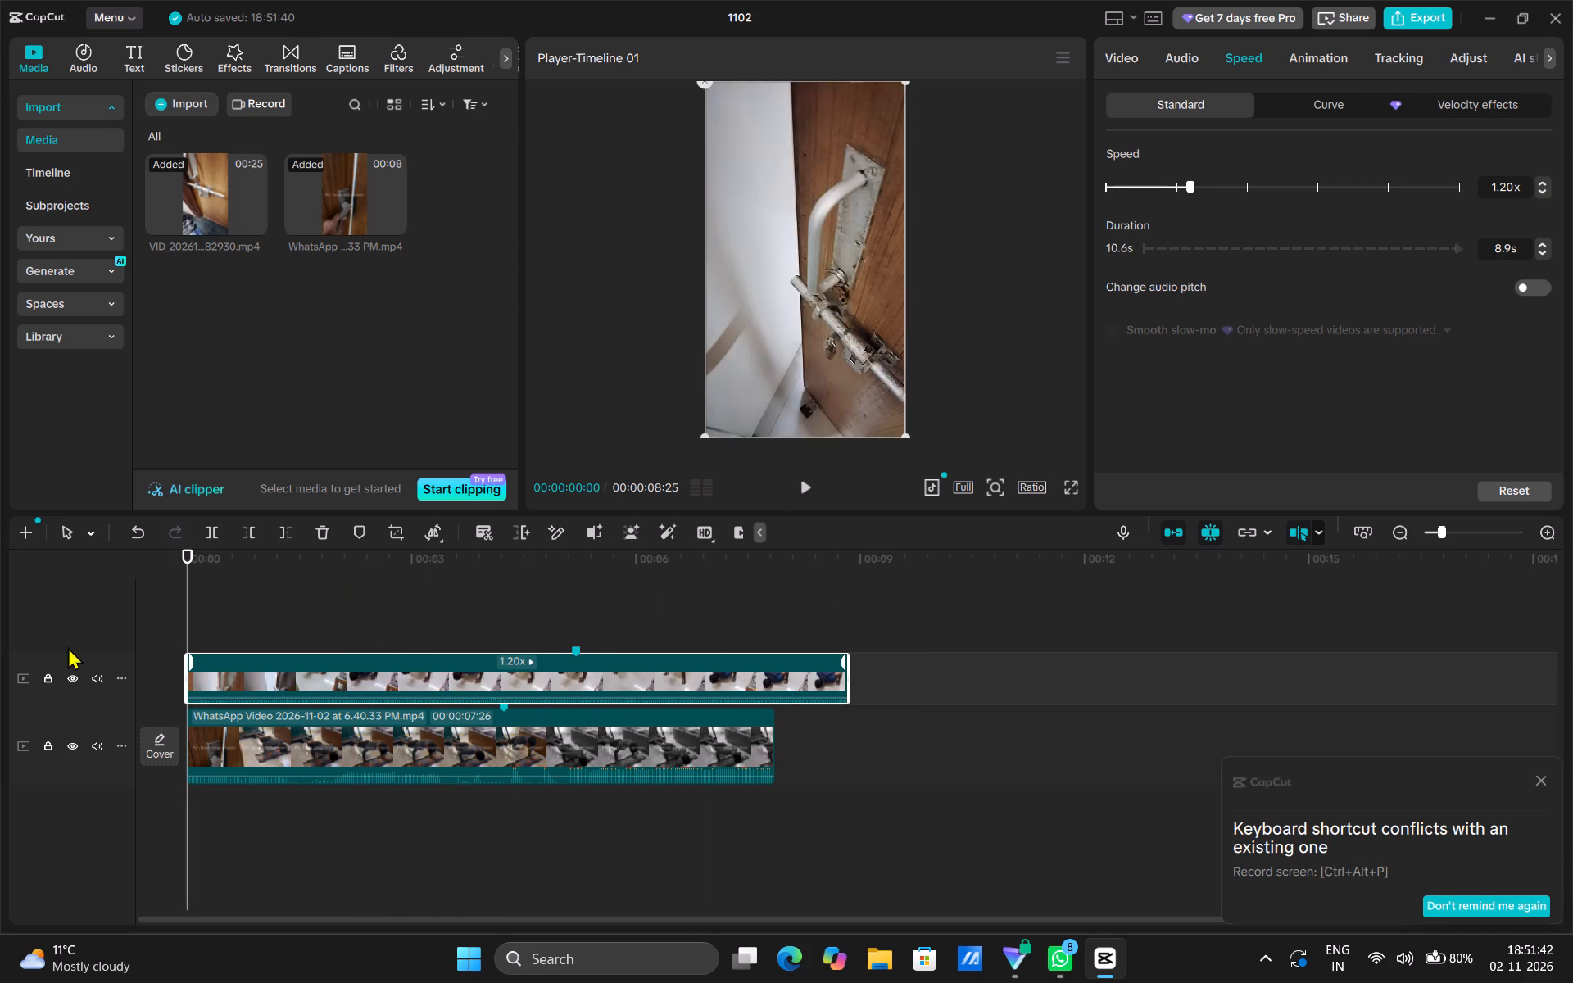
{"action": "left_click", "coordinate": [810, 486]}
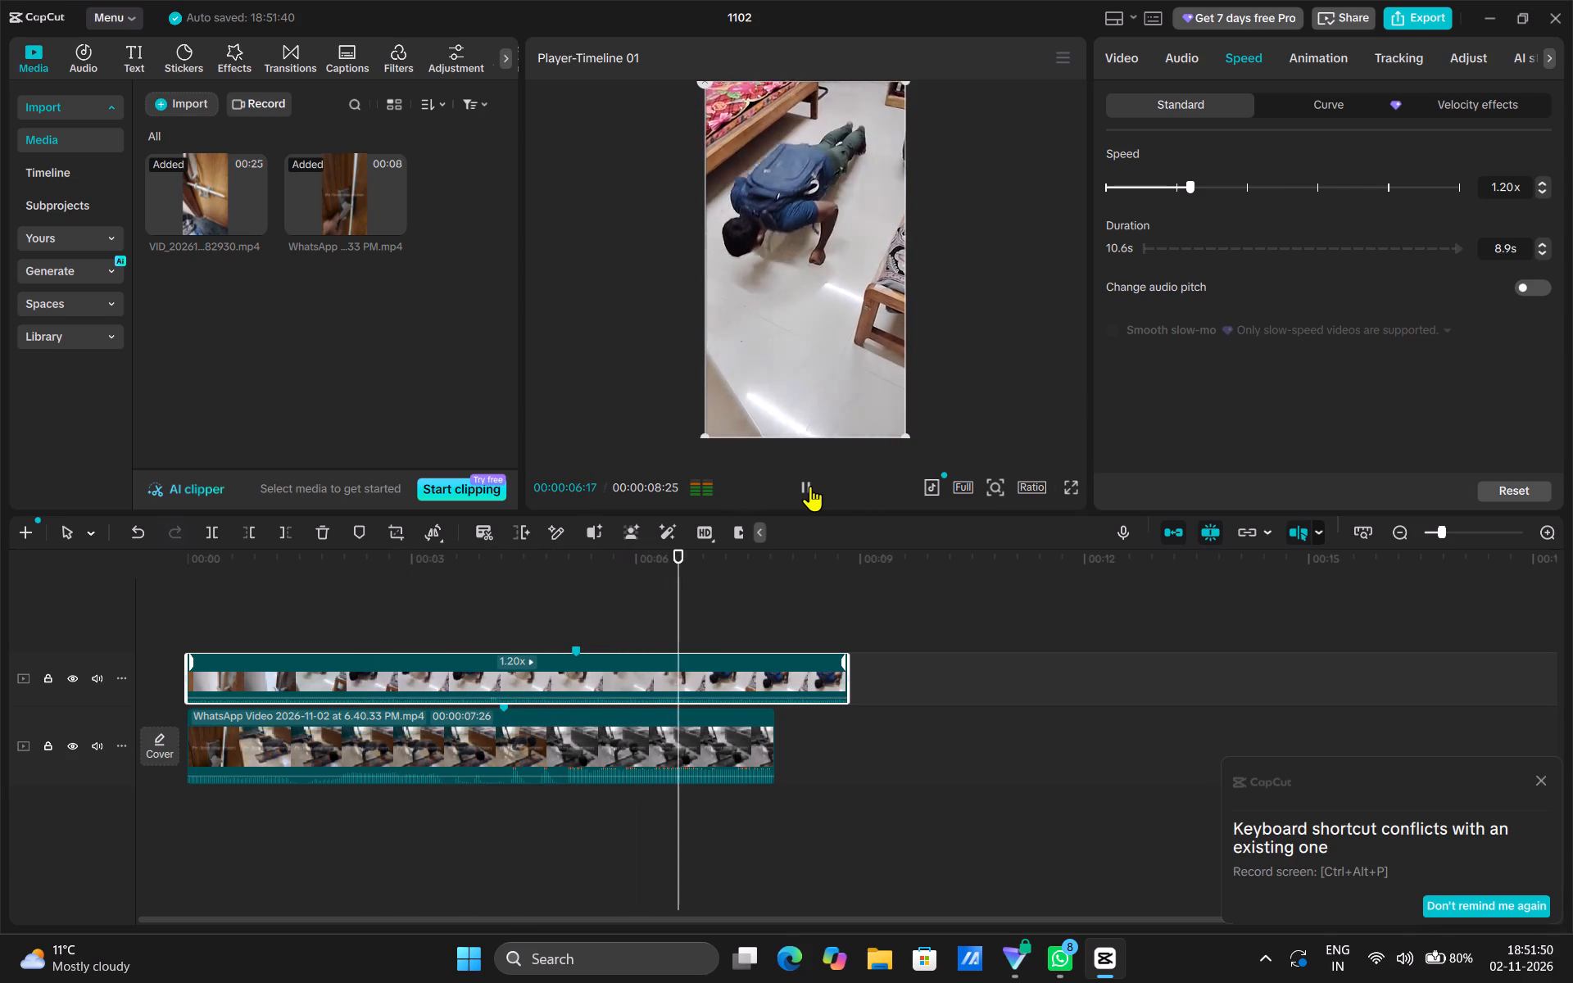
{"action": "left_click", "coordinate": [810, 486]}
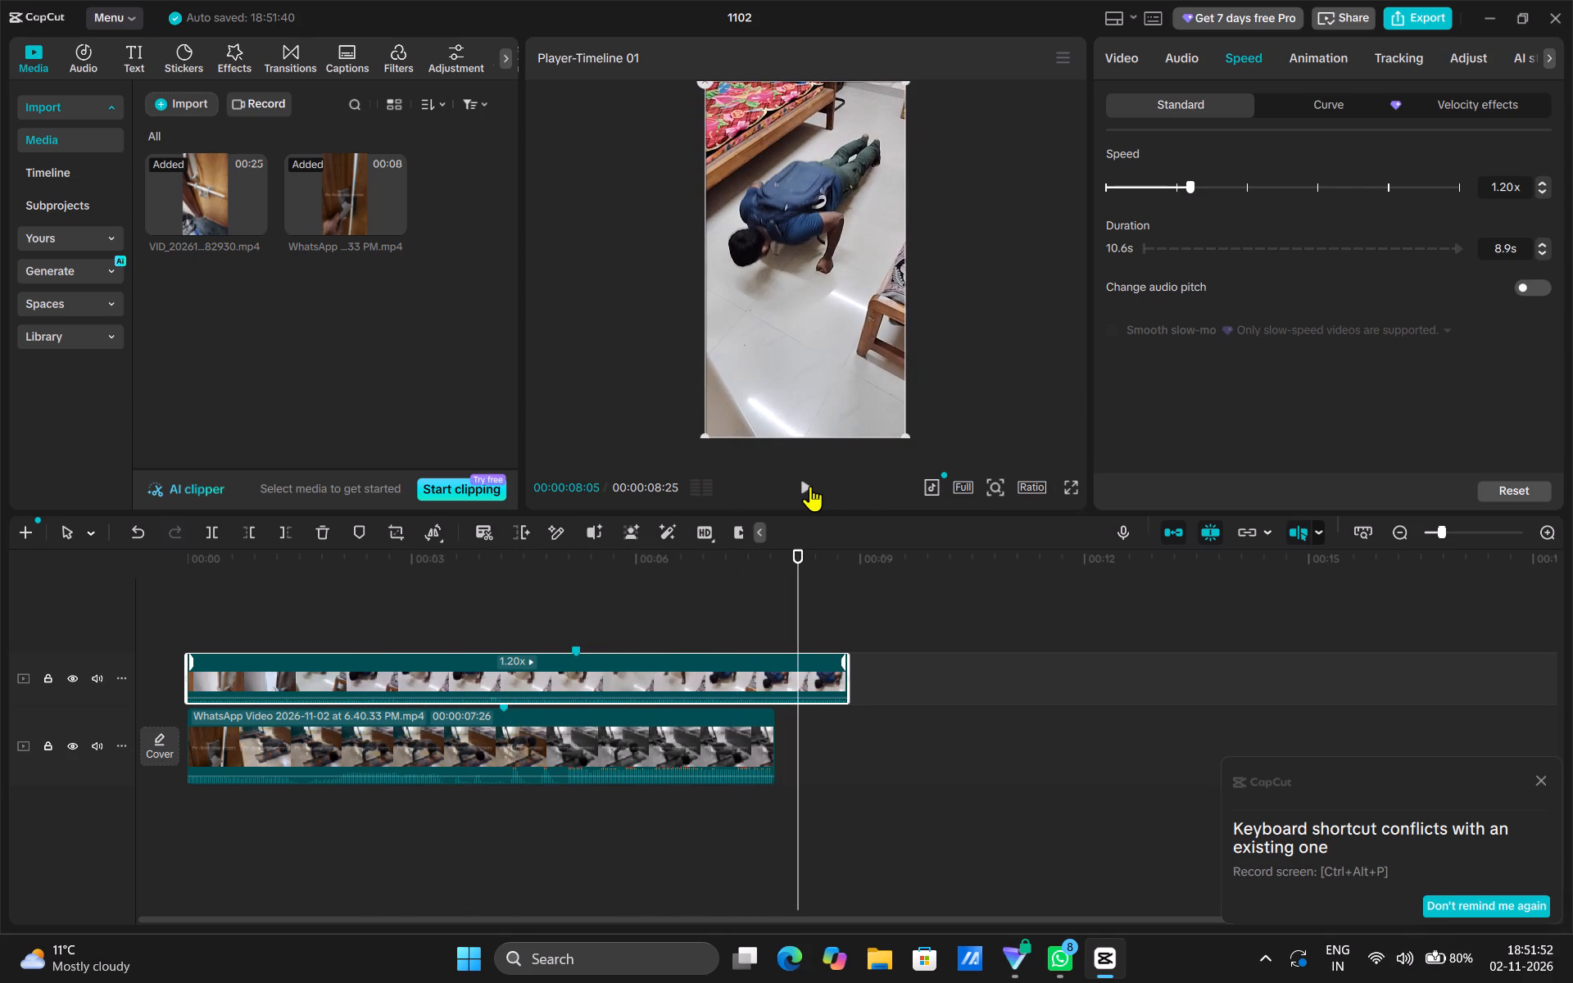
Examine the push-ups in the sped-up VID clip from its start to its hand-lift marker, comparing their timing with the reference marker.
{"action": "left_click_drag", "start_coordinate": [793, 609], "coordinate": [161, 628]}
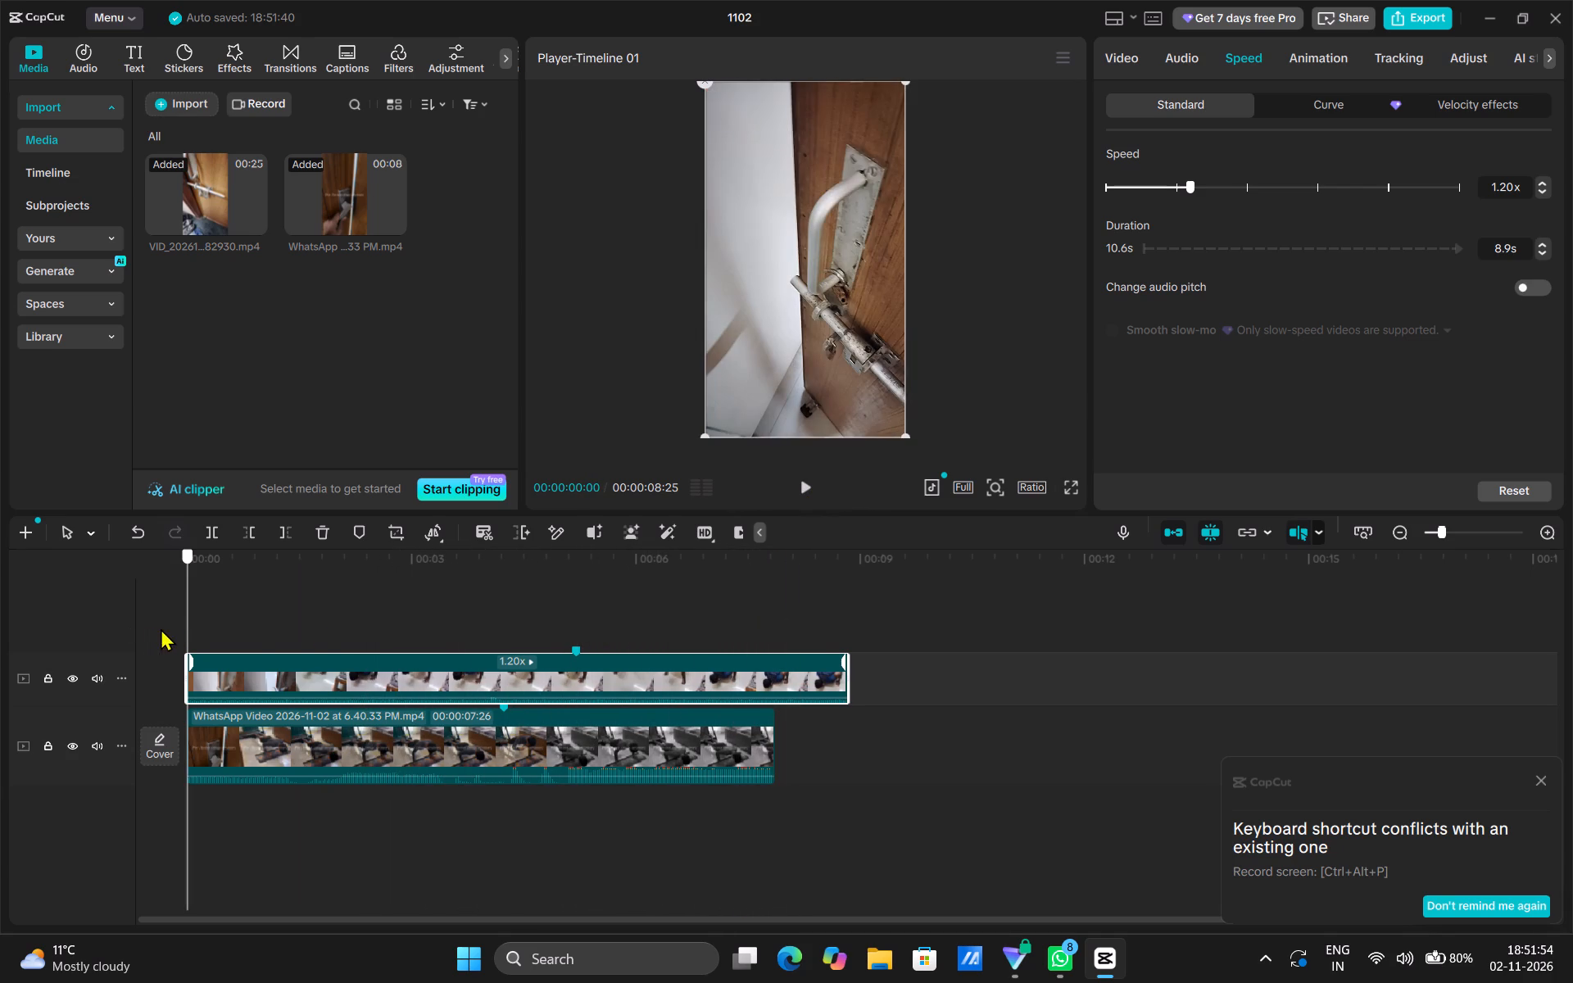
{"action": "left_click_drag", "start_coordinate": [161, 628], "coordinate": [256, 648]}
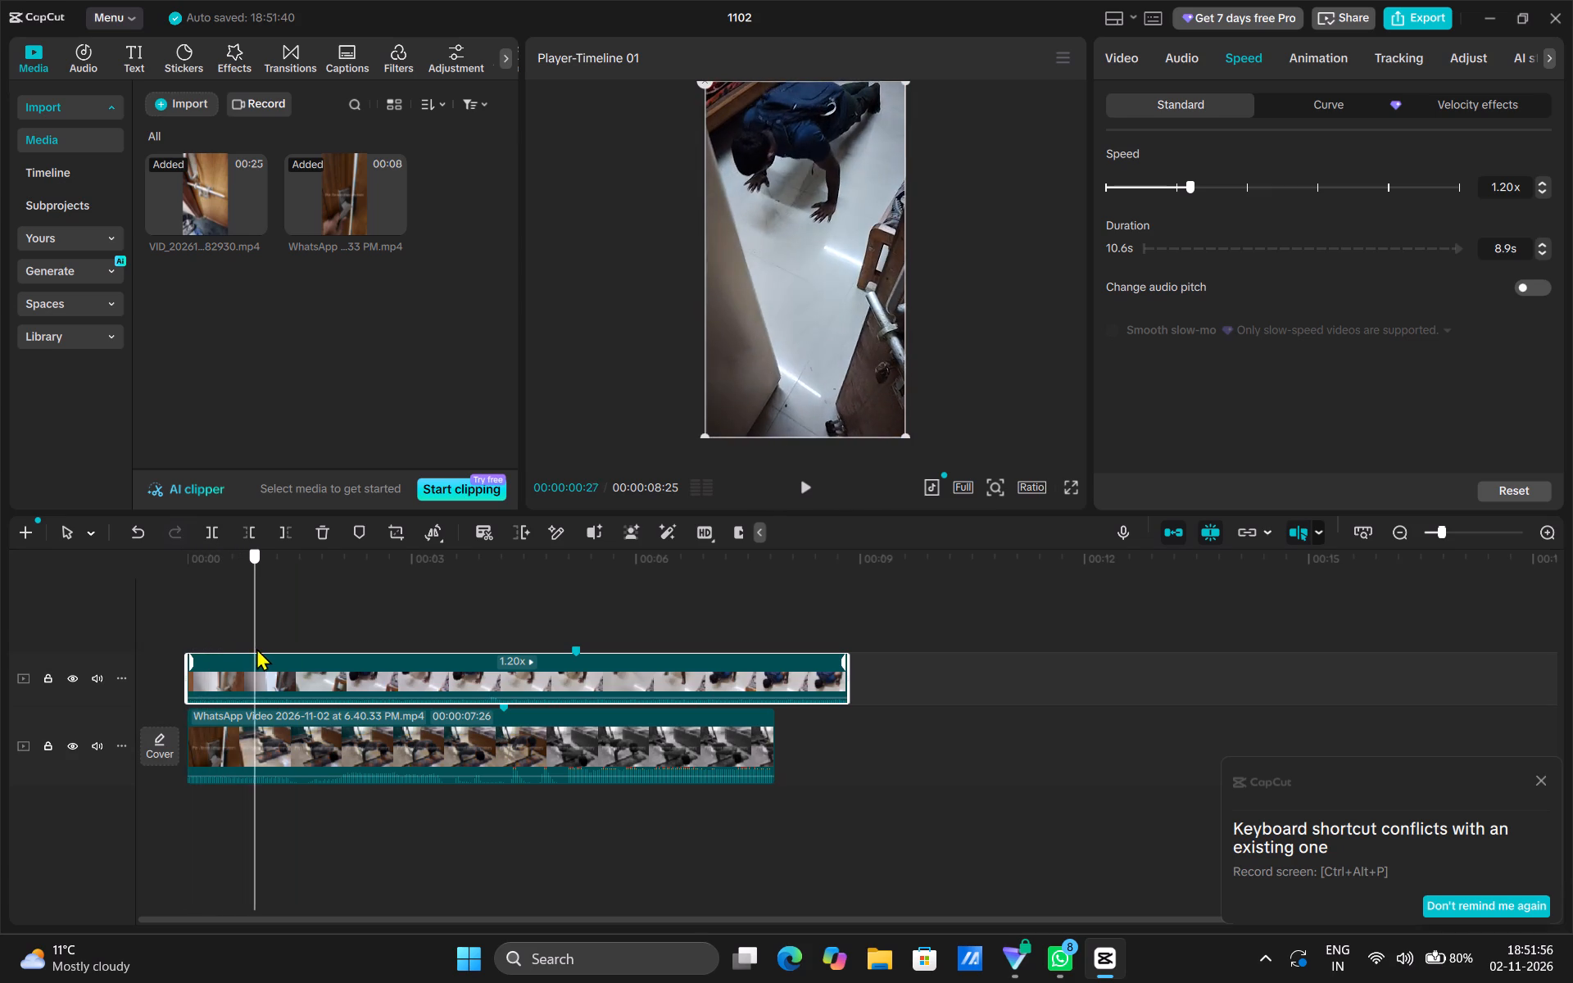
{"action": "left_click_drag", "start_coordinate": [256, 648], "coordinate": [397, 661]}
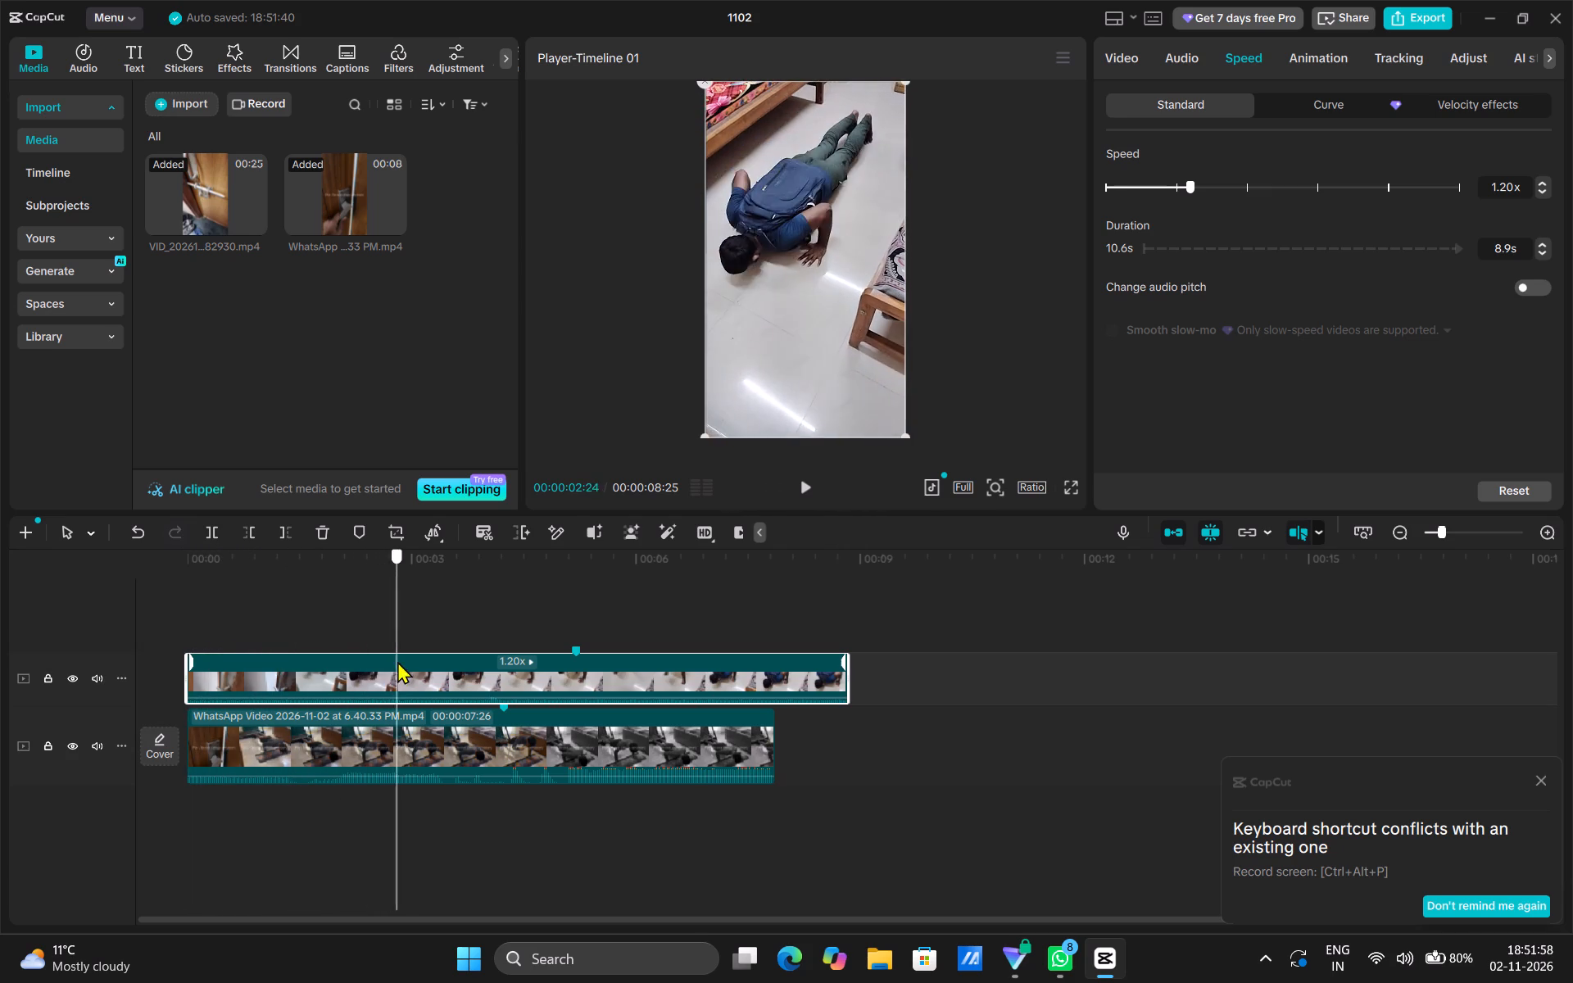
{"action": "left_click_drag", "start_coordinate": [397, 661], "coordinate": [424, 663]}
{"action": "left_click_drag", "start_coordinate": [424, 609], "coordinate": [496, 627]}
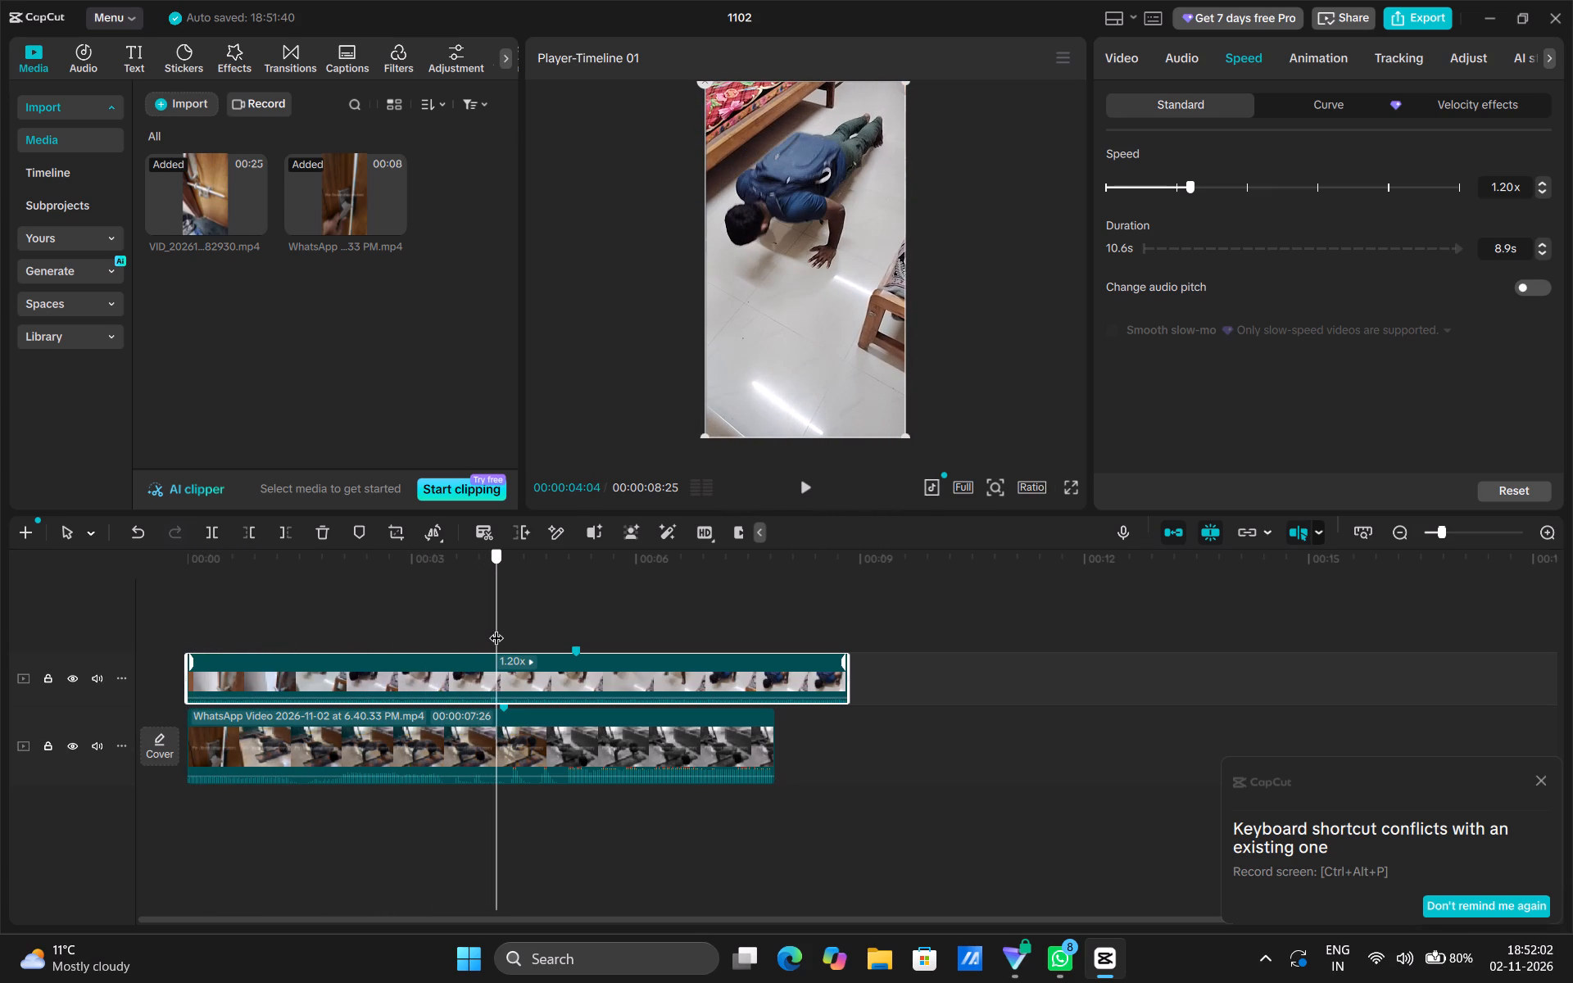
{"action": "left_click_drag", "start_coordinate": [496, 627], "coordinate": [487, 627]}
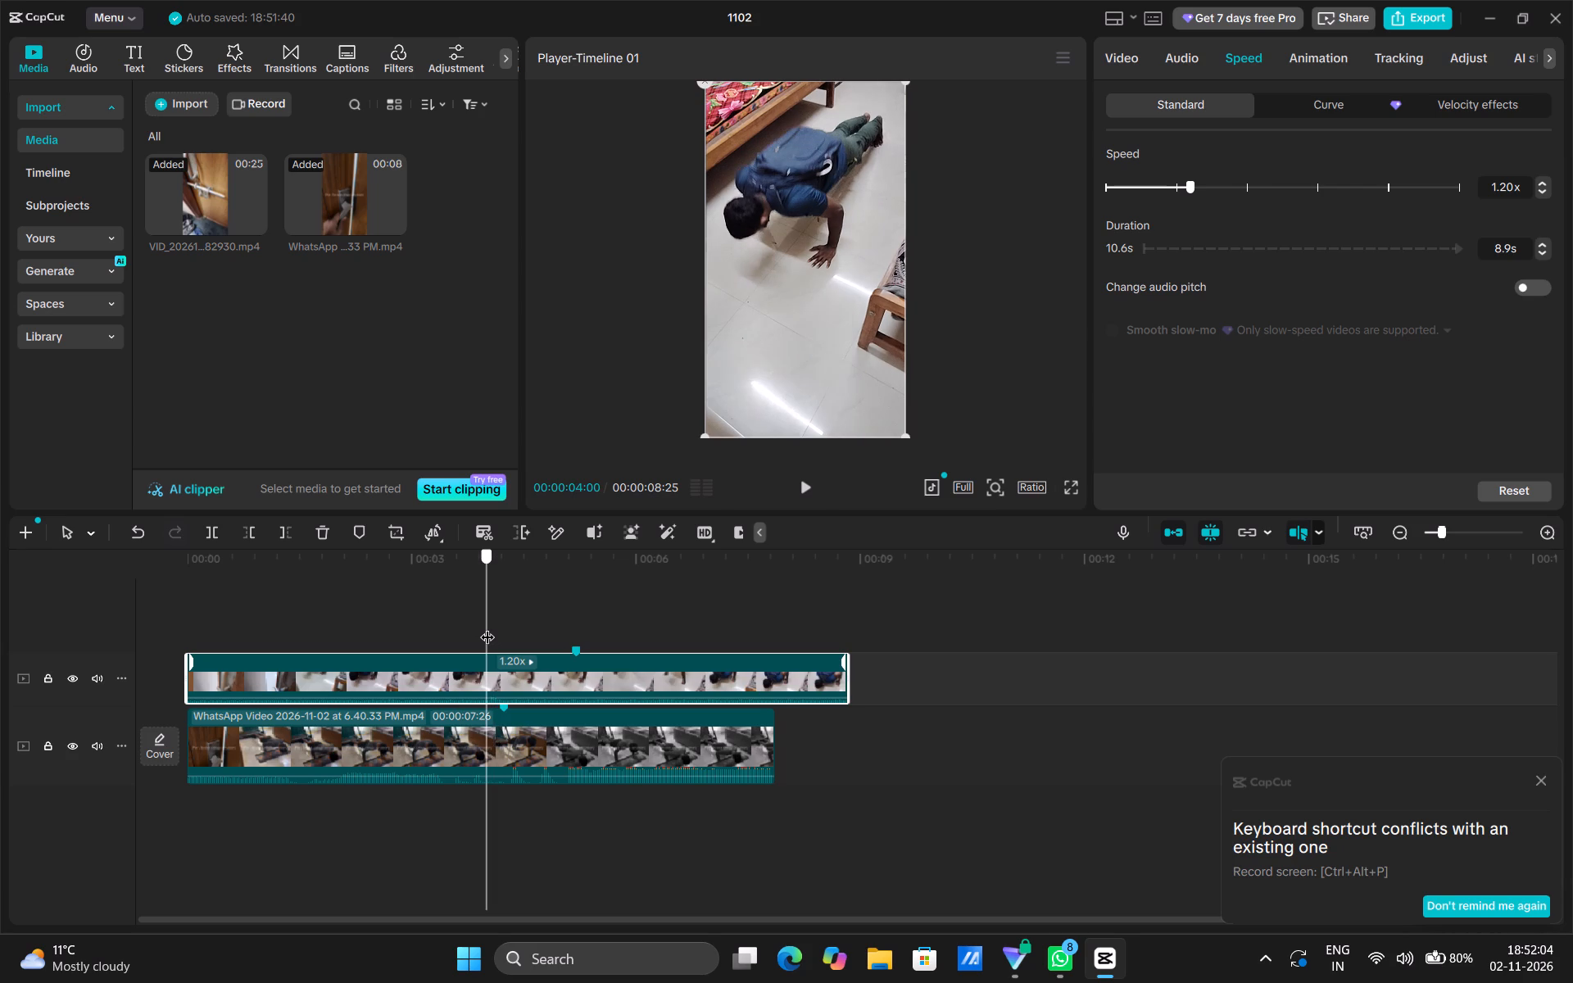
{"action": "left_click_drag", "start_coordinate": [487, 627], "coordinate": [576, 637]}
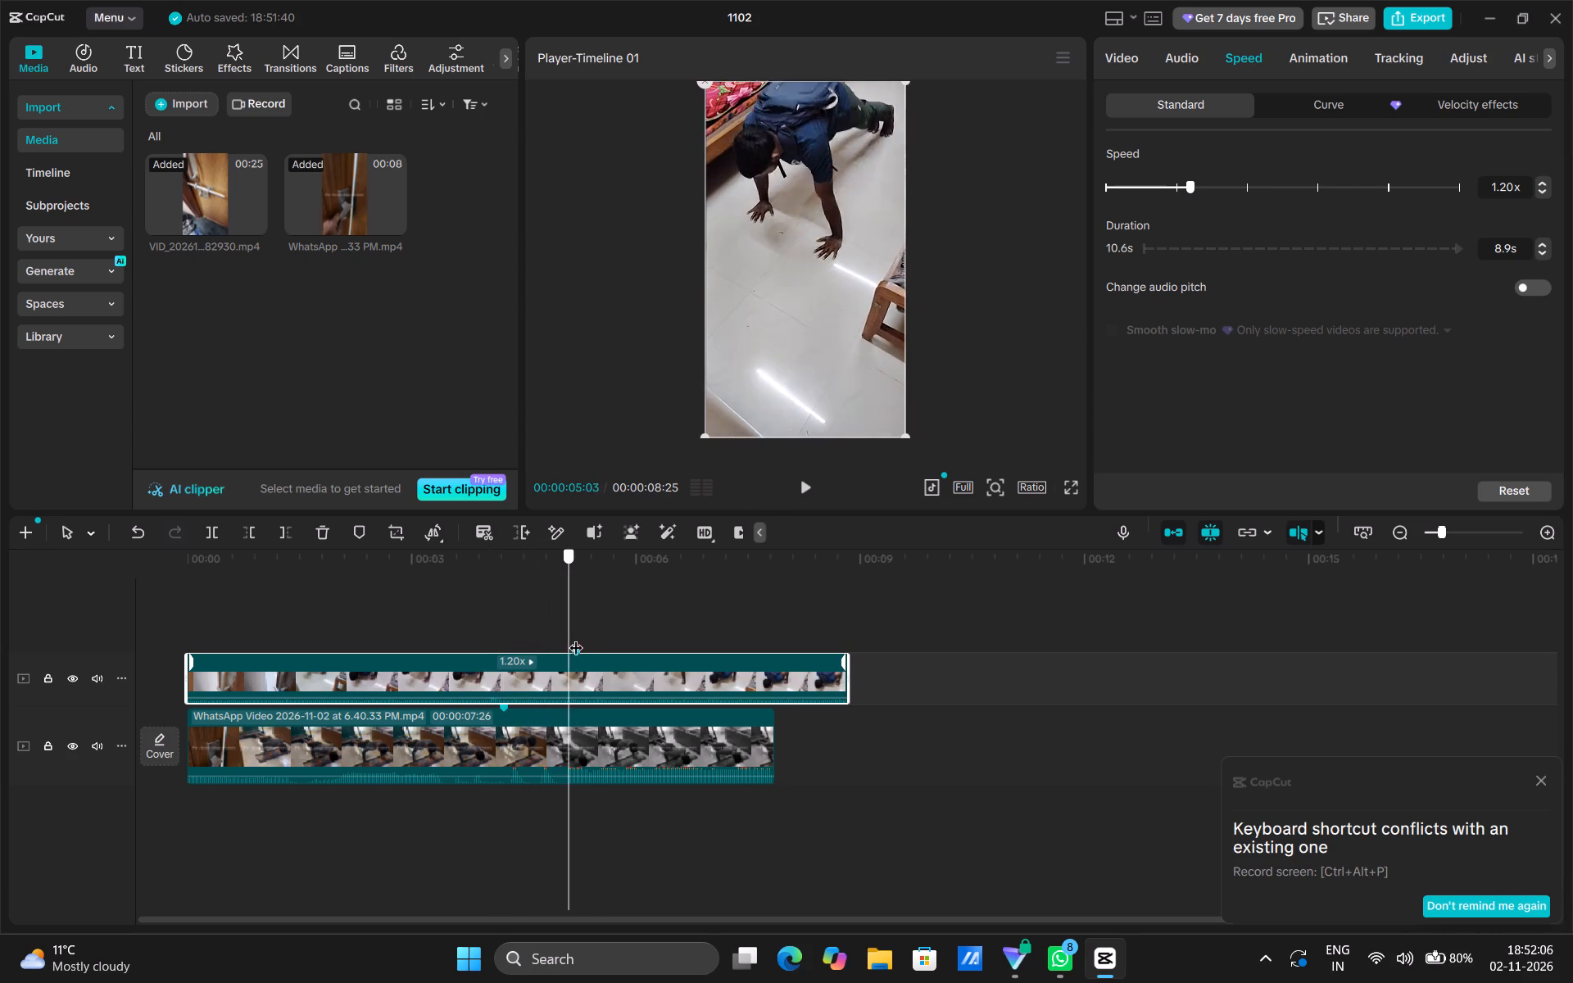
{"action": "left_click_drag", "start_coordinate": [576, 637], "coordinate": [208, 665]}
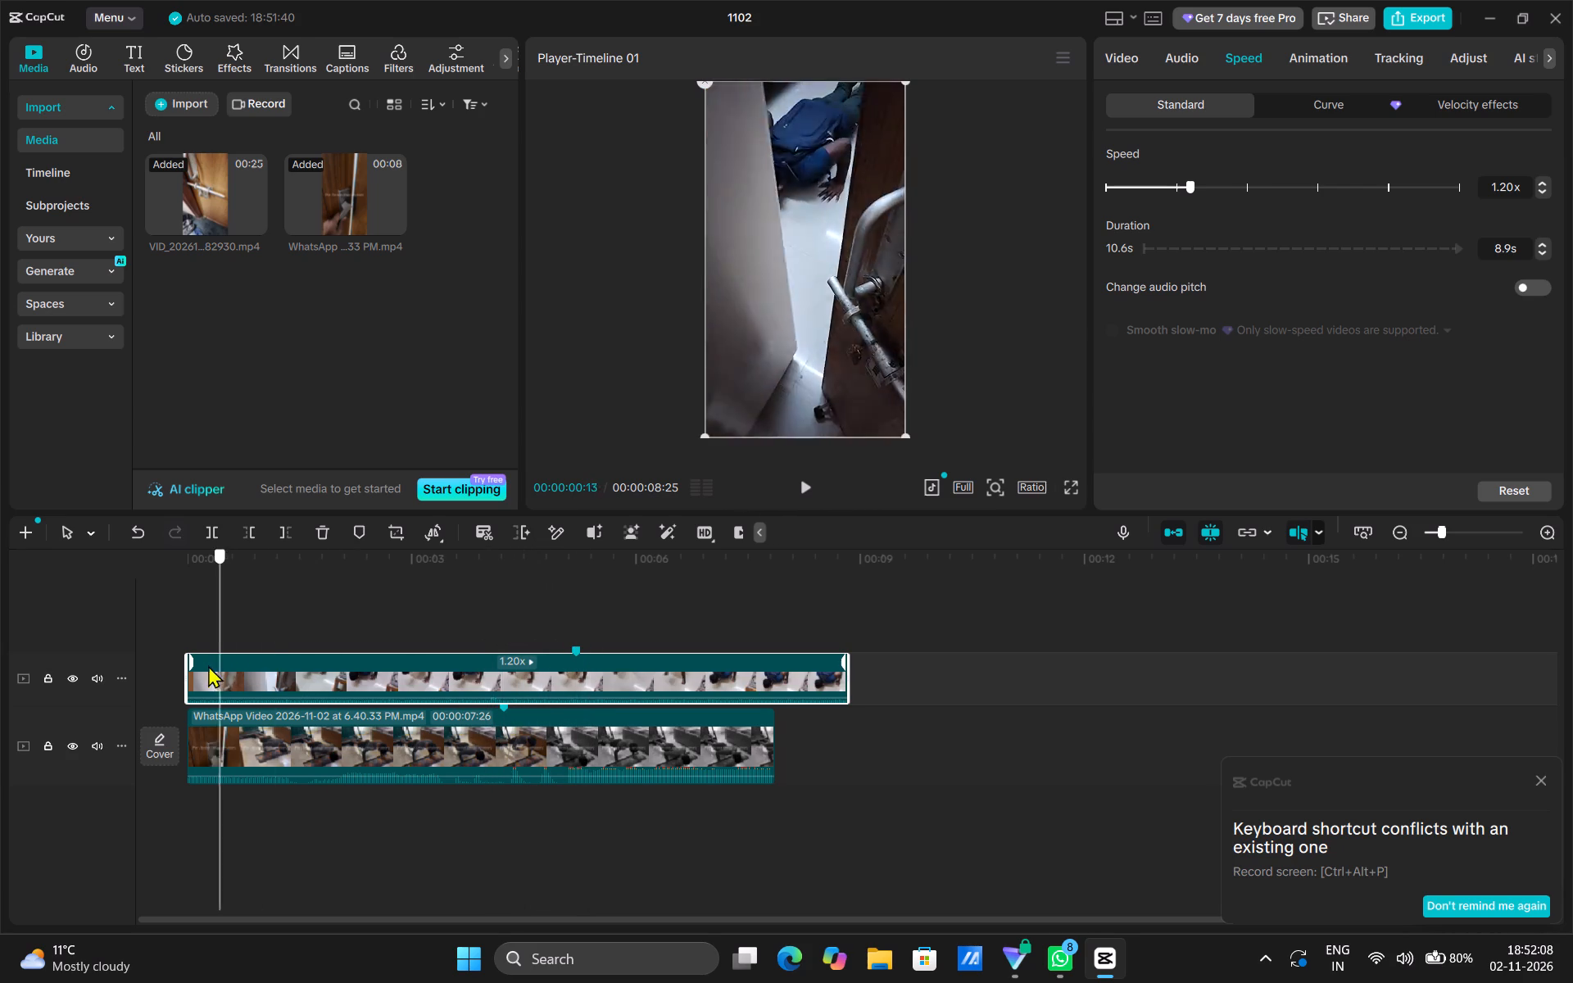
{"action": "left_click_drag", "start_coordinate": [208, 665], "coordinate": [256, 686]}
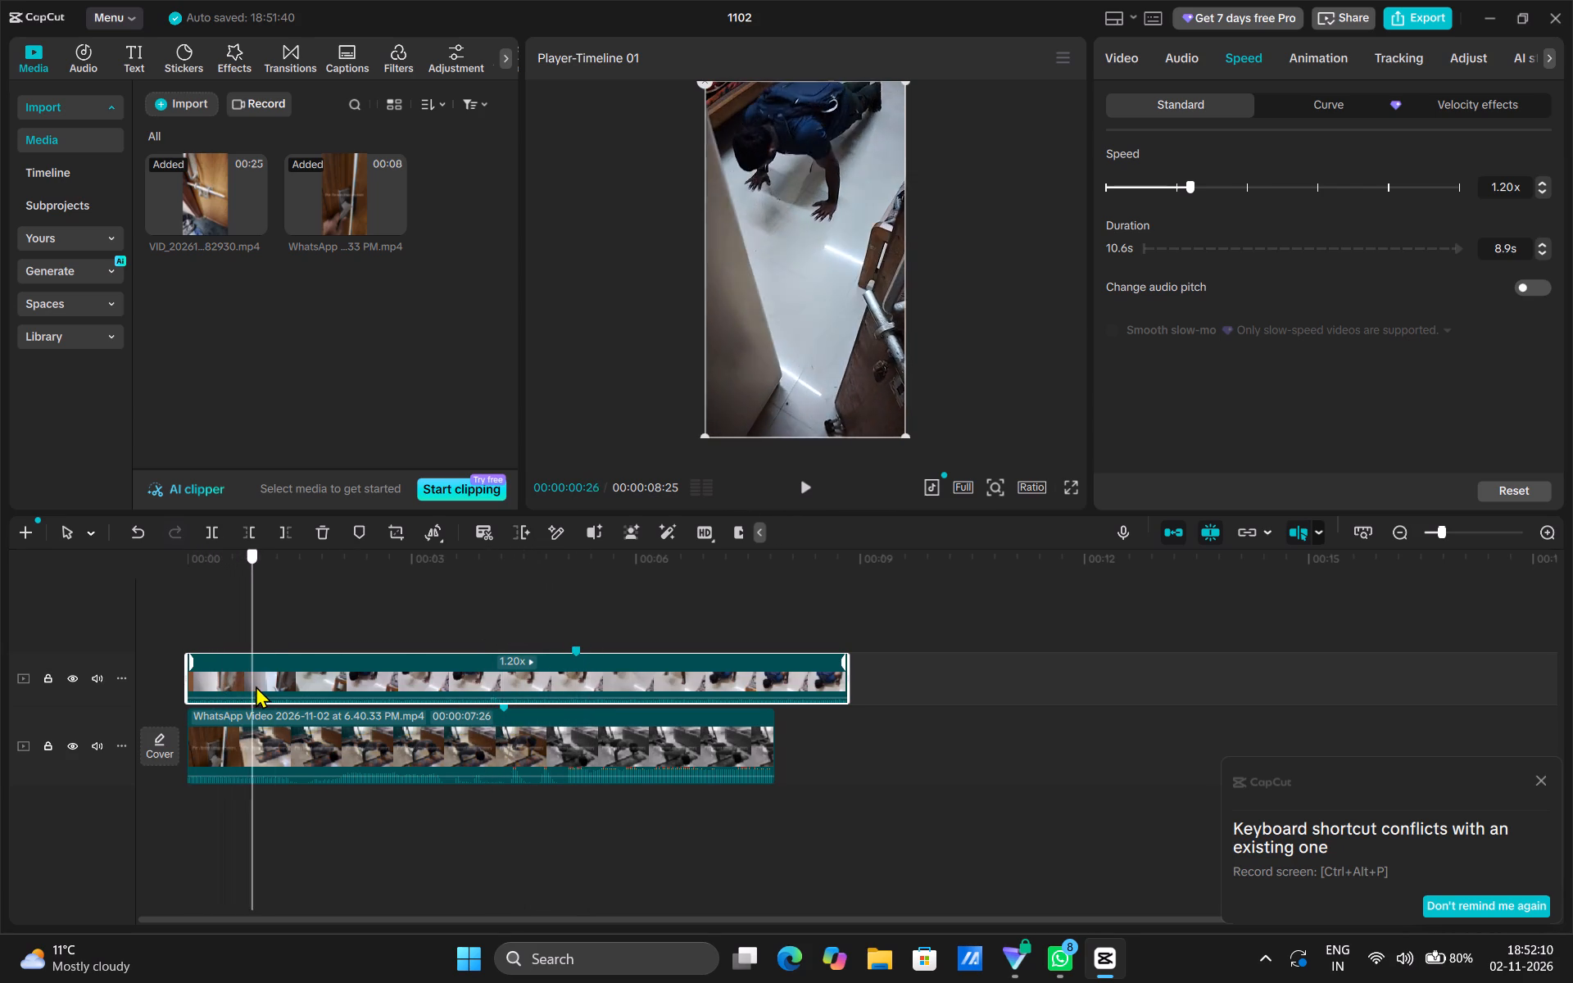
{"action": "left_click_drag", "start_coordinate": [256, 686], "coordinate": [181, 703]}
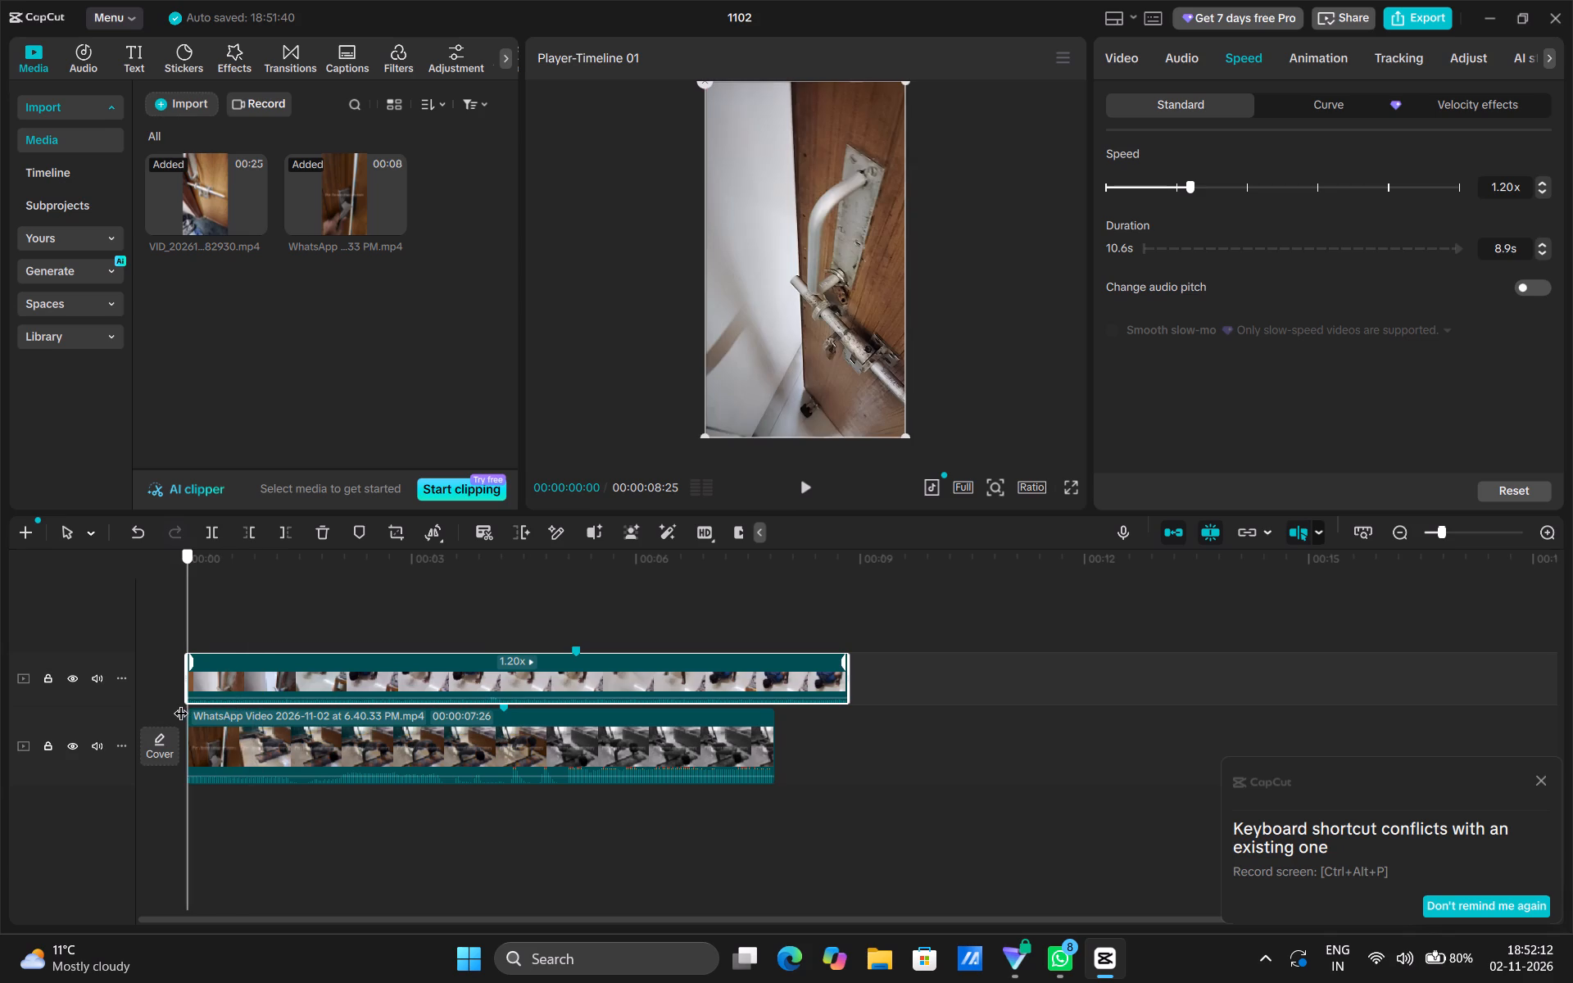
{"action": "left_click_drag", "start_coordinate": [181, 703], "coordinate": [247, 709]}
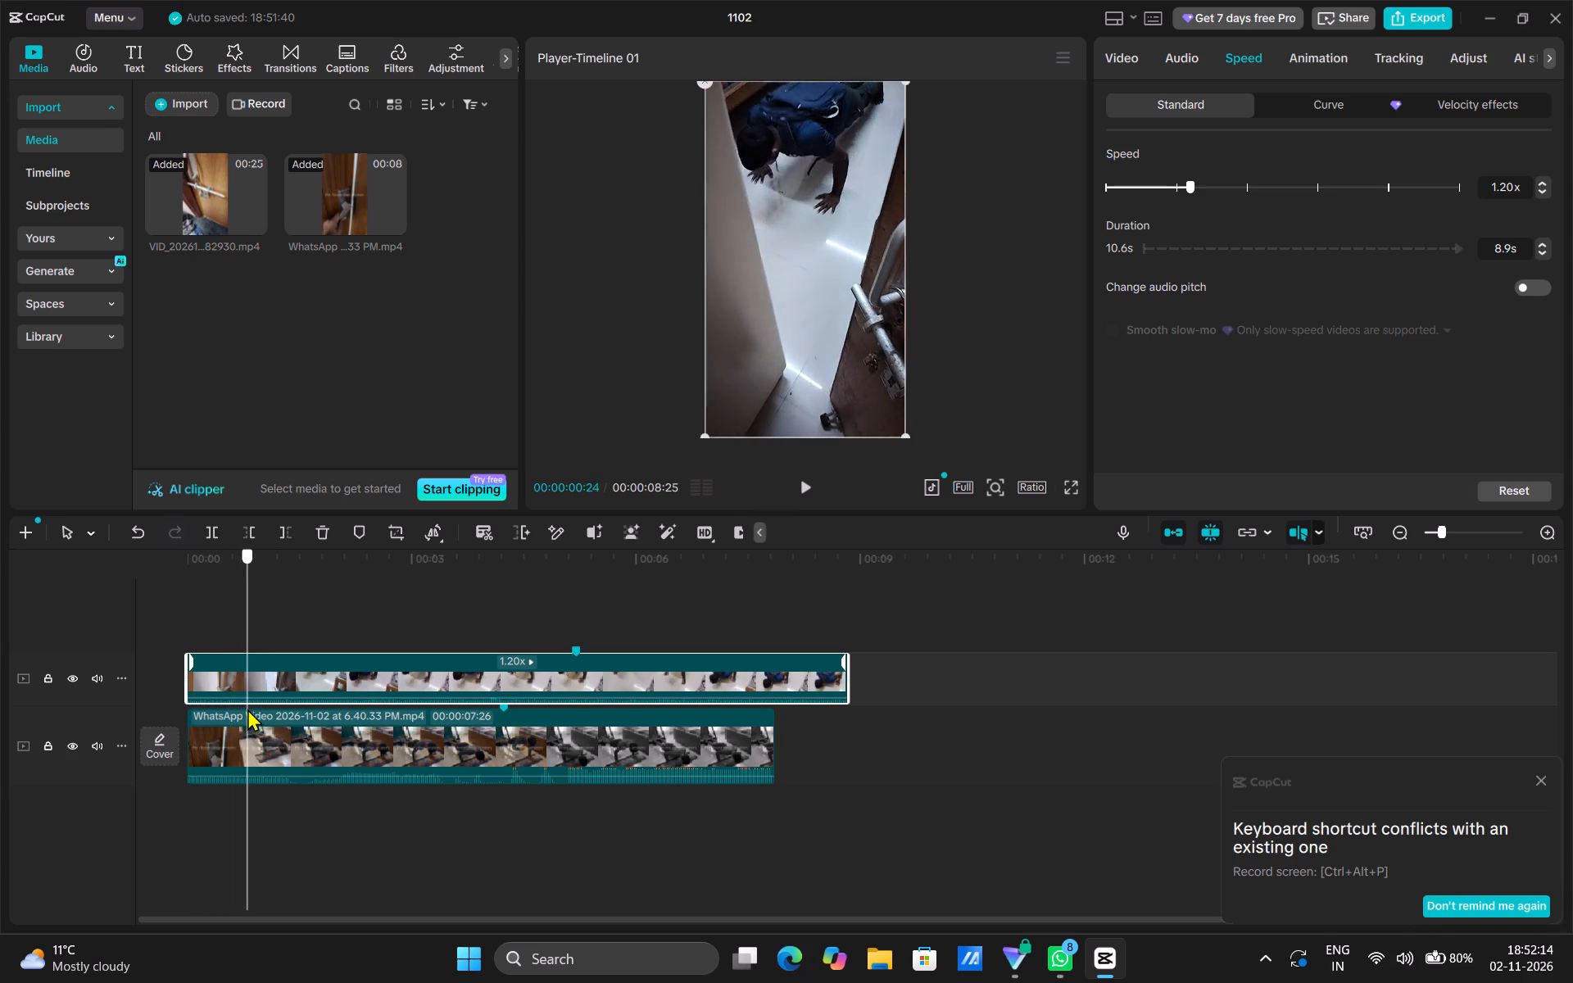
{"action": "left_click_drag", "start_coordinate": [247, 709], "coordinate": [512, 648]}
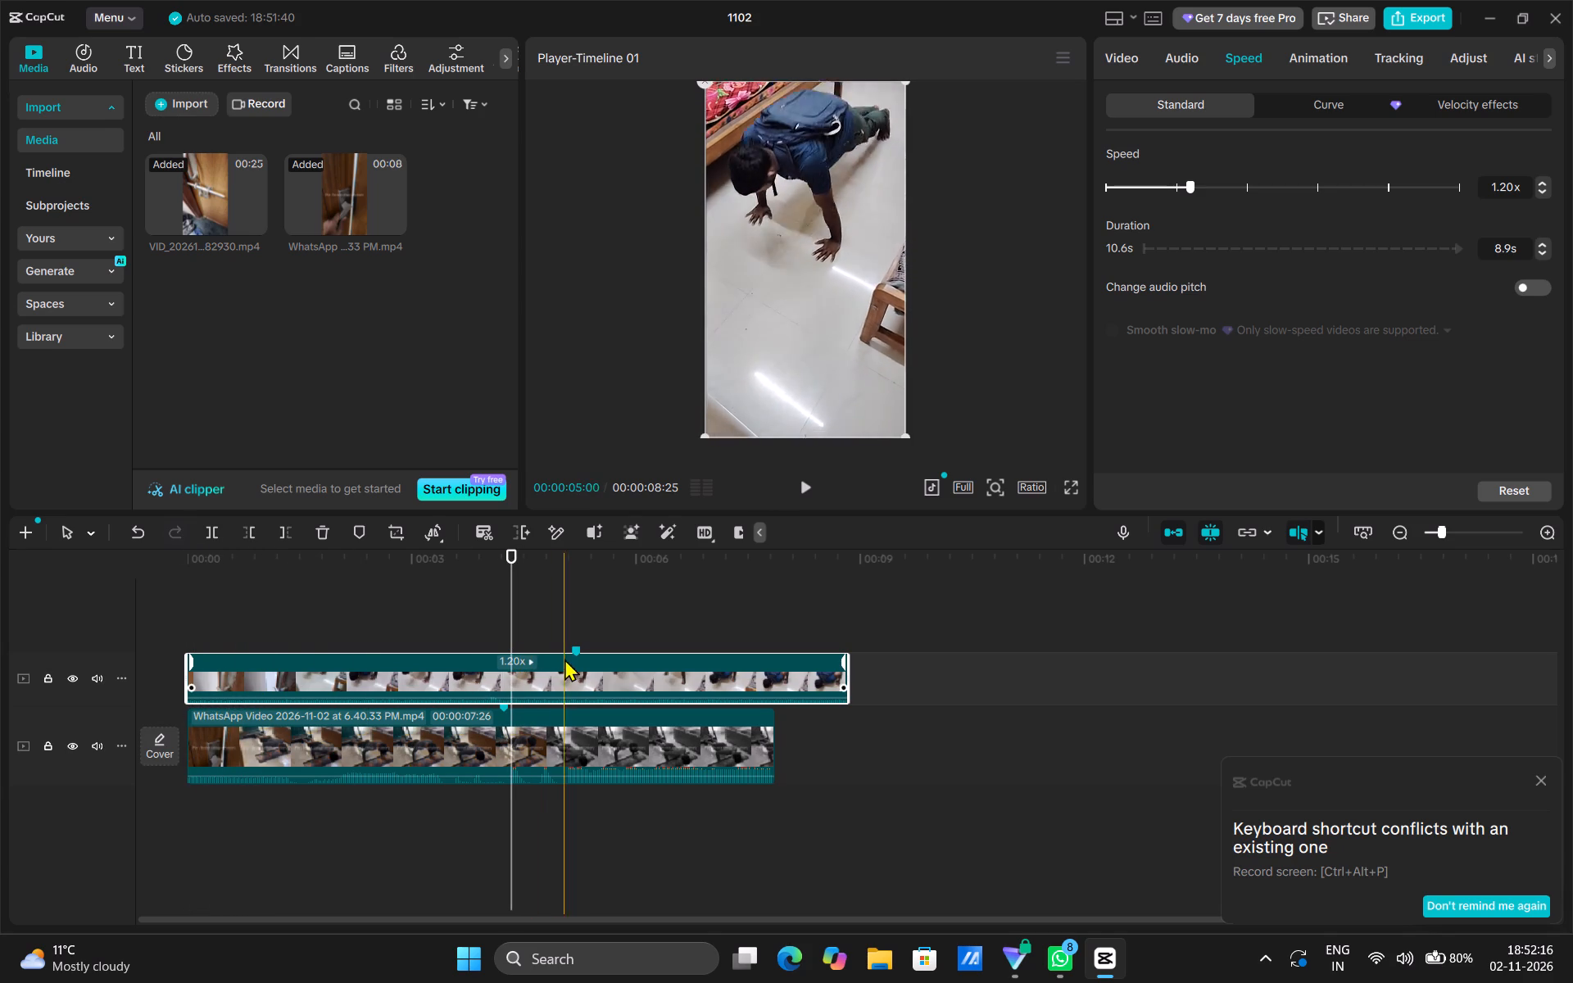
Split the VID clip at its hand-lift marker, at 00:00:05:06.
{"action": "left_click", "coordinate": [575, 681]}
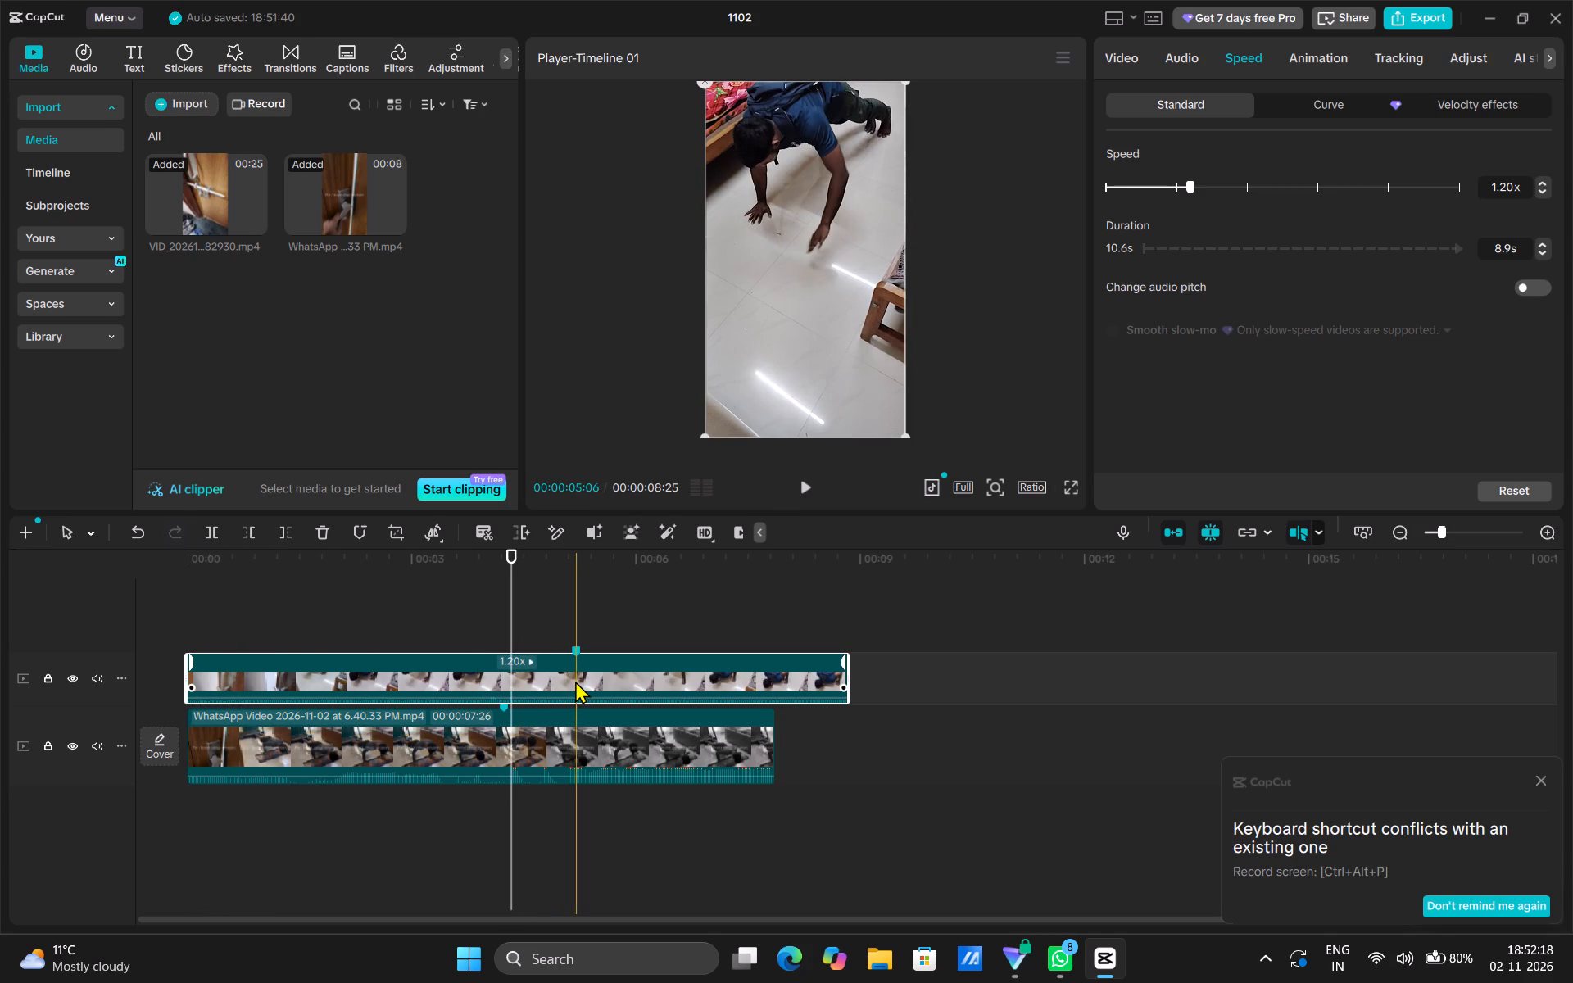
{"action": "left_click", "coordinate": [575, 681]}
{"action": "left_click_drag", "start_coordinate": [509, 585], "coordinate": [575, 613]}
{"action": "left_click", "coordinate": [211, 538]}
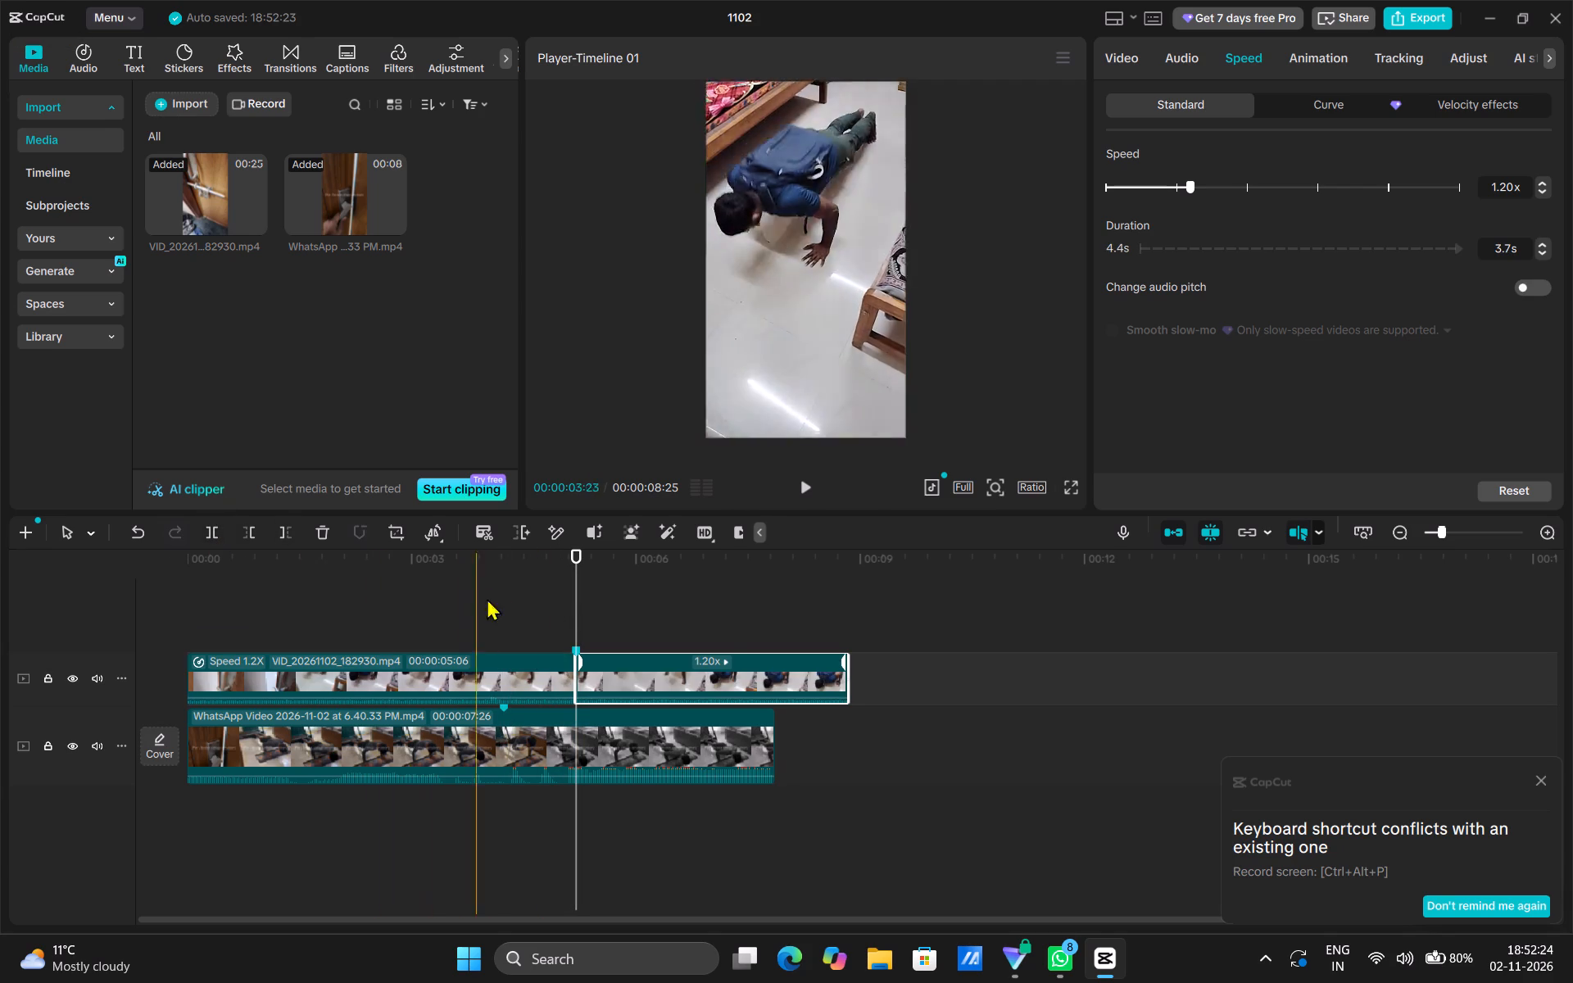
Examine the push-ups in the VID segment before the split, from the door opening to the cut, comparing their timing with the reference.
{"action": "left_click_drag", "start_coordinate": [580, 595], "coordinate": [337, 610]}
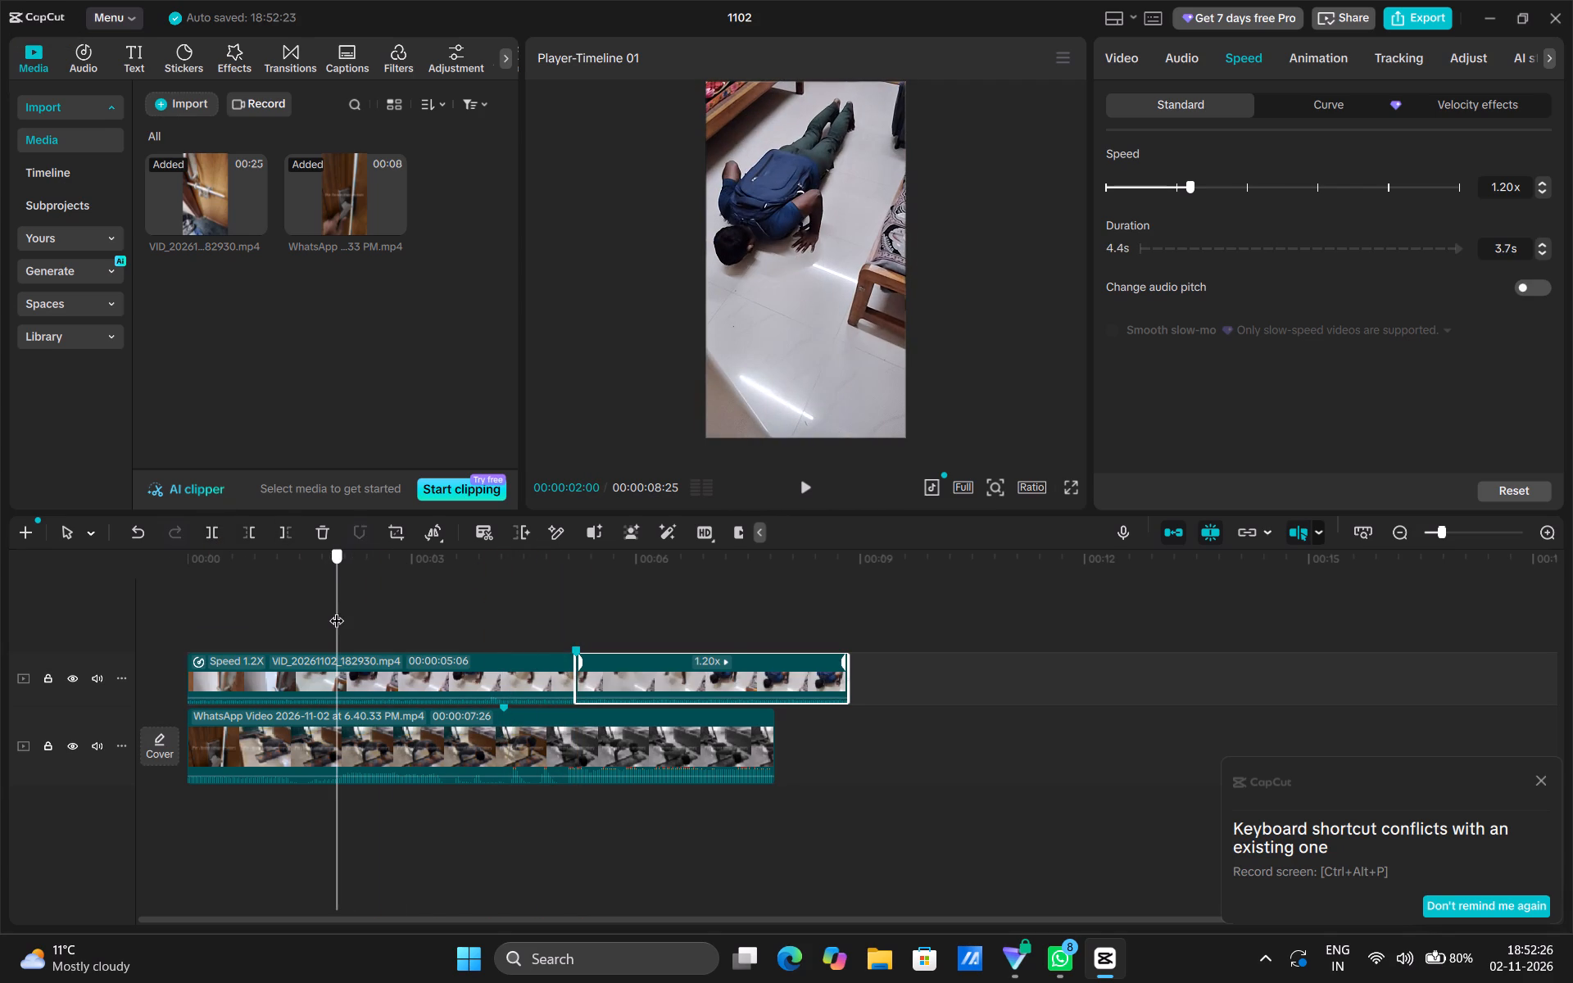
{"action": "left_click_drag", "start_coordinate": [337, 610], "coordinate": [305, 611]}
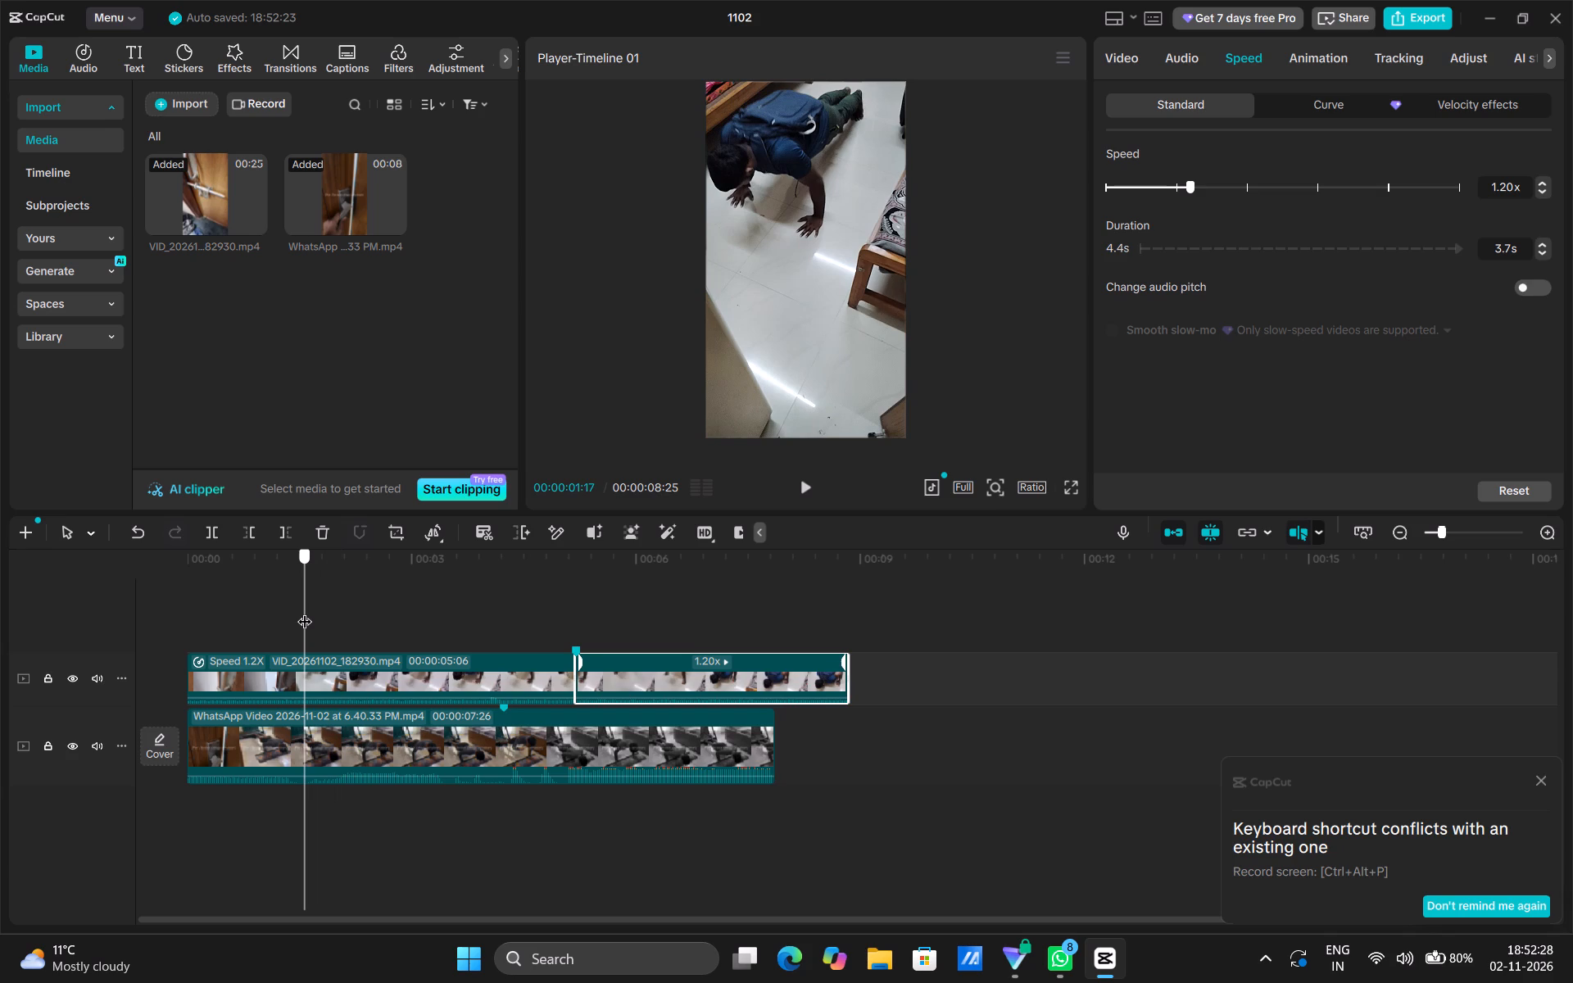
{"action": "left_click_drag", "start_coordinate": [305, 611], "coordinate": [314, 616]}
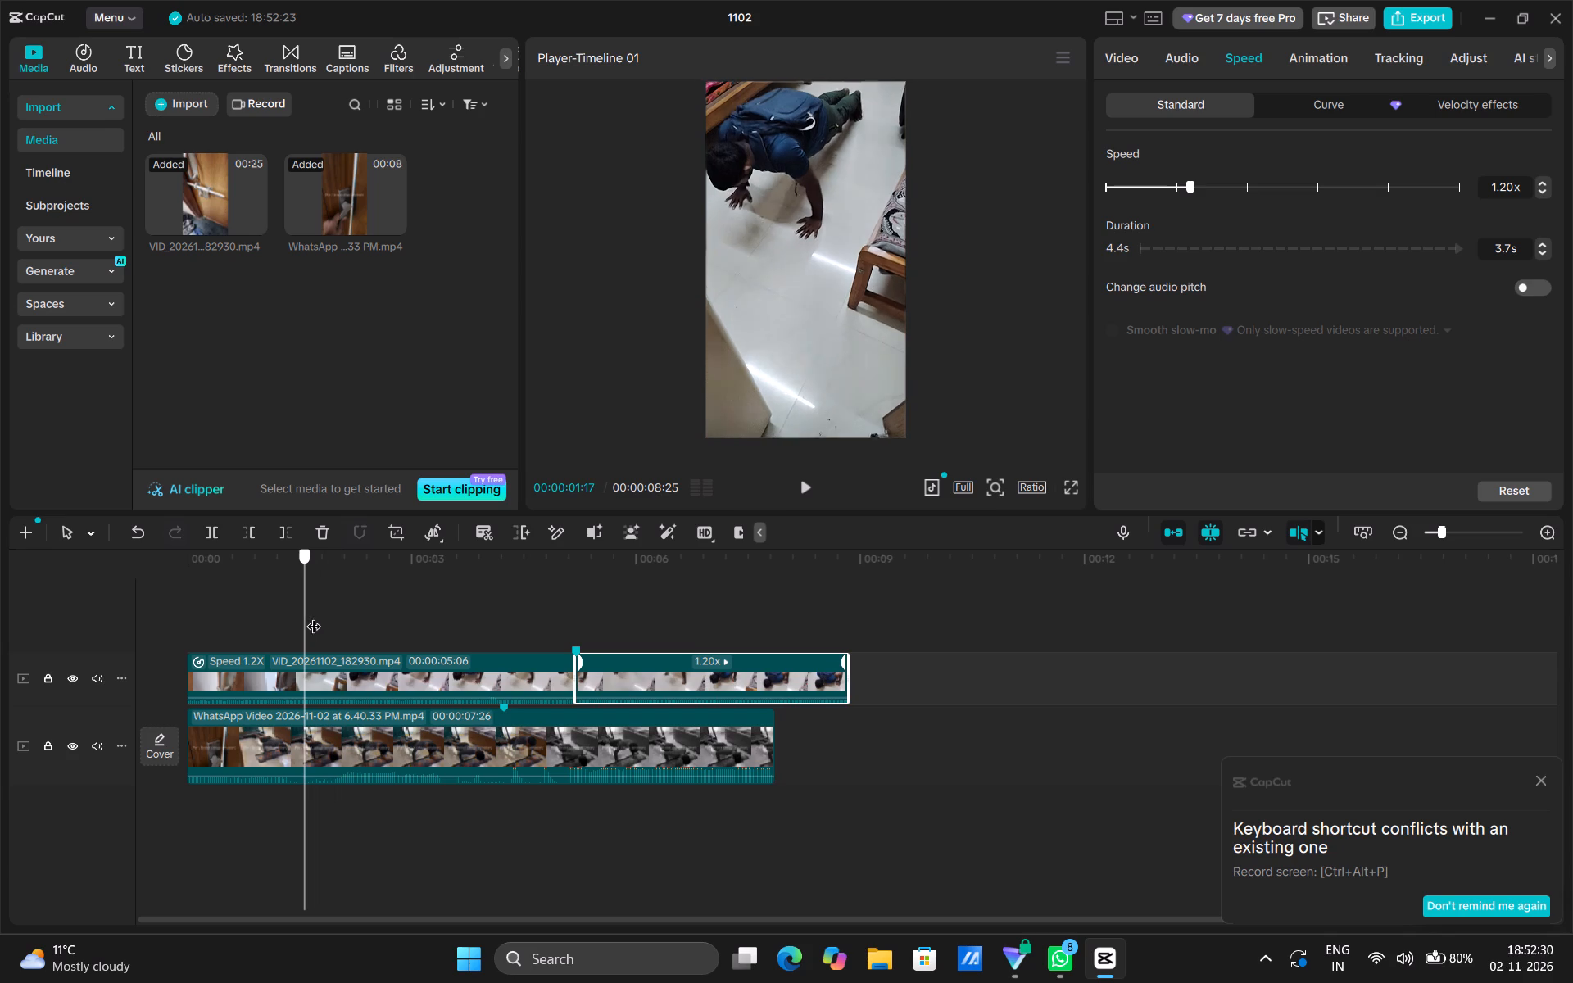
{"action": "left_click_drag", "start_coordinate": [314, 616], "coordinate": [434, 664]}
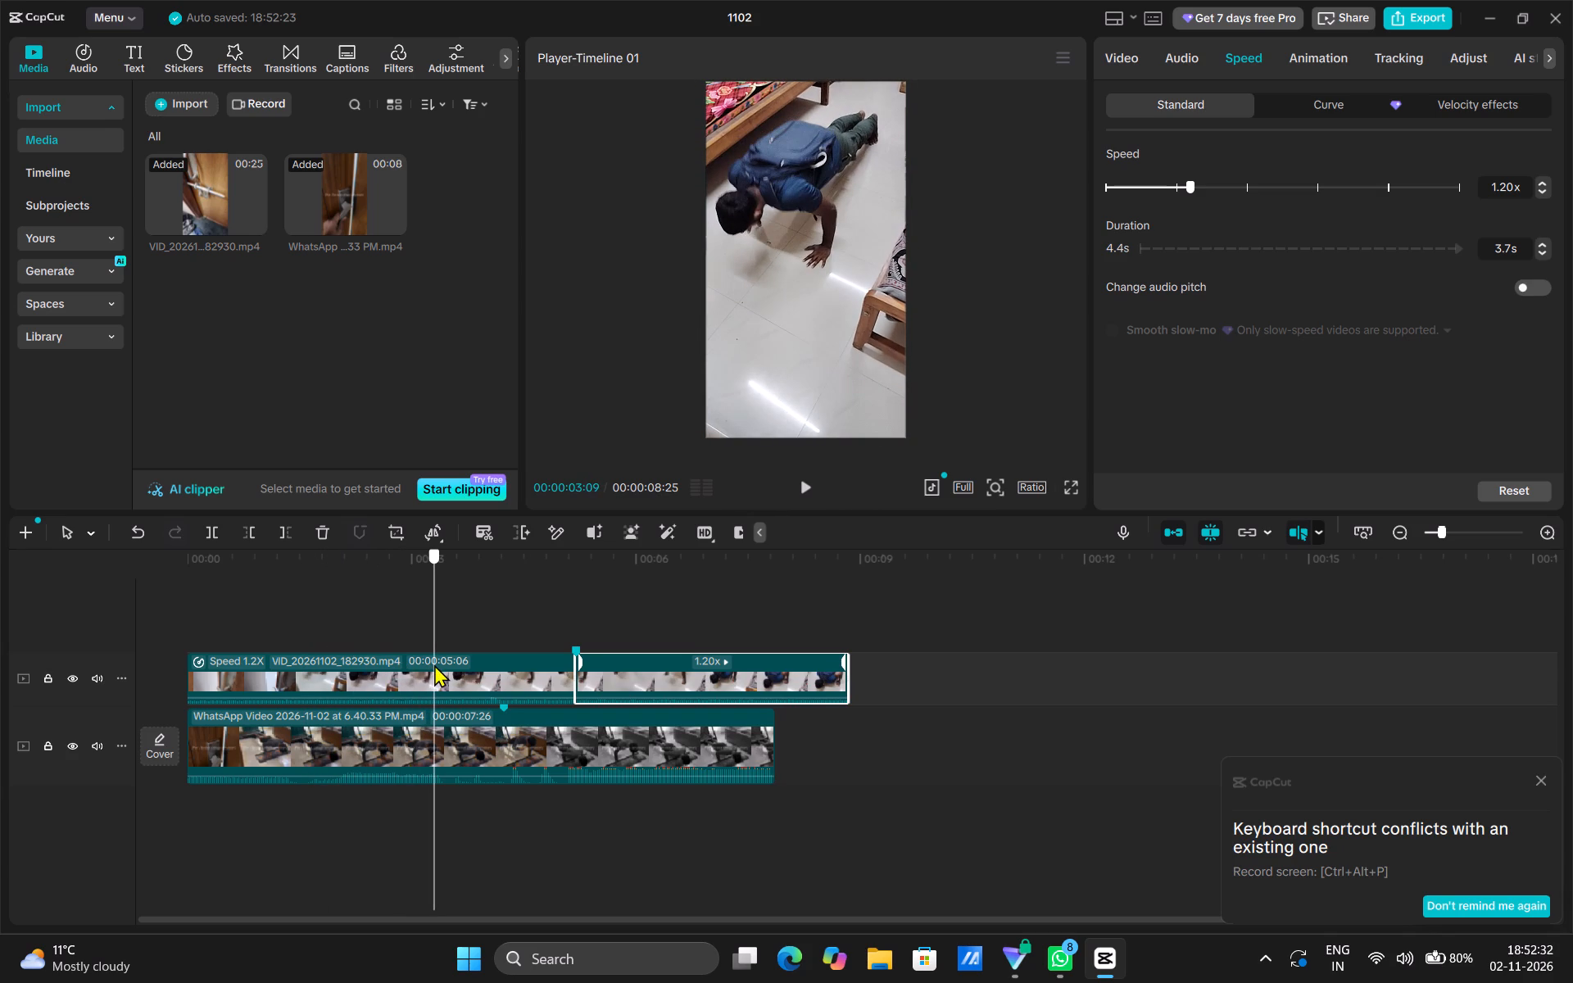
{"action": "left_click_drag", "start_coordinate": [434, 664], "coordinate": [222, 674]}
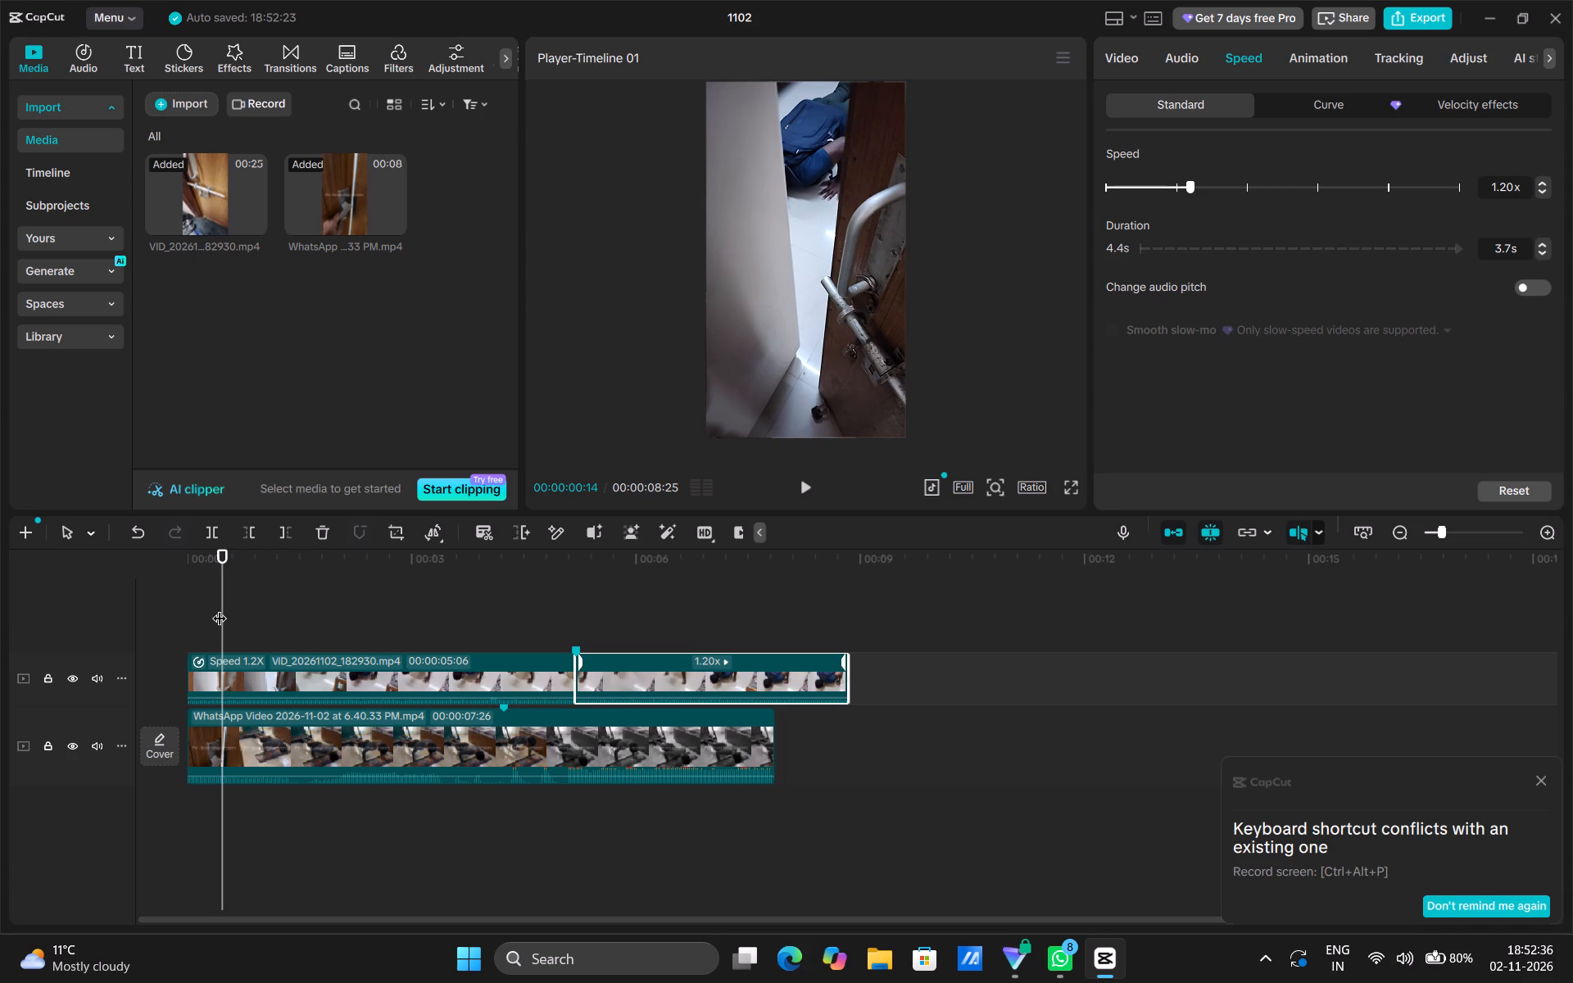
{"action": "left_click_drag", "start_coordinate": [223, 607], "coordinate": [262, 631]}
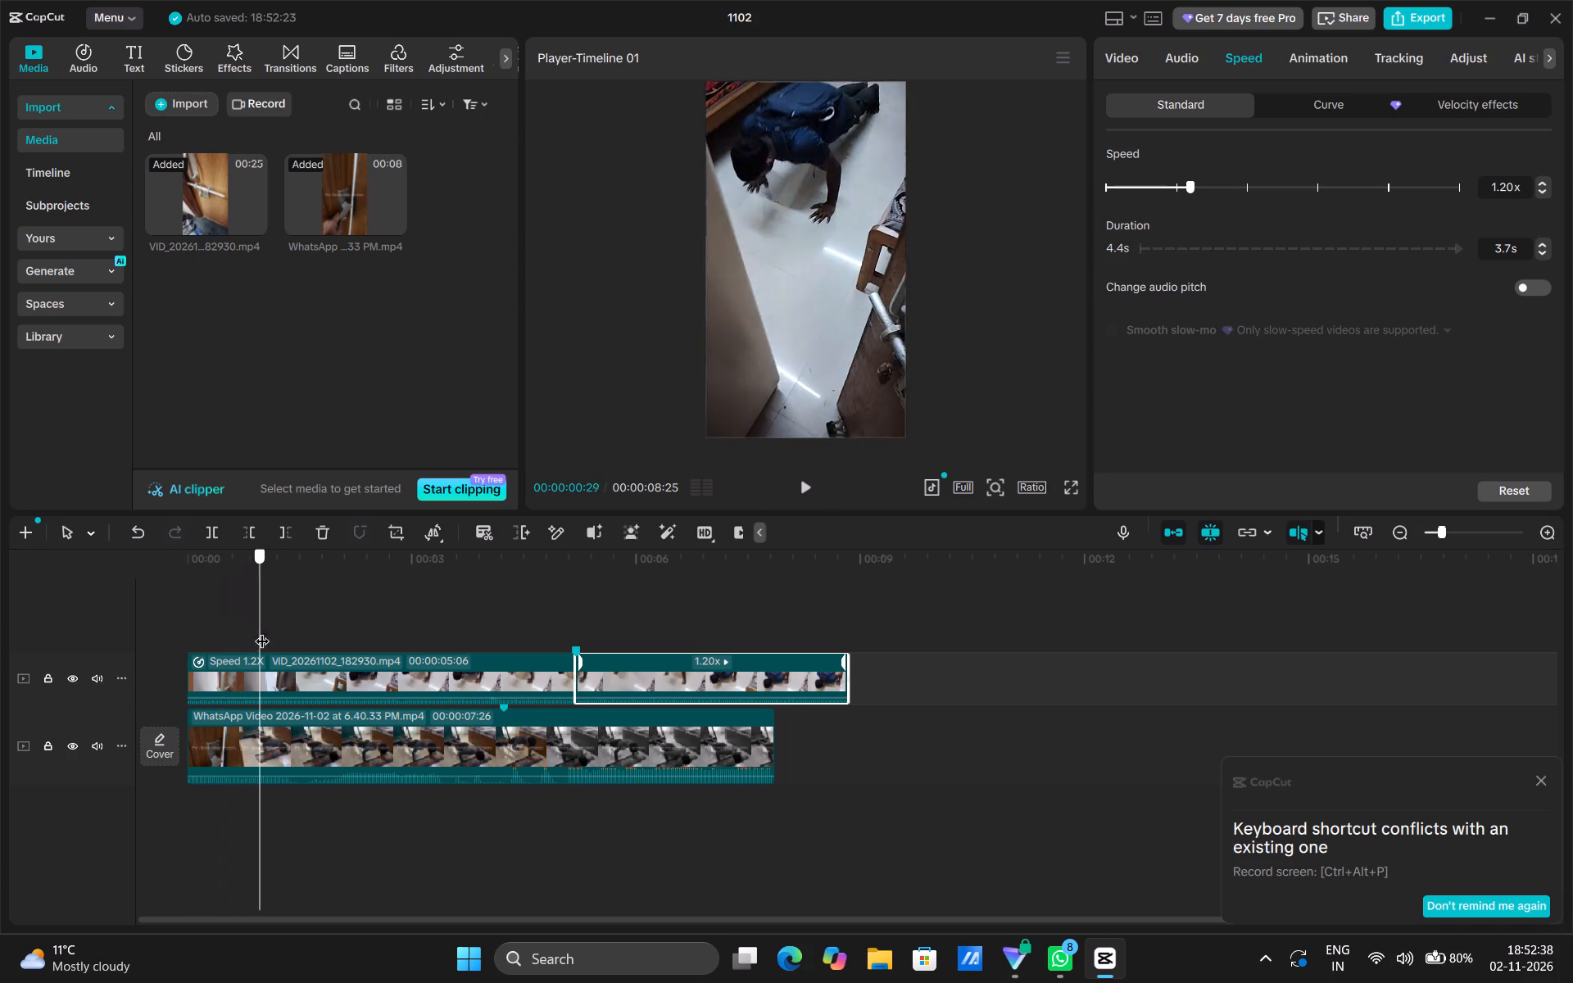
{"action": "left_click_drag", "start_coordinate": [262, 631], "coordinate": [421, 666]}
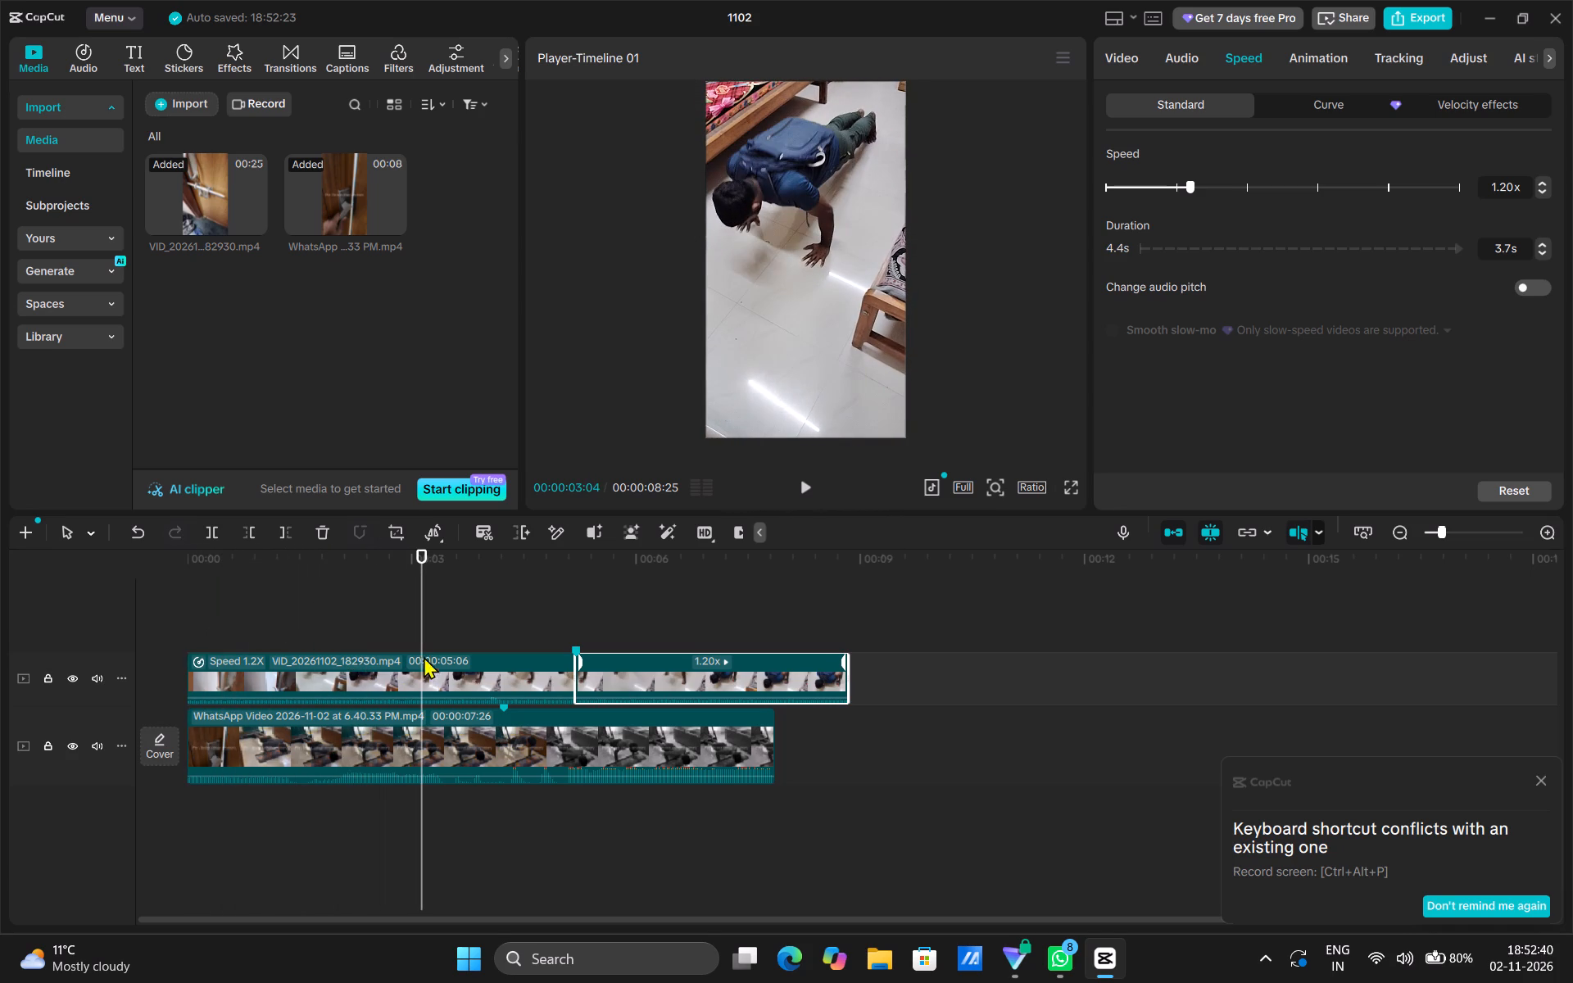
{"action": "left_click_drag", "start_coordinate": [419, 607], "coordinate": [489, 614]}
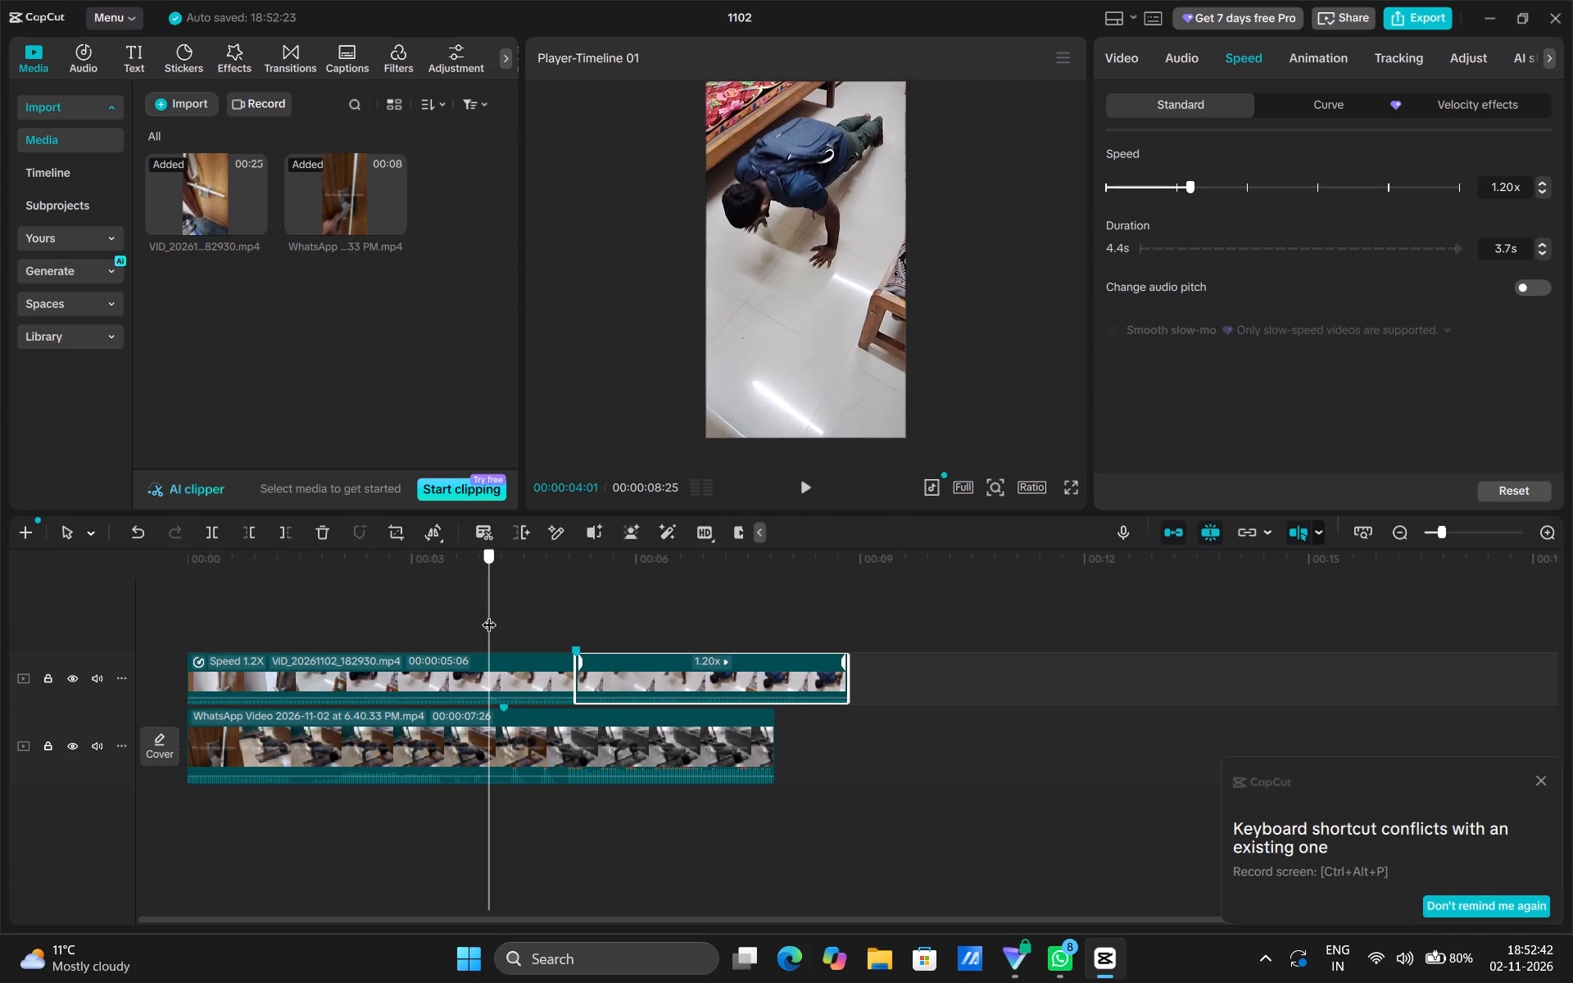
{"action": "left_click_drag", "start_coordinate": [489, 614], "coordinate": [569, 639]}
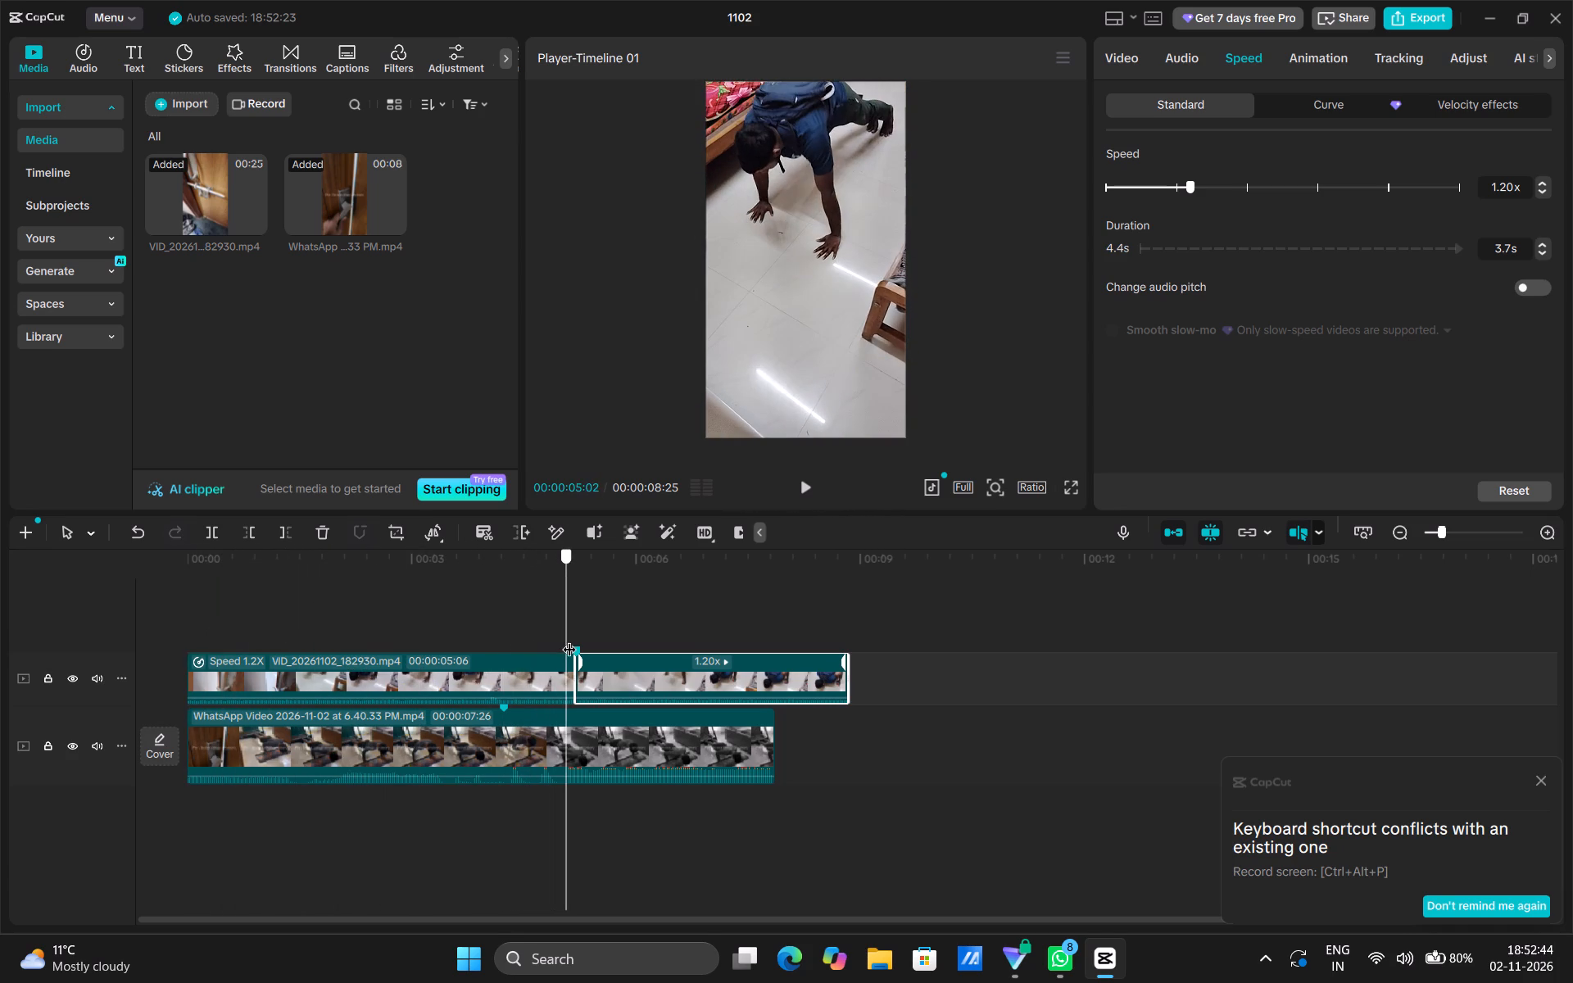
{"action": "left_click_drag", "start_coordinate": [569, 639], "coordinate": [476, 627]}
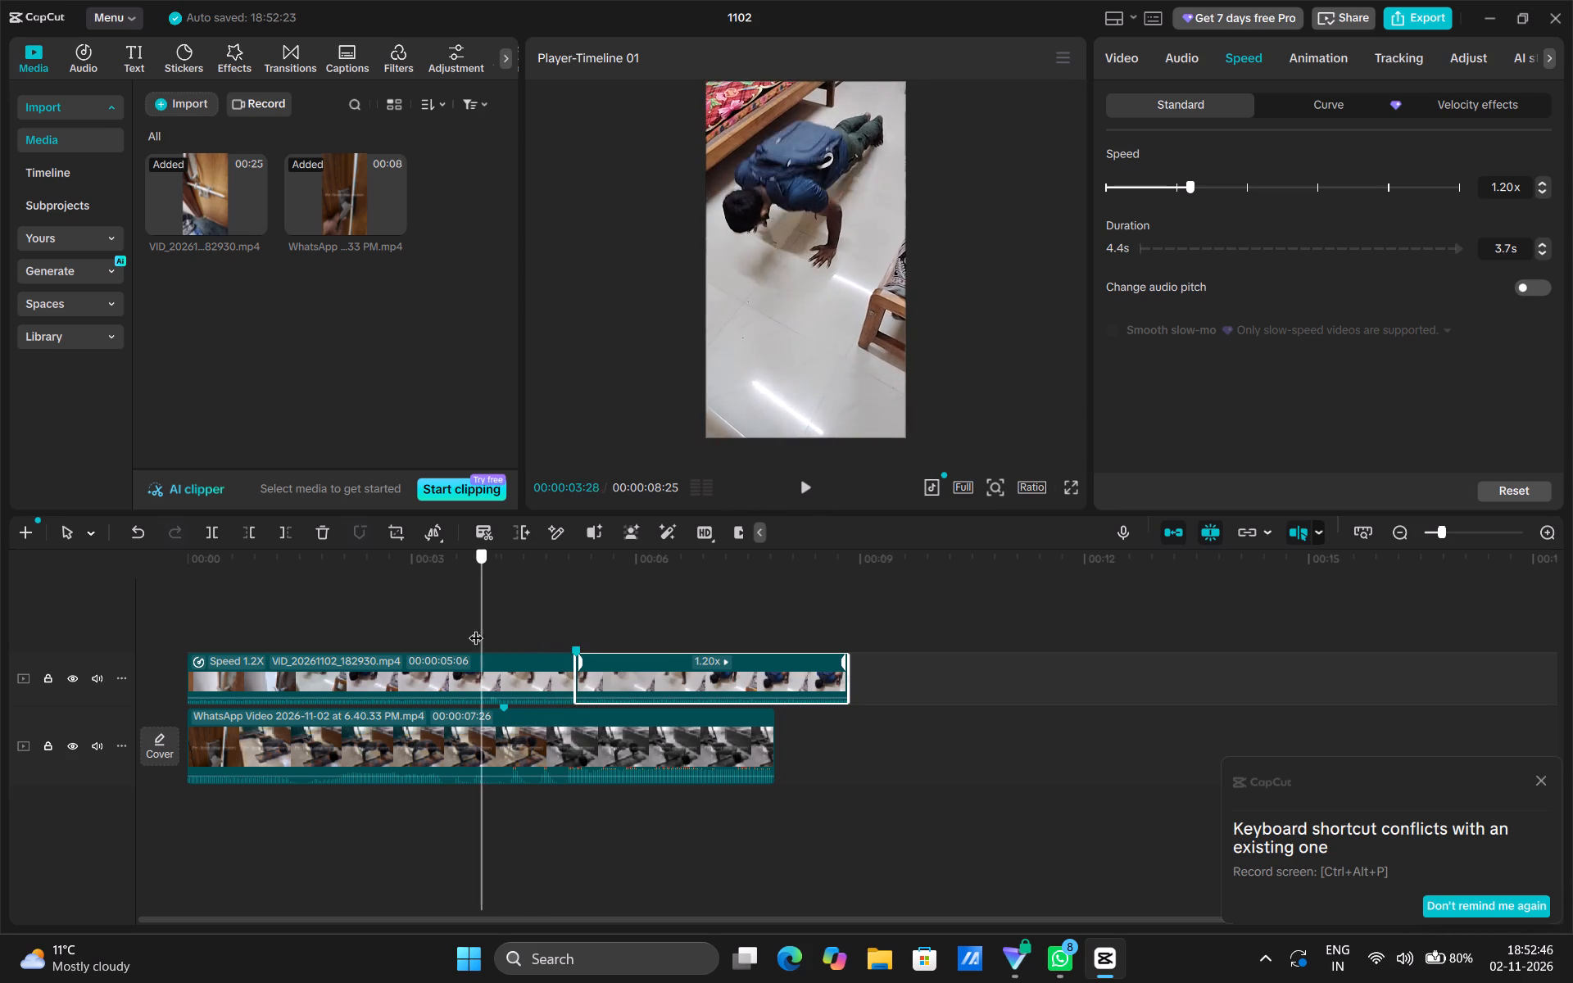
{"action": "left_click_drag", "start_coordinate": [476, 627], "coordinate": [189, 637]}
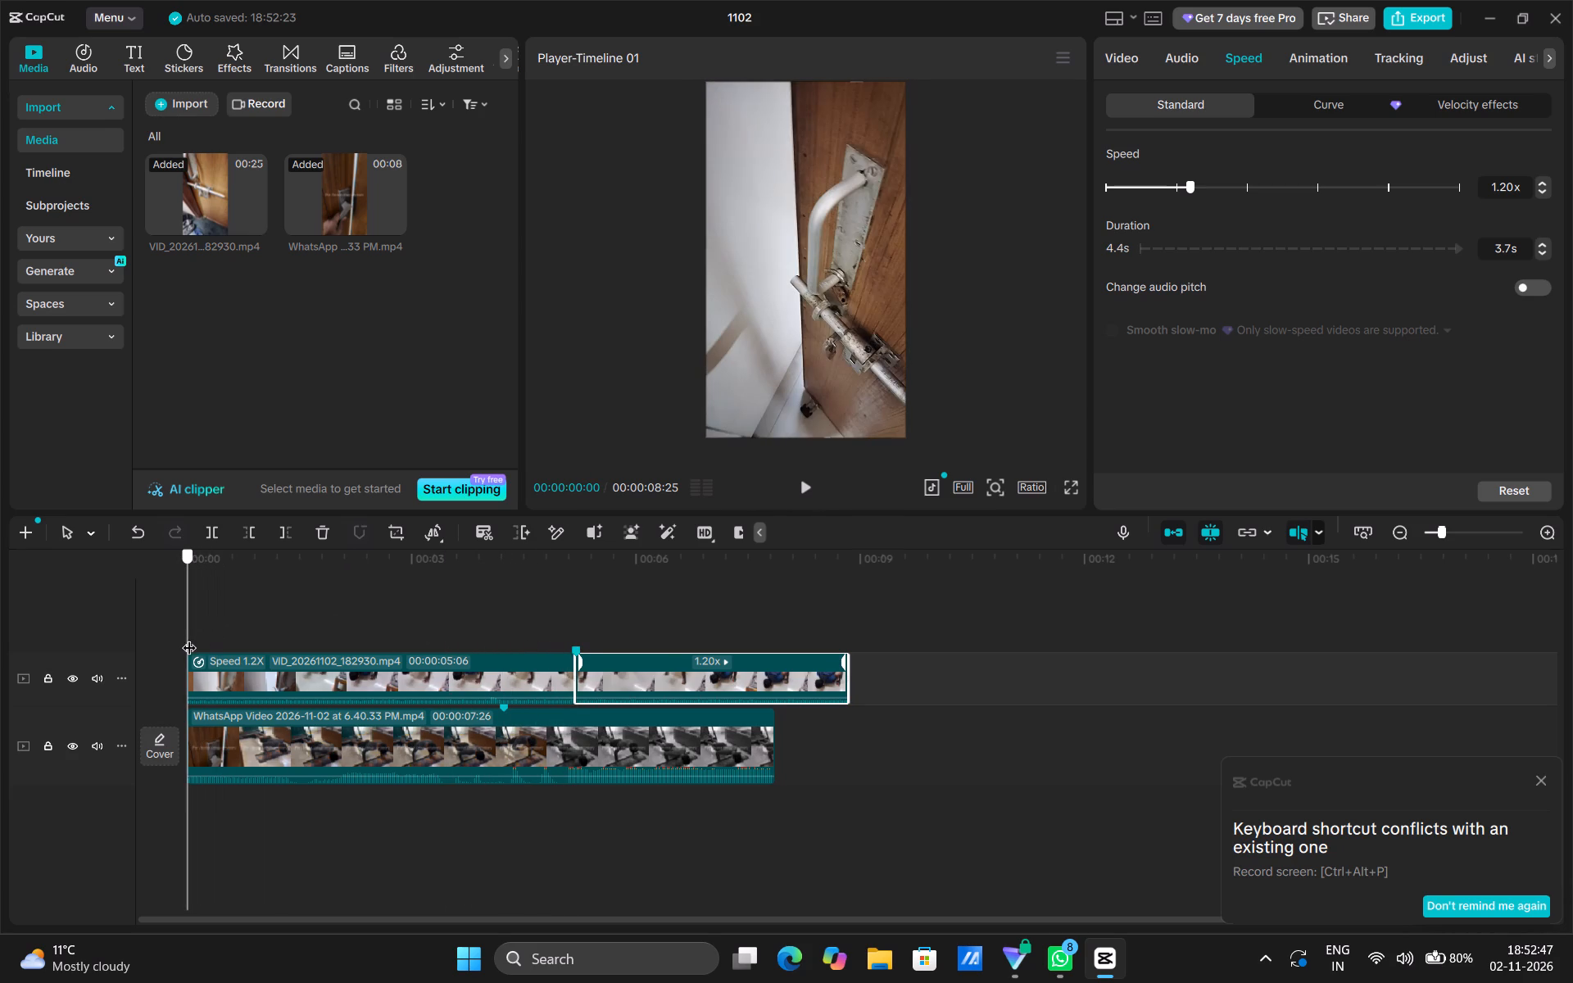
{"action": "left_click_drag", "start_coordinate": [189, 637], "coordinate": [203, 641]}
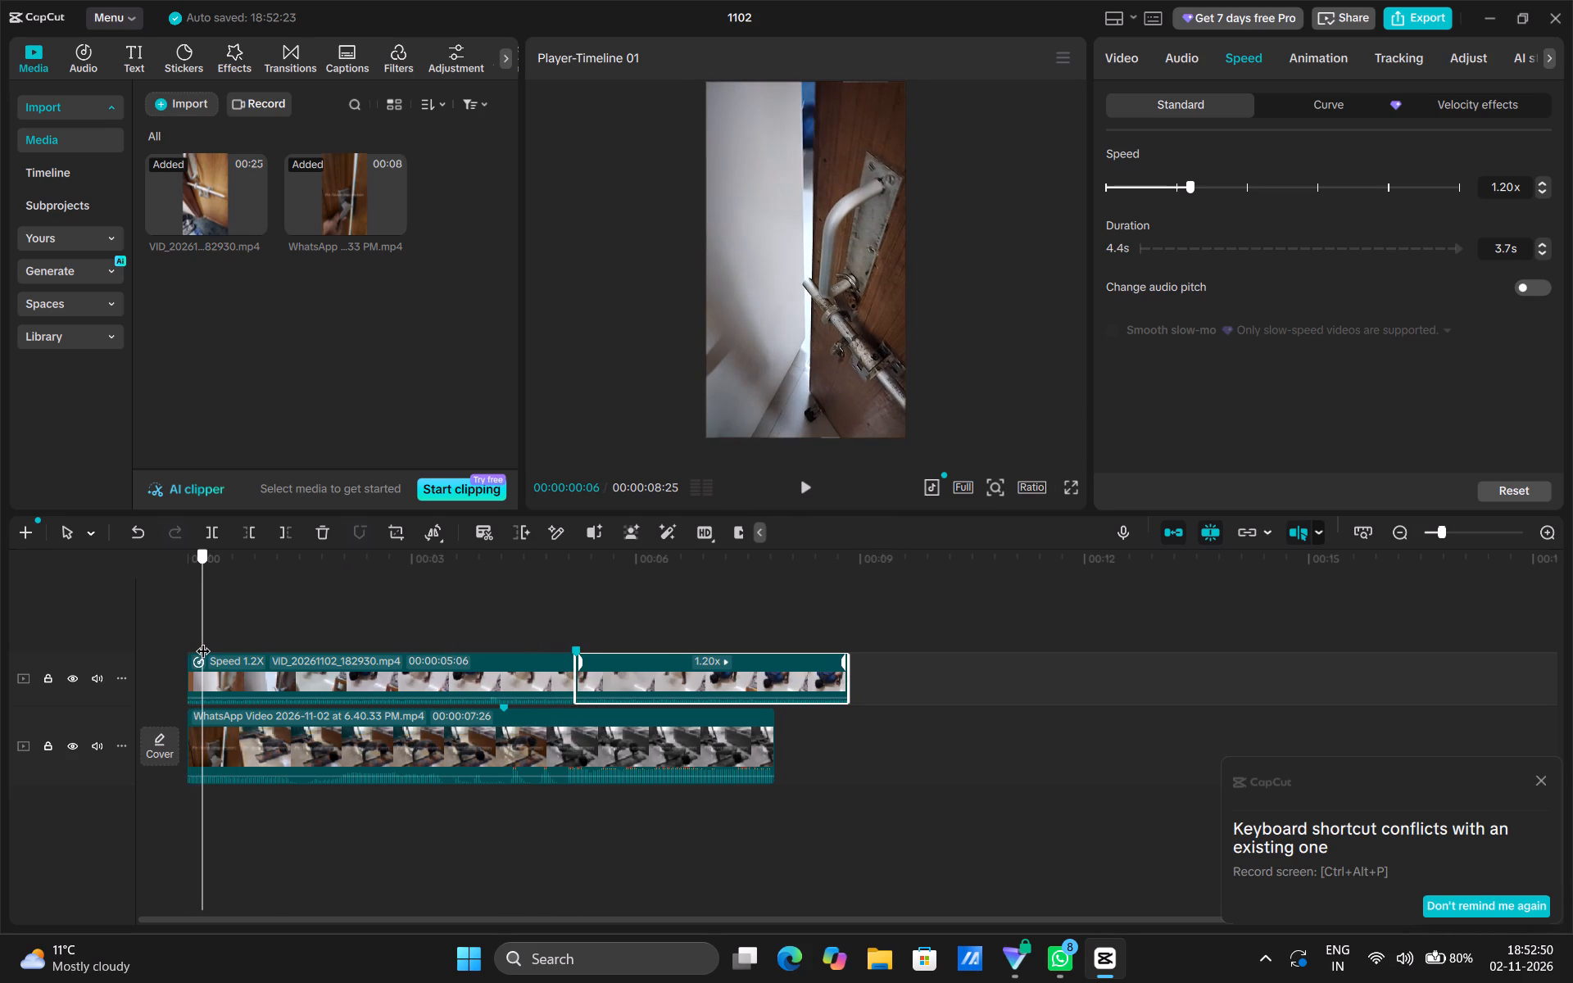
{"action": "left_click_drag", "start_coordinate": [203, 641], "coordinate": [222, 641]}
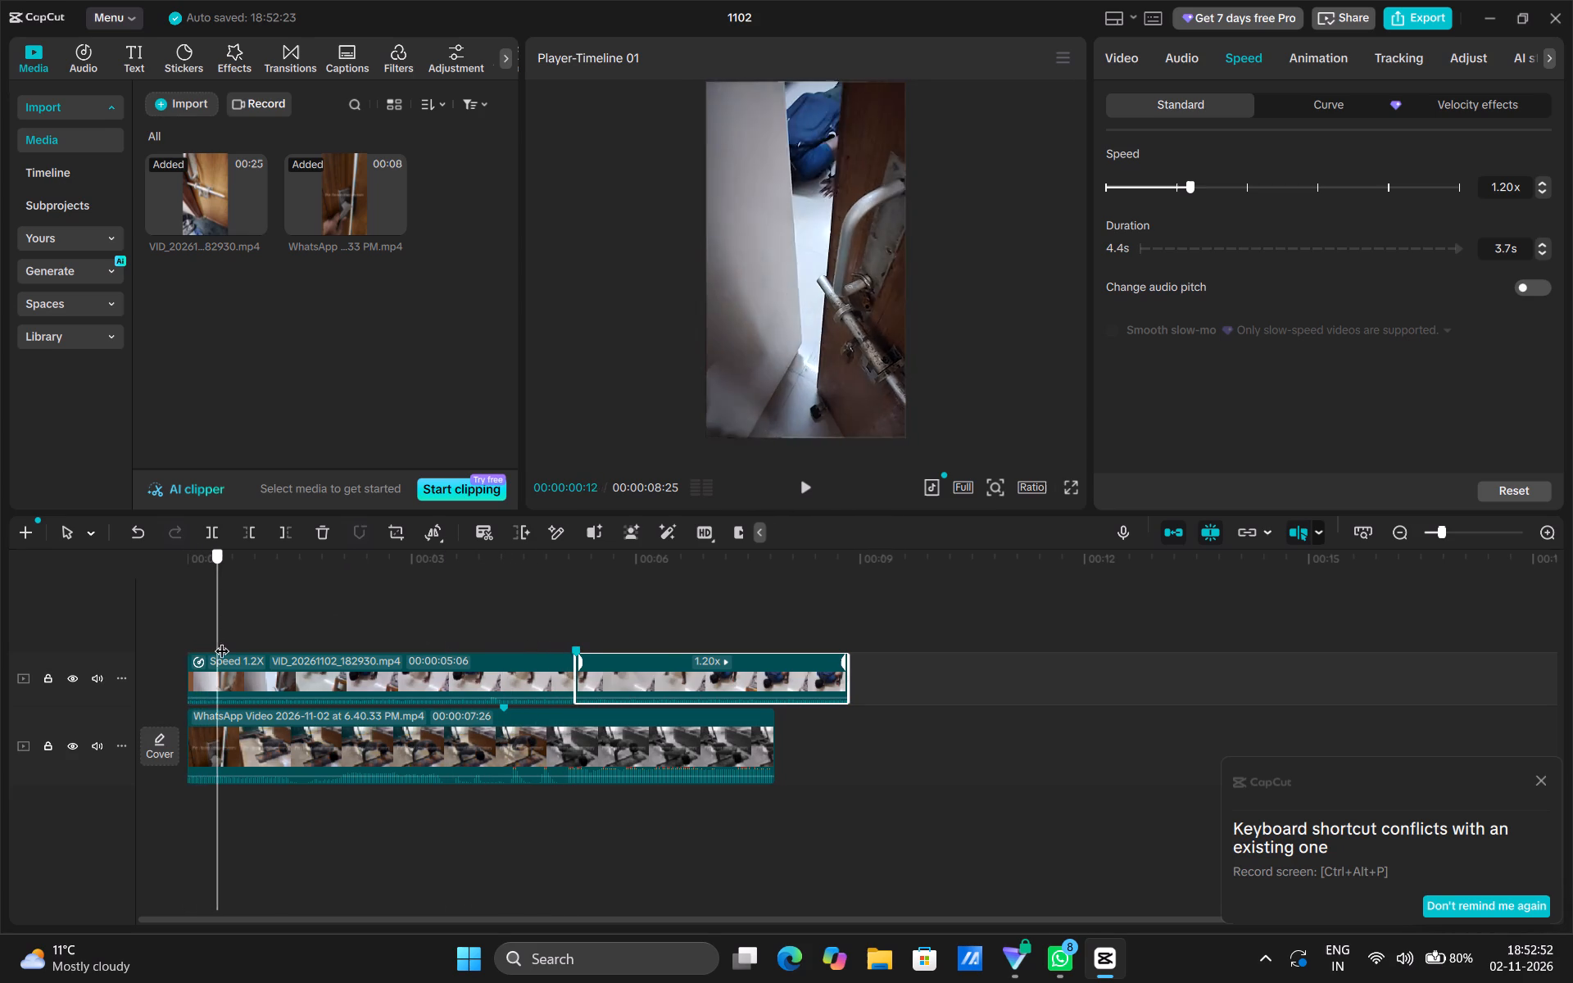
{"action": "left_click_drag", "start_coordinate": [222, 641], "coordinate": [252, 642]}
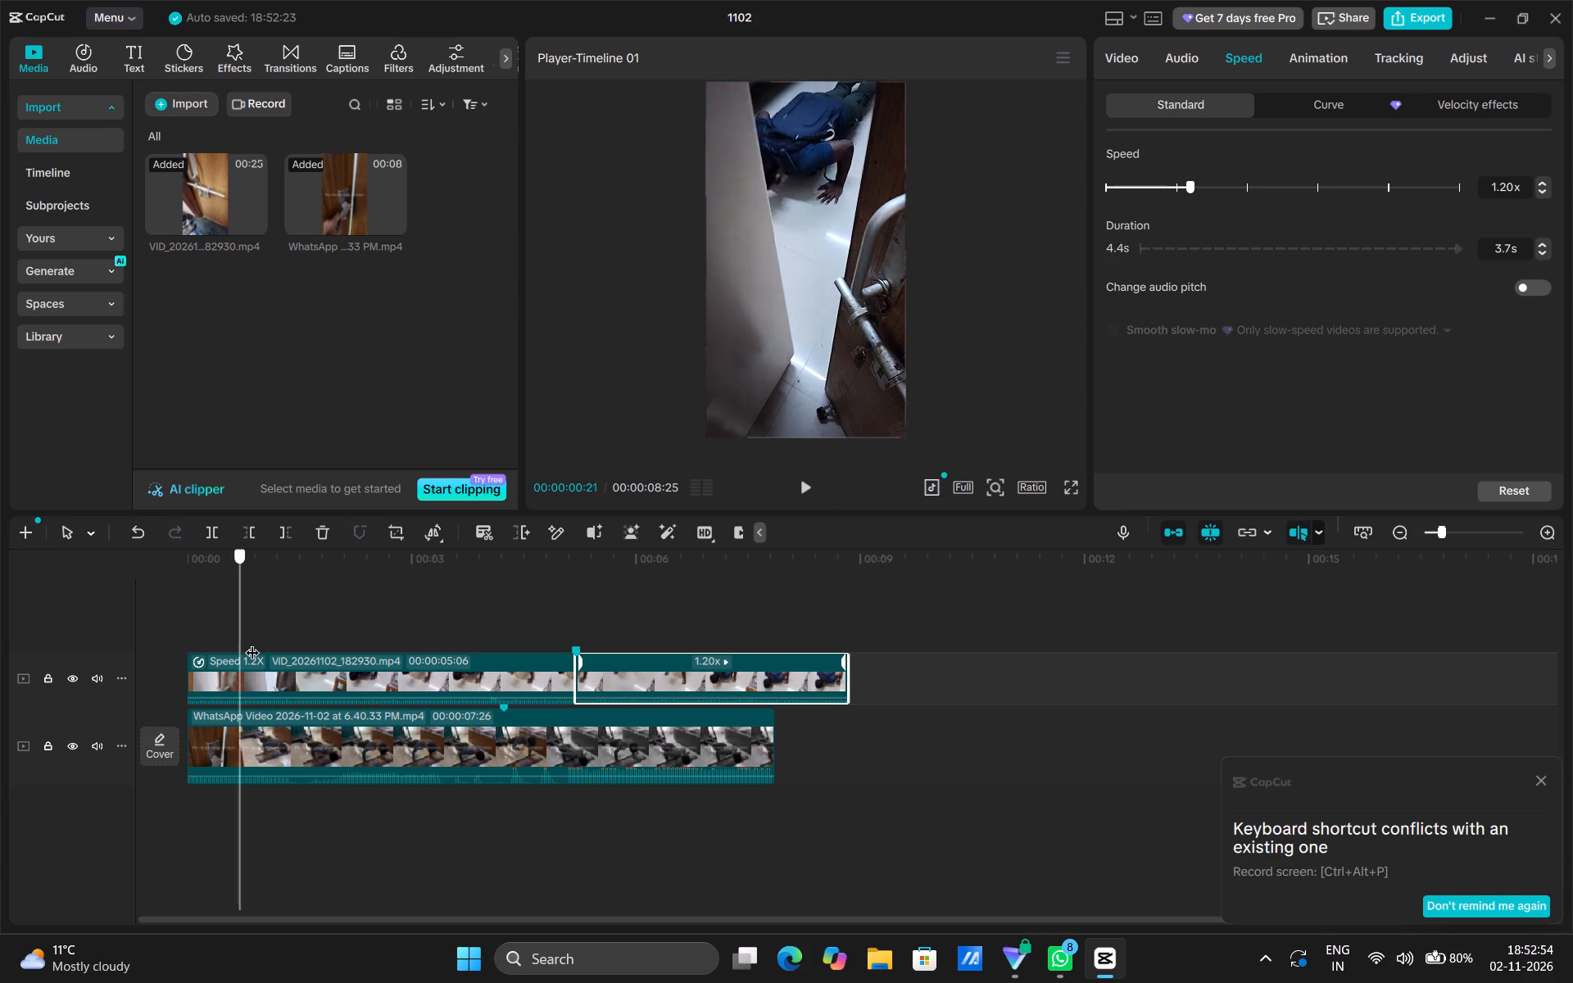
{"action": "left_click_drag", "start_coordinate": [252, 642], "coordinate": [297, 657]}
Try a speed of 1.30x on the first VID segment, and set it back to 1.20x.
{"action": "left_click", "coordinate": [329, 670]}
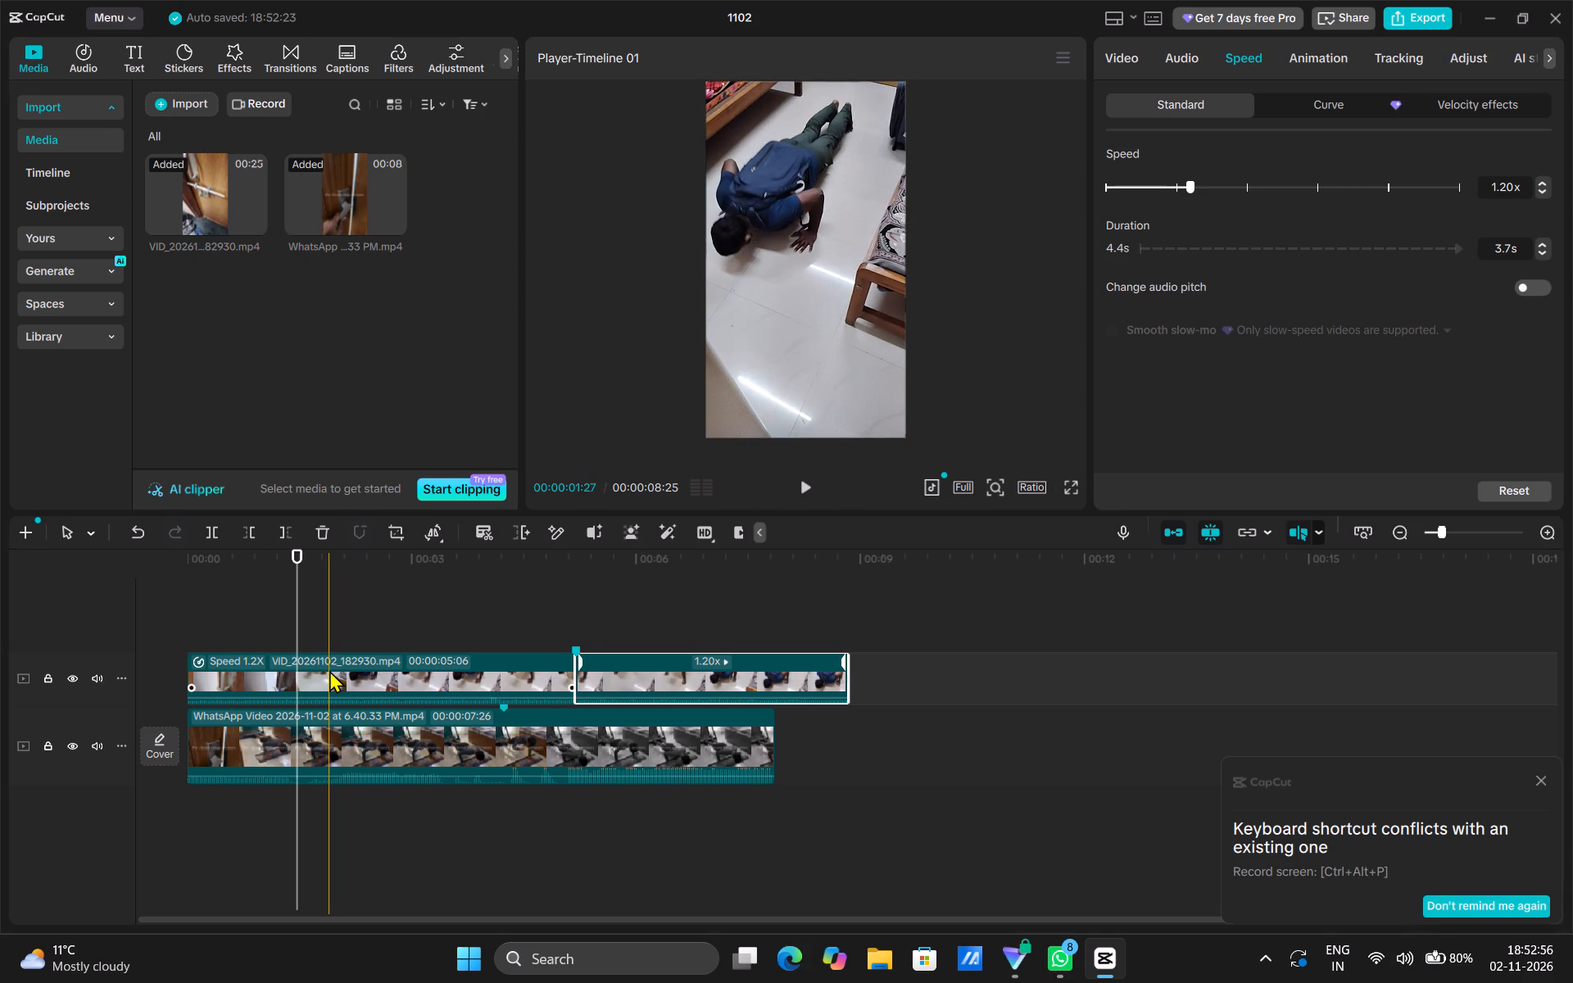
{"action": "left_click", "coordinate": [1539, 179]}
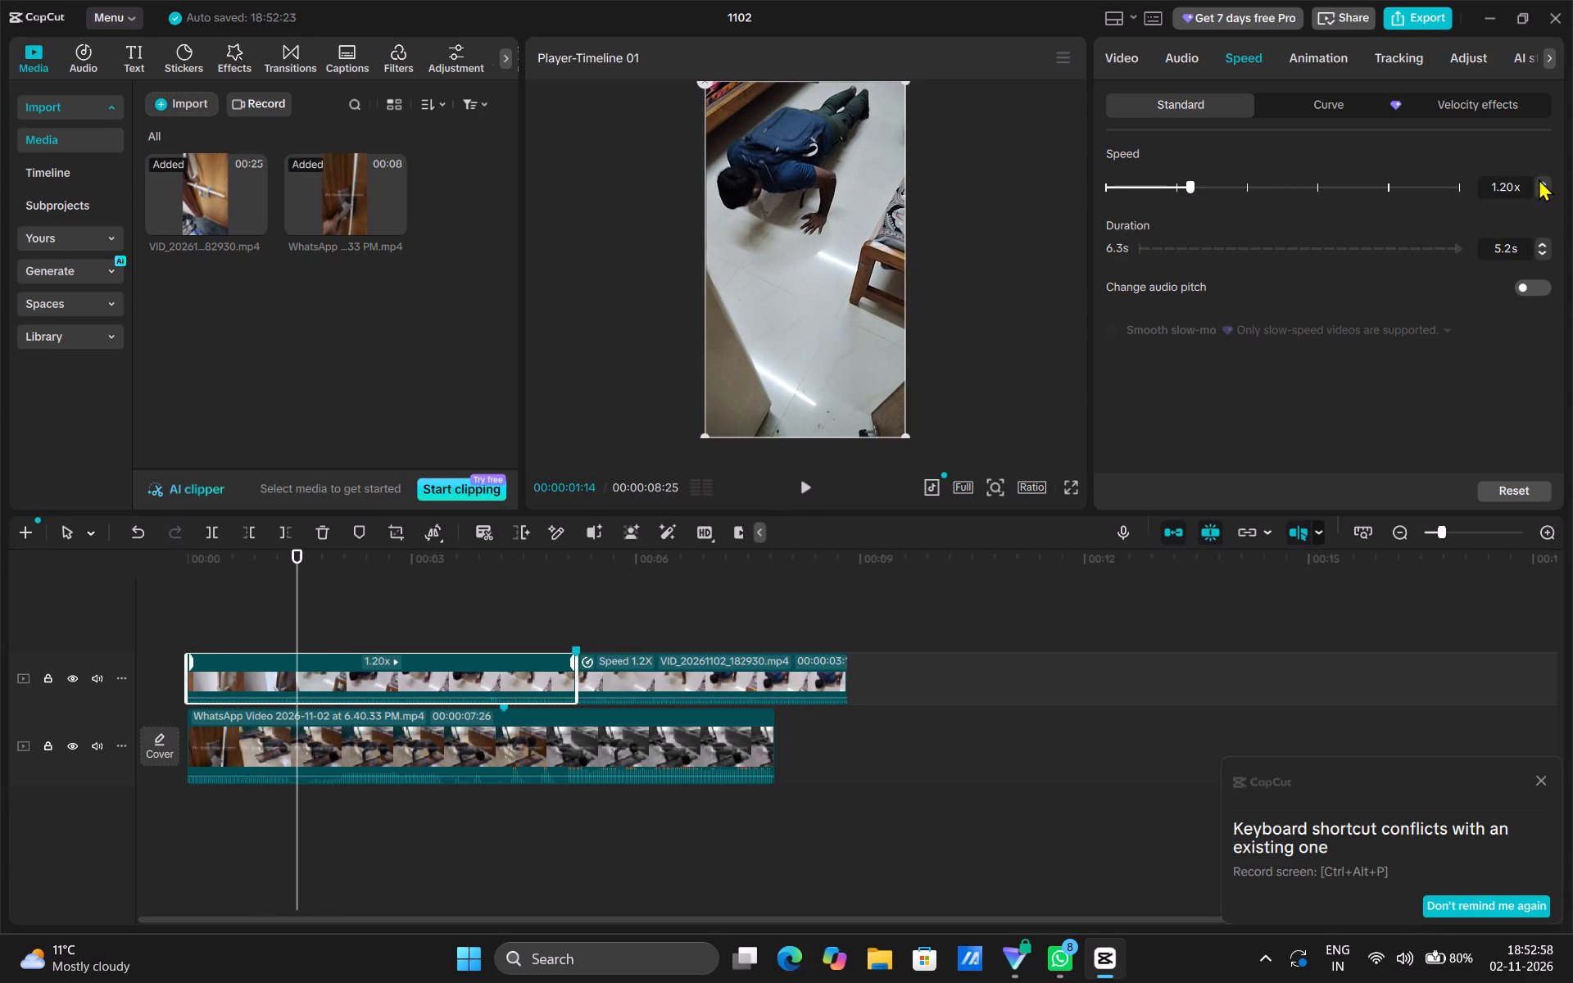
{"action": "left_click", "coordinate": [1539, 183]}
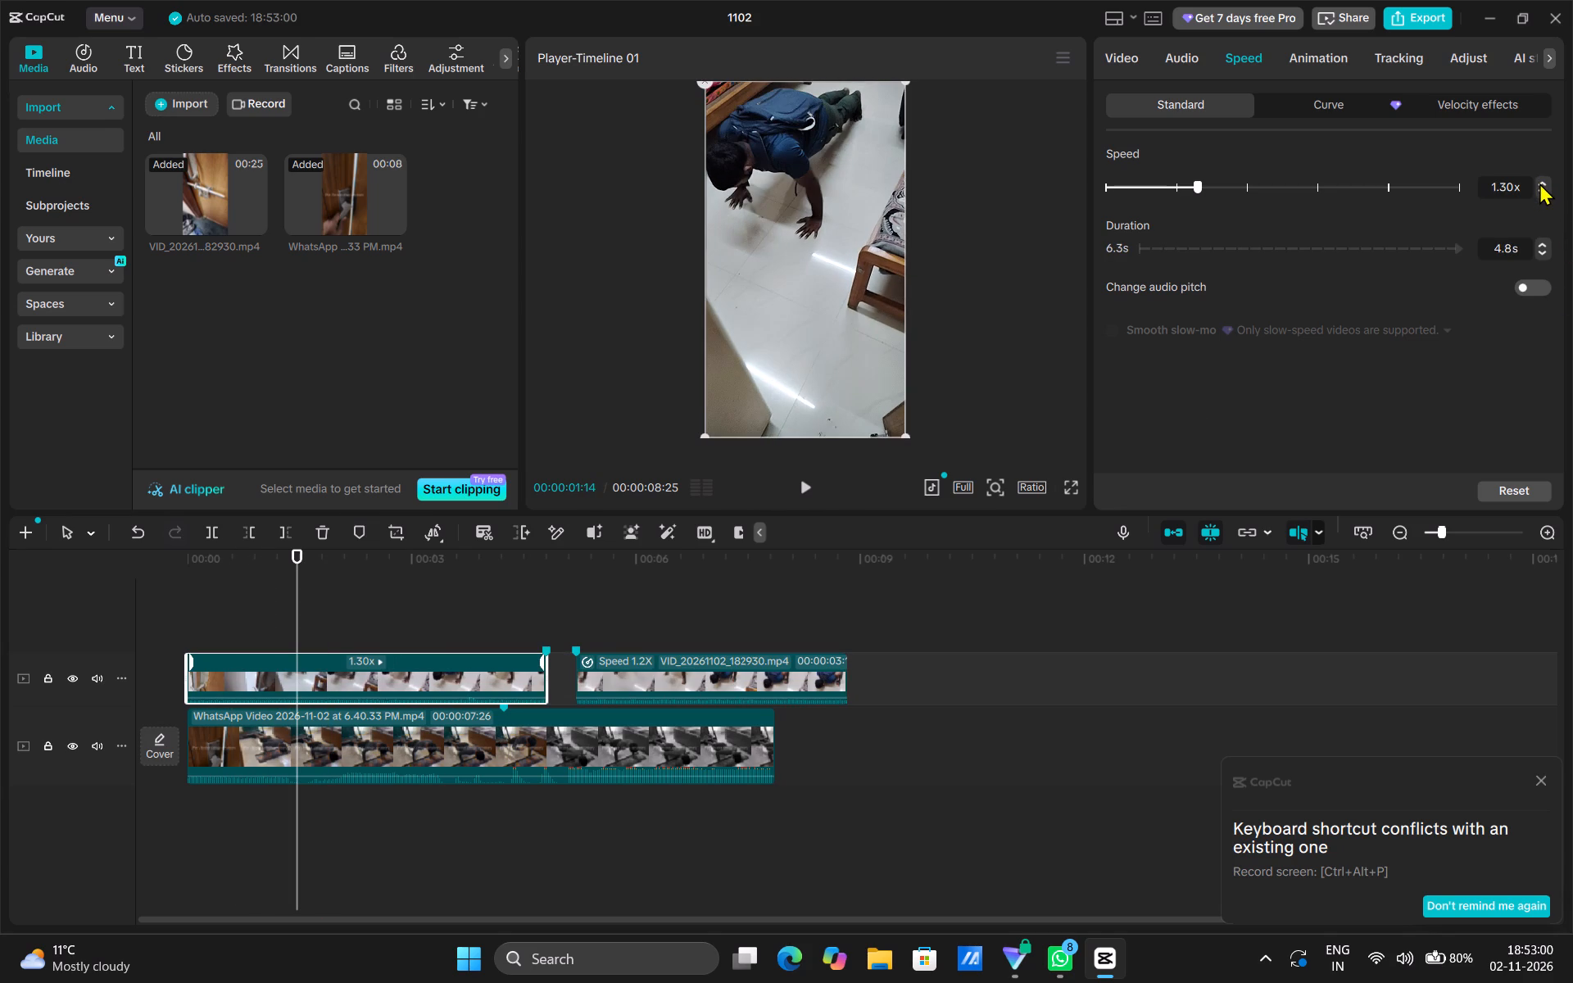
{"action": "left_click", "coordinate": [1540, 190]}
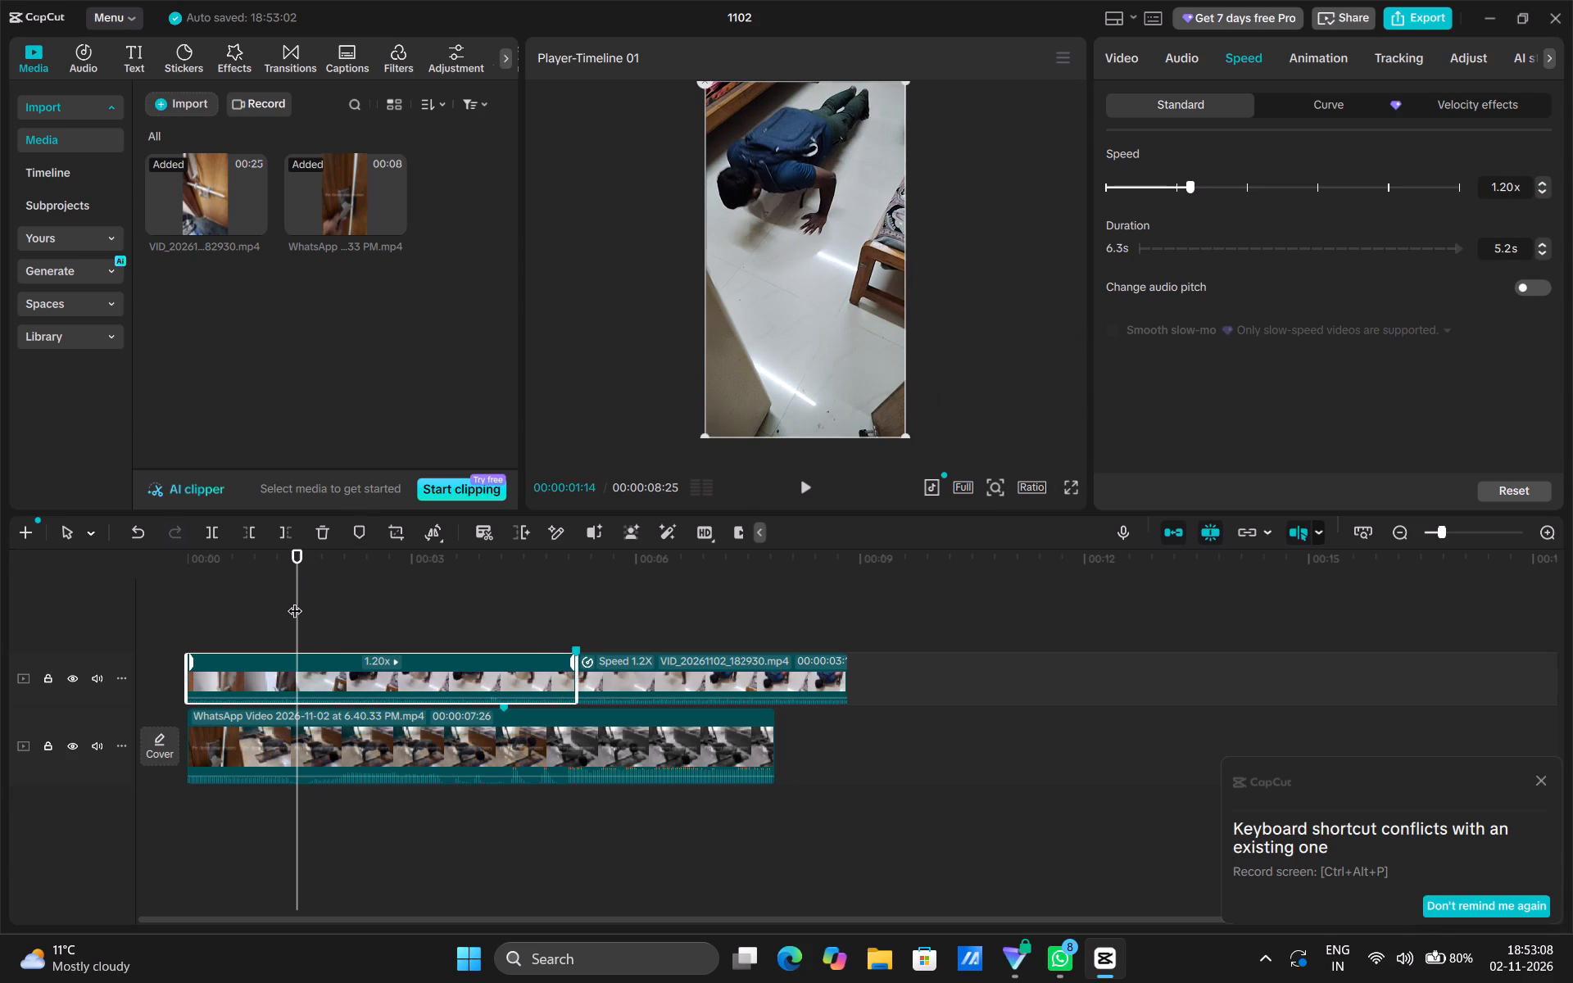
Examine the push-ups in the first VID segment, from the door opening to the reference marker, checking their timing against the reference.
{"action": "left_click_drag", "start_coordinate": [295, 600], "coordinate": [214, 613]}
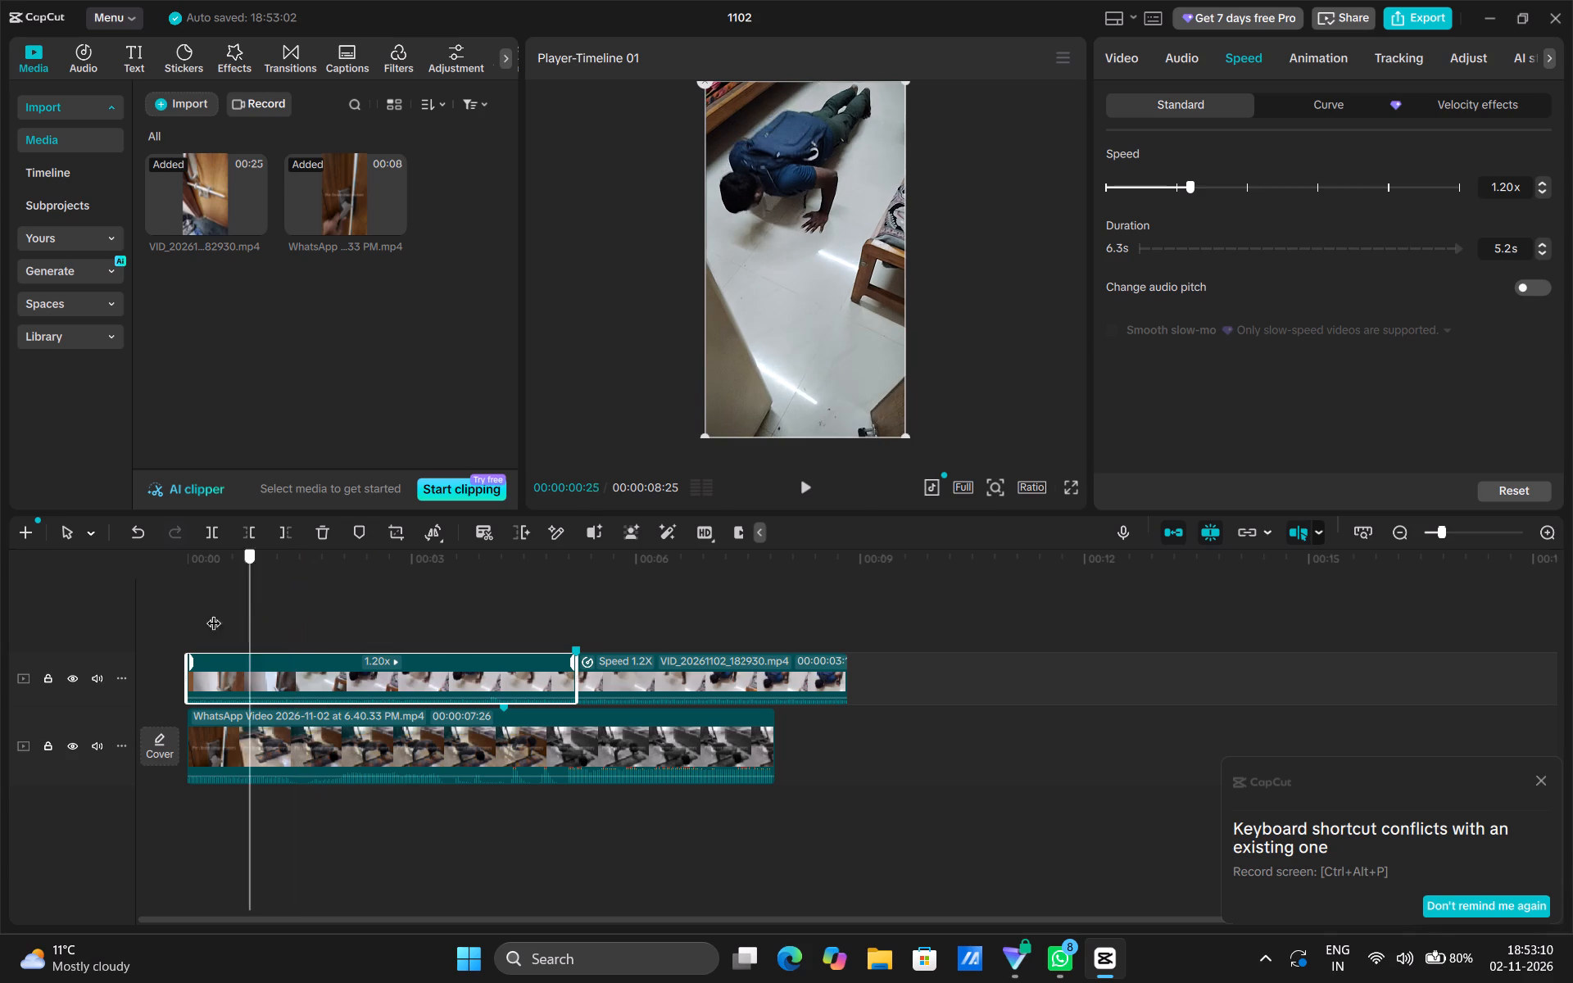
{"action": "left_click_drag", "start_coordinate": [214, 613], "coordinate": [282, 625]}
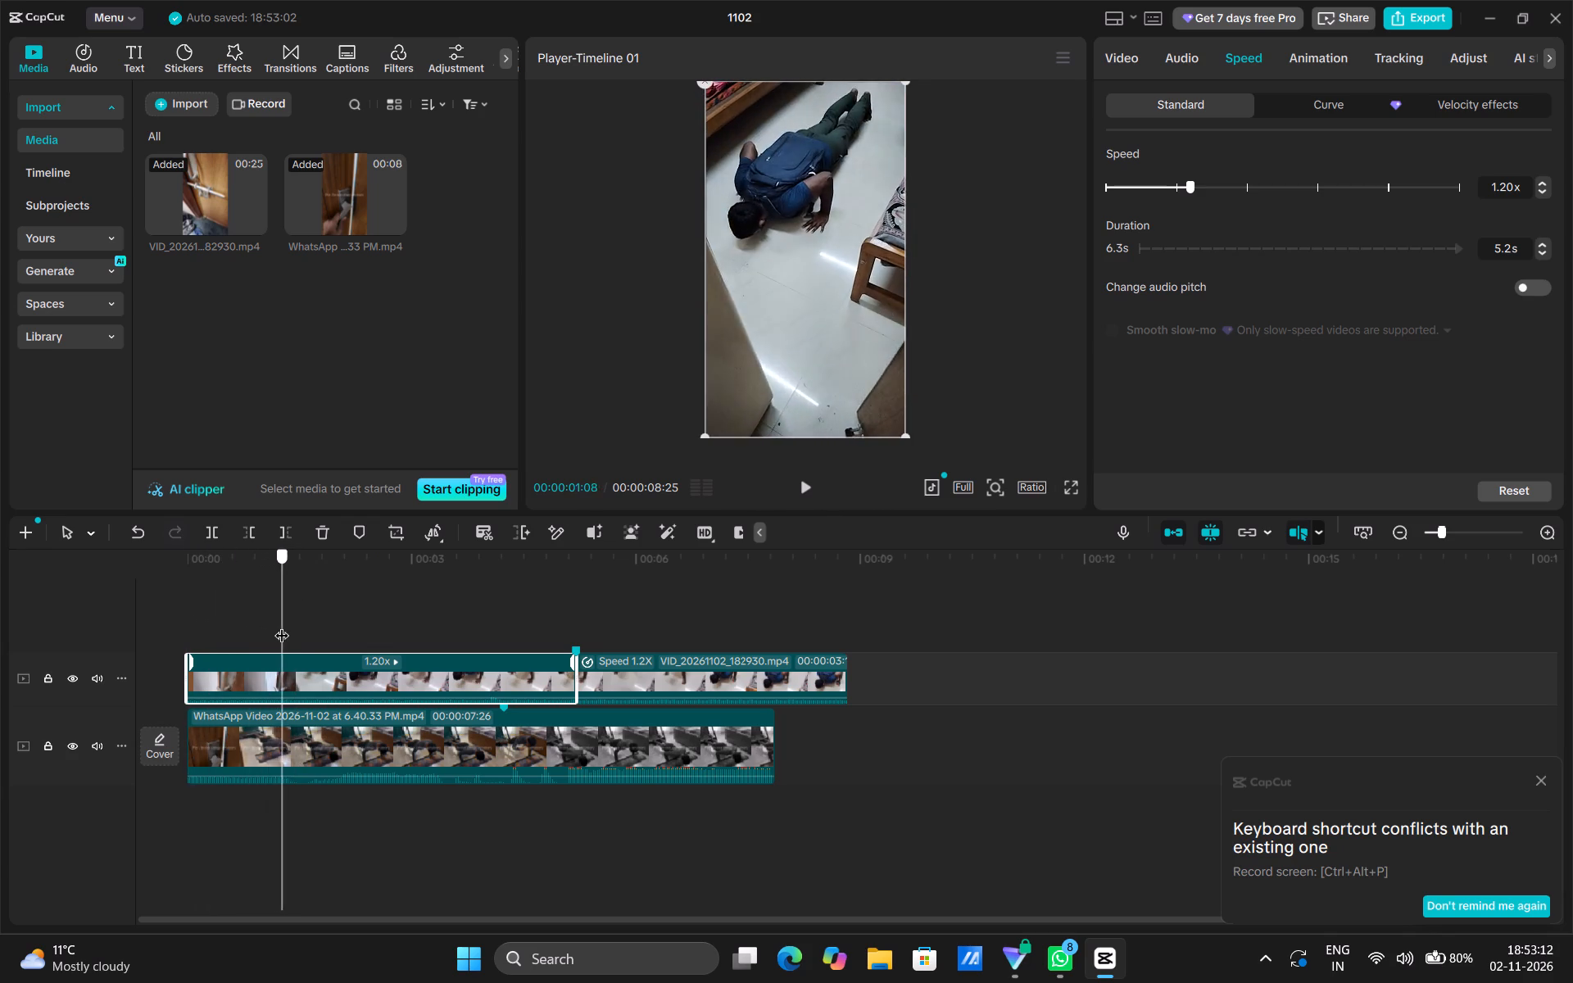
{"action": "left_click_drag", "start_coordinate": [282, 625], "coordinate": [416, 633]}
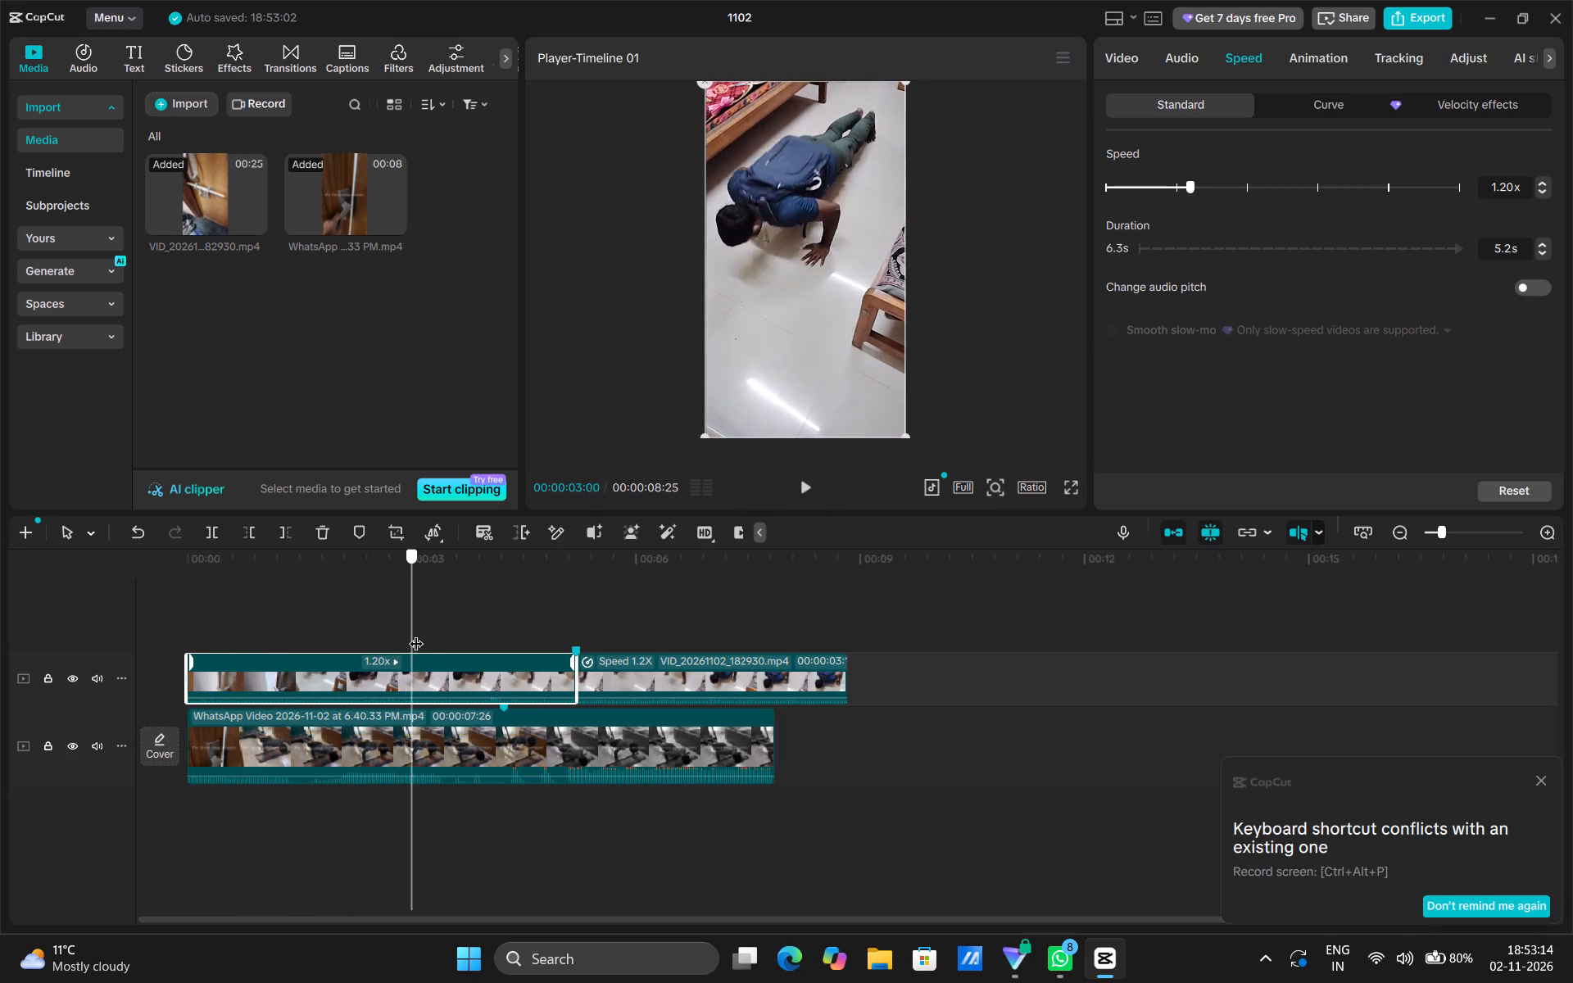
{"action": "left_click_drag", "start_coordinate": [416, 633], "coordinate": [426, 633]}
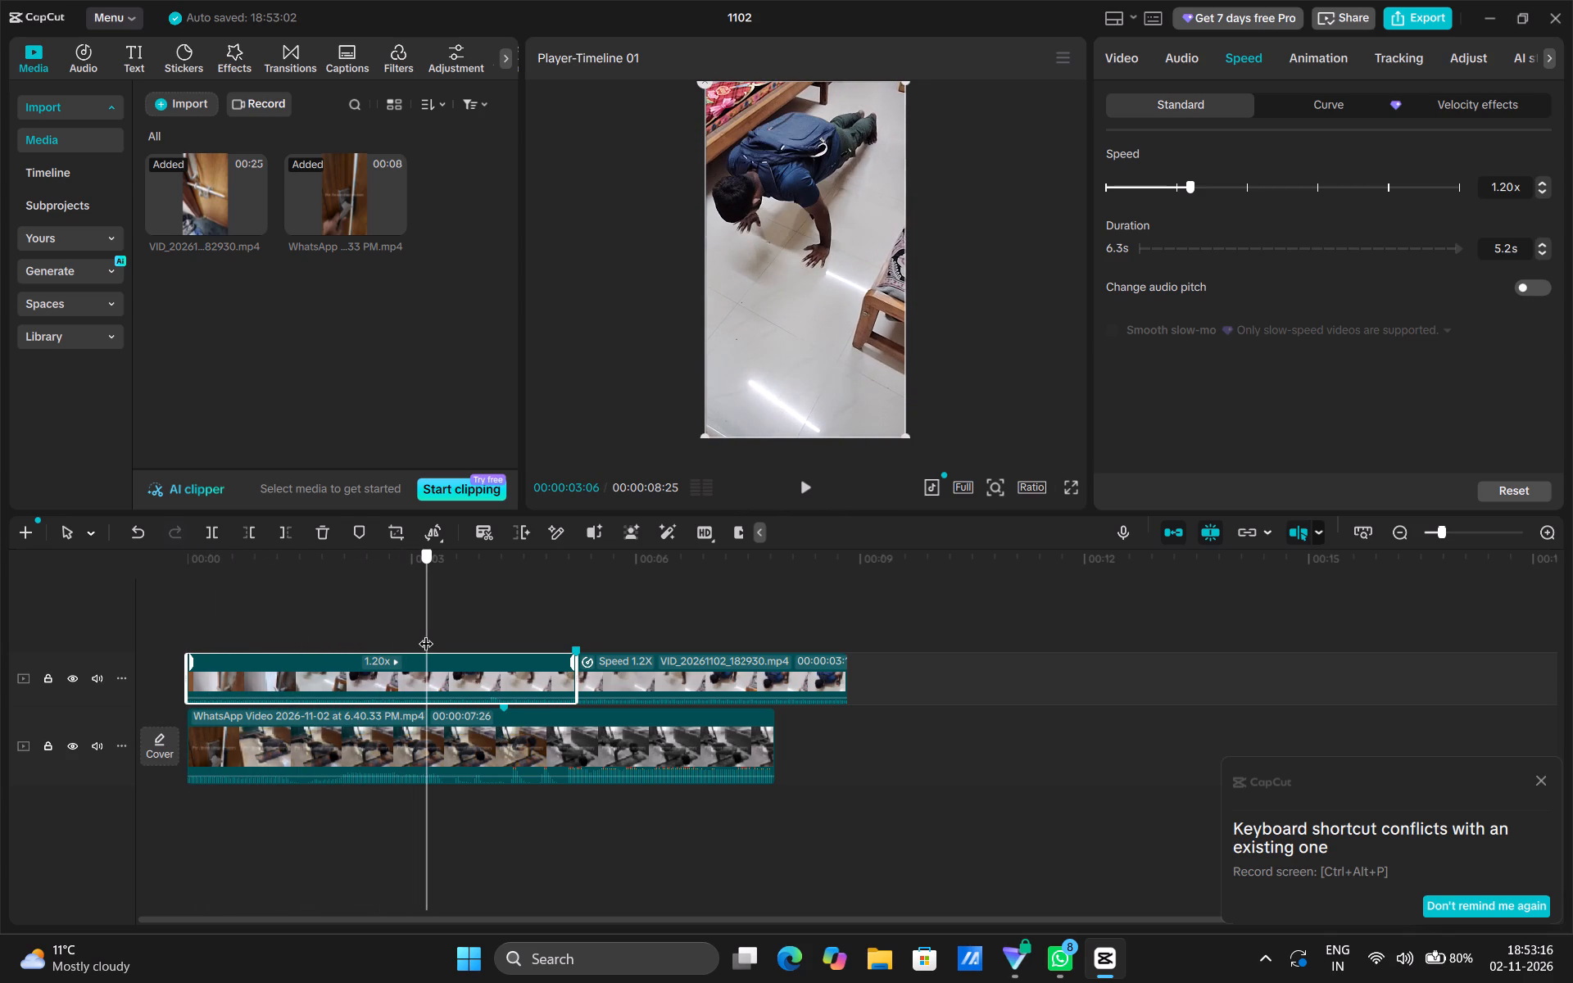
{"action": "left_click_drag", "start_coordinate": [426, 633], "coordinate": [231, 654]}
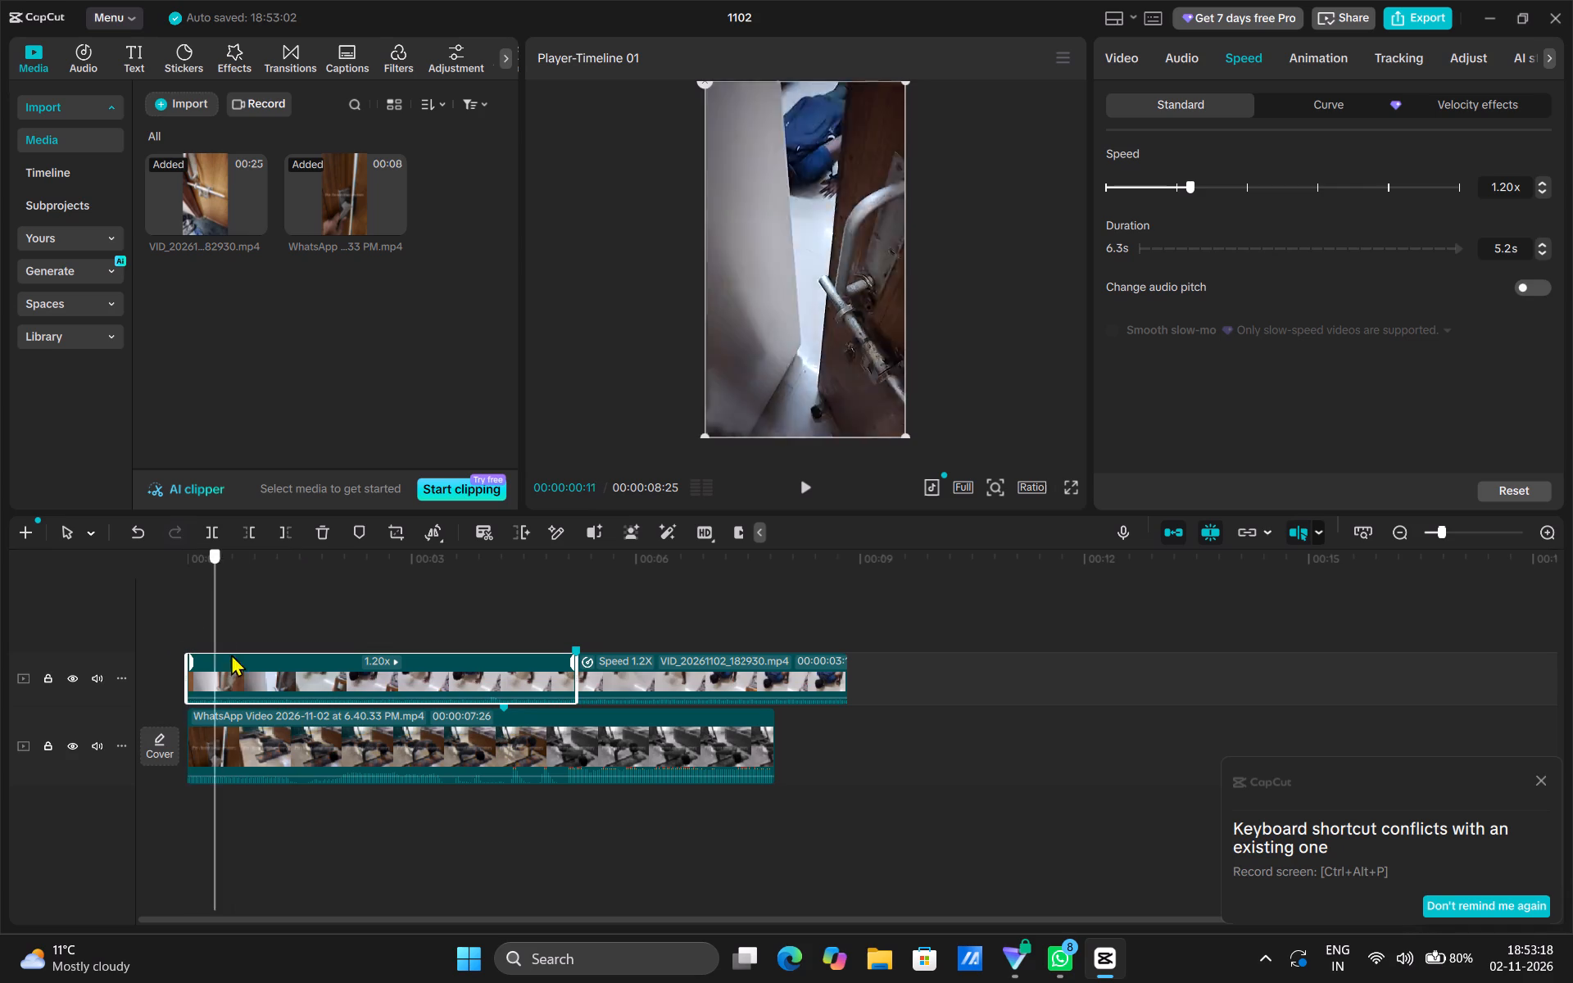
{"action": "left_click_drag", "start_coordinate": [231, 654], "coordinate": [386, 654]}
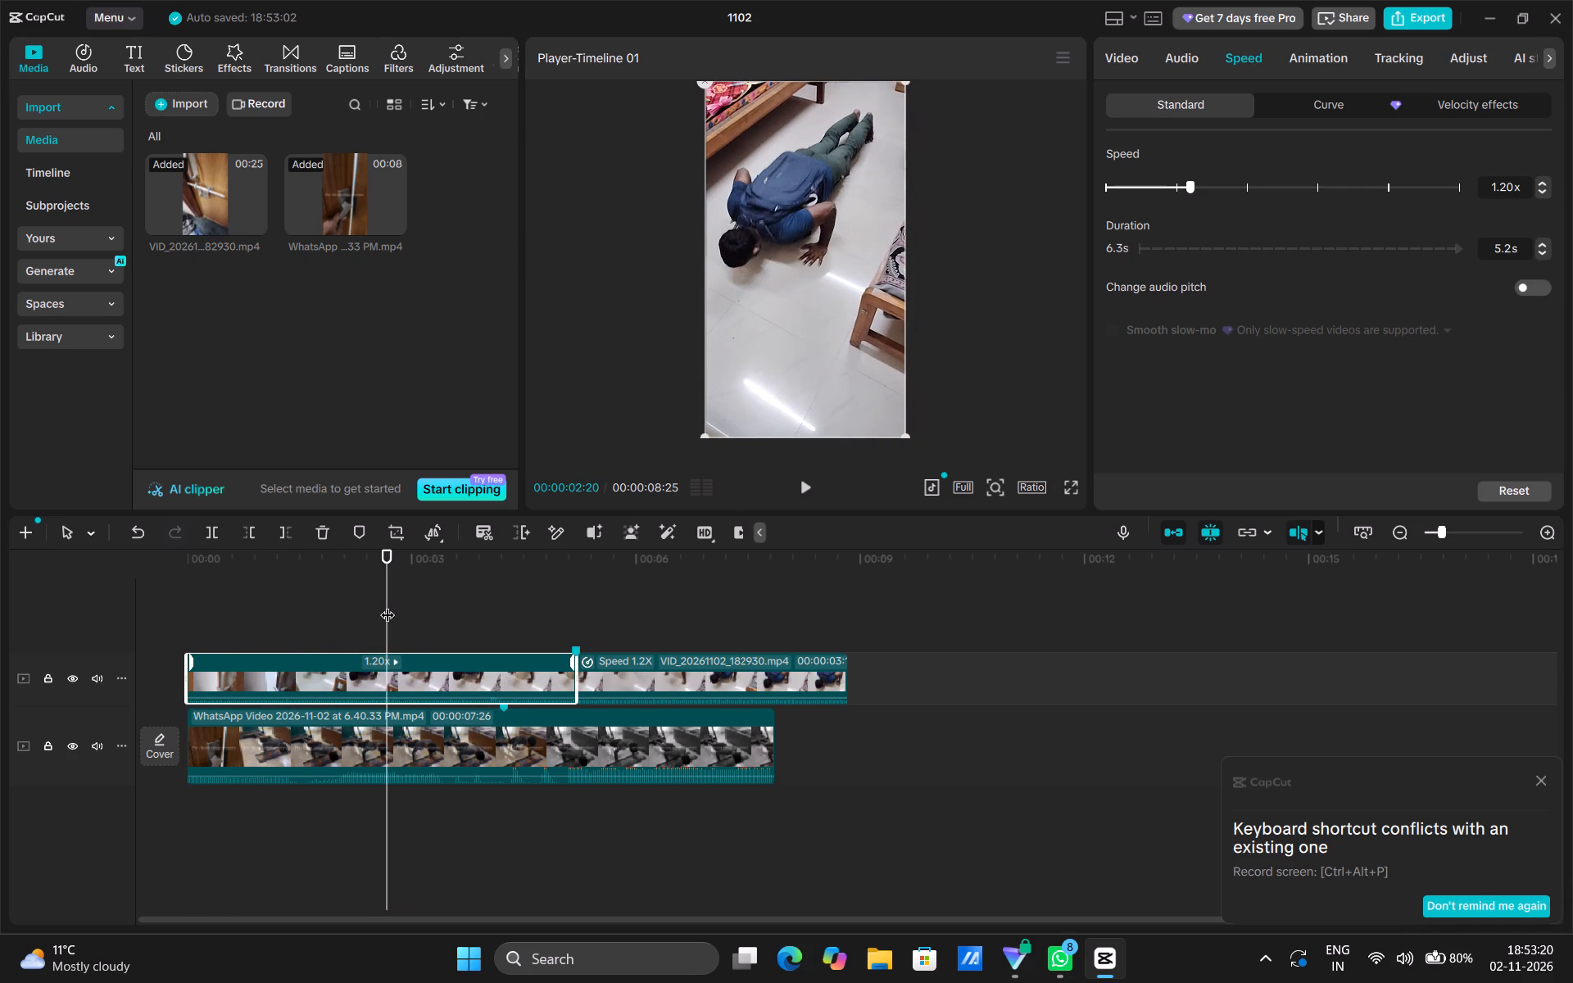
{"action": "left_click_drag", "start_coordinate": [388, 605], "coordinate": [420, 605]}
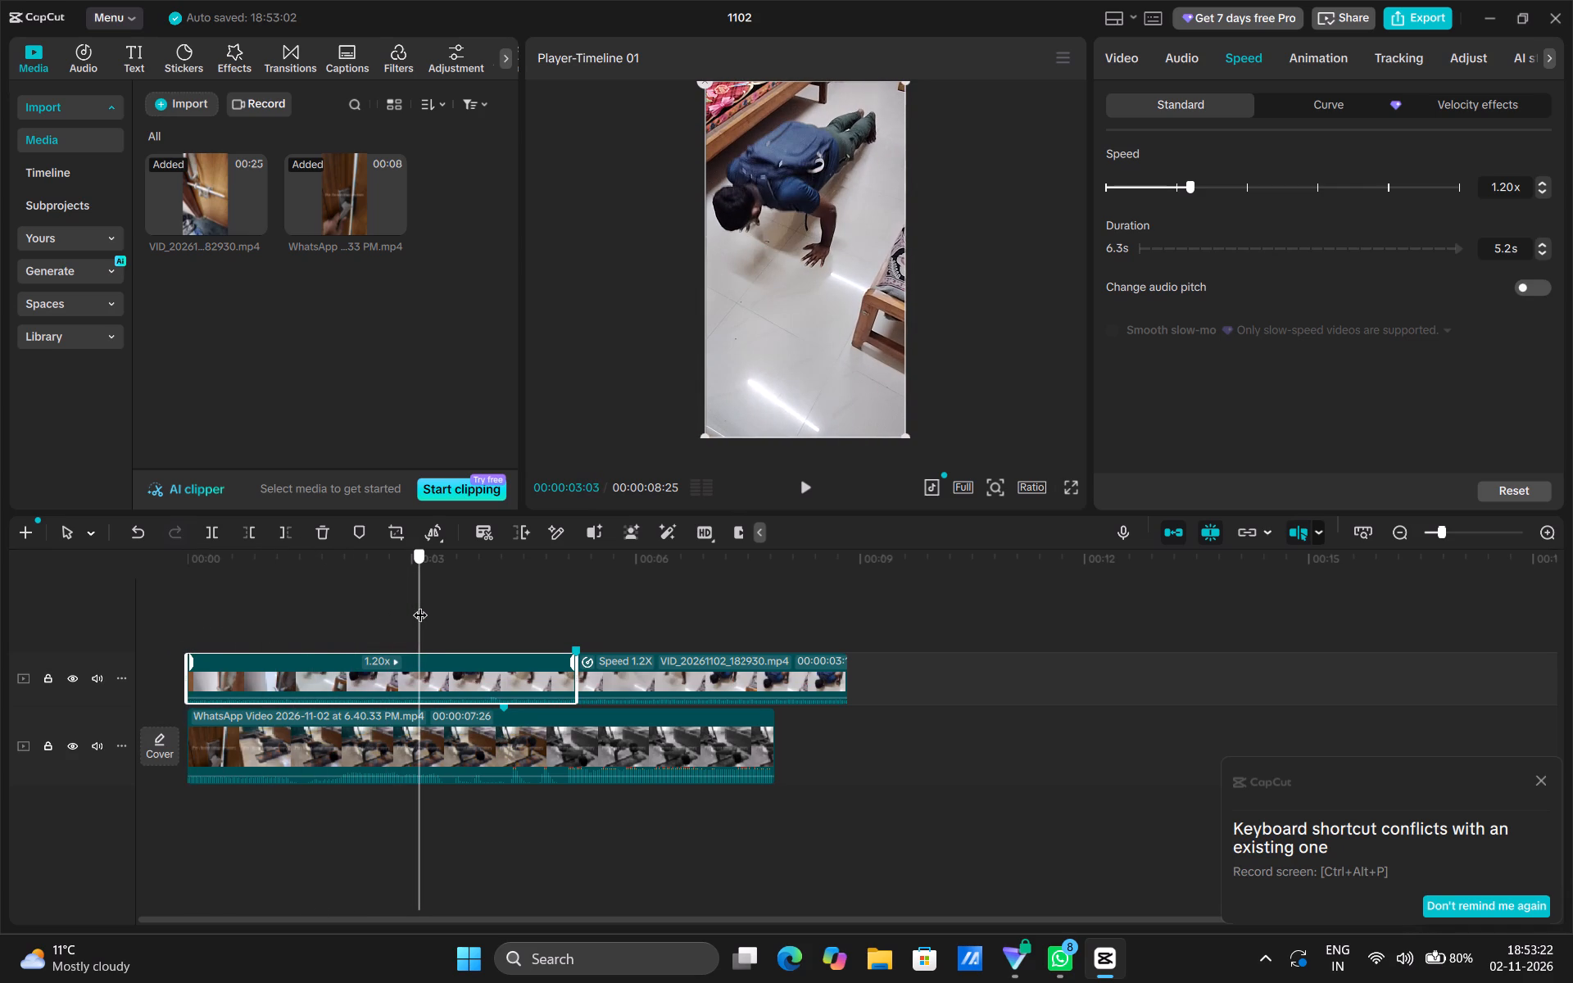
{"action": "left_click_drag", "start_coordinate": [420, 605], "coordinate": [495, 607]}
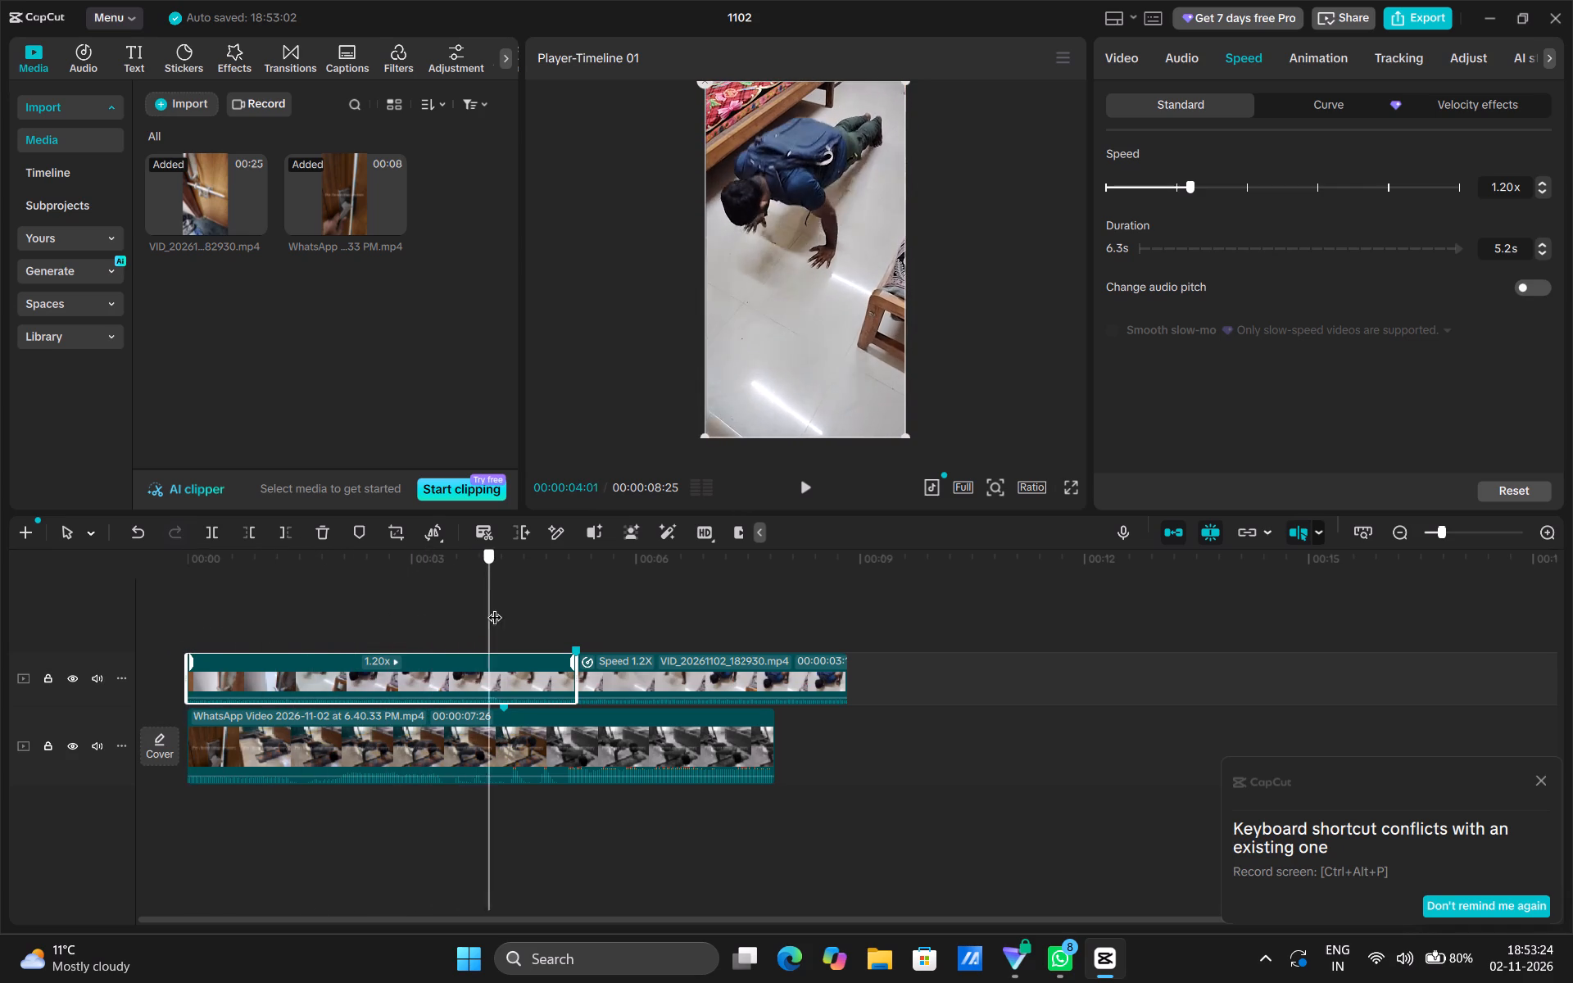
{"action": "left_click_drag", "start_coordinate": [495, 607], "coordinate": [522, 607]}
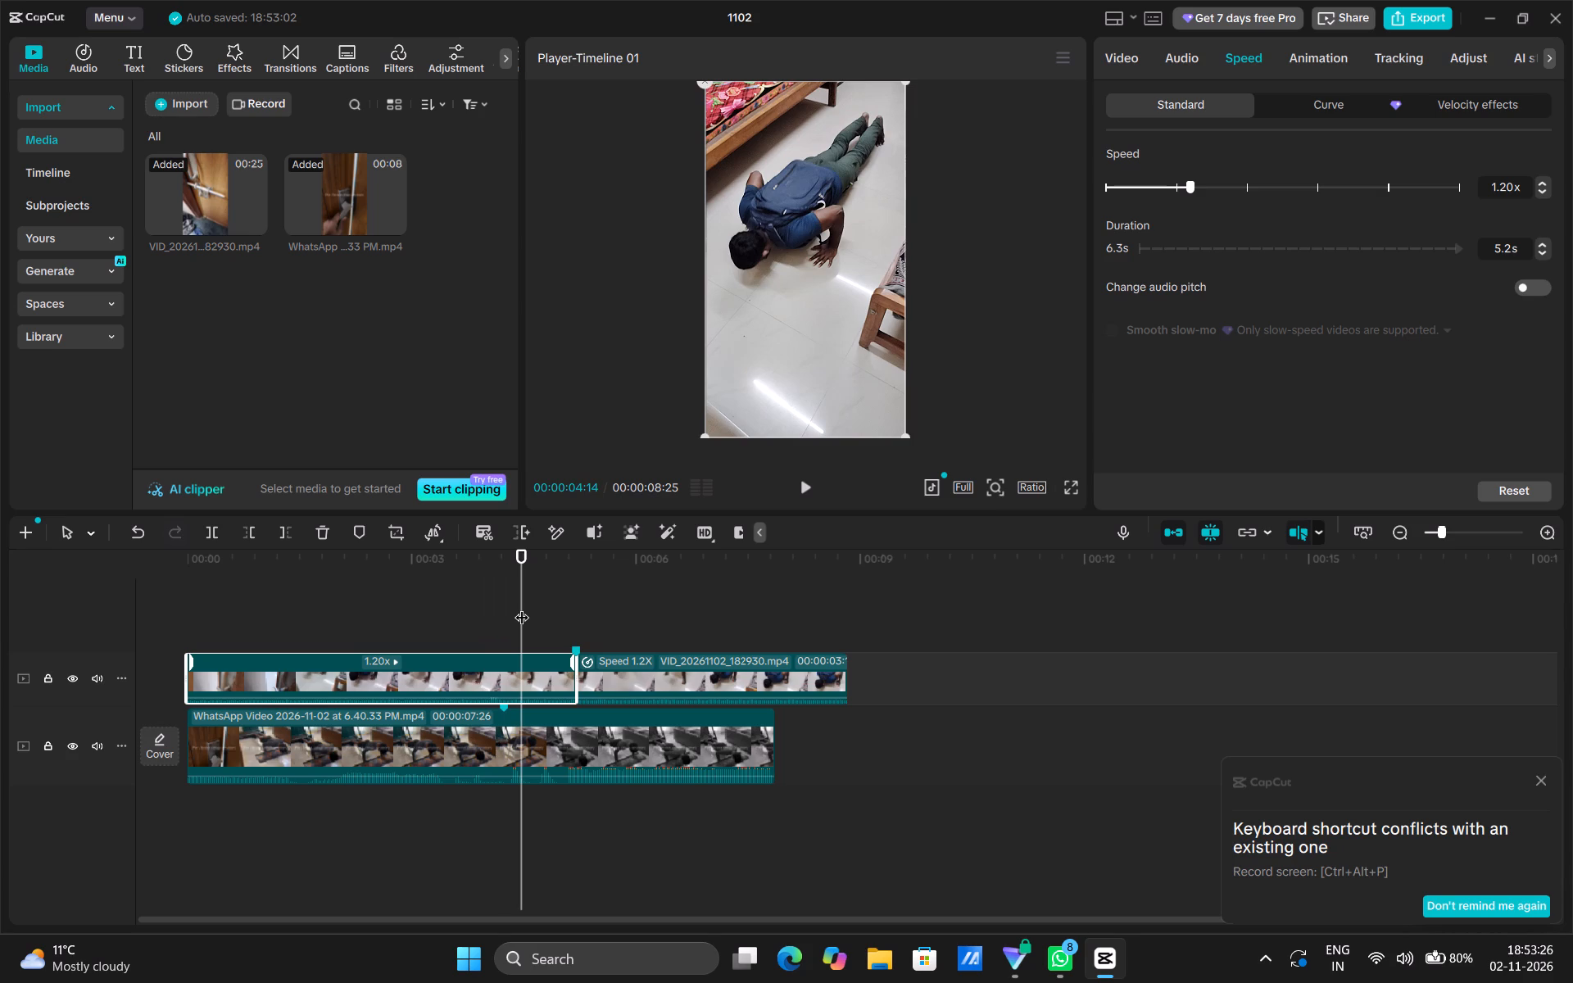
{"action": "left_click_drag", "start_coordinate": [523, 596], "coordinate": [186, 611]}
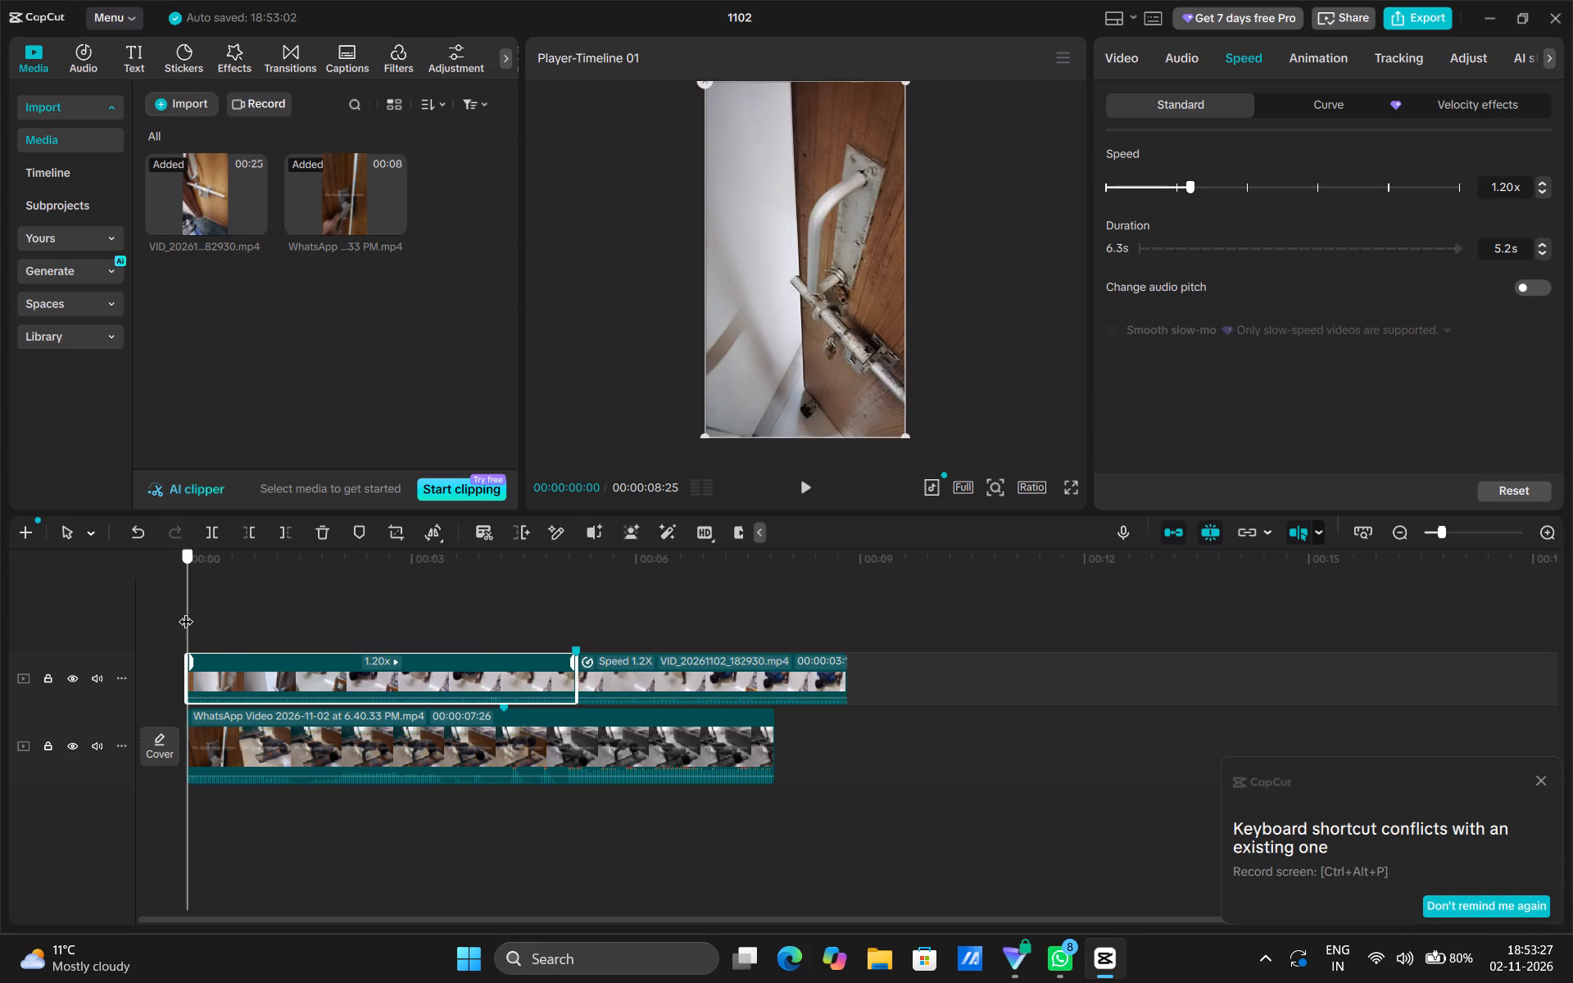
{"action": "left_click_drag", "start_coordinate": [186, 611], "coordinate": [296, 609]}
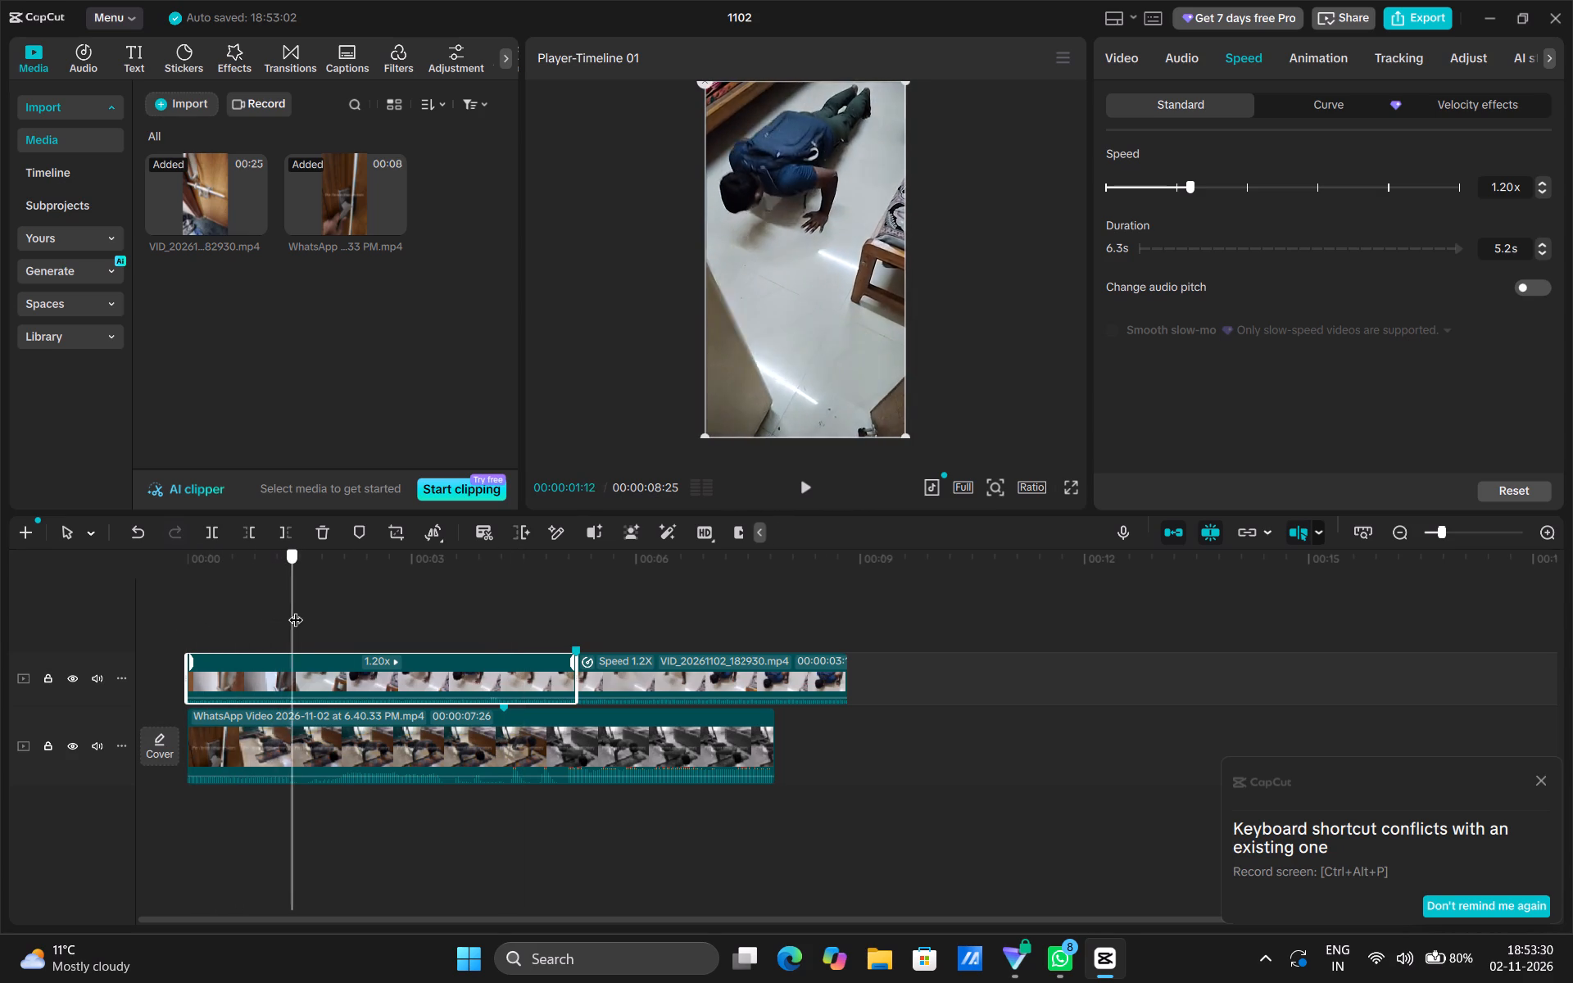
{"action": "left_click_drag", "start_coordinate": [296, 609], "coordinate": [380, 618]}
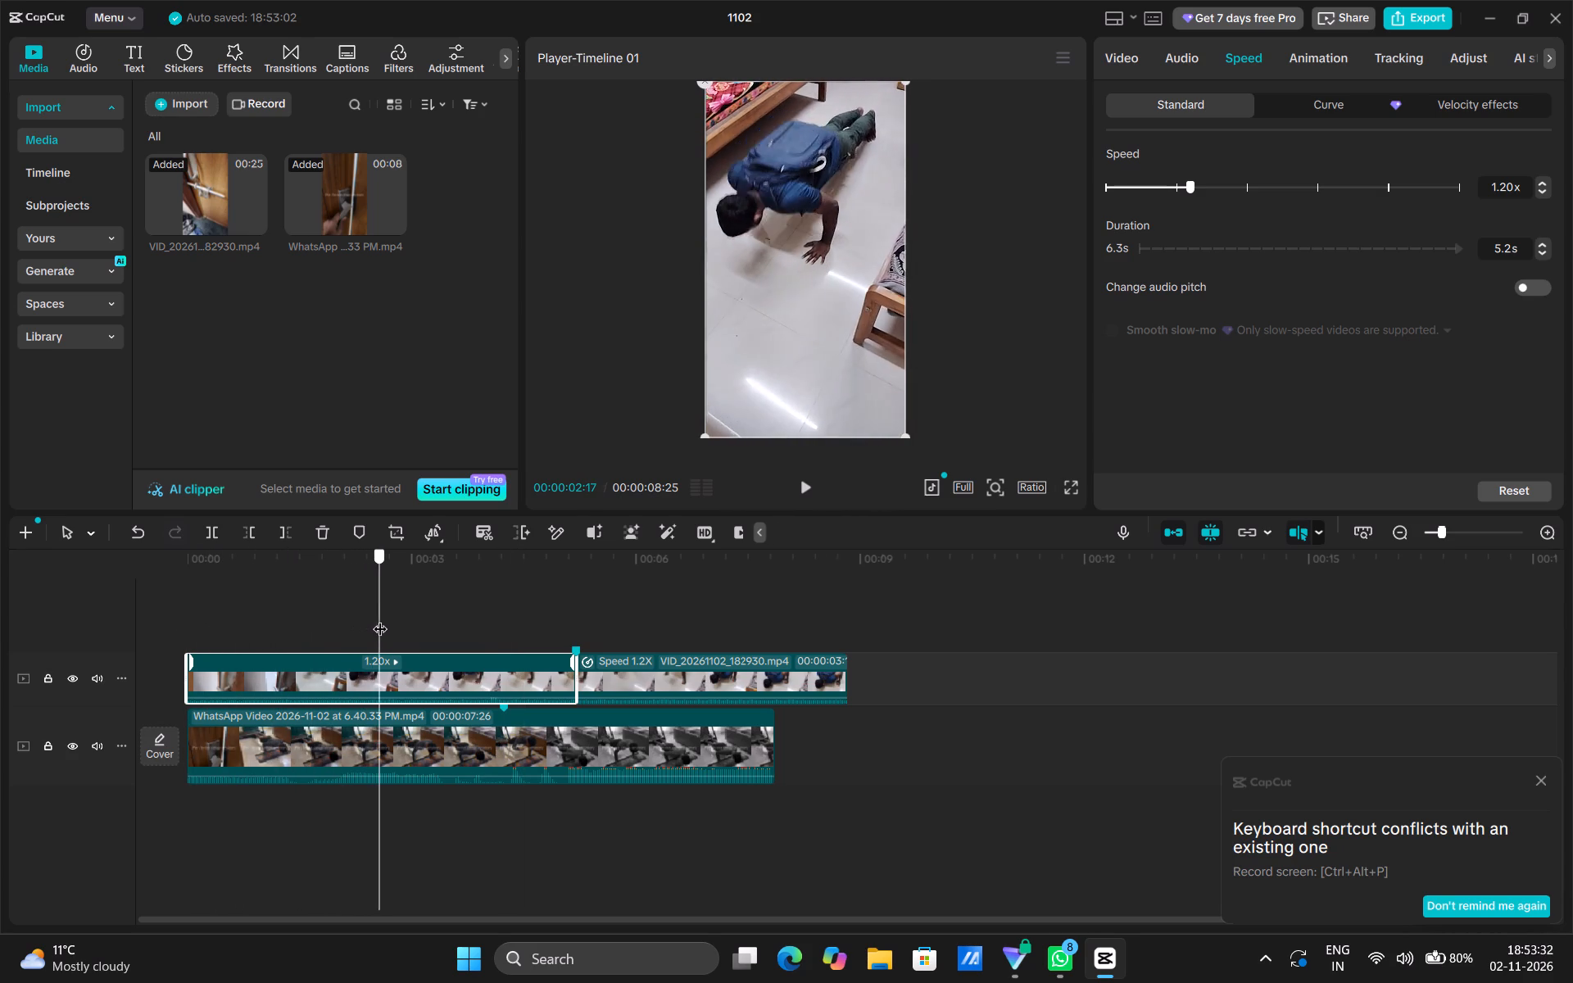
{"action": "left_click_drag", "start_coordinate": [380, 618], "coordinate": [460, 611]}
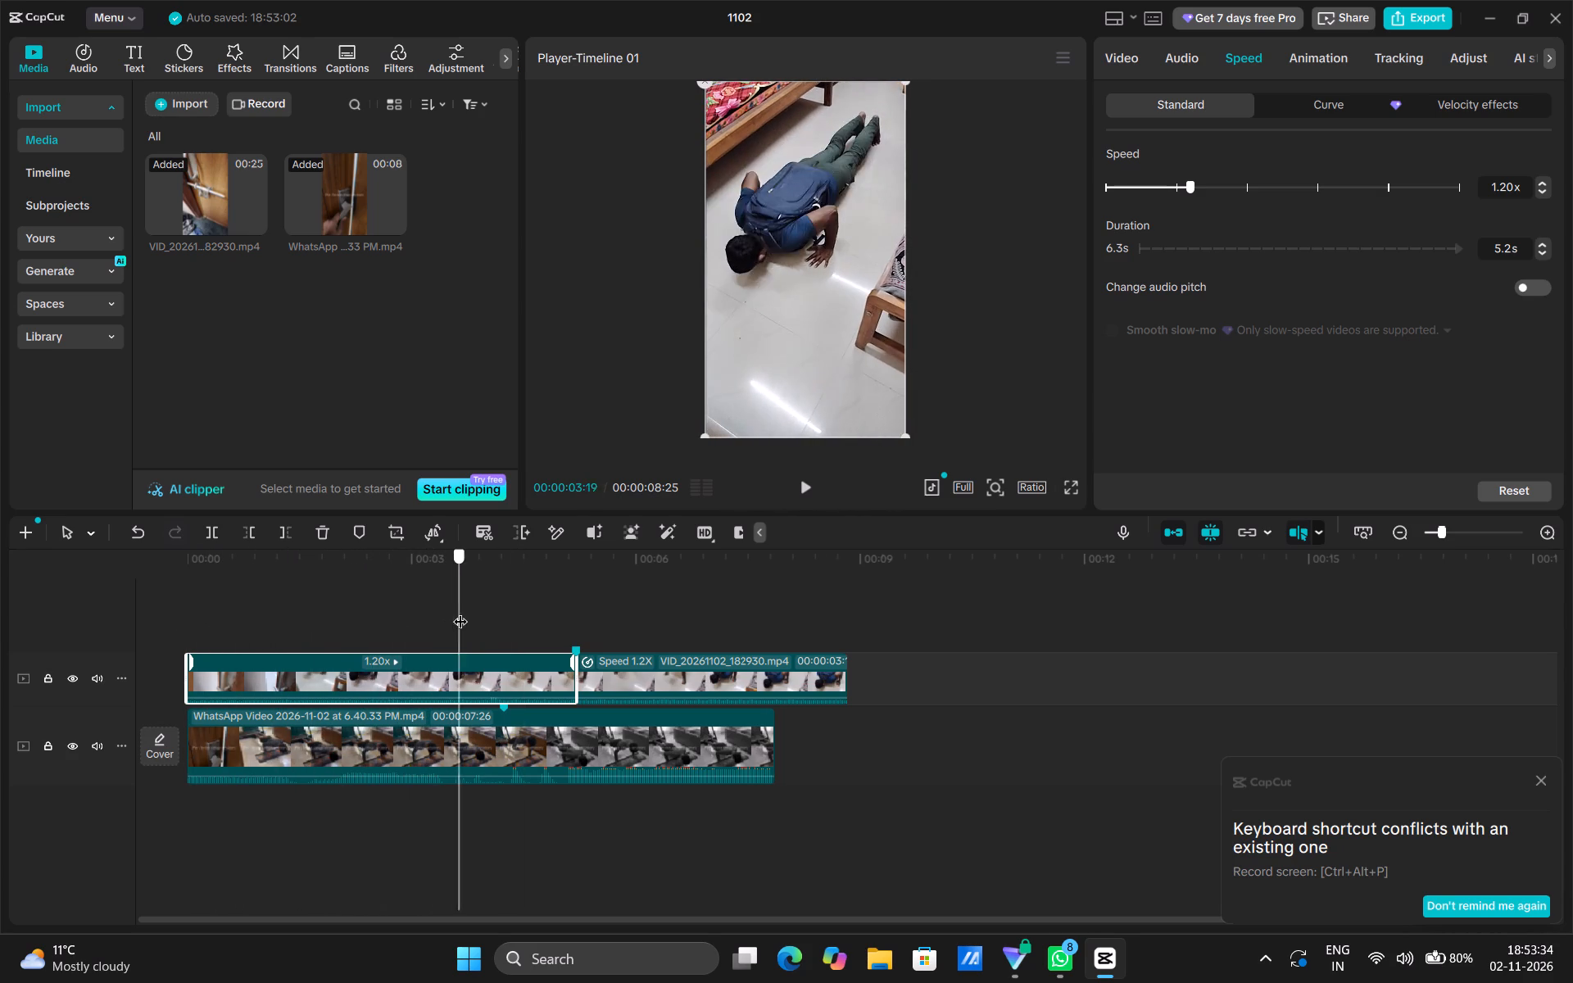
{"action": "left_click_drag", "start_coordinate": [460, 611], "coordinate": [525, 604]}
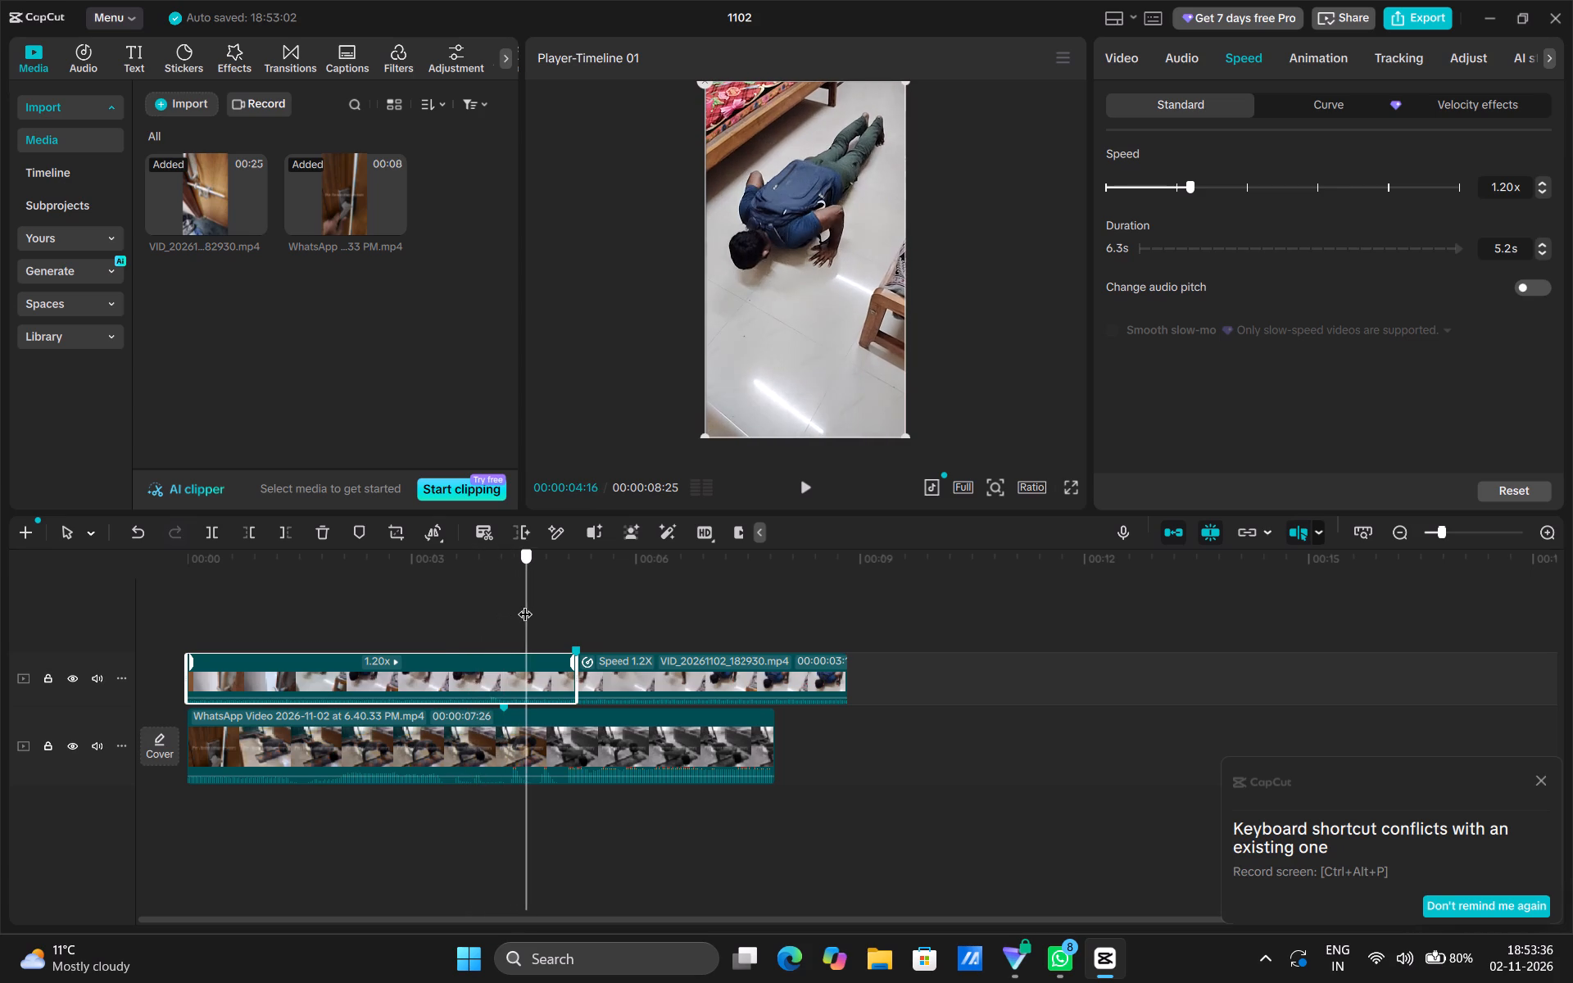
{"action": "left_click_drag", "start_coordinate": [525, 604], "coordinate": [505, 601]}
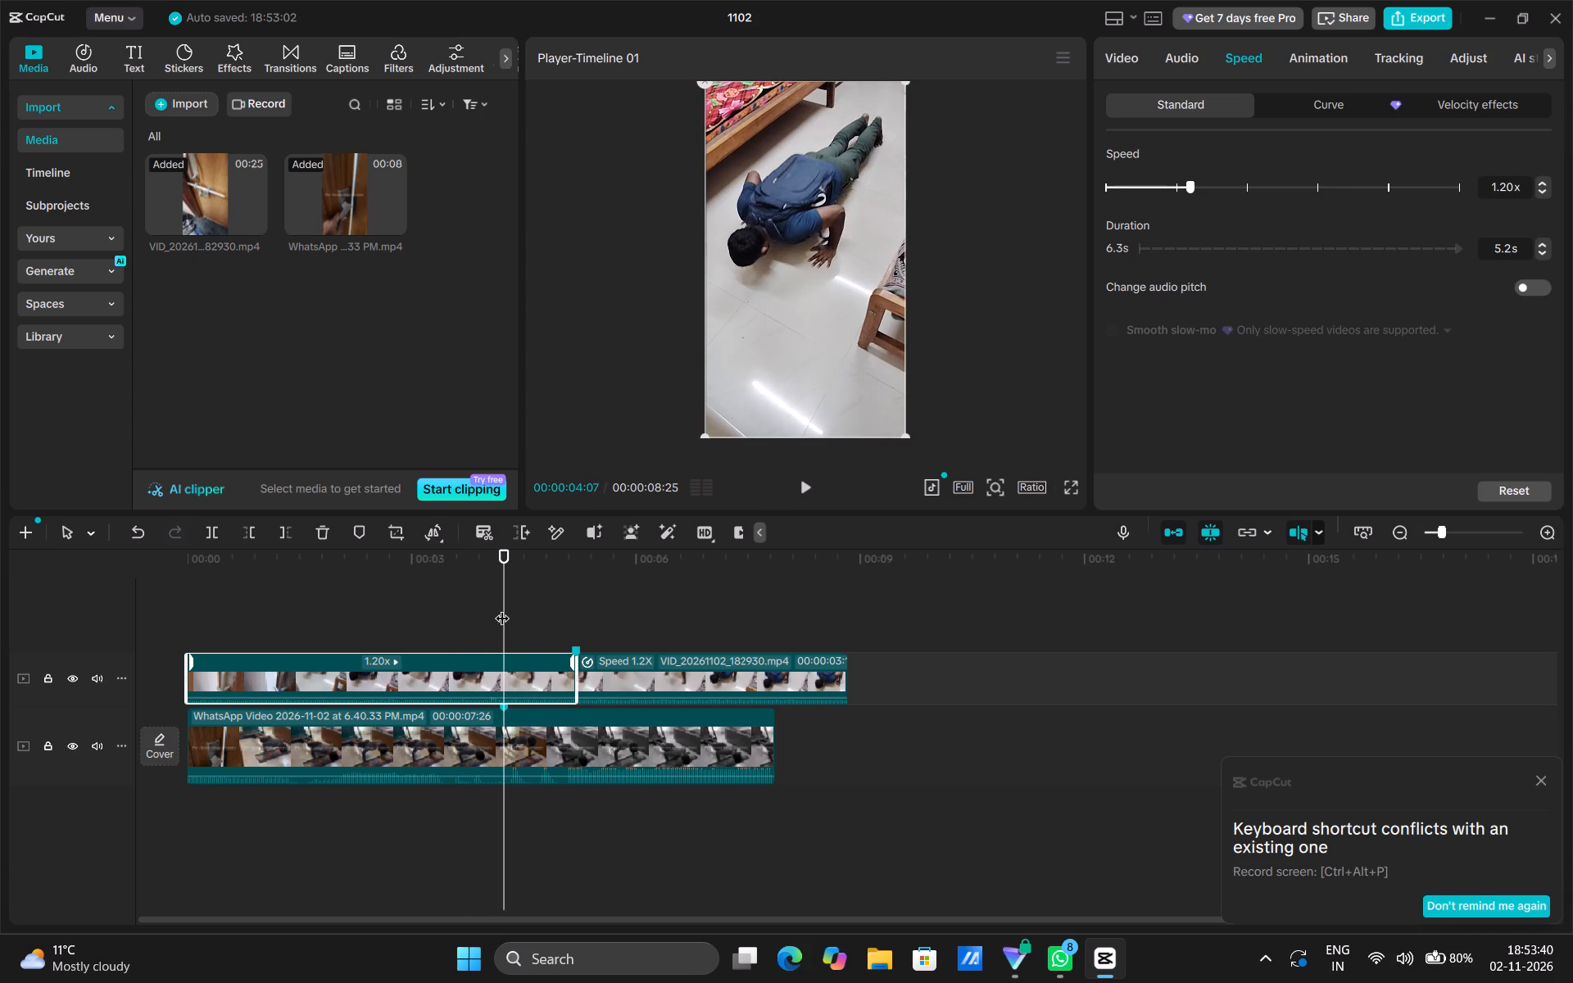
Examine the opening of the first VID segment, from the closed door through the first push-up, for a point to split.
{"action": "left_click_drag", "start_coordinate": [502, 608], "coordinate": [188, 616]}
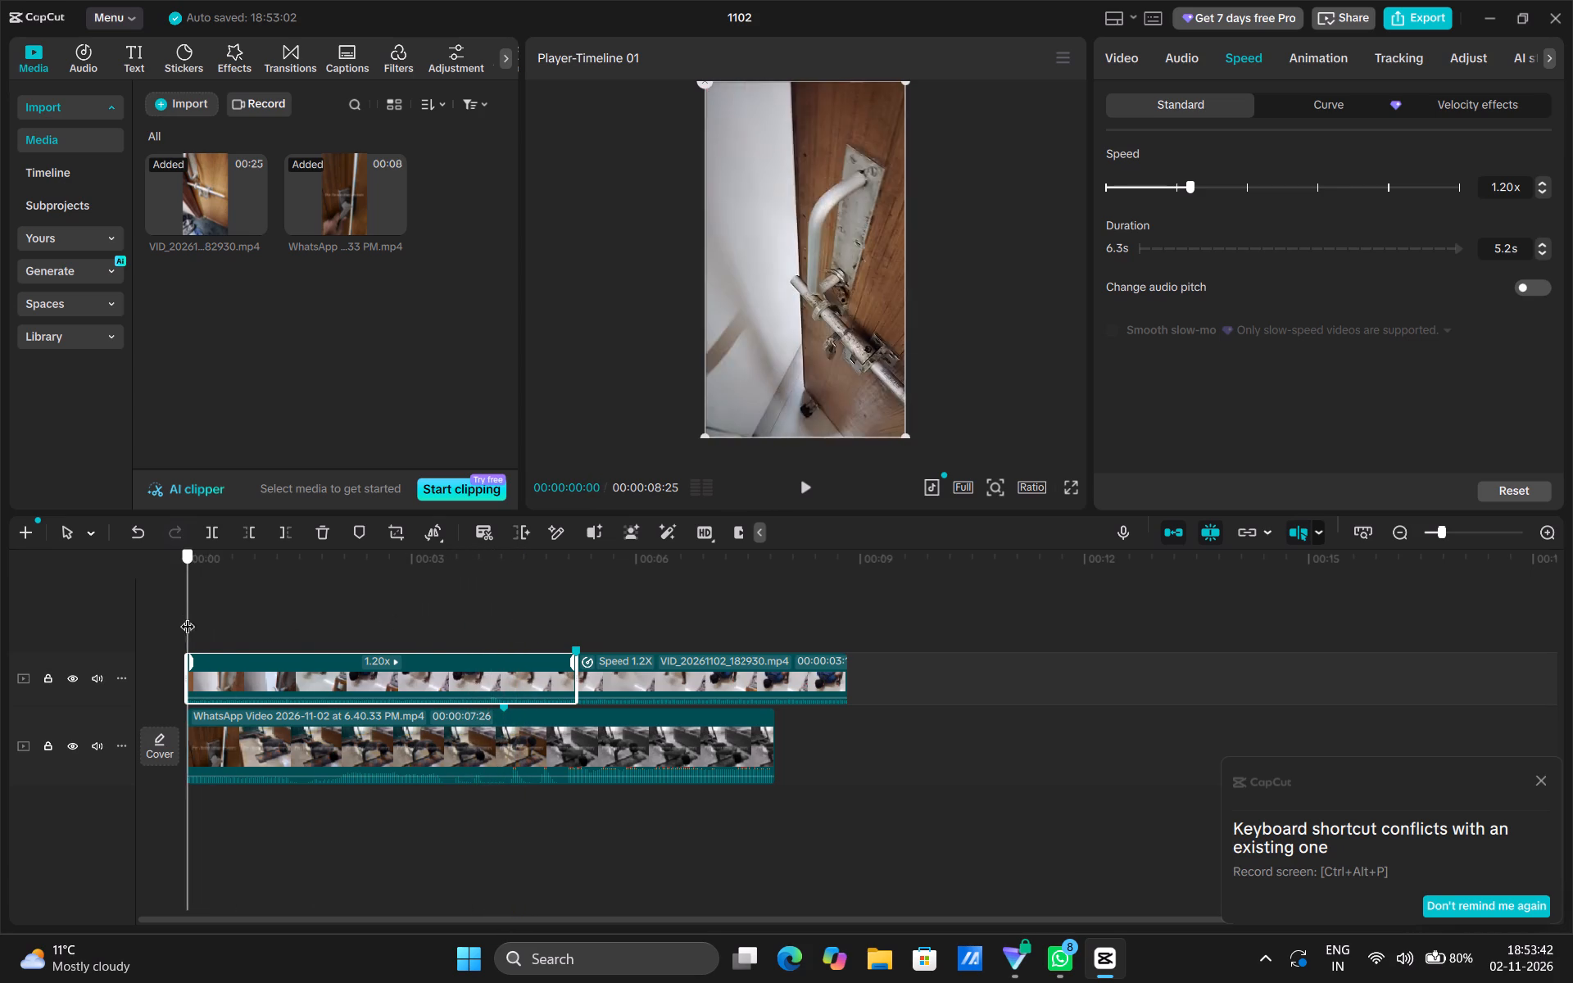
{"action": "left_click_drag", "start_coordinate": [188, 616], "coordinate": [209, 644]}
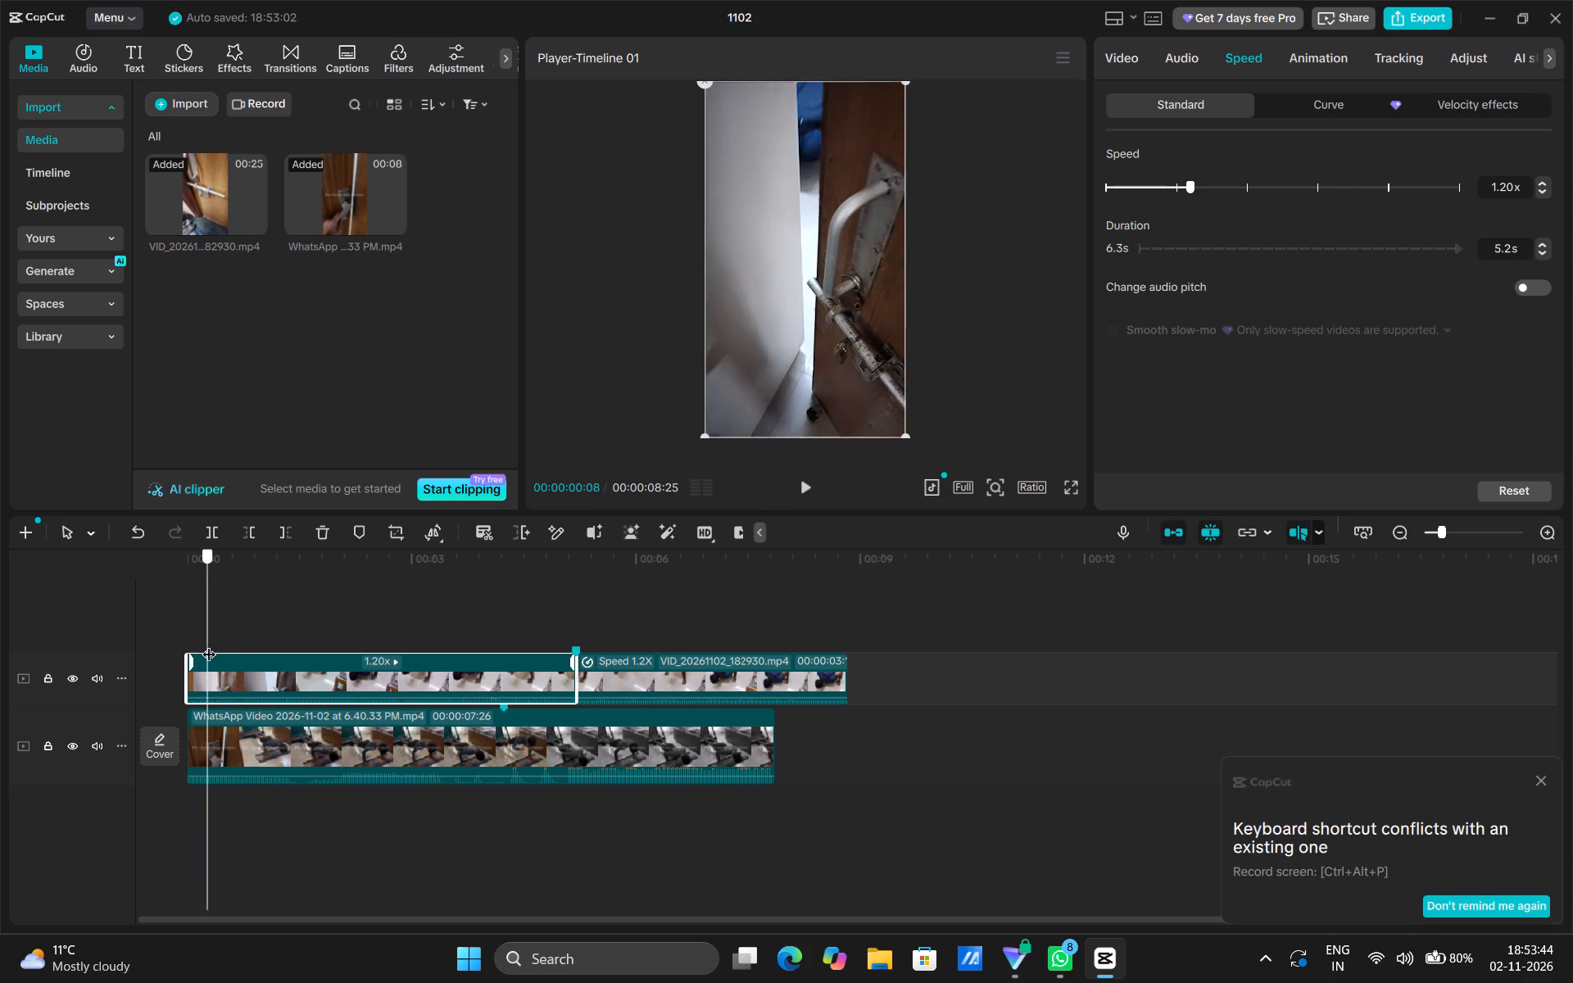
{"action": "left_click_drag", "start_coordinate": [209, 644], "coordinate": [245, 650]}
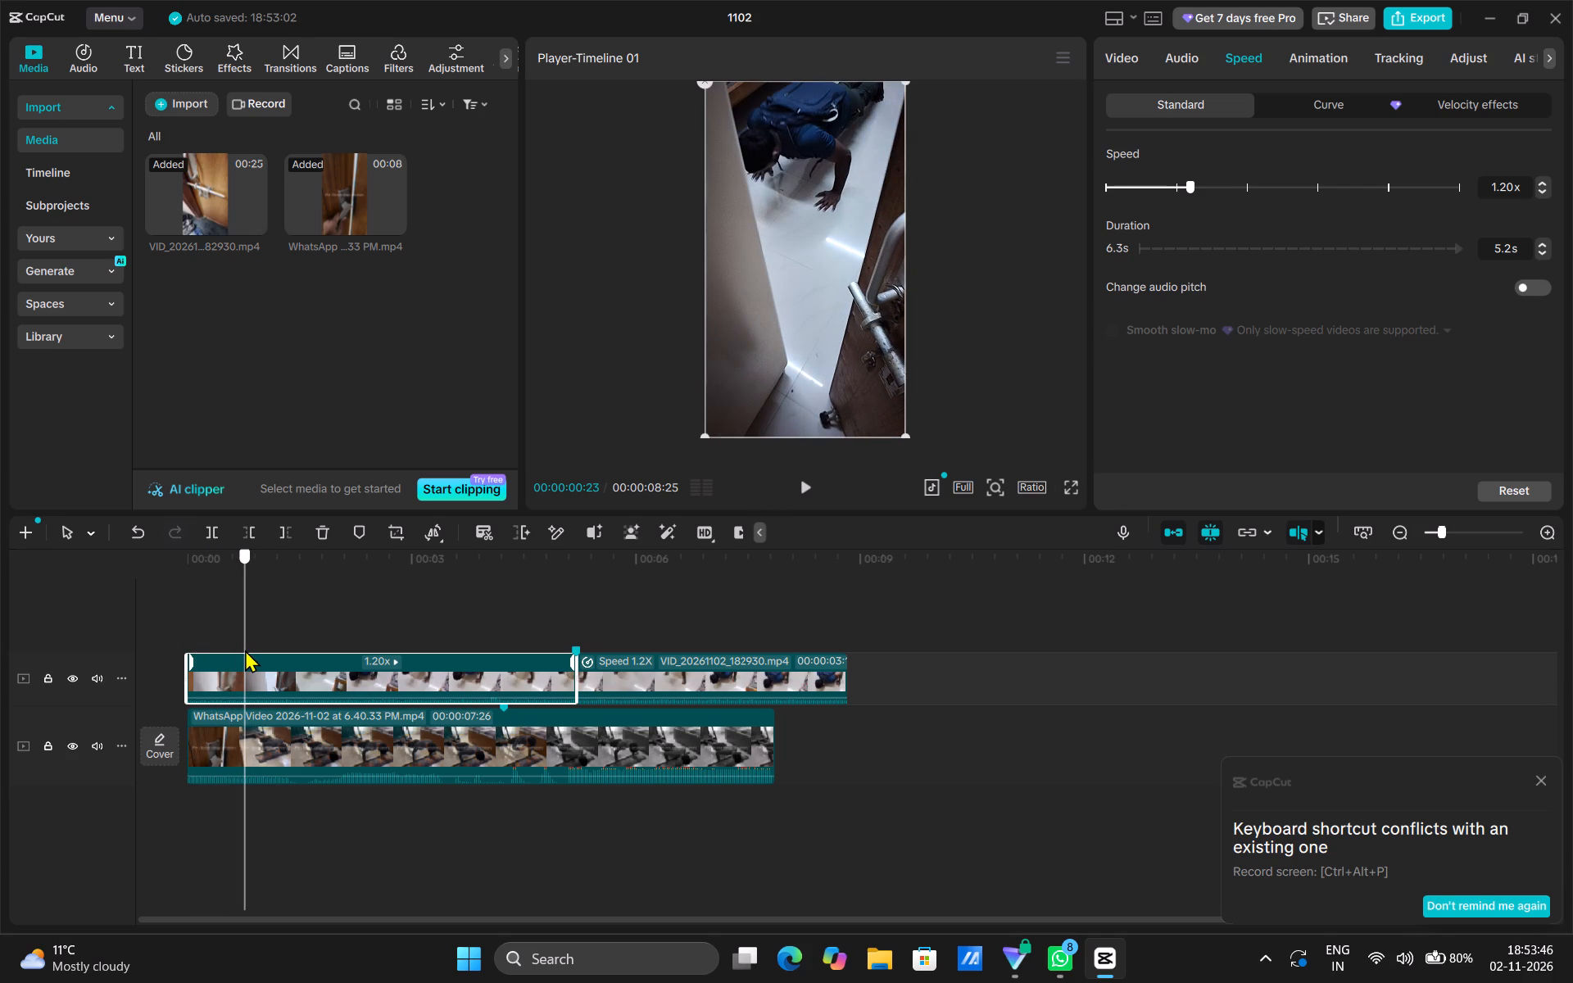
{"action": "left_click_drag", "start_coordinate": [245, 650], "coordinate": [274, 658]}
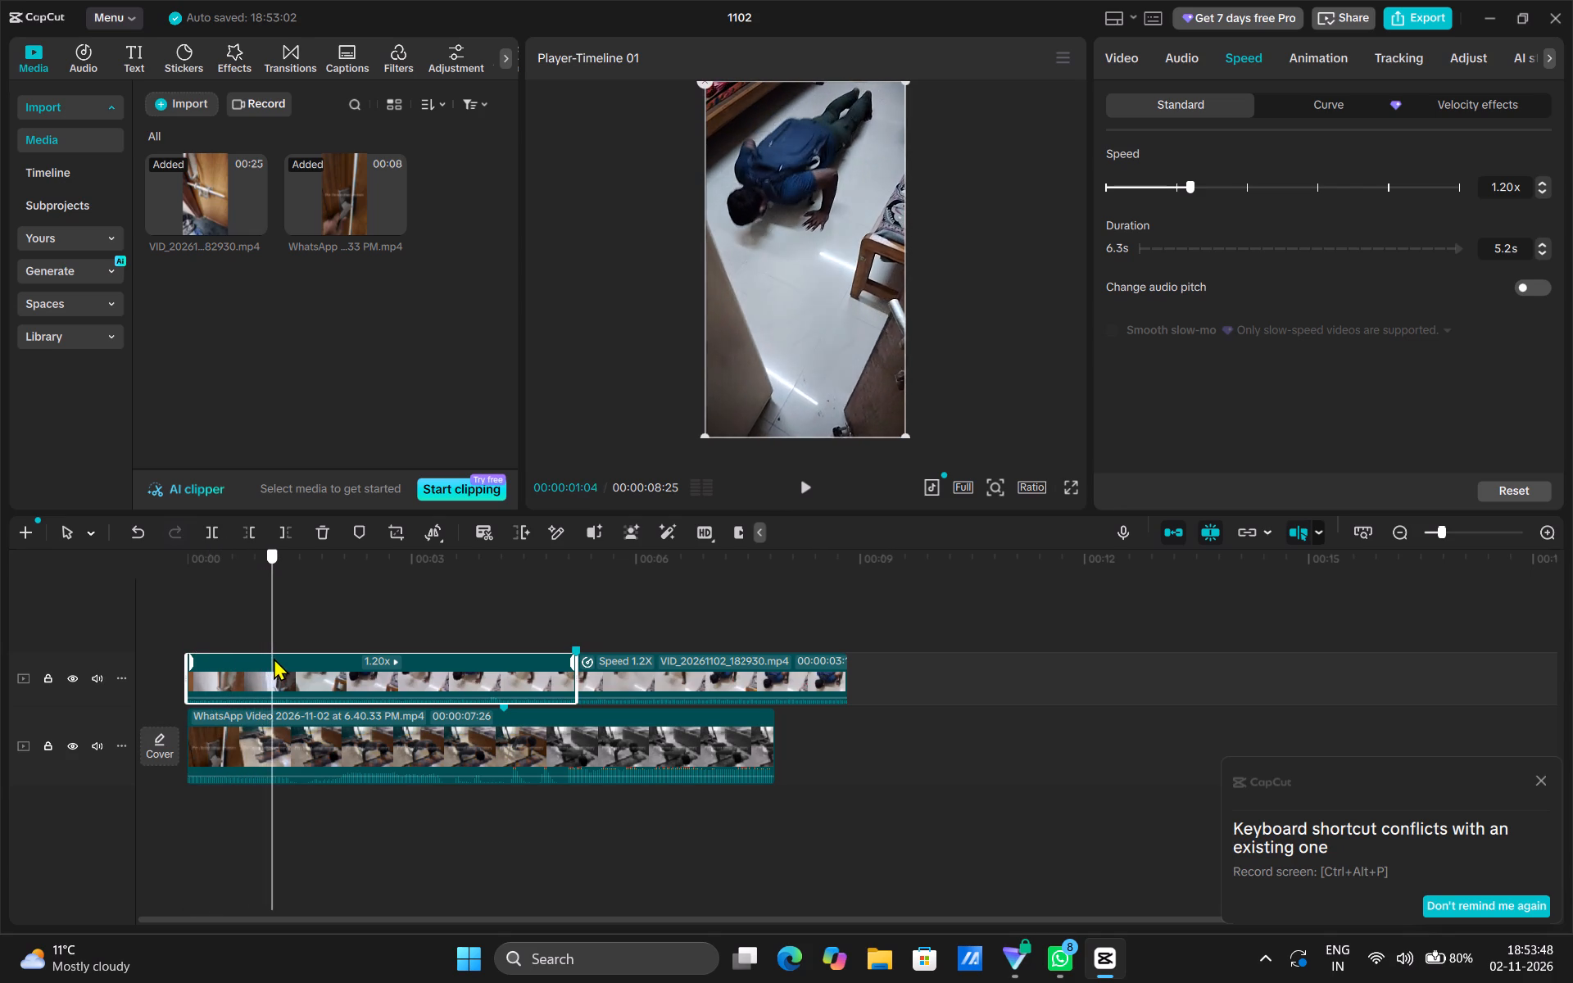
{"action": "left_click_drag", "start_coordinate": [274, 658], "coordinate": [191, 668]}
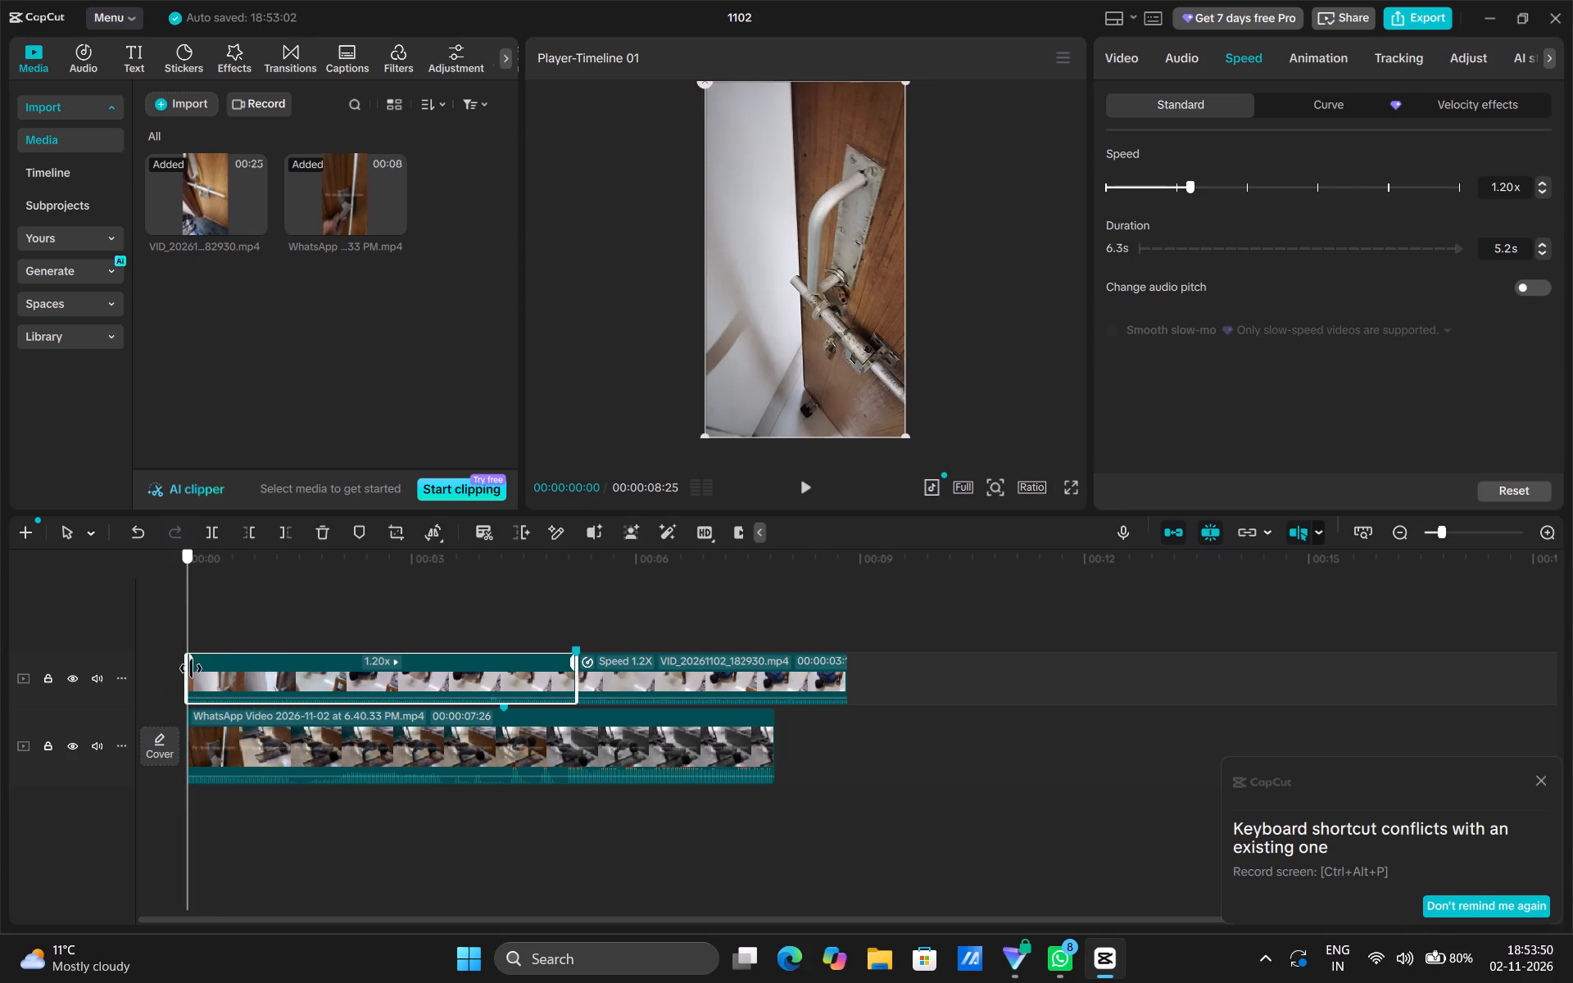
{"action": "left_click_drag", "start_coordinate": [191, 668], "coordinate": [270, 669]}
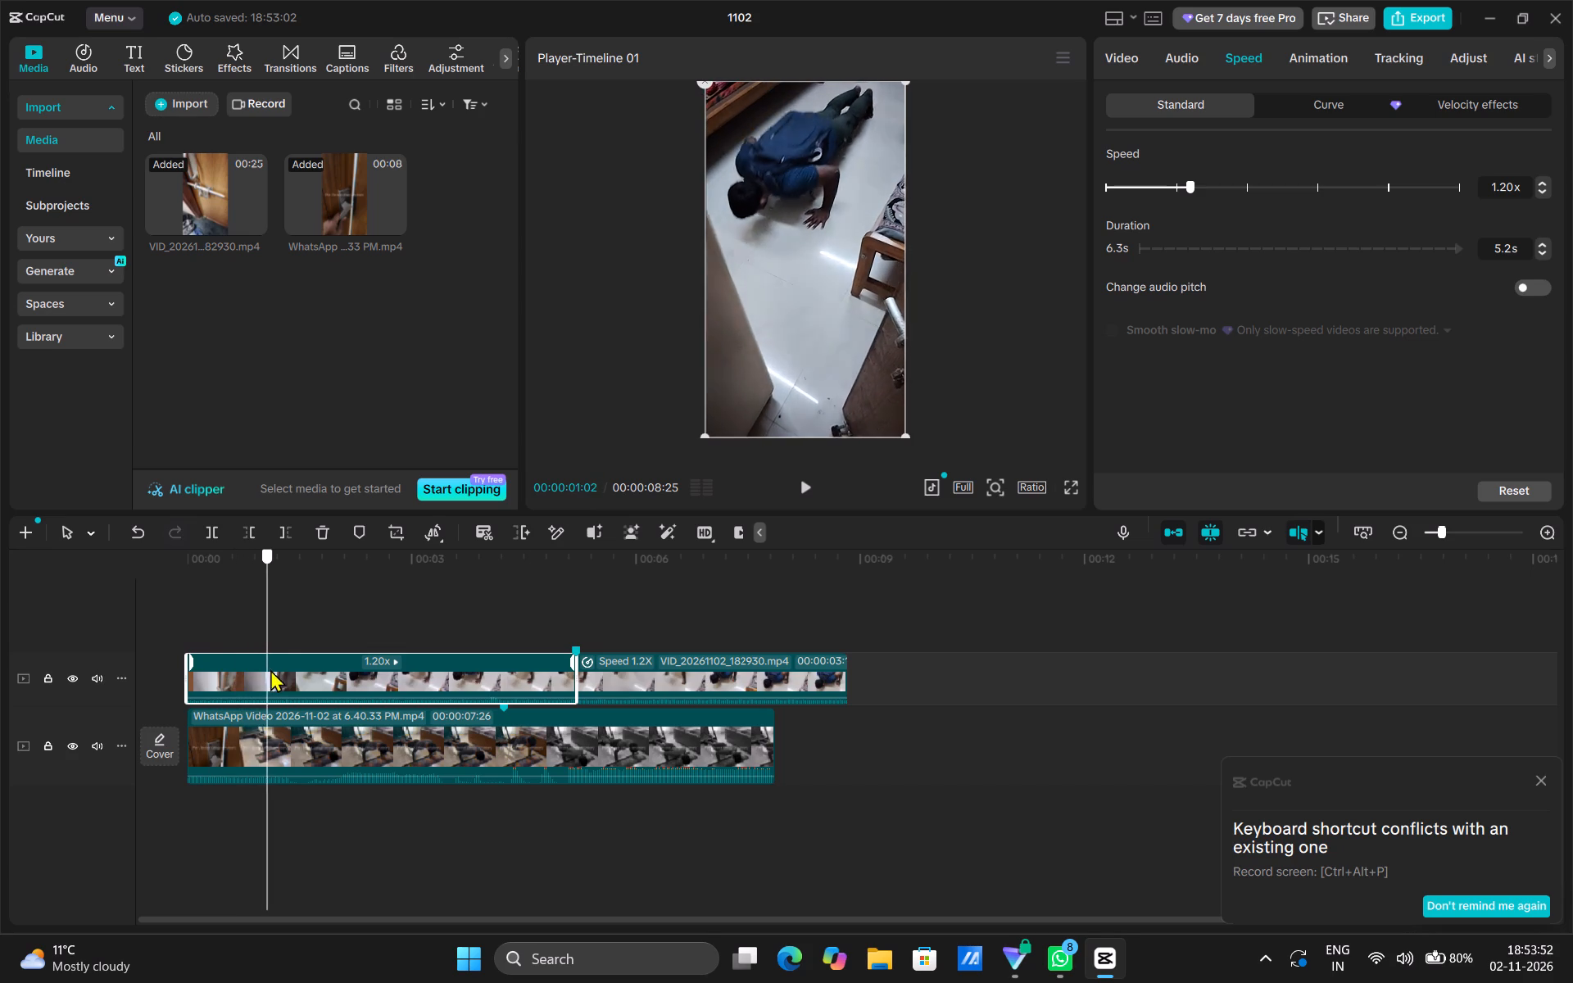
{"action": "left_click_drag", "start_coordinate": [270, 669], "coordinate": [309, 678]}
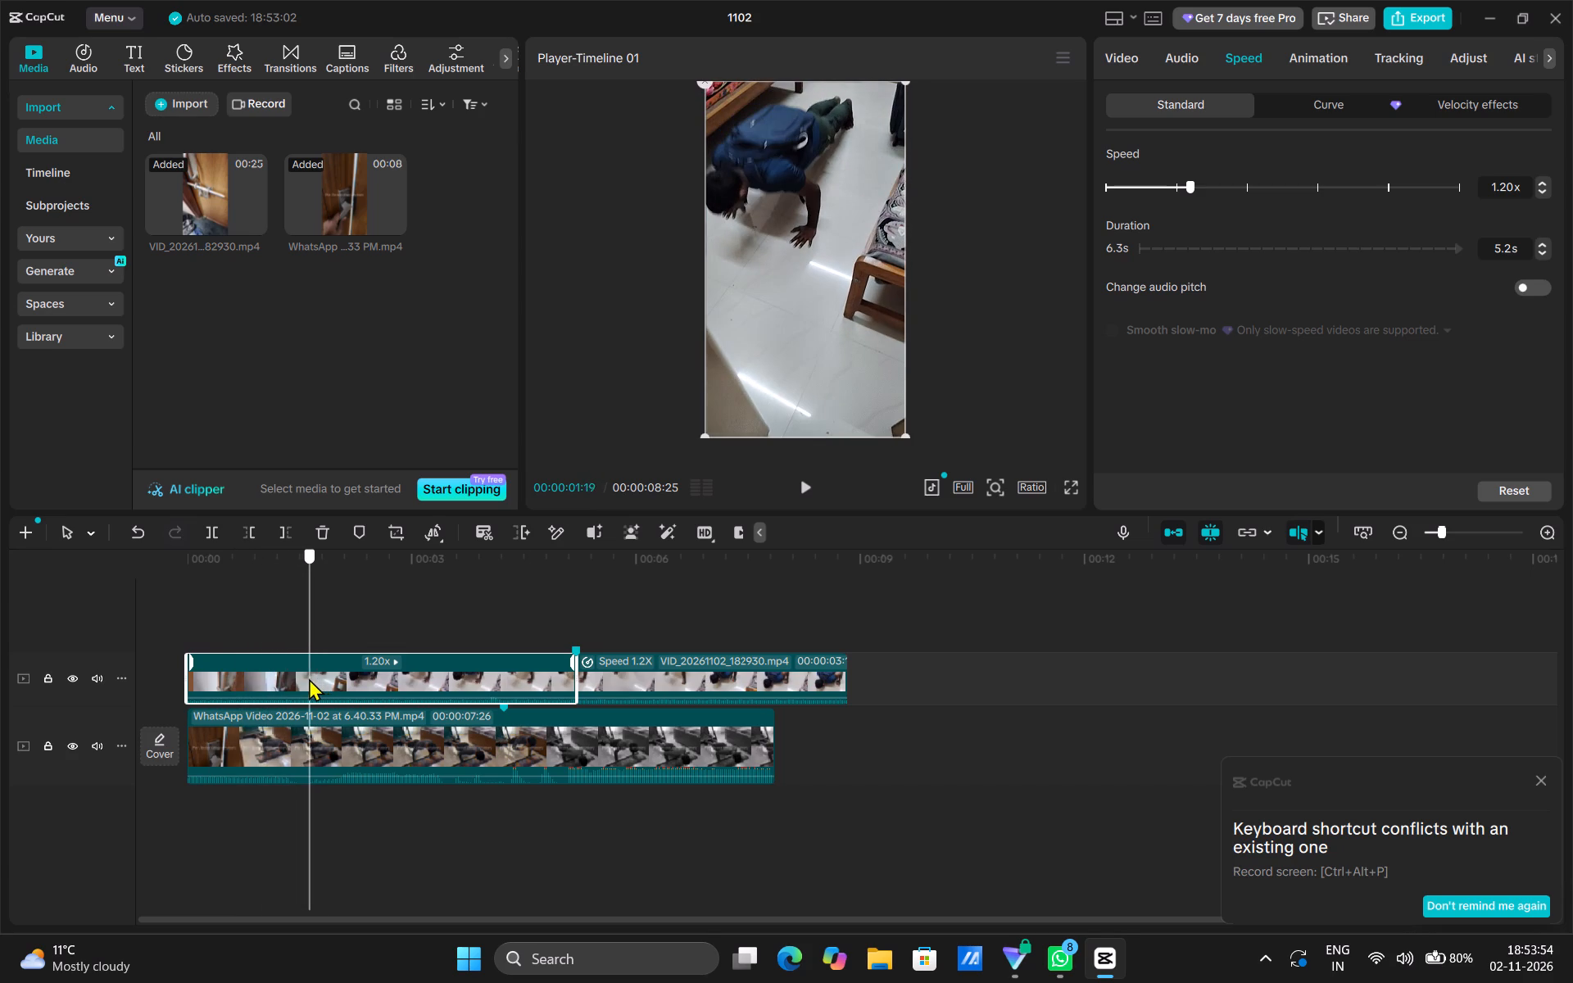
{"action": "left_click_drag", "start_coordinate": [309, 678], "coordinate": [301, 677]}
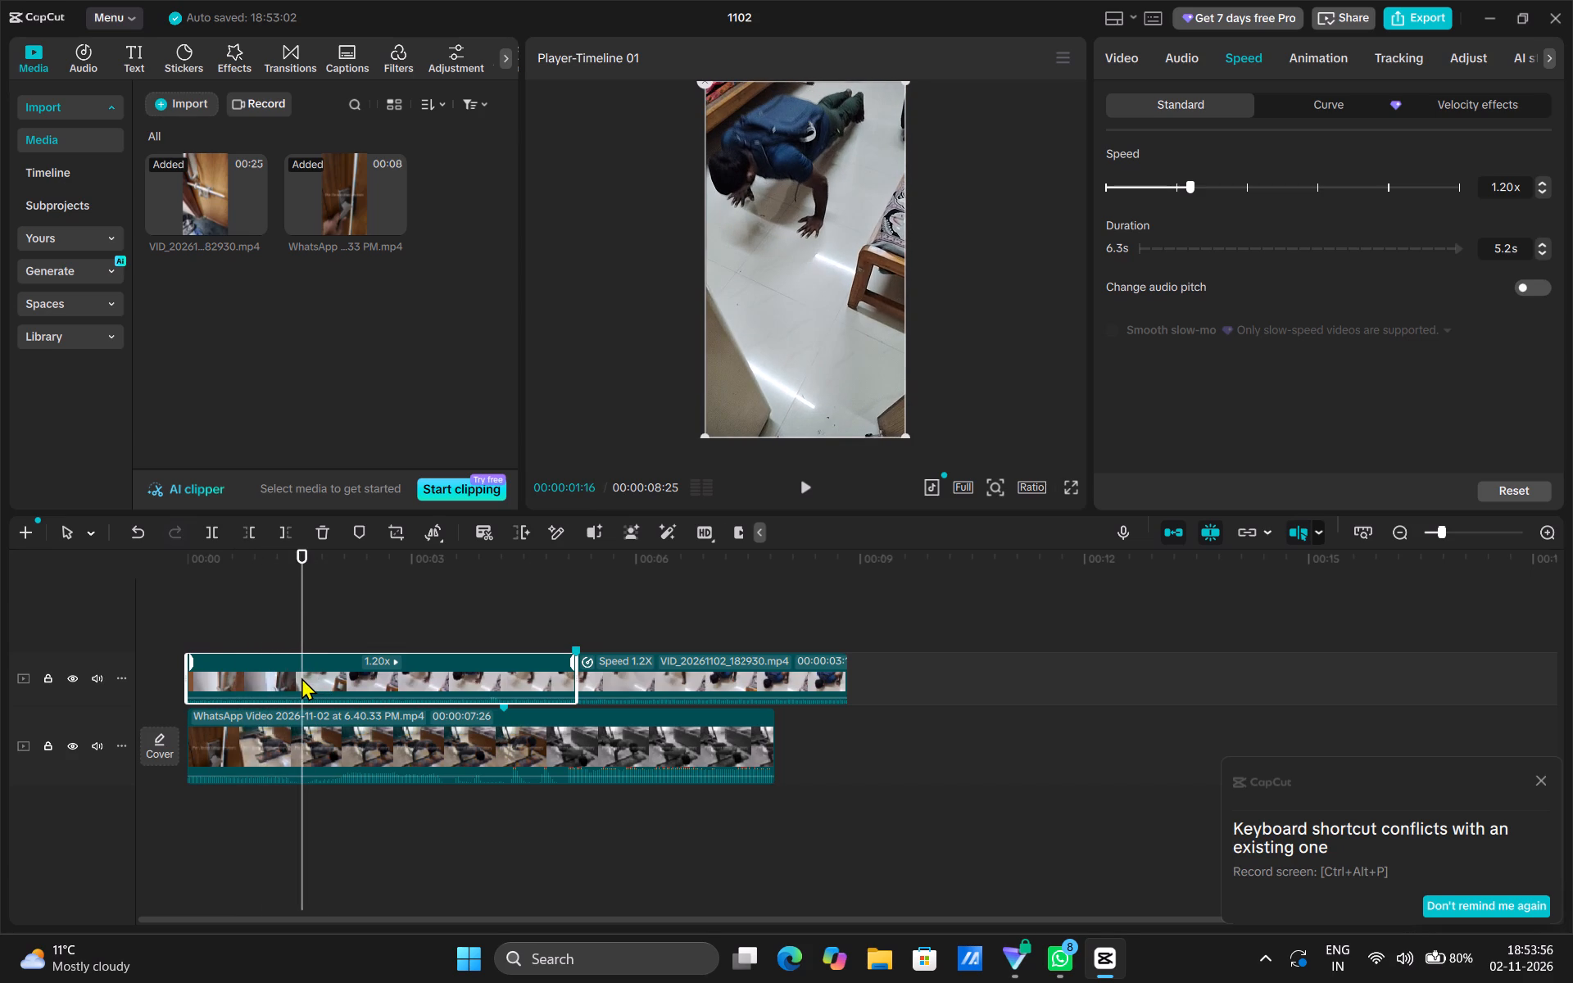
{"action": "left_click", "coordinate": [315, 677]}
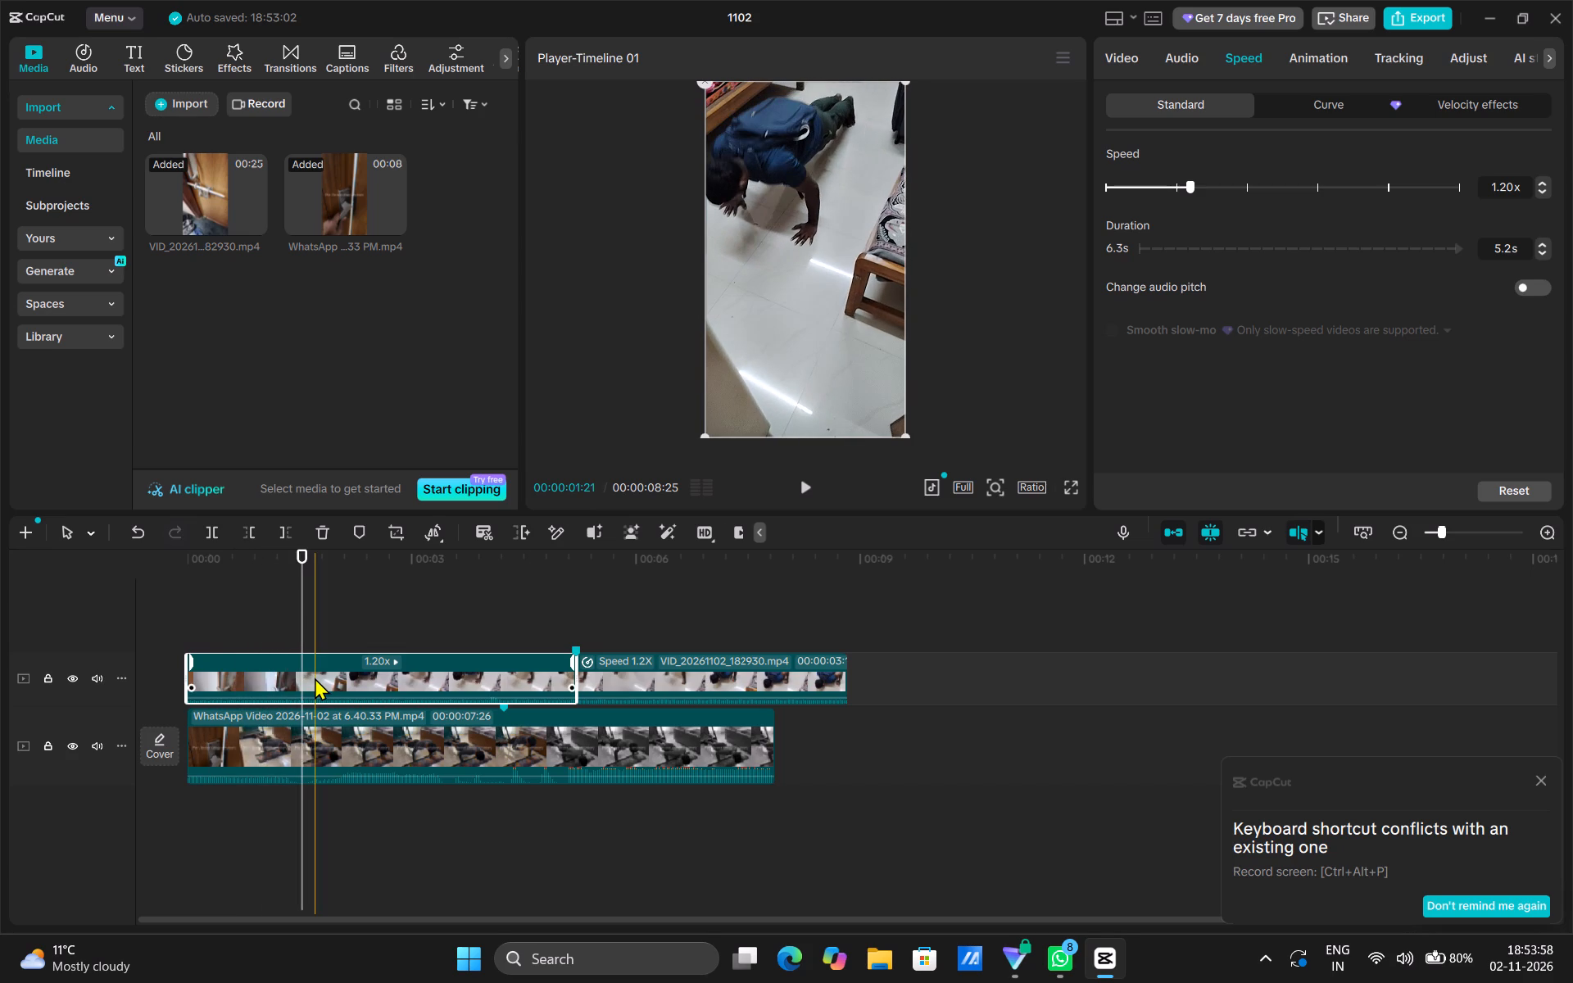
{"action": "left_click", "coordinate": [805, 486]}
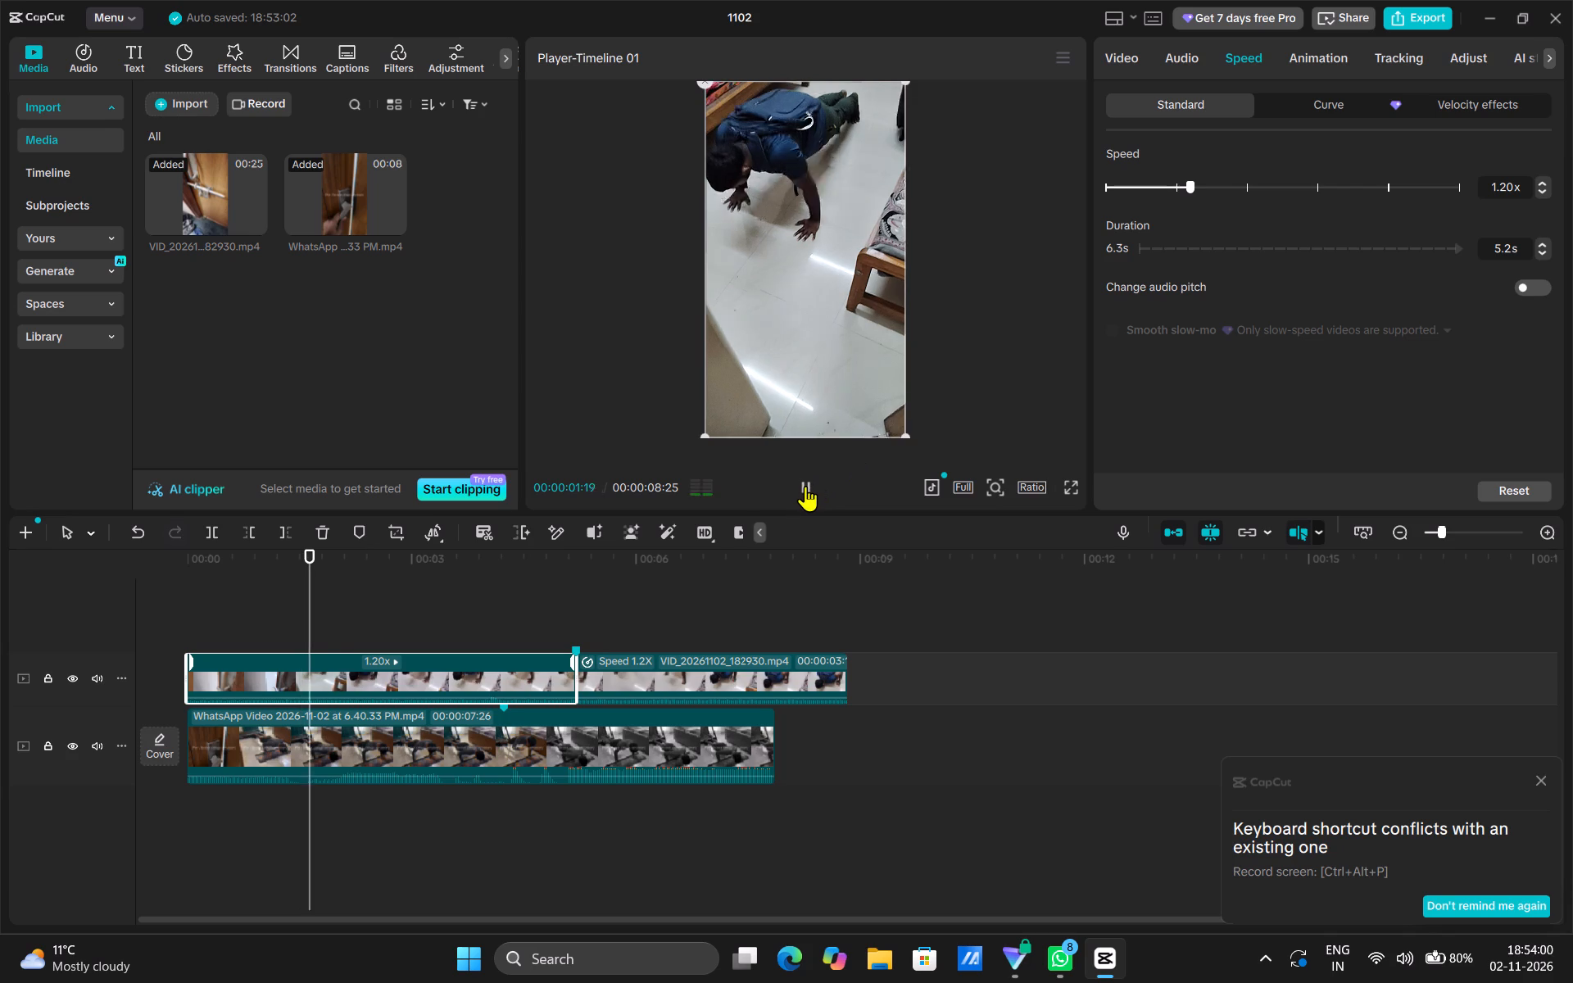
{"action": "left_click", "coordinate": [805, 486]}
Split the first VID segment after the first push-up, at 00:00:01:17.
{"action": "left_click_drag", "start_coordinate": [381, 603], "coordinate": [306, 613]}
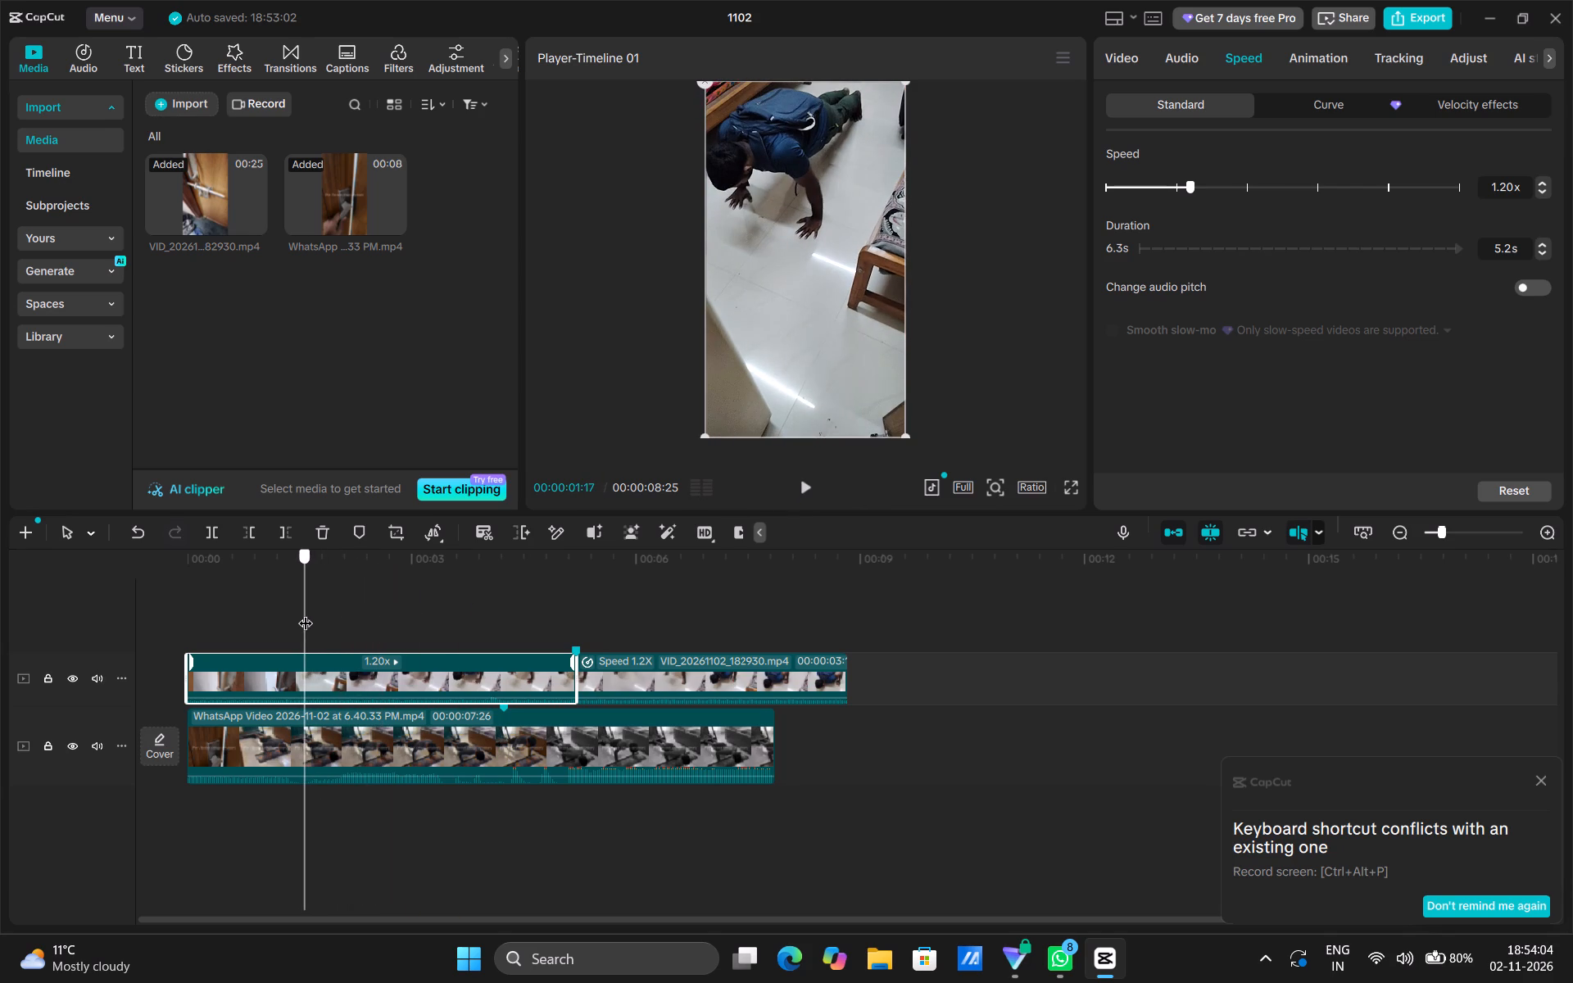
{"action": "left_click_drag", "start_coordinate": [306, 613], "coordinate": [305, 613]}
{"action": "left_click", "coordinate": [310, 673]}
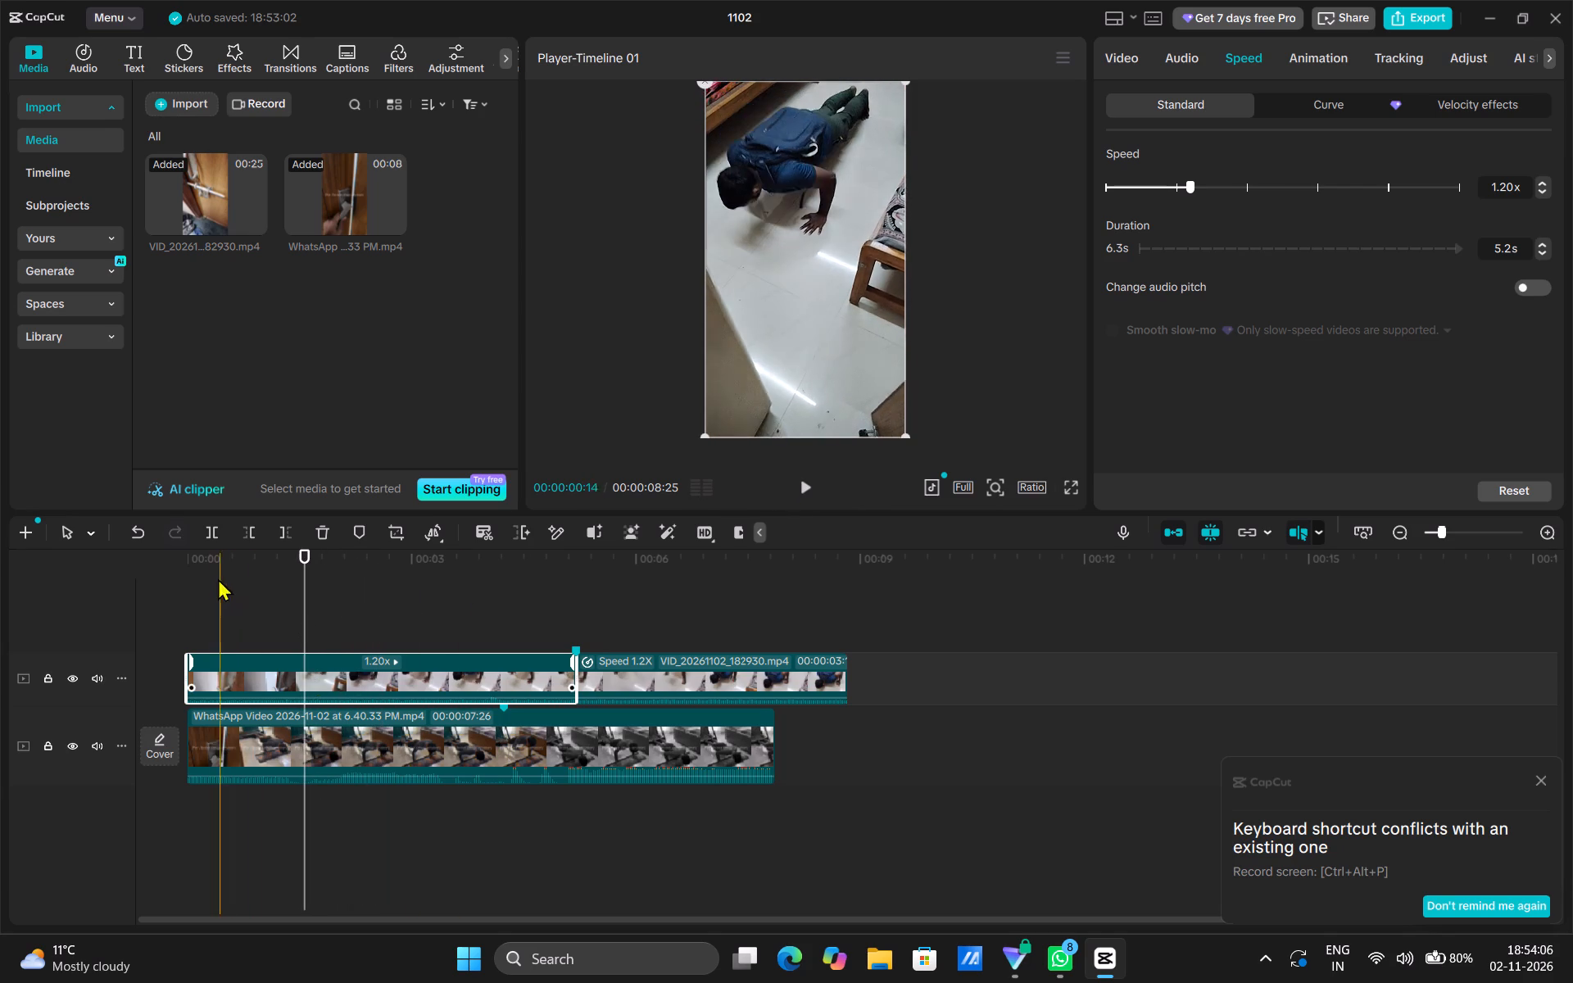
{"action": "left_click", "coordinate": [215, 528]}
Set the speed of the door-opening VID segment to 1.40x and play the timeline from the start to check it.
{"action": "left_click", "coordinate": [244, 675]}
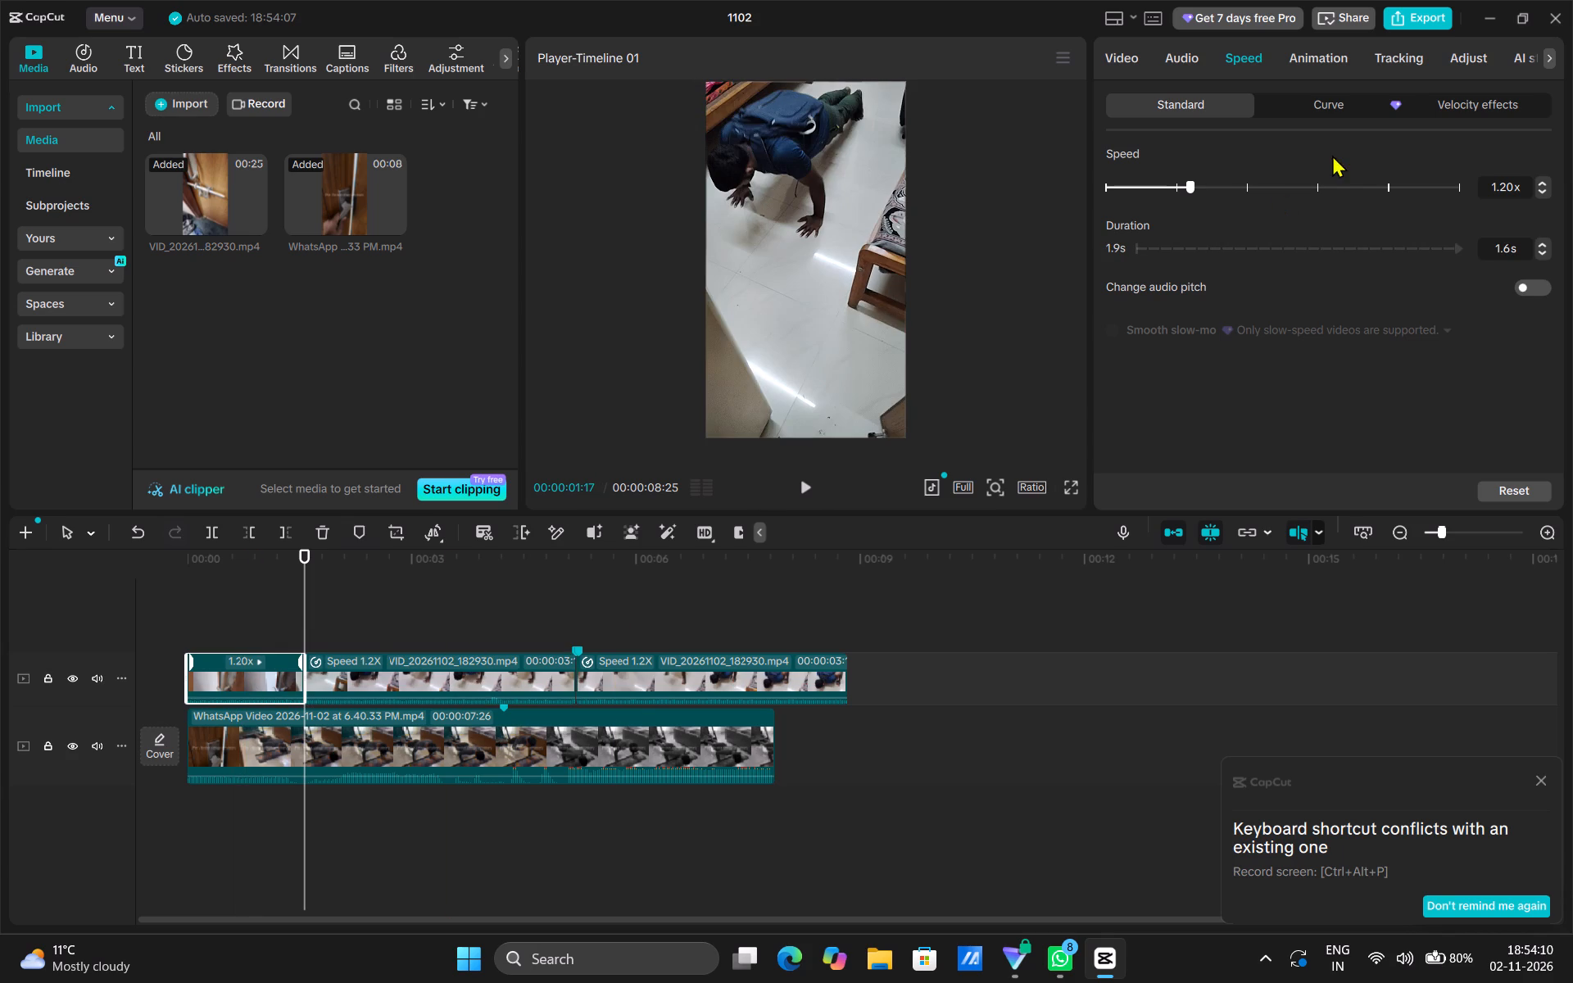
{"action": "left_click", "coordinate": [1539, 181]}
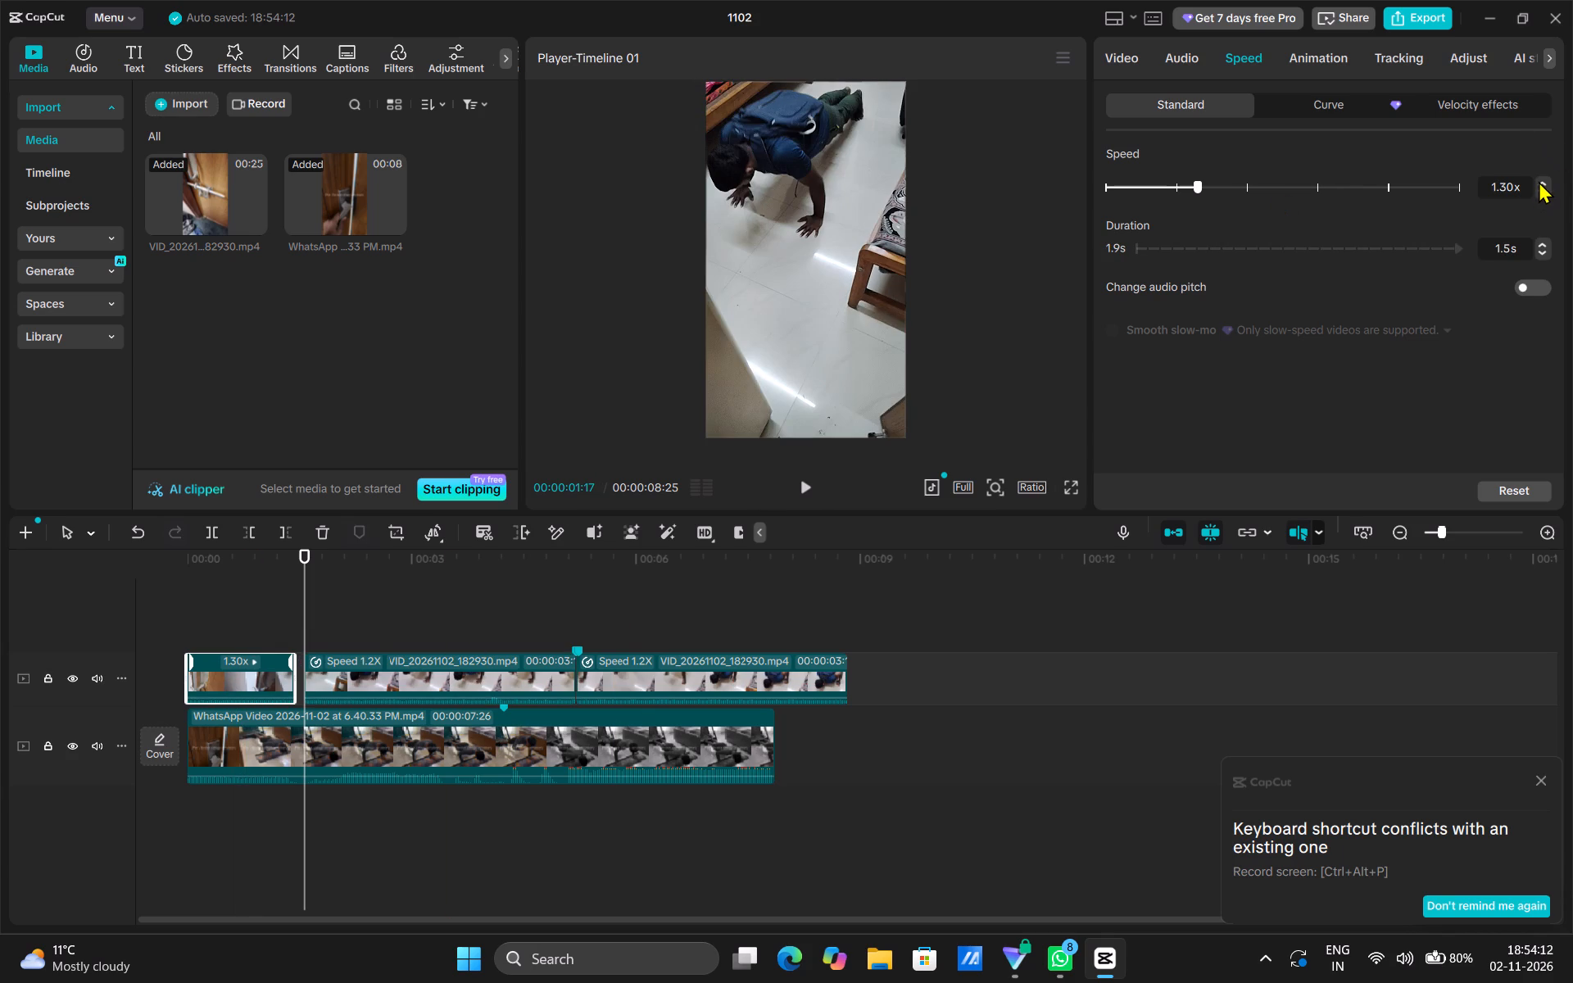
{"action": "left_click", "coordinate": [1539, 181]}
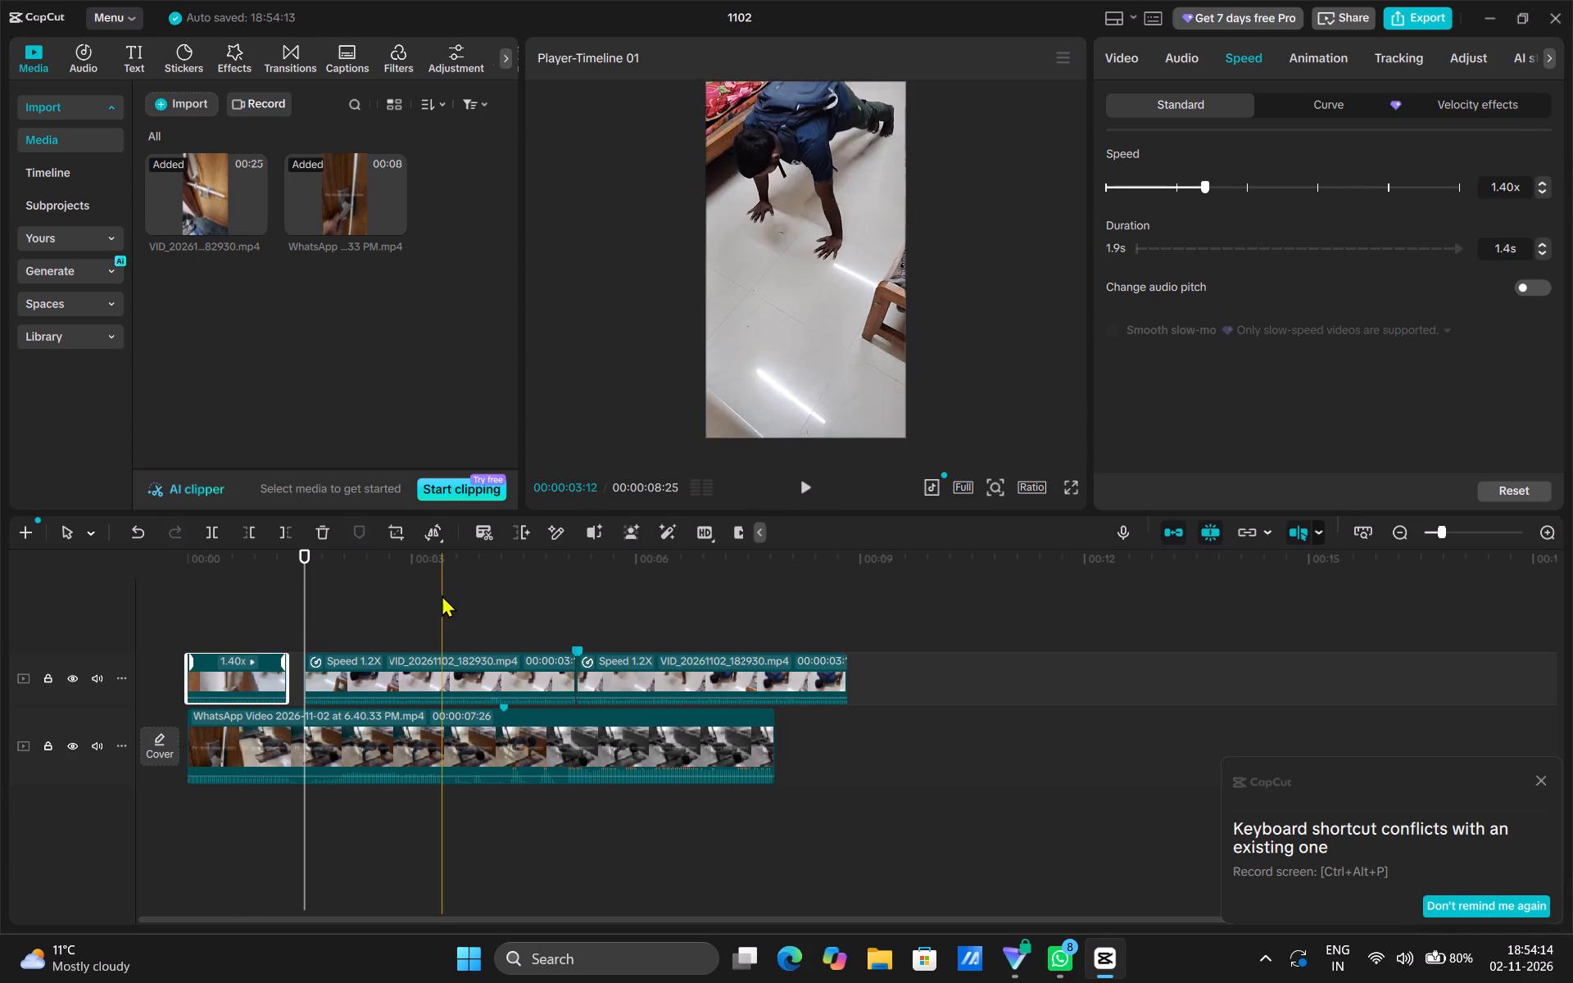
{"action": "left_click_drag", "start_coordinate": [297, 610], "coordinate": [126, 628]}
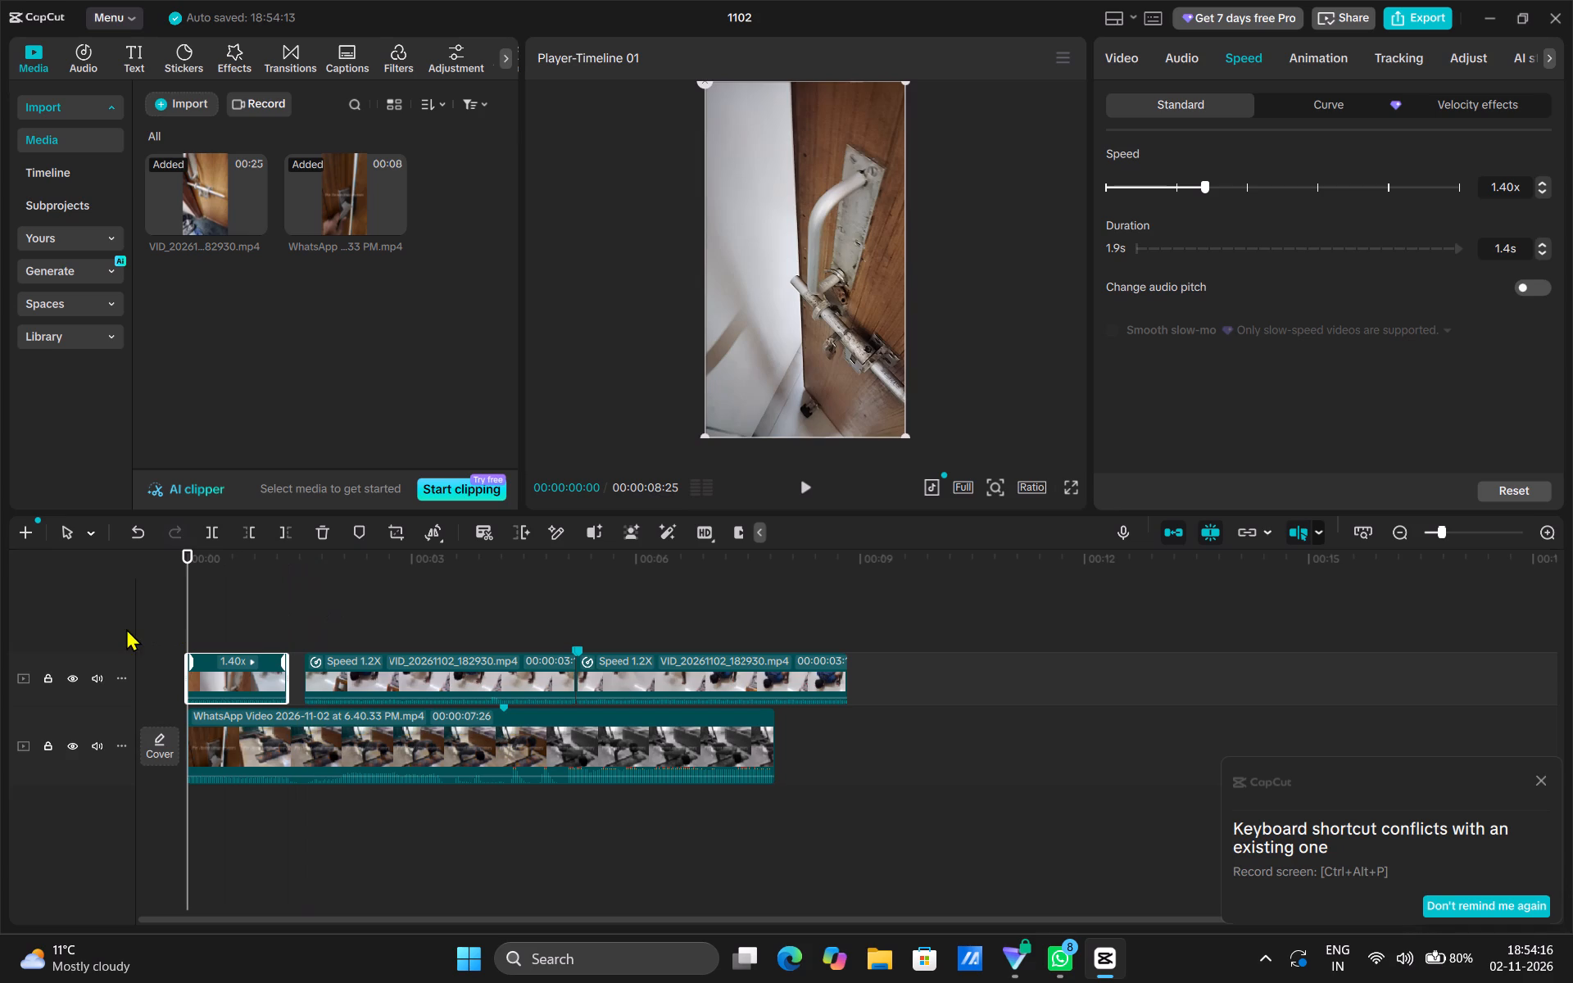
{"action": "left_click", "coordinate": [809, 488]}
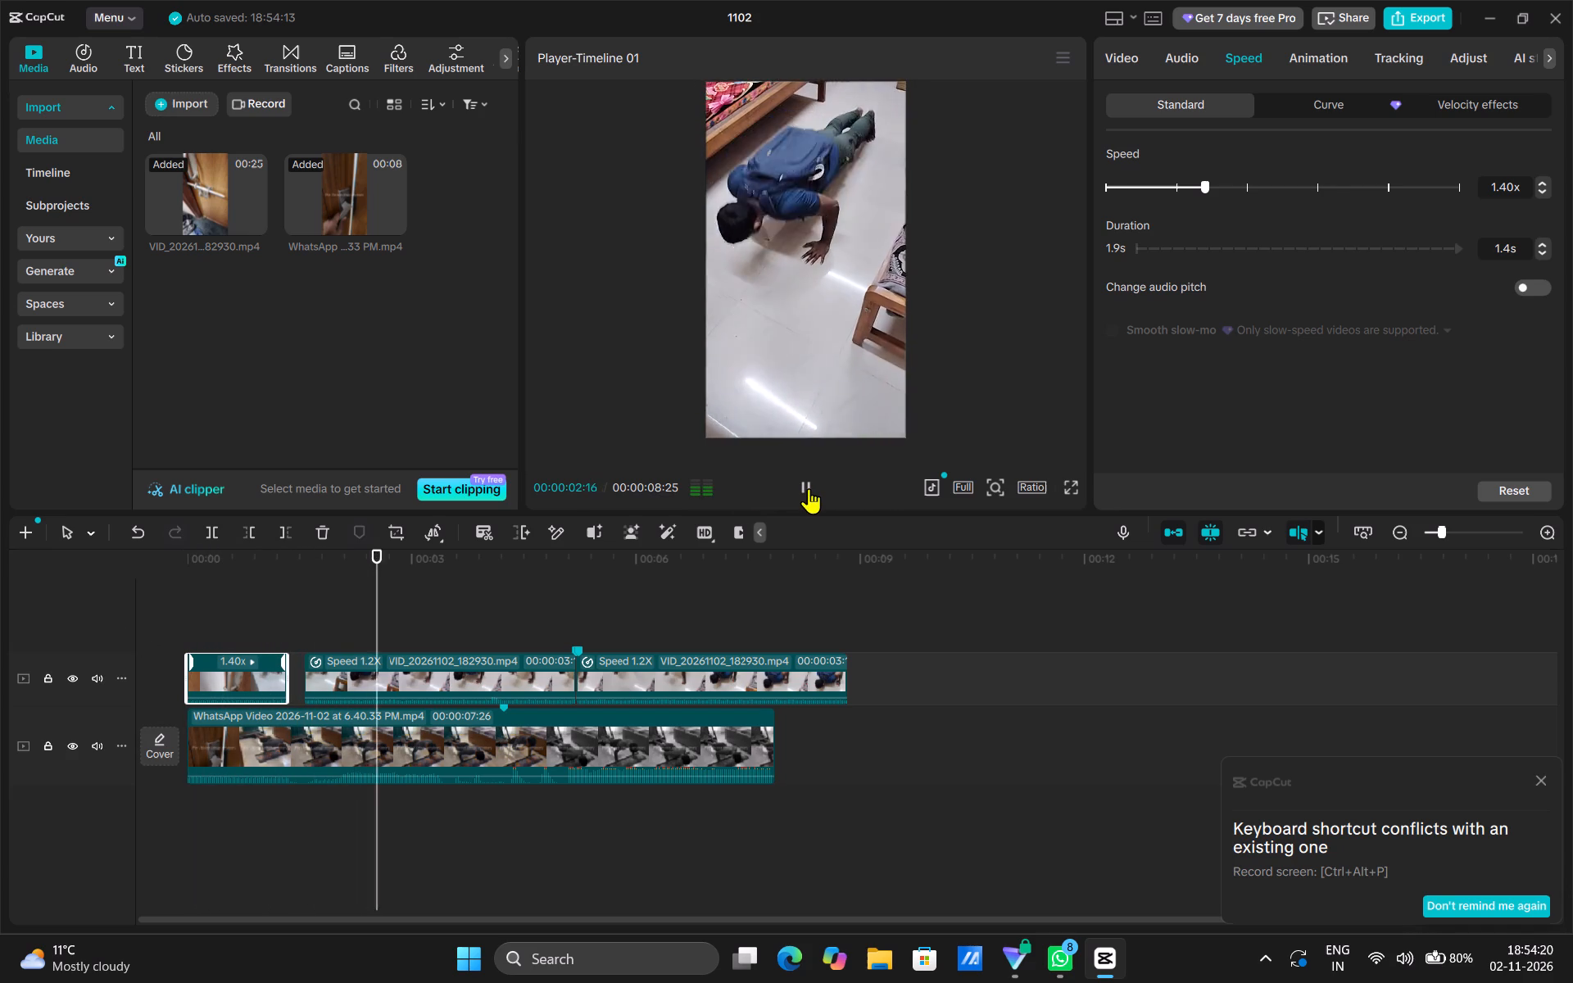
{"action": "left_click", "coordinate": [809, 488]}
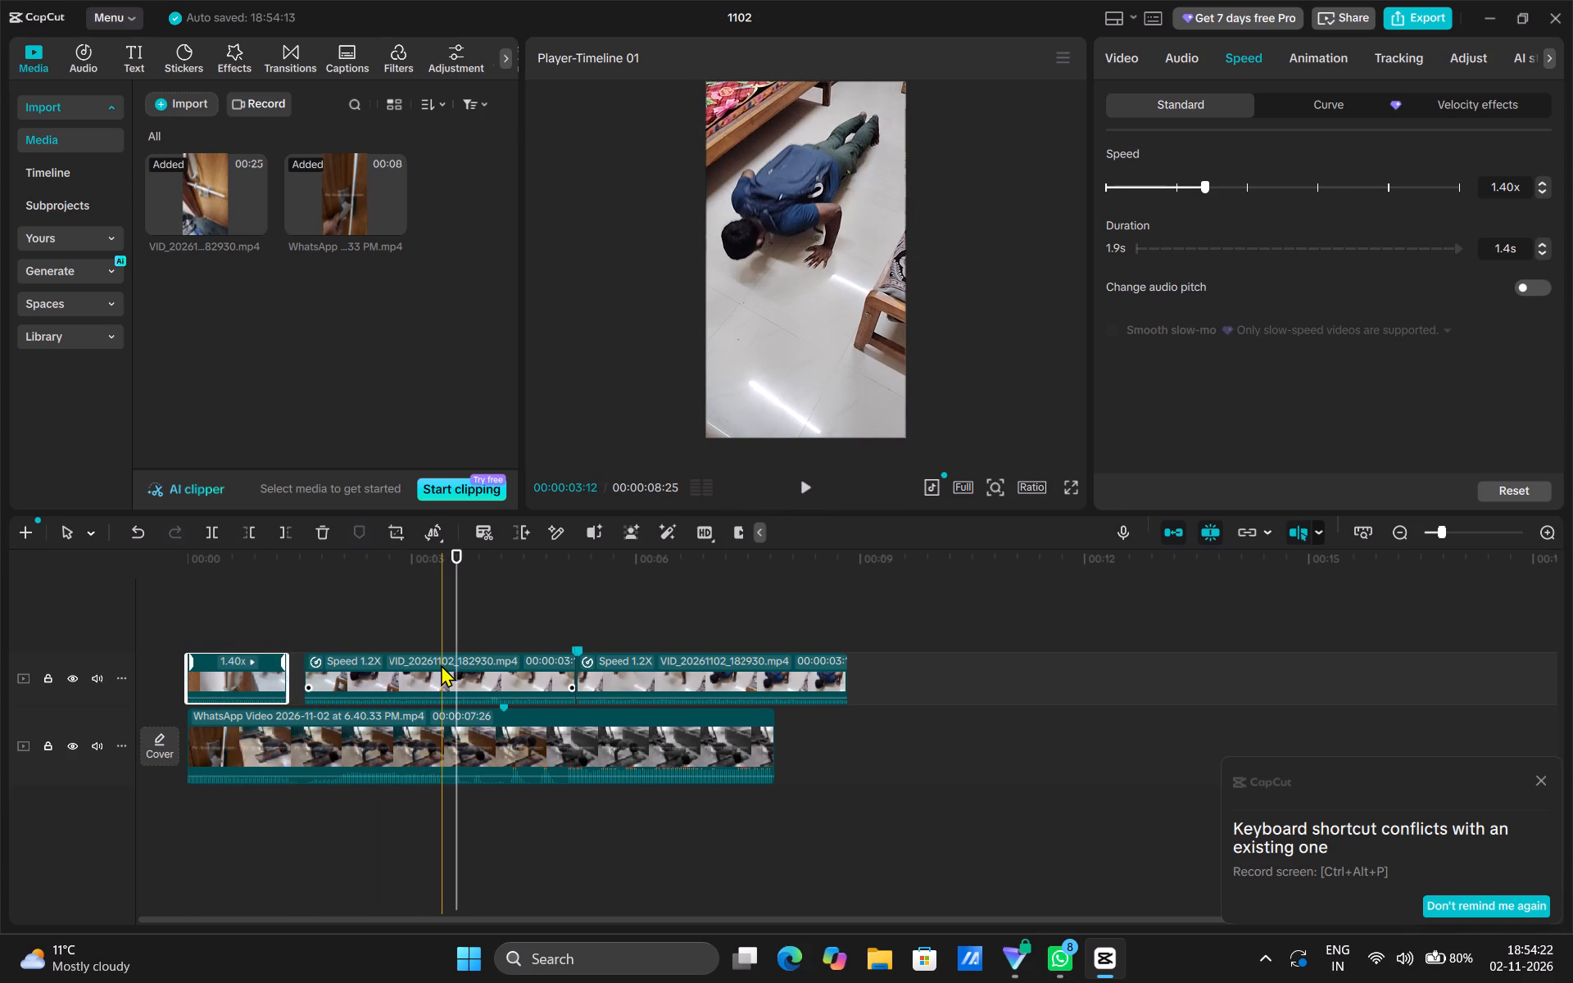
Move the middle VID segment earlier on its track so it sits directly against the end of the door-opening segment.
{"action": "left_click_drag", "start_coordinate": [441, 664], "coordinate": [415, 666]}
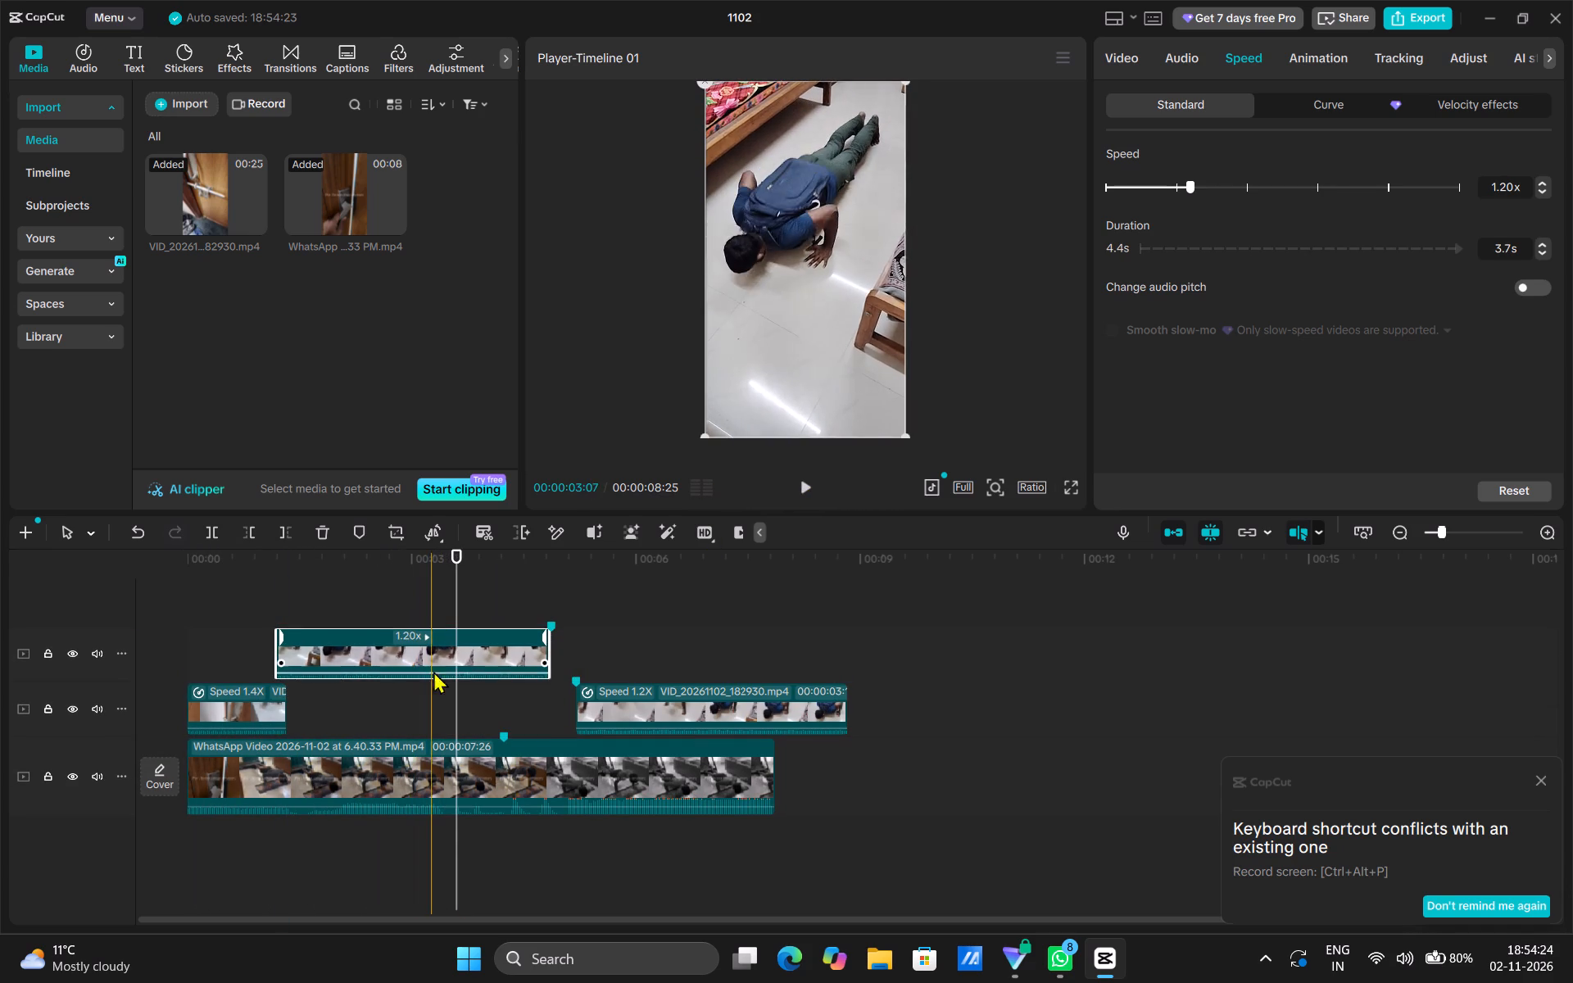
{"action": "left_click_drag", "start_coordinate": [429, 653], "coordinate": [440, 704]}
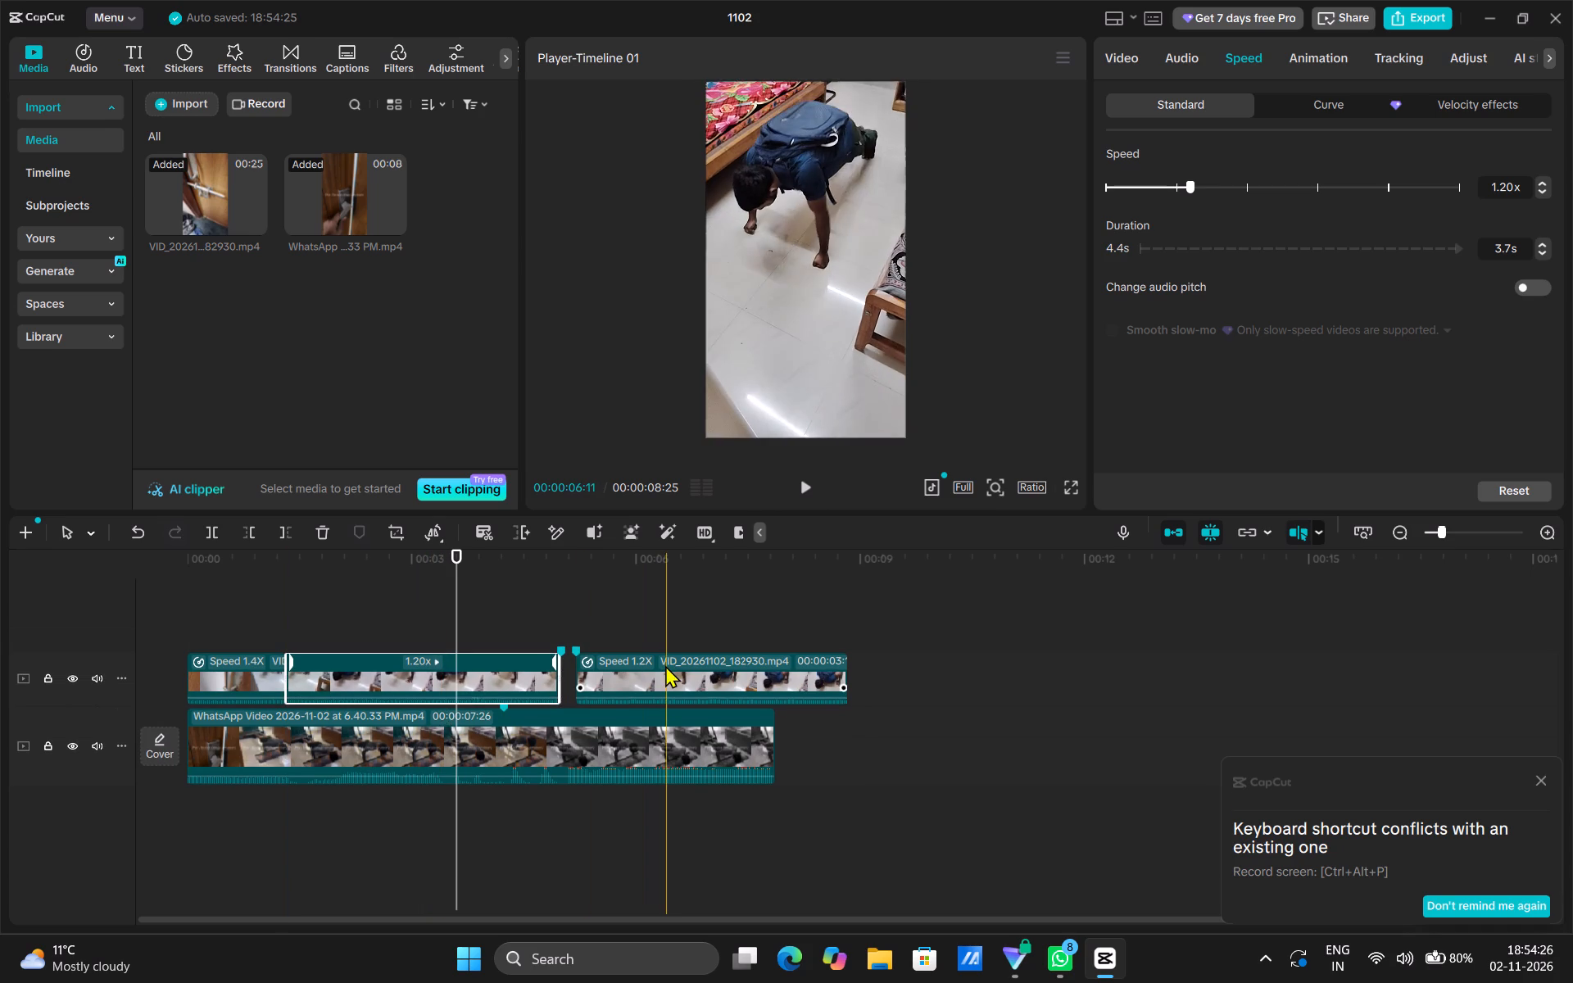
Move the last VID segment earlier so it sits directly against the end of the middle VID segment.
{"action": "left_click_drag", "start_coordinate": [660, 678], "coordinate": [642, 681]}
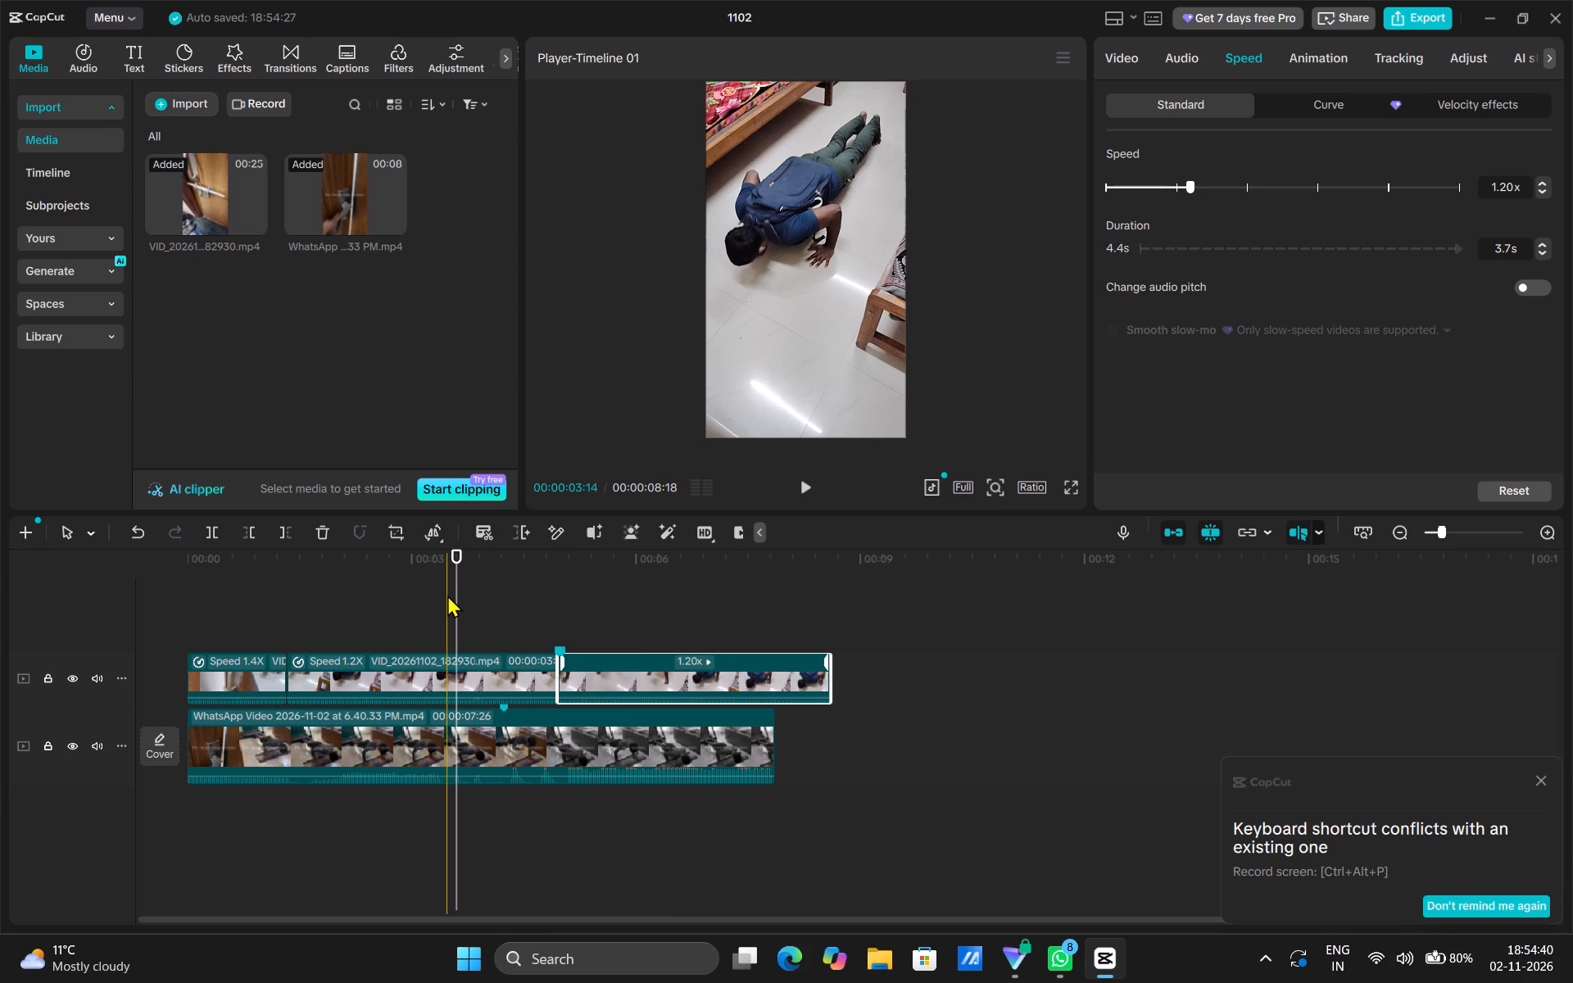
Undo the VID segment moves, the door-opening segment's speed change and the split after the first push-up.
{"action": "key", "text": "ctrl+z"}
{"action": "key", "text": "ctrl+z"}
{"action": "key", "text": "ctrl+z"}
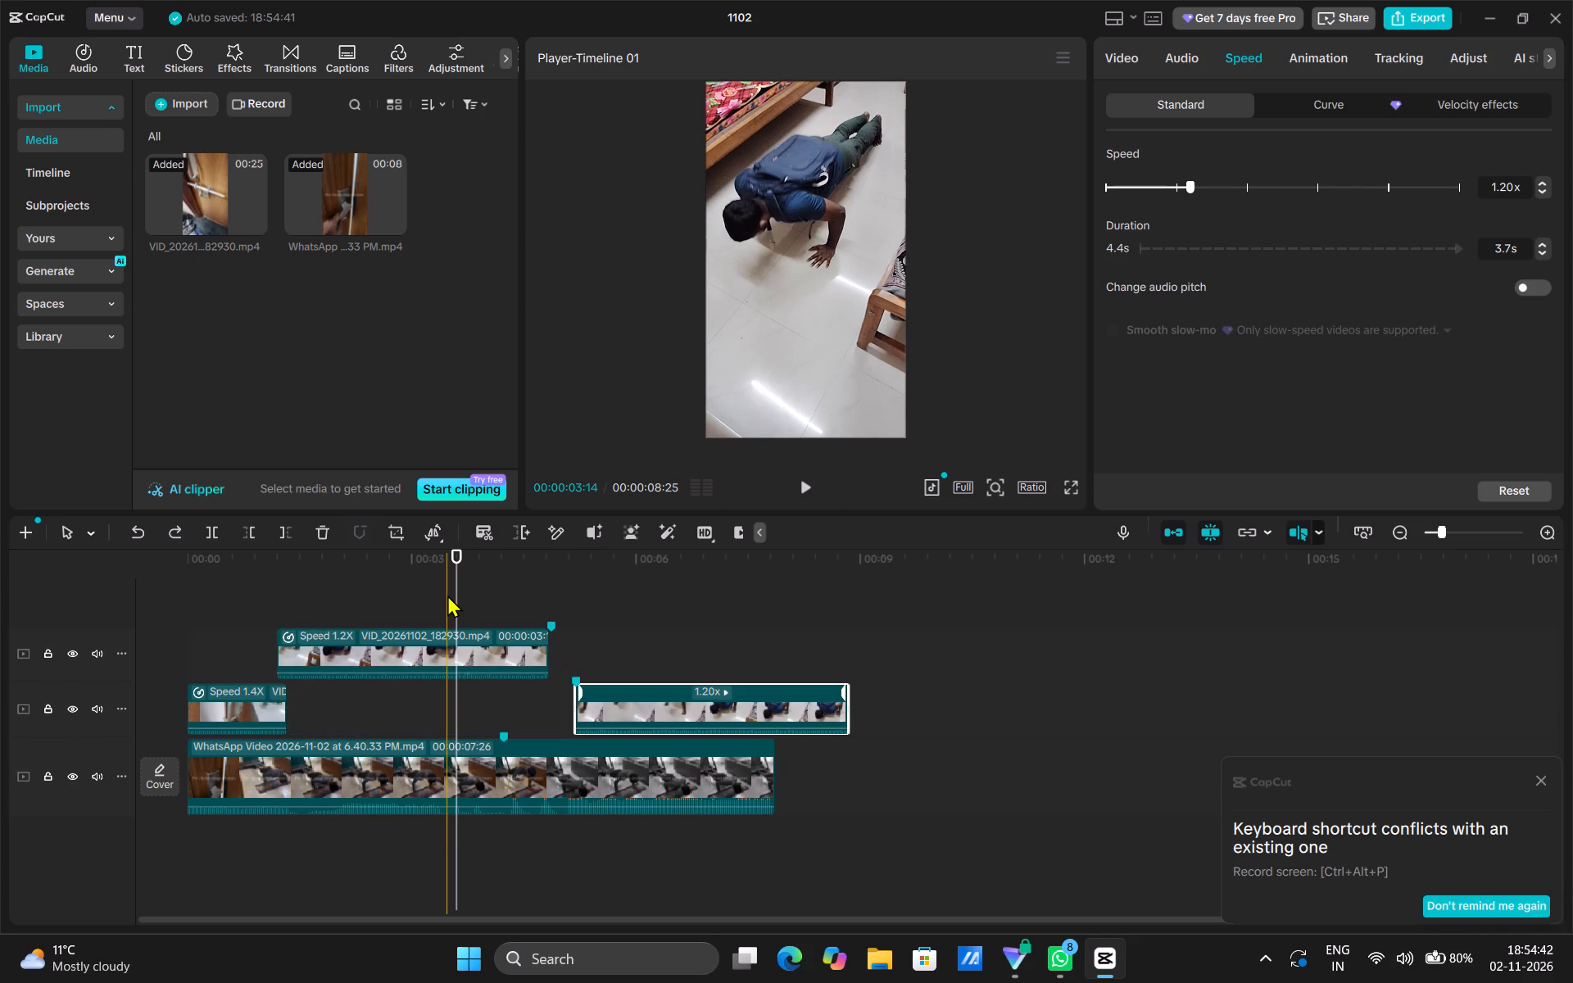
{"action": "key", "text": "ctrl+z"}
{"action": "key", "text": "ctrl+z"}
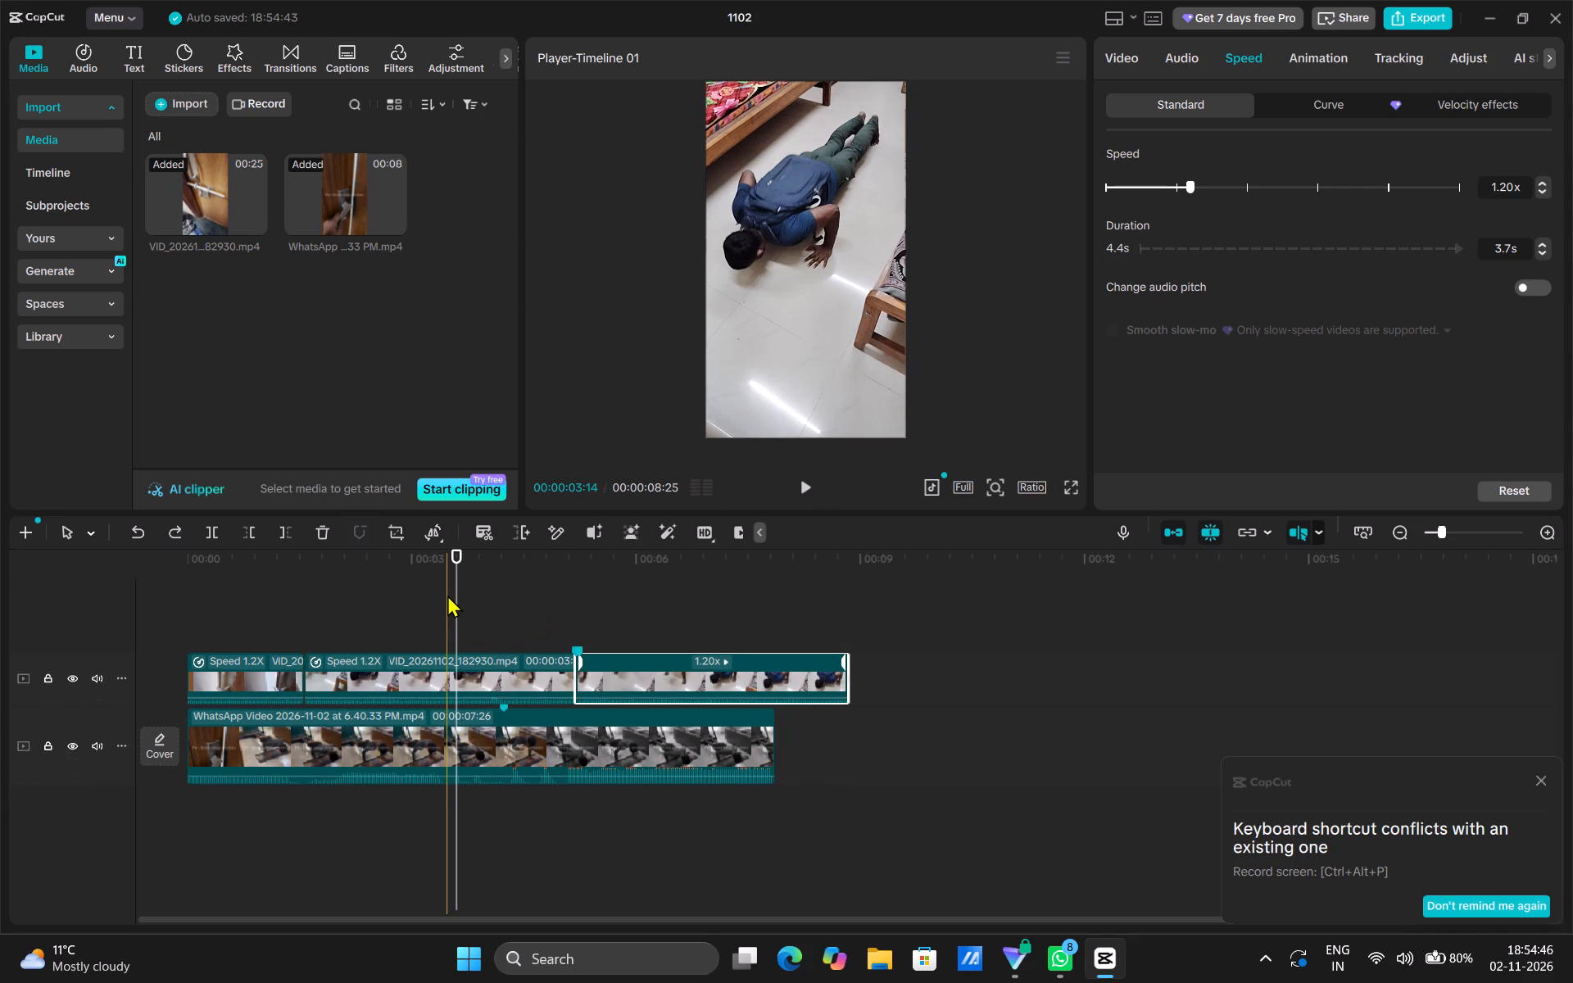
{"action": "key", "text": "ctrl+z"}
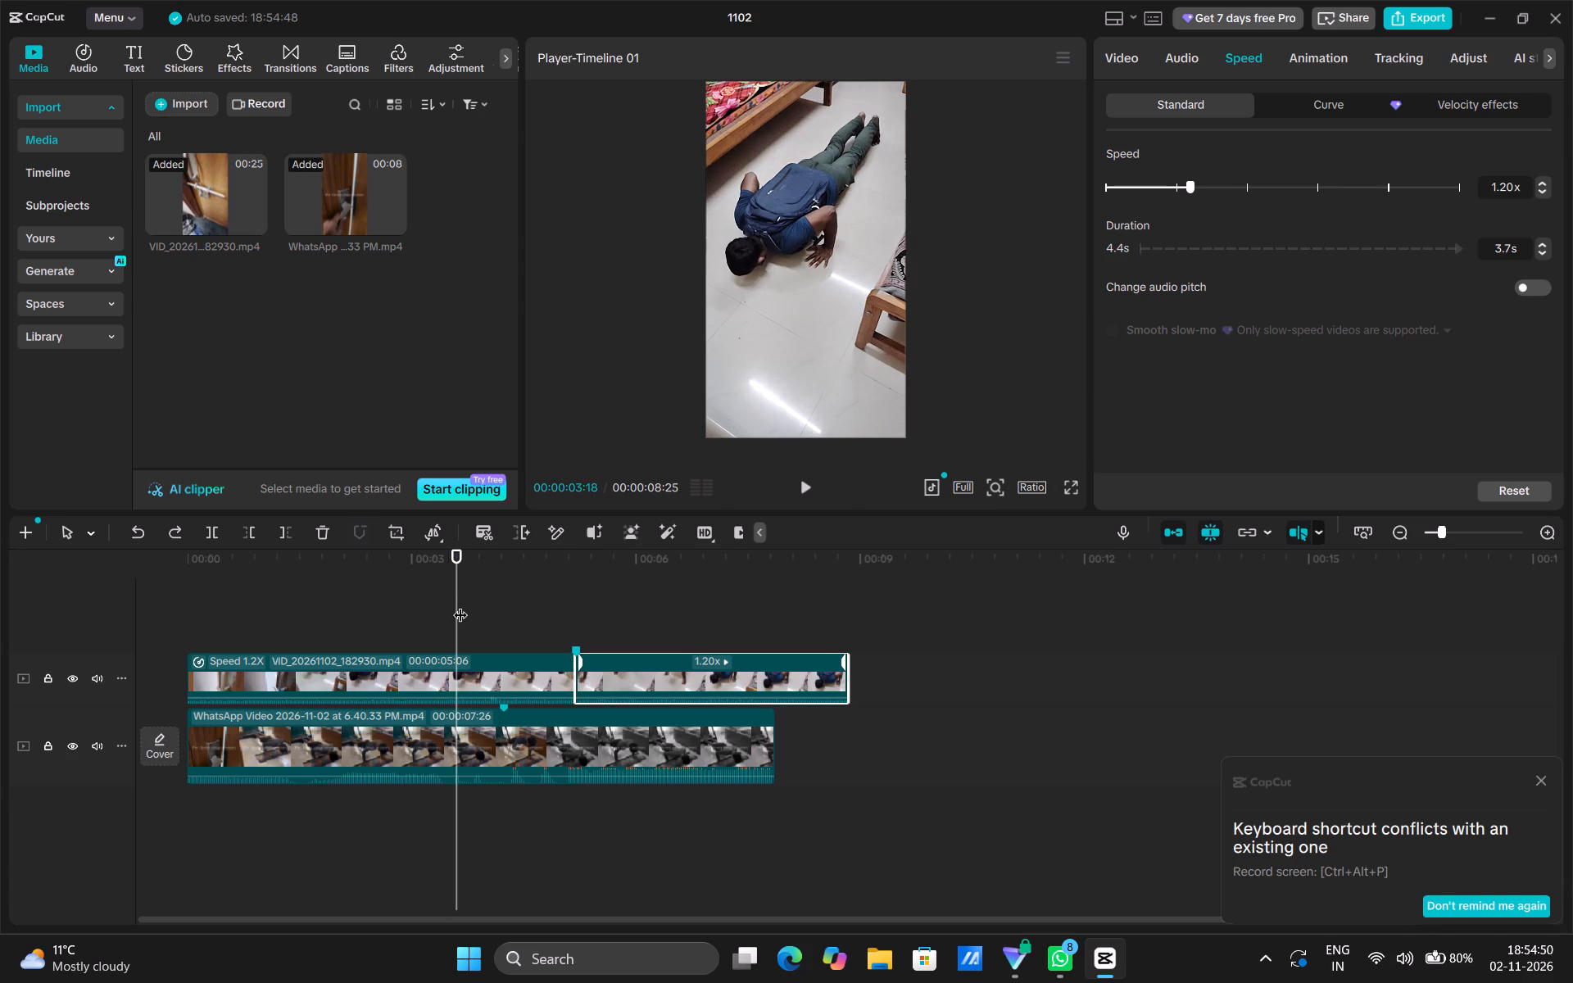
Split the WhatsApp reference clip at 00:00:01:16, keeping the VID track uncut there.
{"action": "left_click_drag", "start_coordinate": [460, 605], "coordinate": [301, 626]}
{"action": "left_click", "coordinate": [345, 756]}
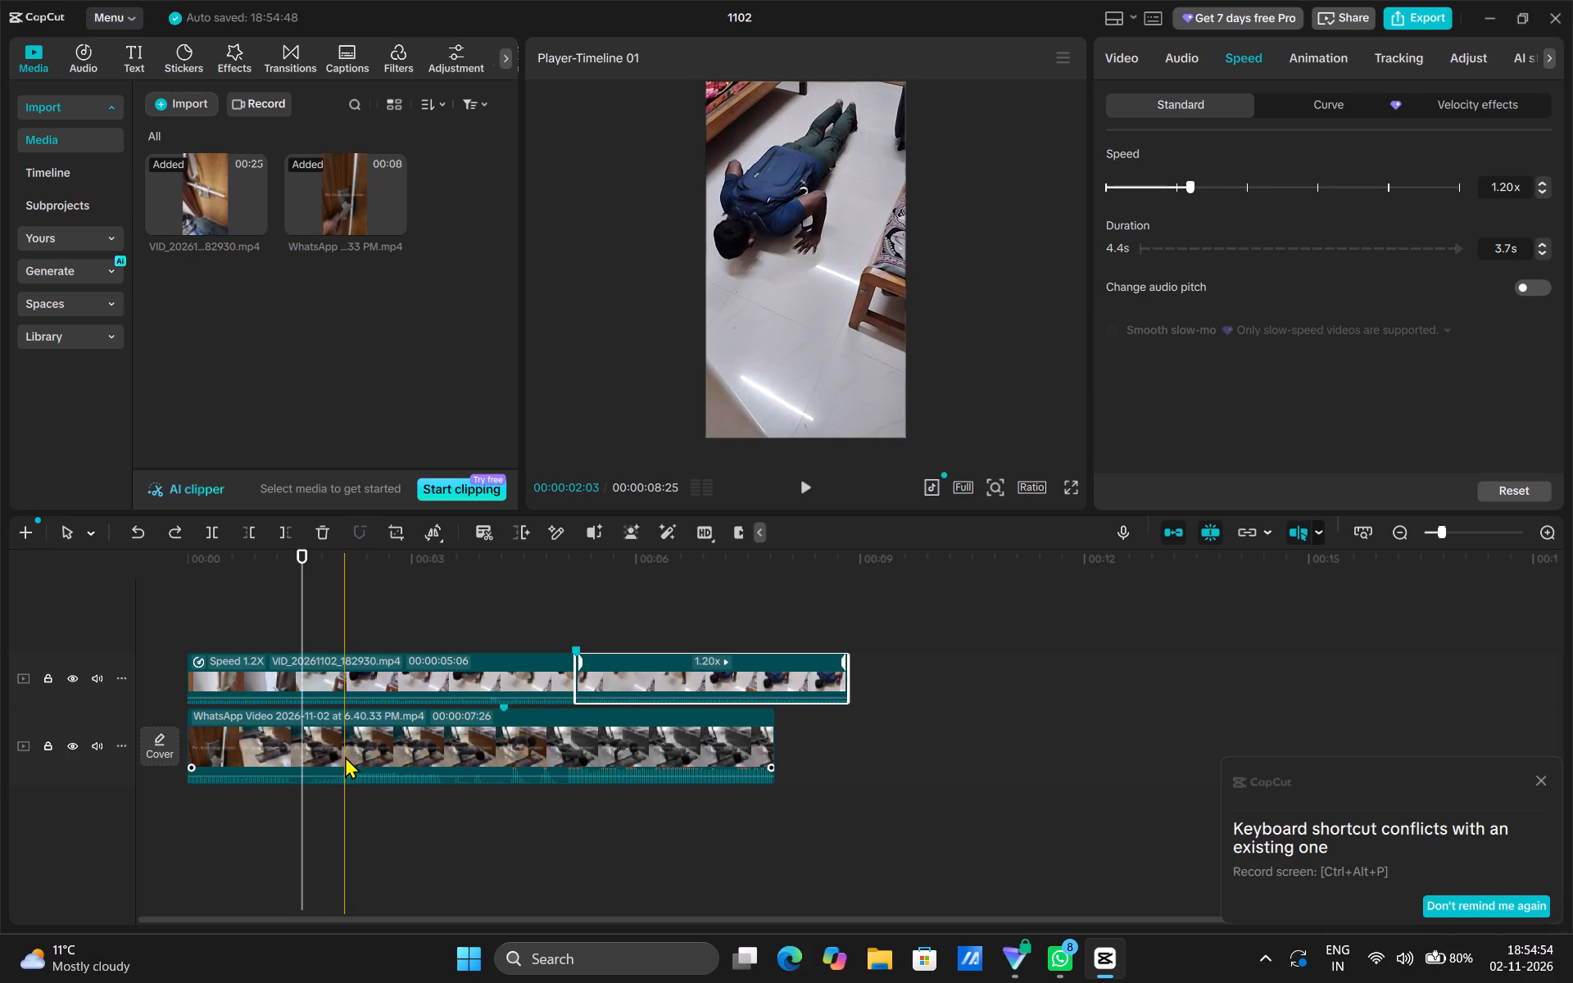
{"action": "left_click", "coordinate": [210, 532]}
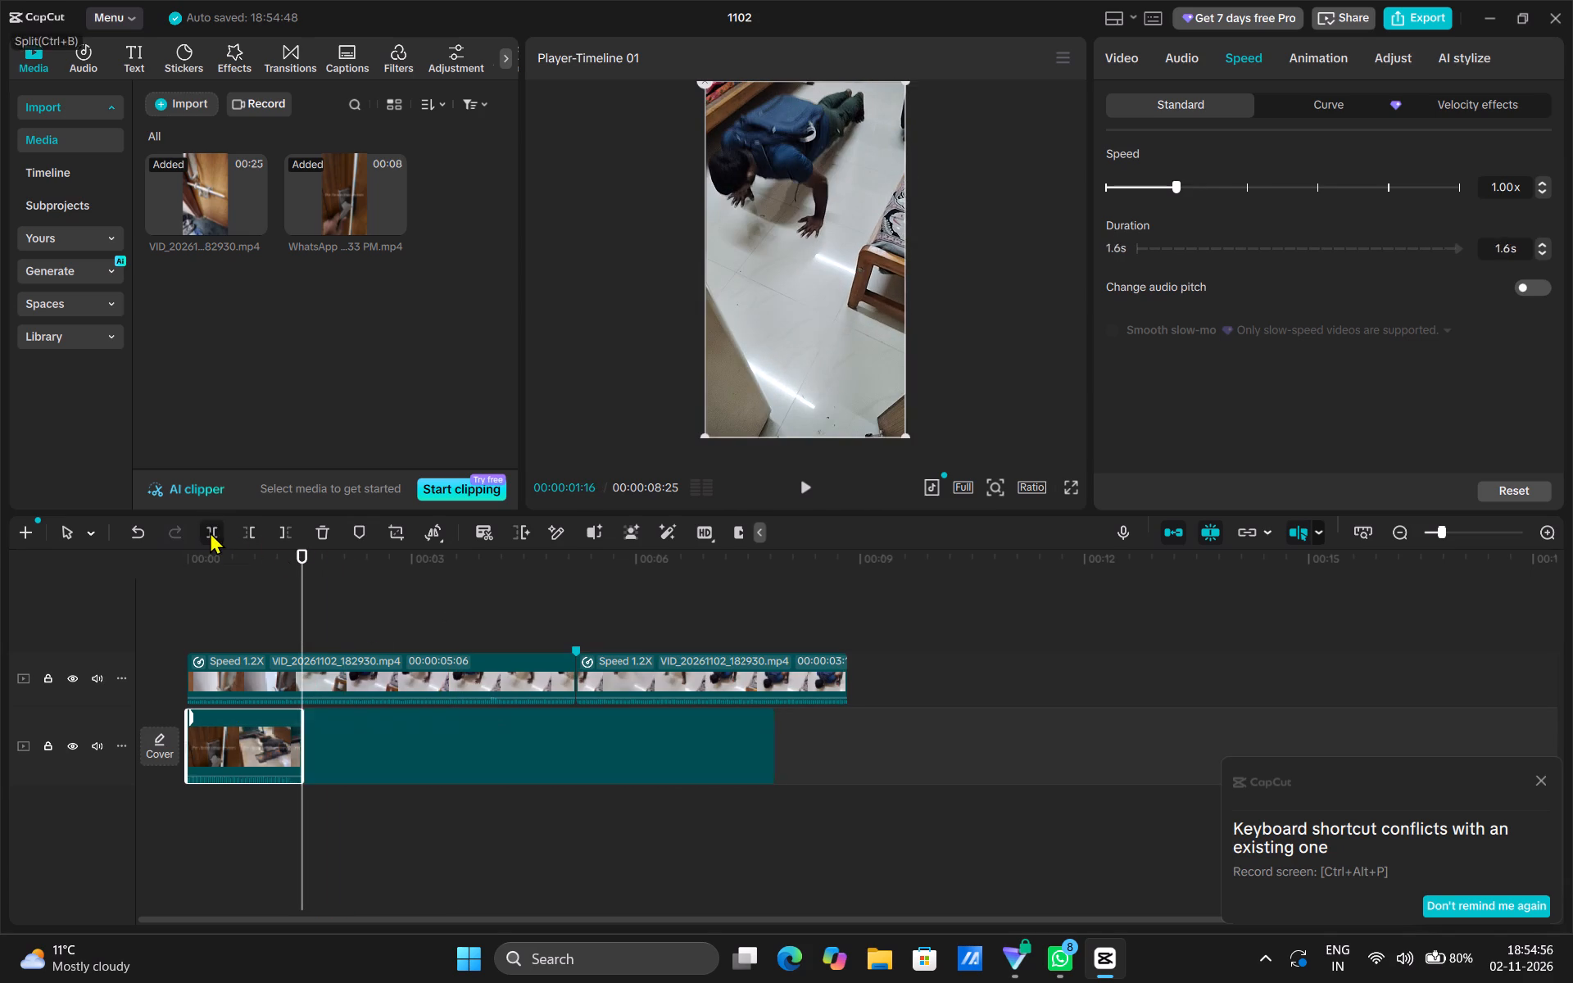
Turn off the main track magnet and move the second WhatsApp segment later so it ends level with the last VID segment.
{"action": "left_click_drag", "start_coordinate": [382, 768], "coordinate": [442, 773]}
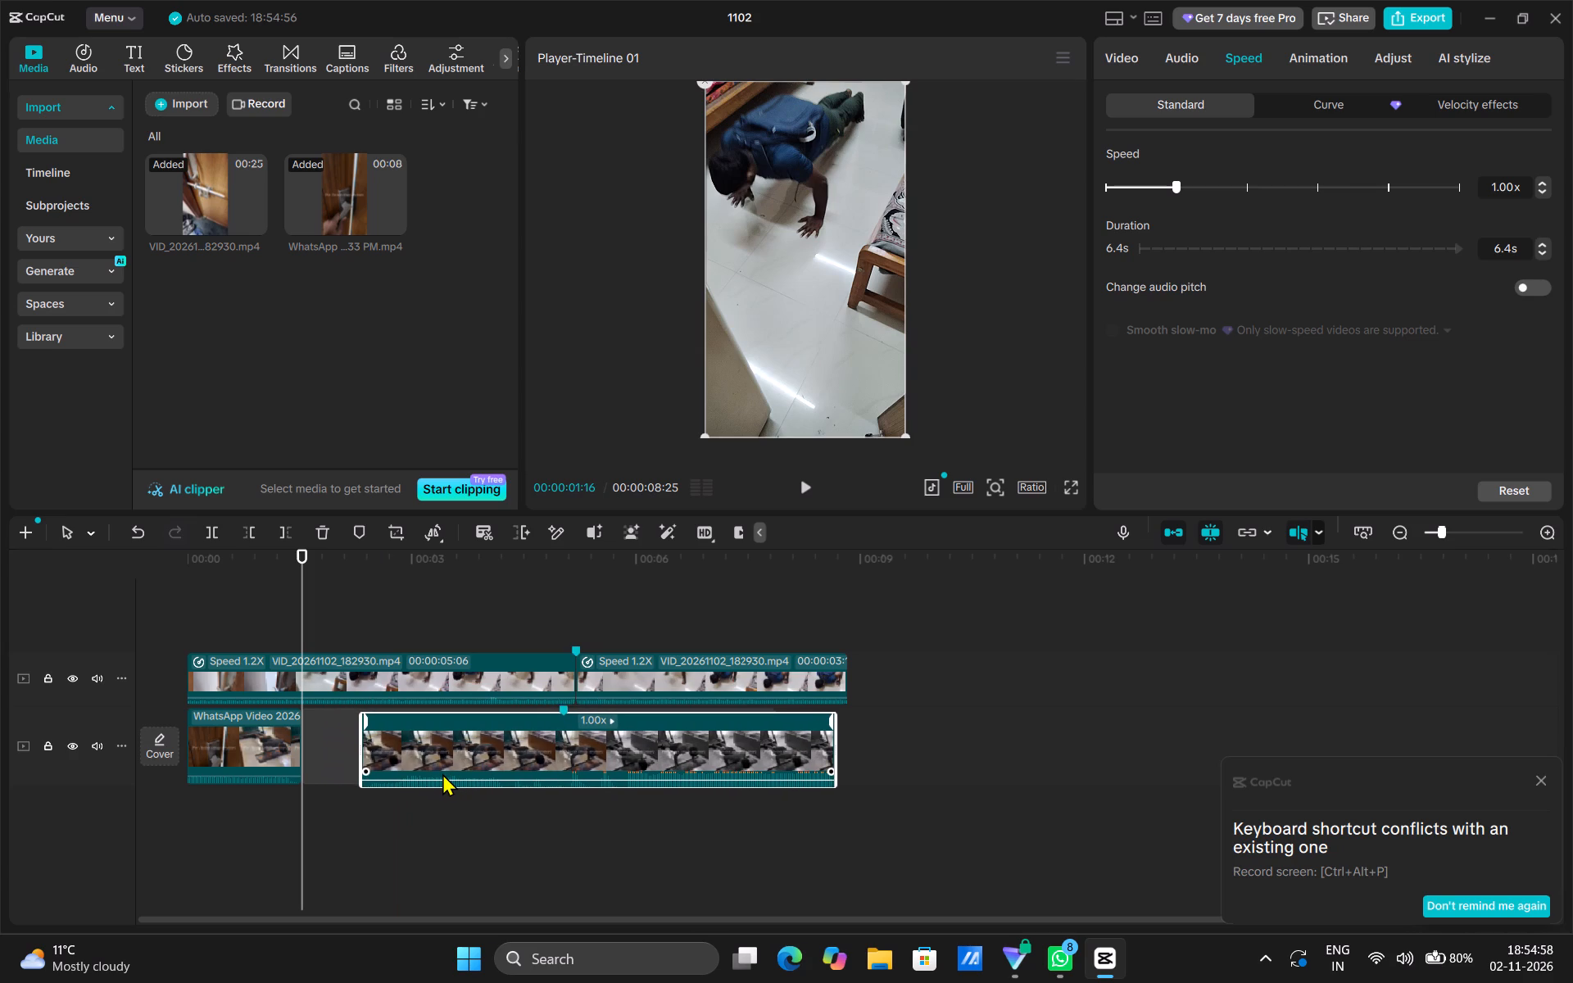
{"action": "left_click_drag", "start_coordinate": [442, 773], "coordinate": [453, 773]}
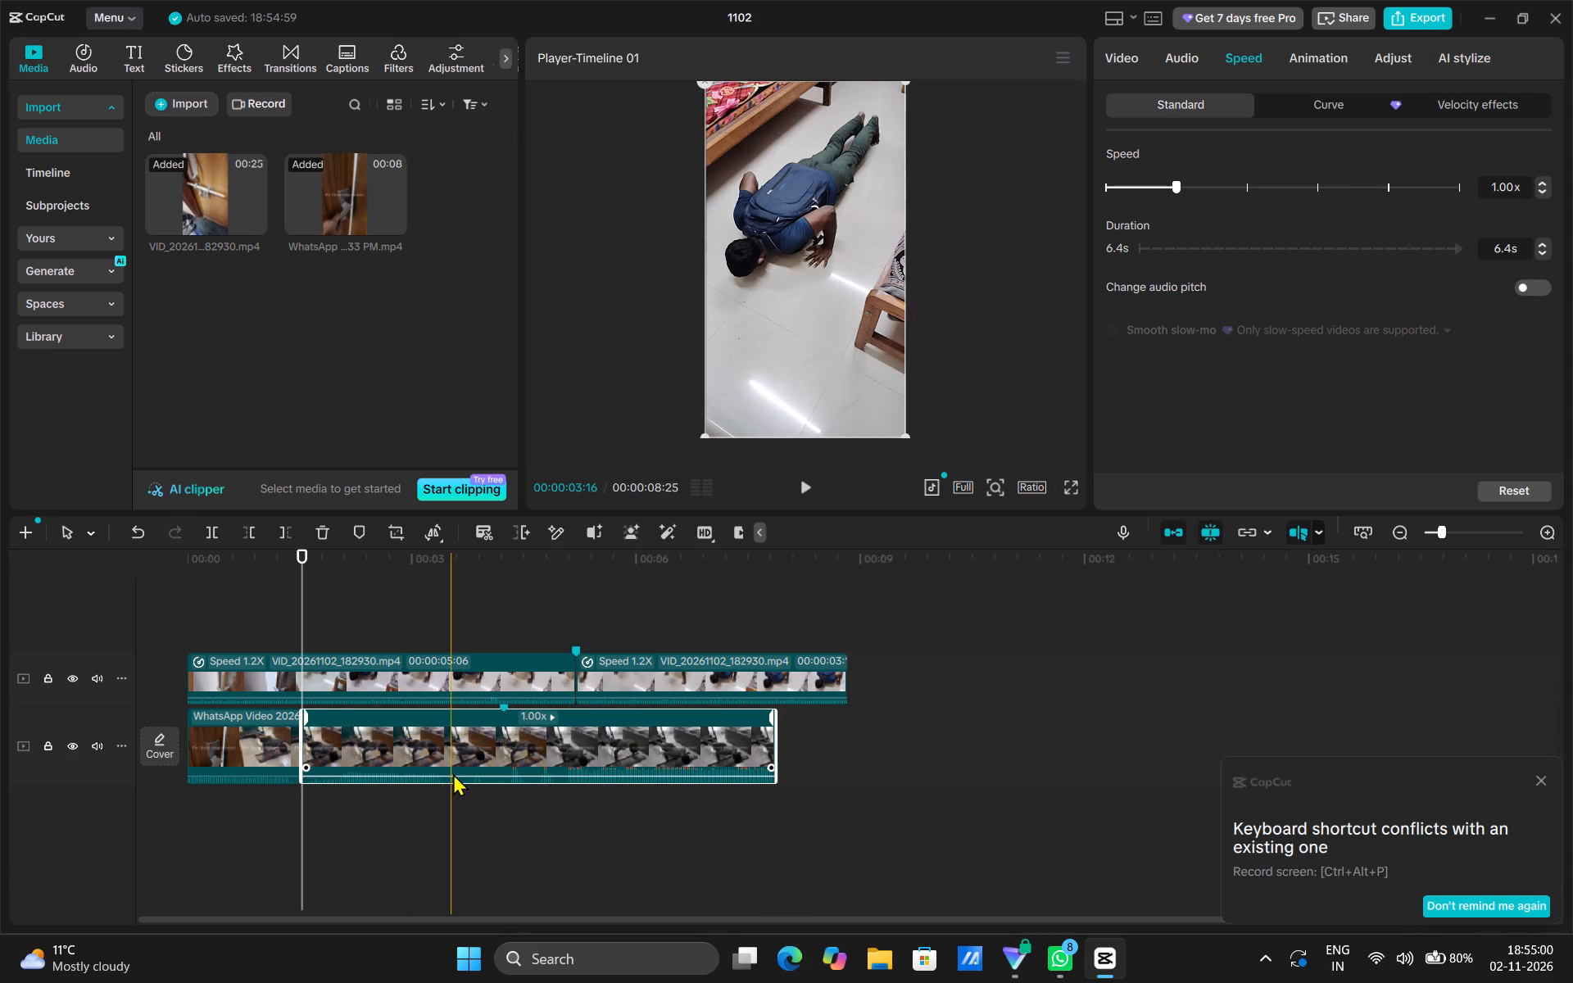
{"action": "left_click", "coordinate": [1176, 524]}
{"action": "left_click_drag", "start_coordinate": [412, 732], "coordinate": [486, 732]}
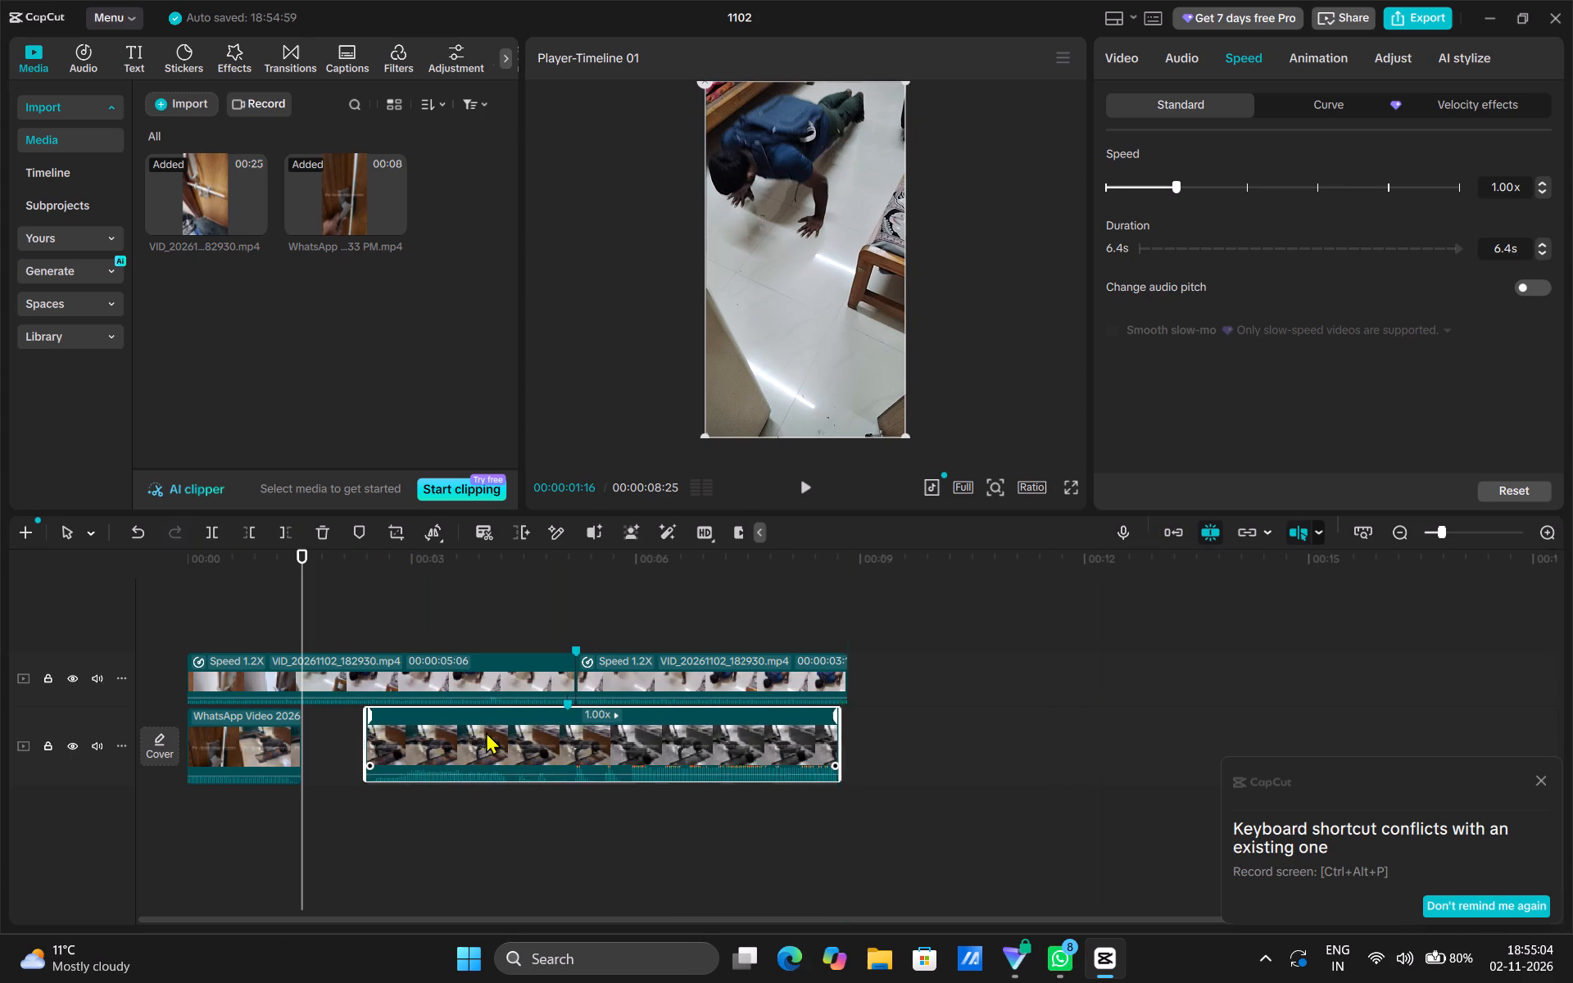
{"action": "left_click_drag", "start_coordinate": [486, 732], "coordinate": [489, 732]}
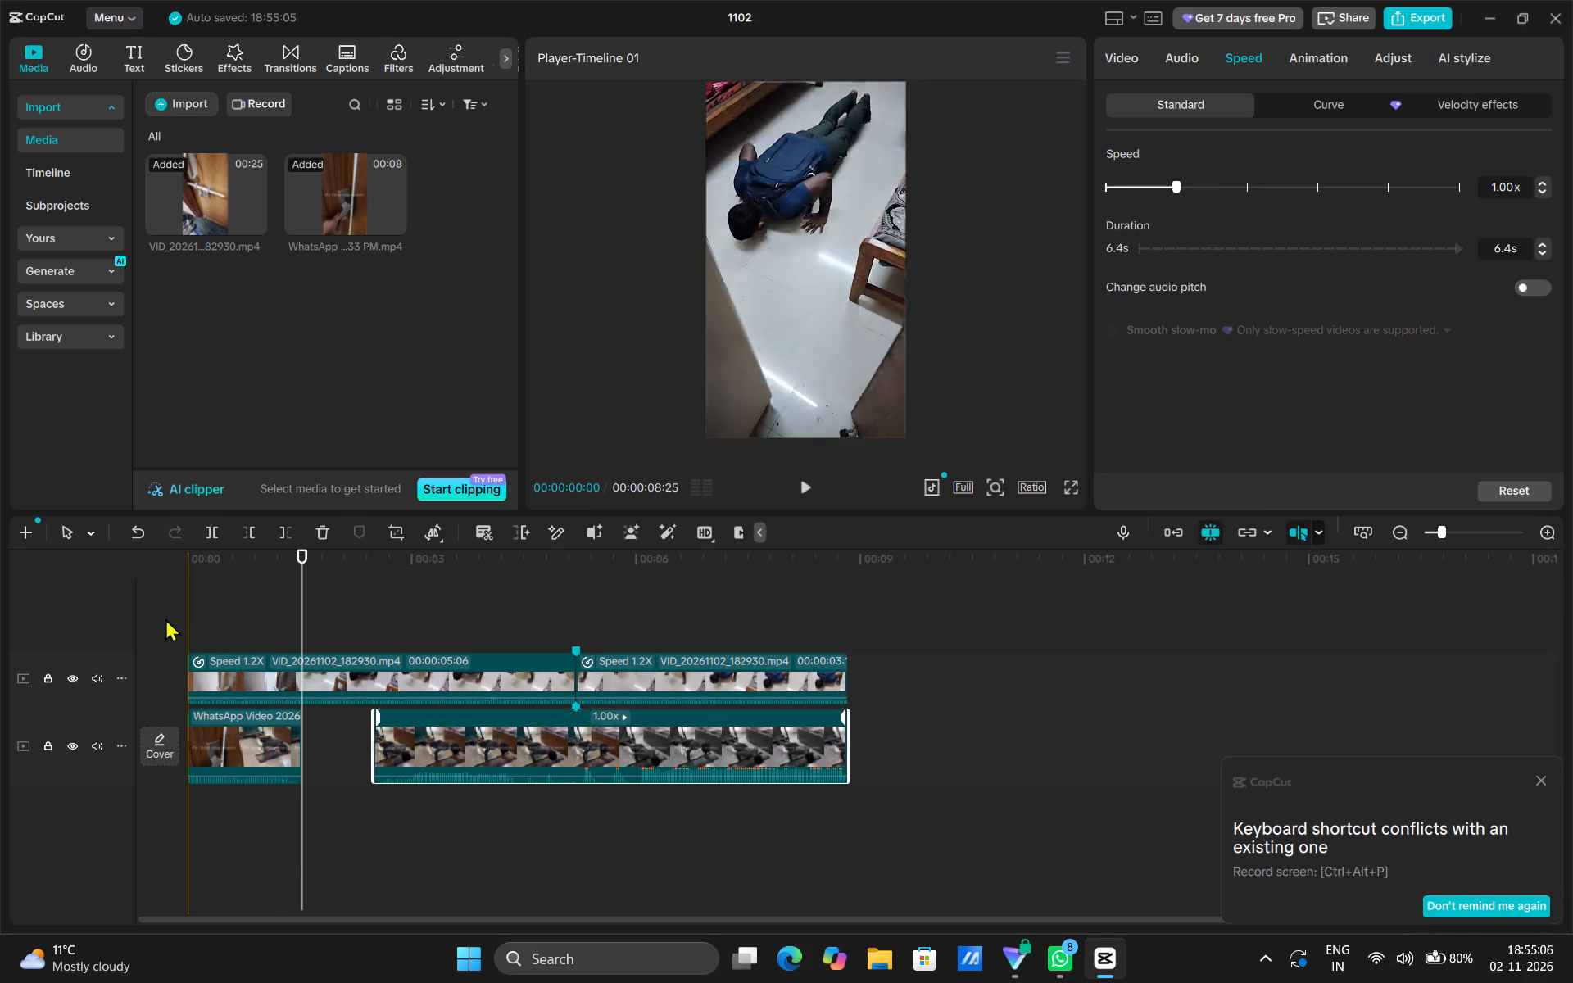
Mute both VID segments by lowering their volume to -∞ dB, and play the timeline from the start to check the timing.
{"action": "left_click", "coordinate": [154, 618]}
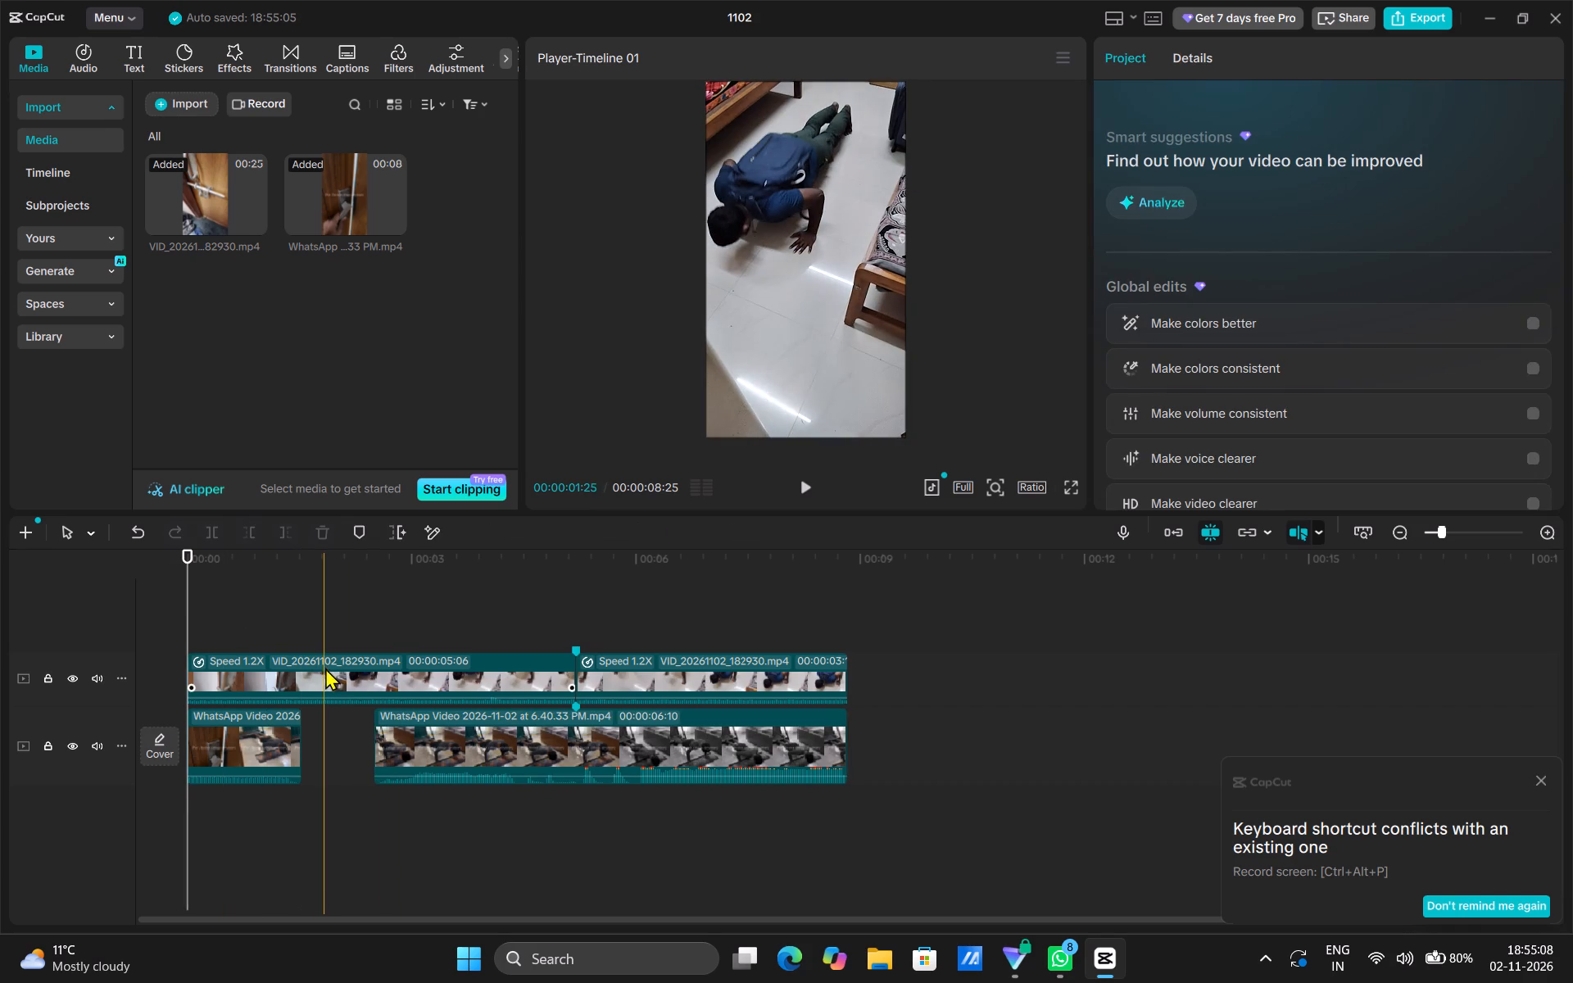
{"action": "left_click", "coordinate": [327, 674]}
{"action": "left_click", "coordinate": [337, 695]}
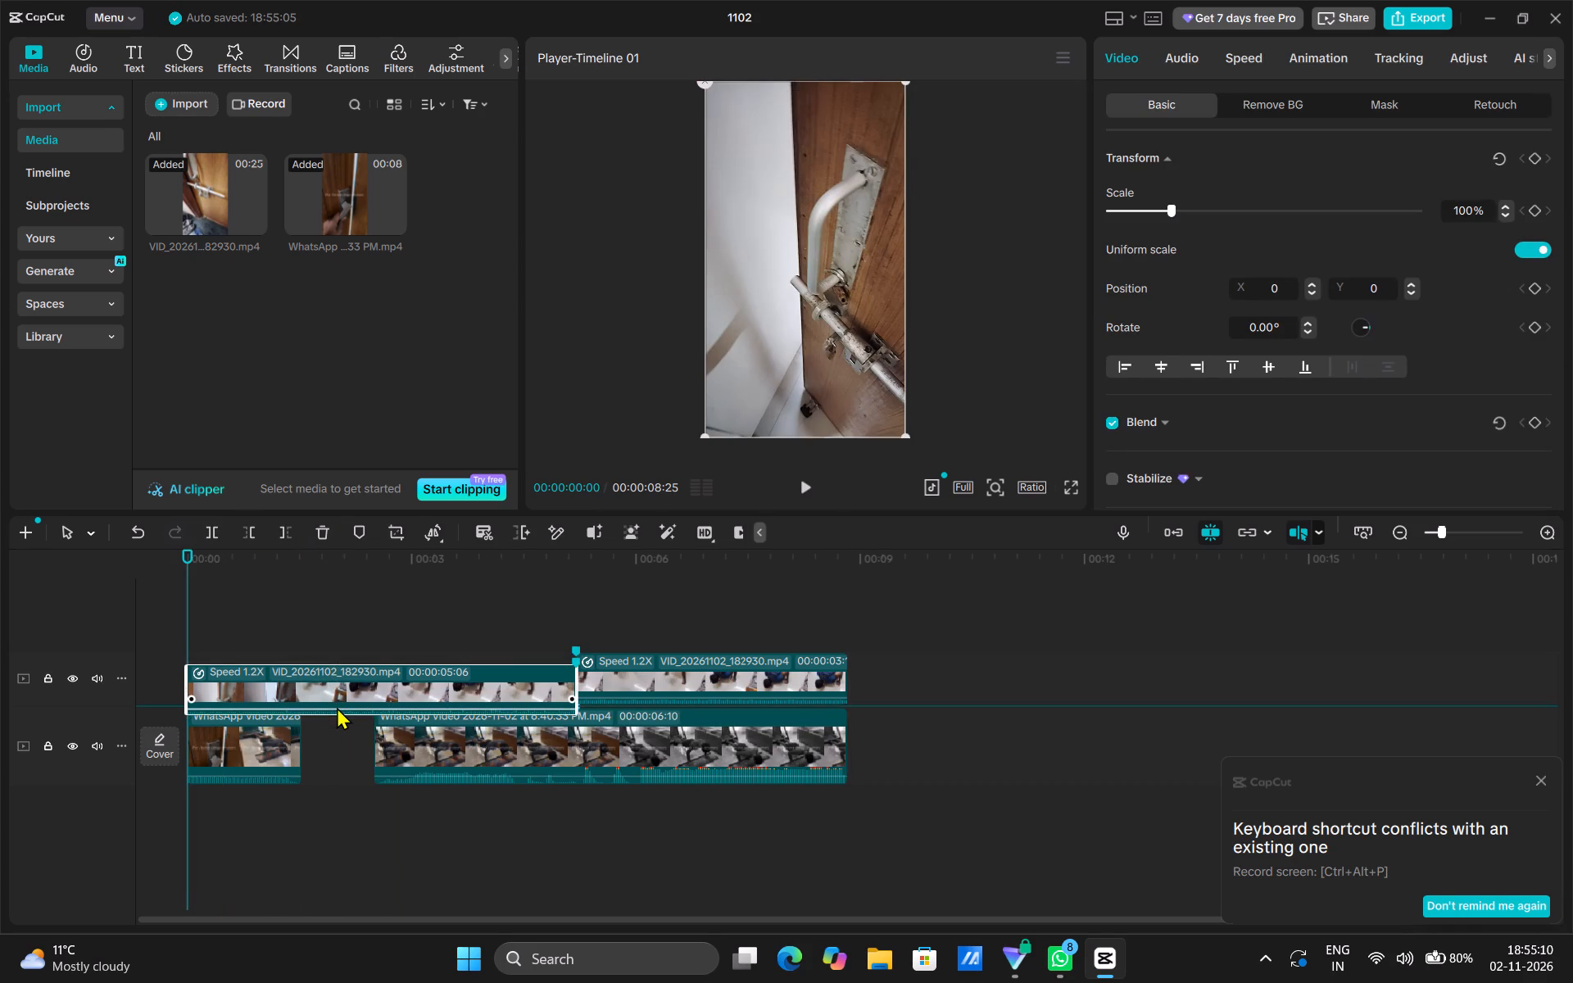
{"action": "left_click_drag", "start_coordinate": [342, 700], "coordinate": [342, 716]}
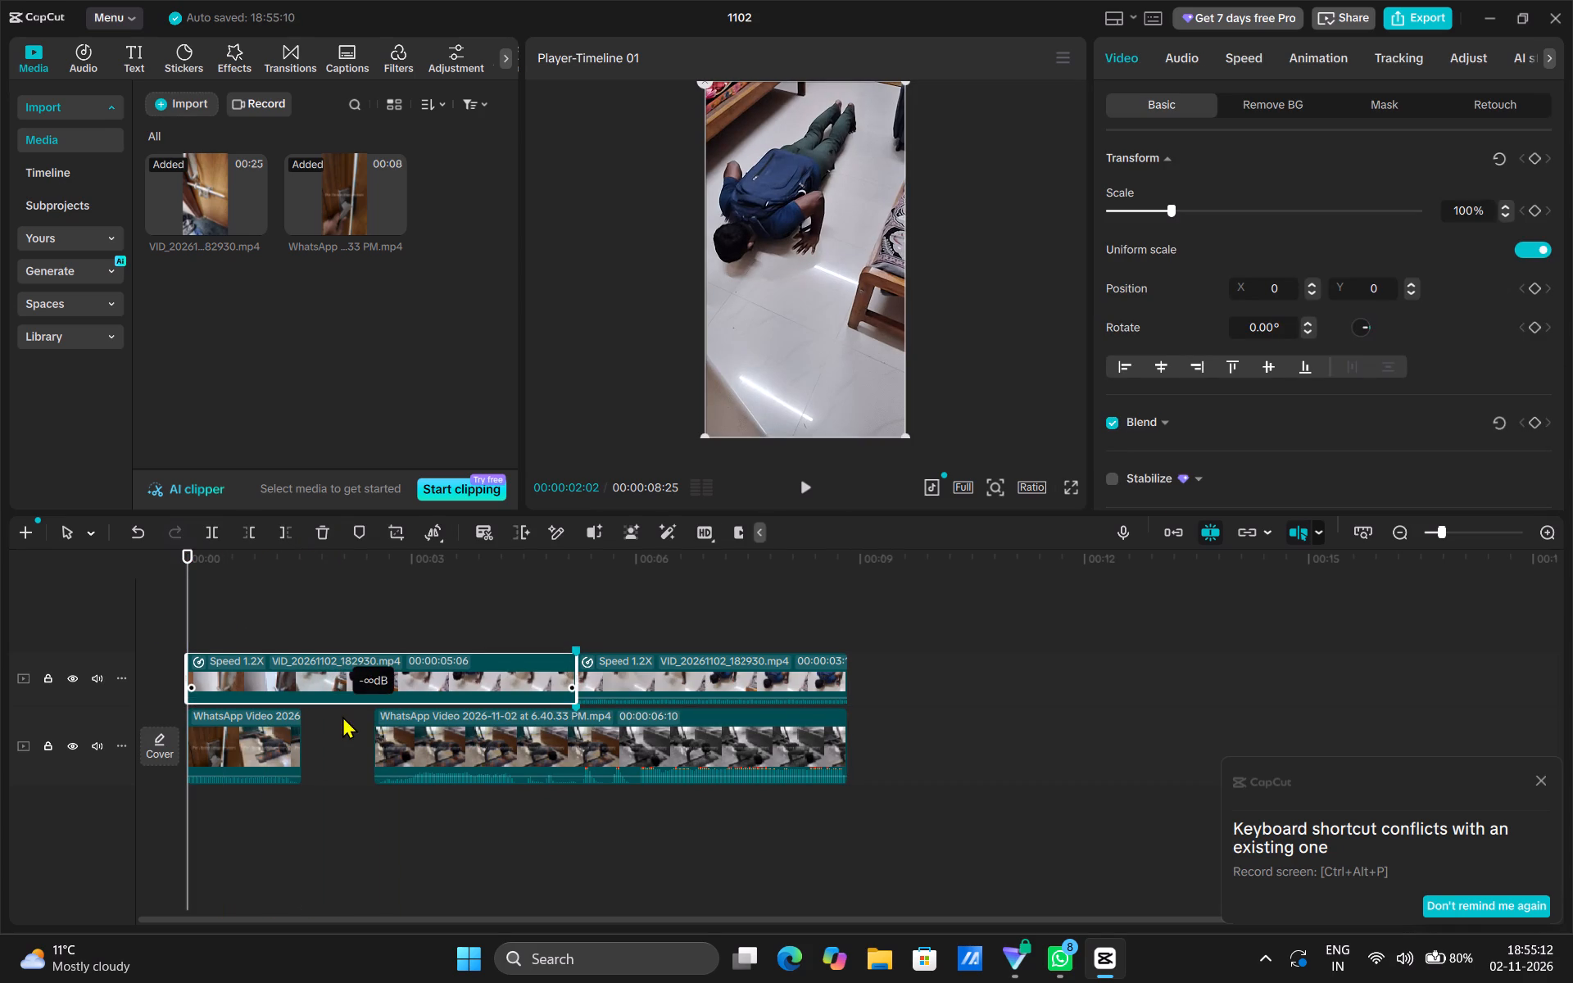
{"action": "left_click_drag", "start_coordinate": [342, 716], "coordinate": [342, 723]}
{"action": "left_click_drag", "start_coordinate": [633, 697], "coordinate": [630, 721]}
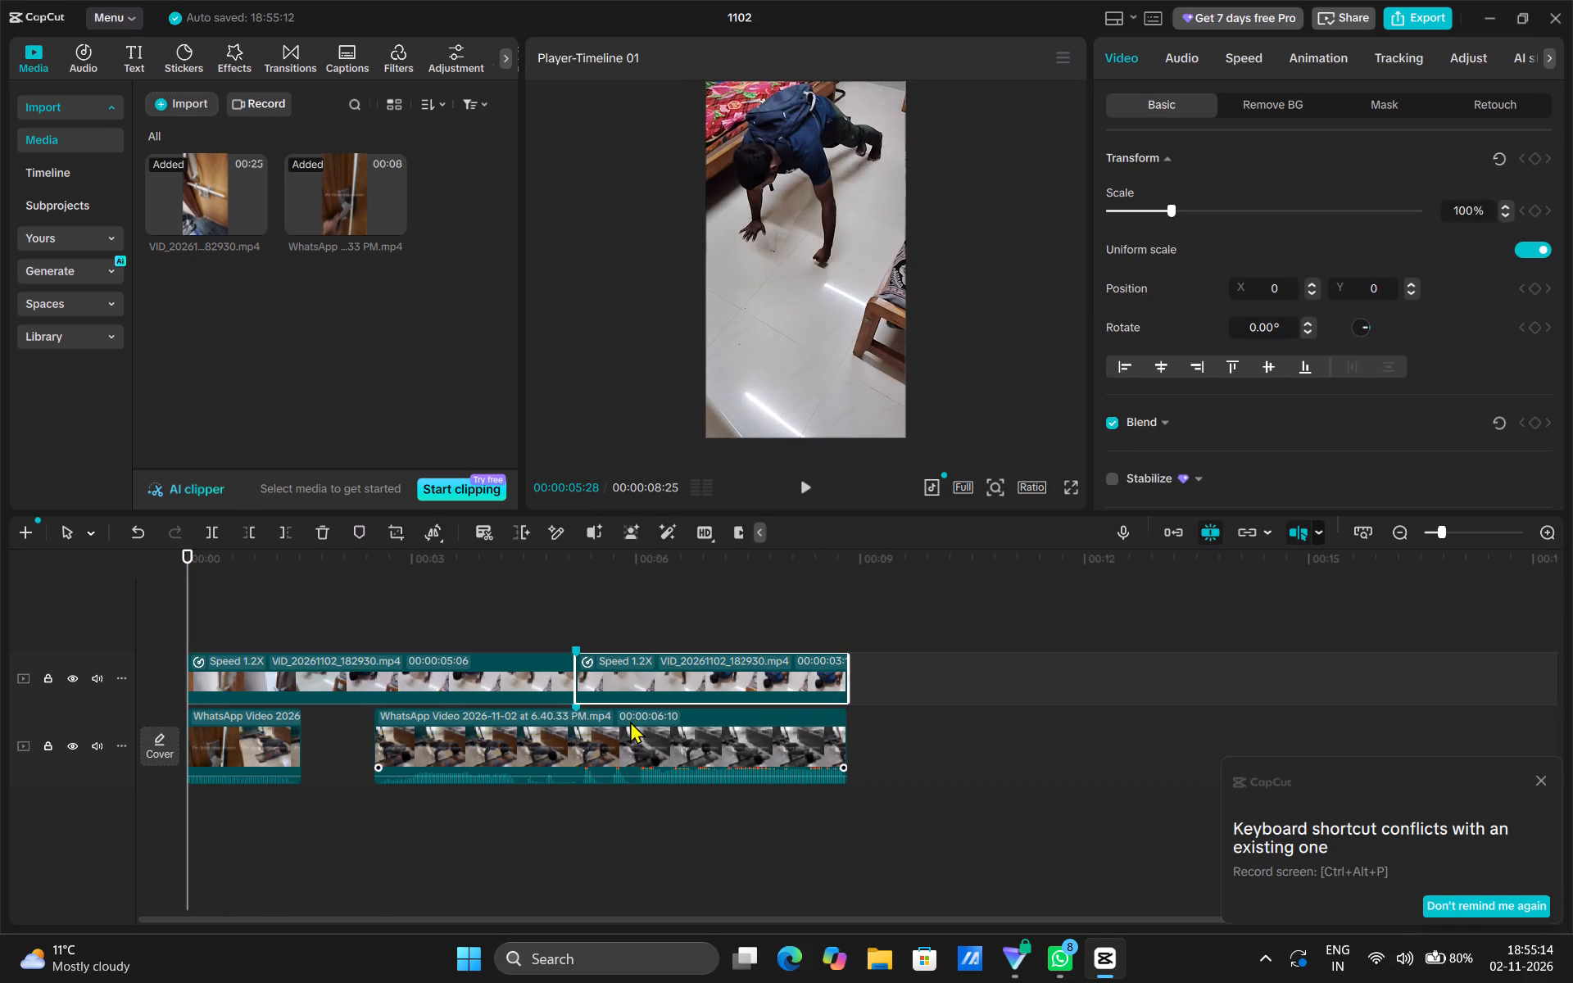
{"action": "left_click", "coordinate": [144, 613]}
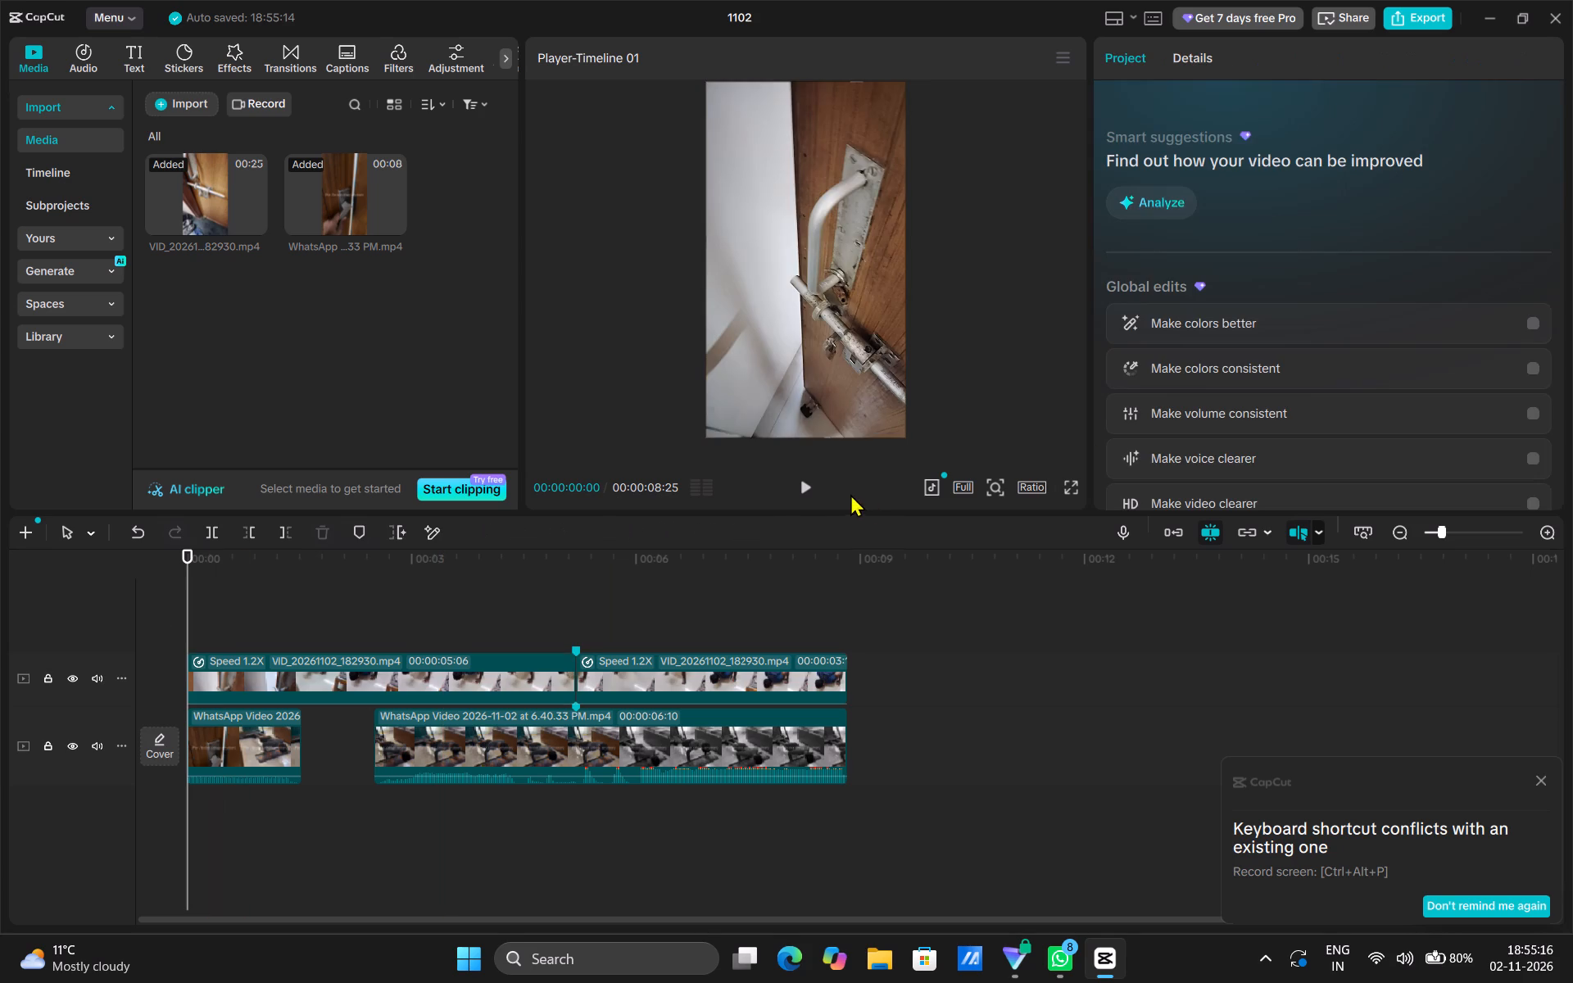
{"action": "left_click", "coordinate": [807, 485]}
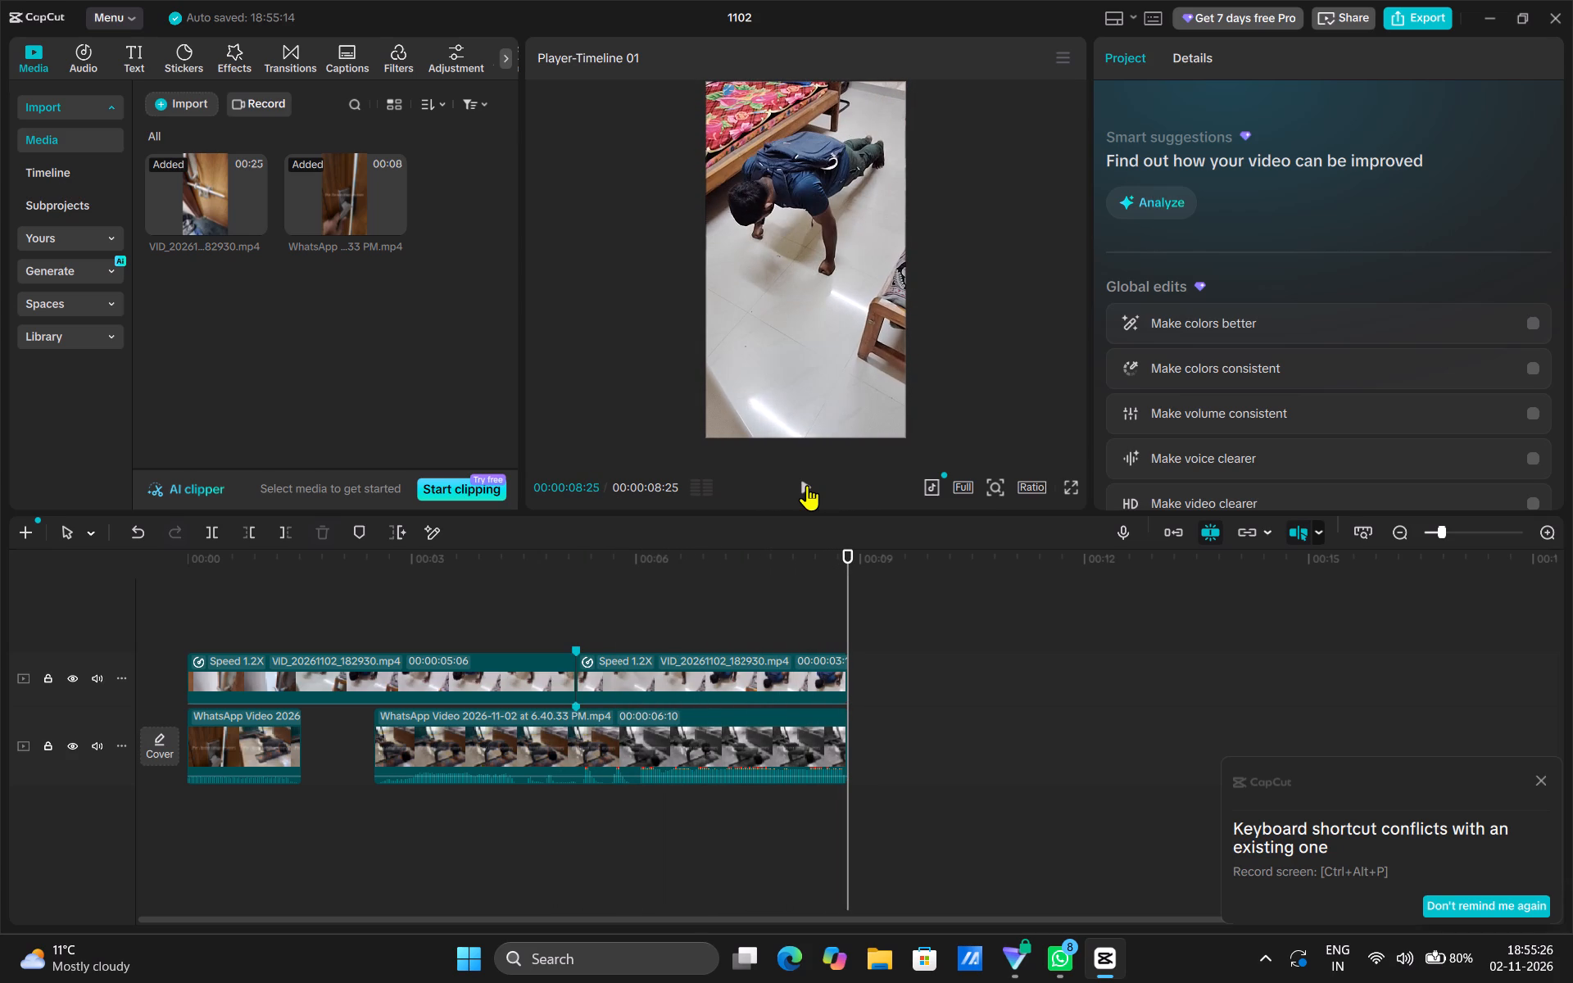
Set the speed of the first VID segment to 1.25x.
{"action": "left_click", "coordinate": [438, 669]}
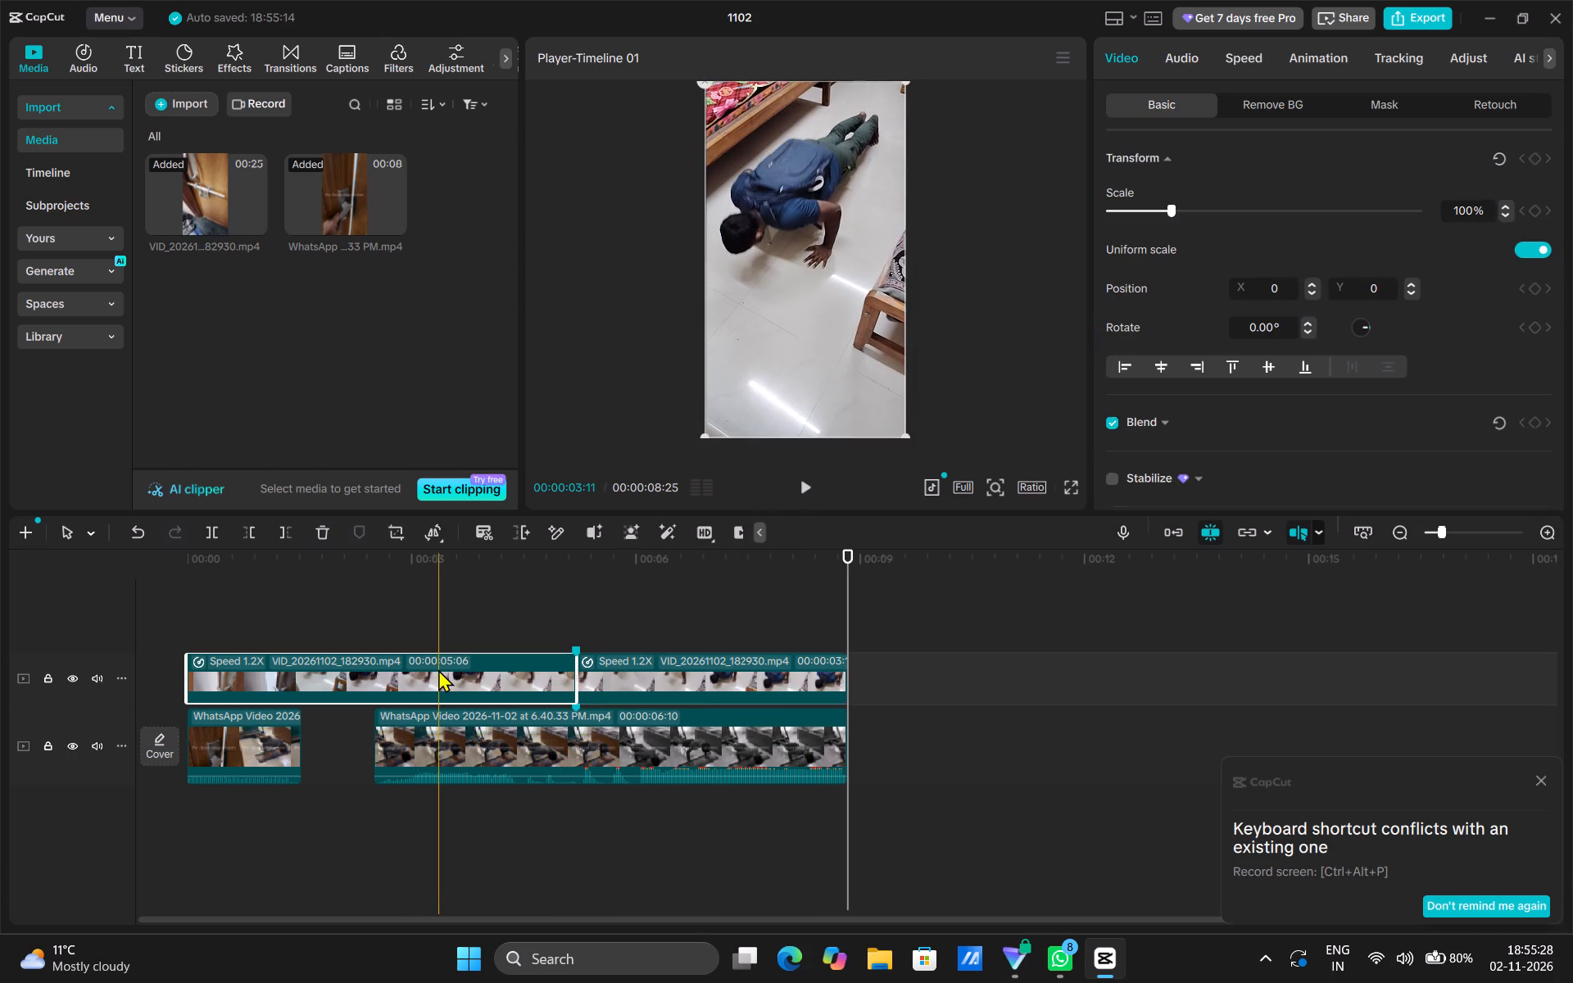
{"action": "left_click", "coordinate": [1249, 60]}
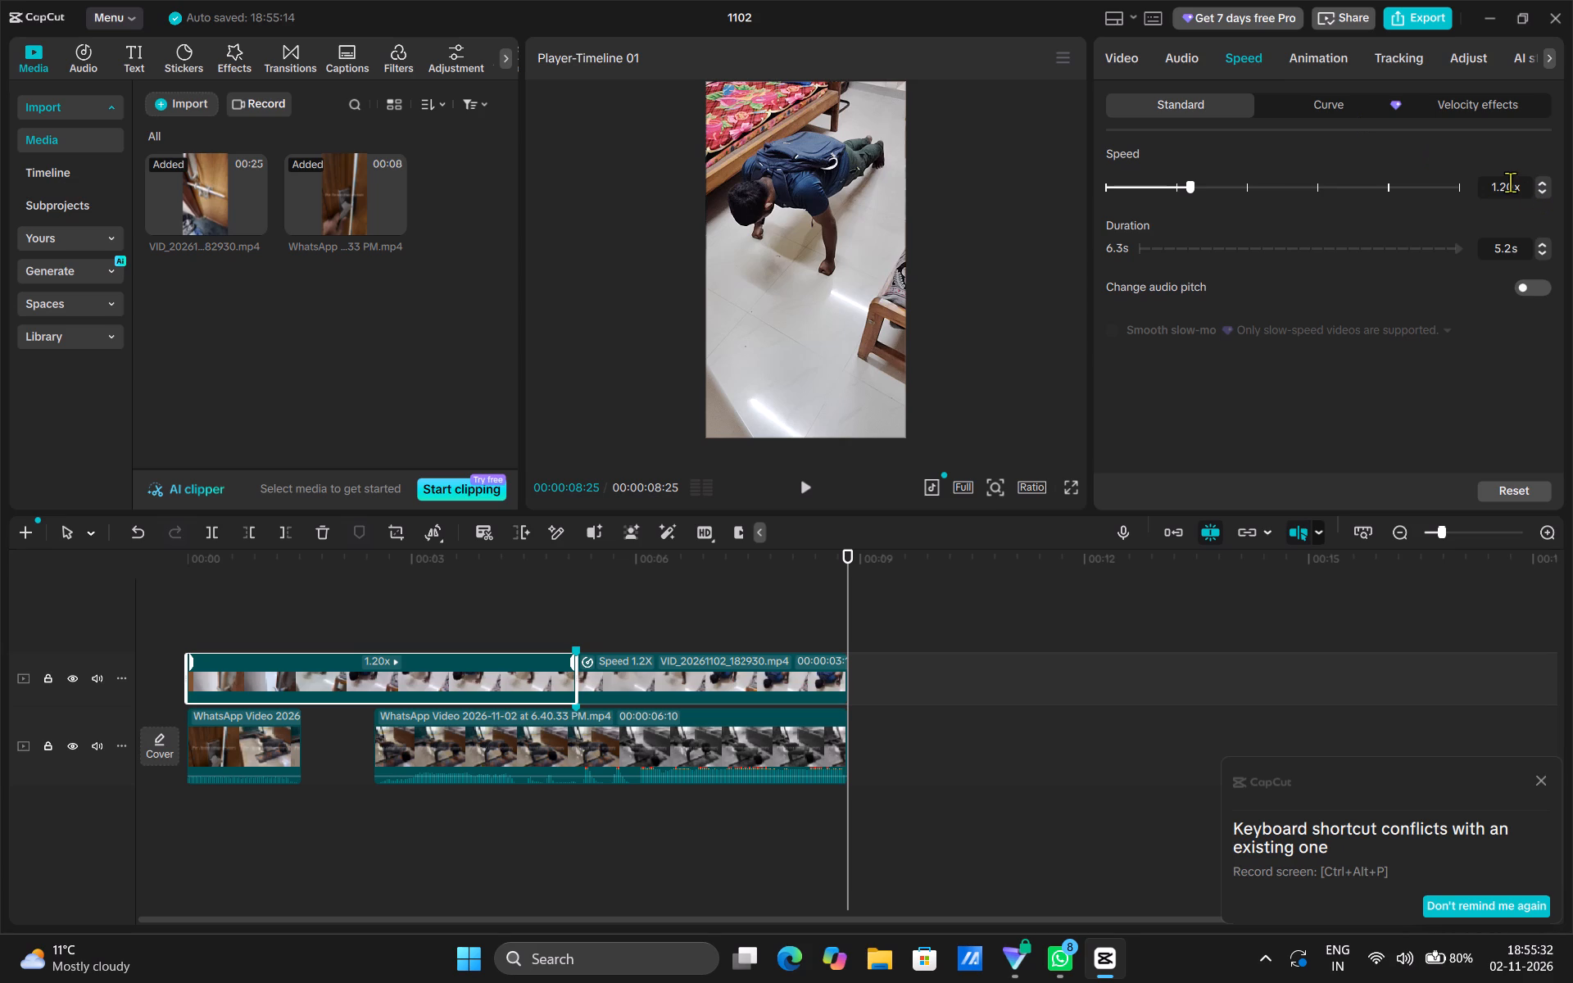
{"action": "left_click", "coordinate": [1511, 188]}
{"action": "key", "text": "BackSpace"}
{"action": "key", "text": "5"}
{"action": "left_click", "coordinate": [1371, 430]}
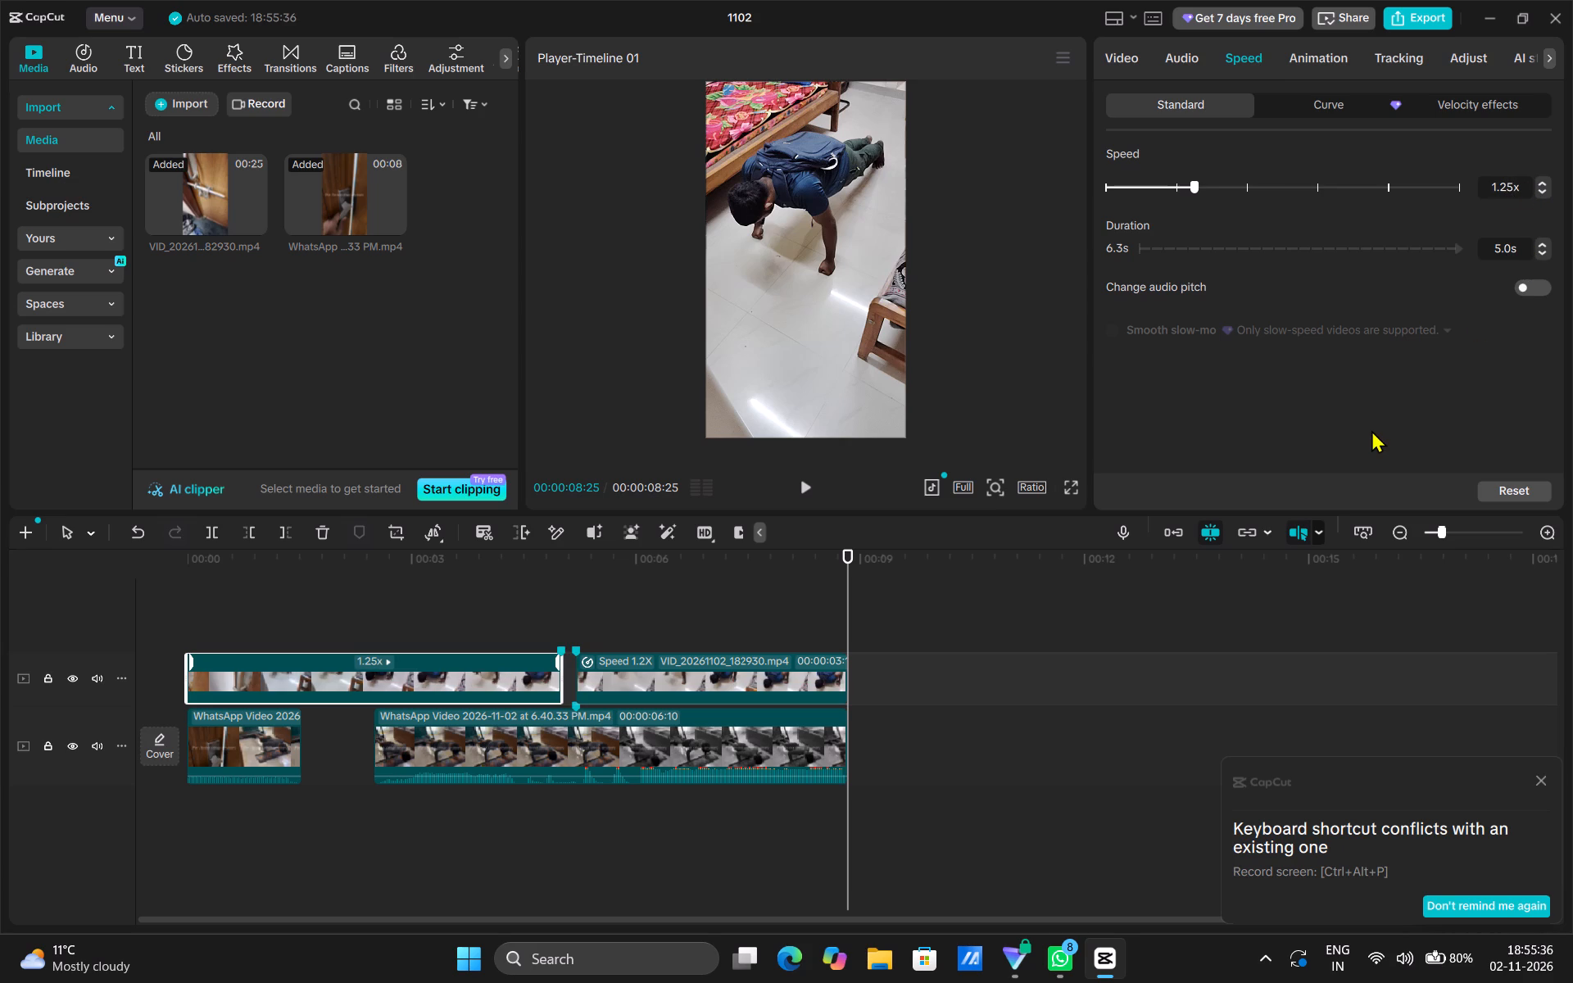
Set the speed of the last VID segment to 1.25x and move it directly against the end of the first VID segment.
{"action": "left_click", "coordinate": [745, 673]}
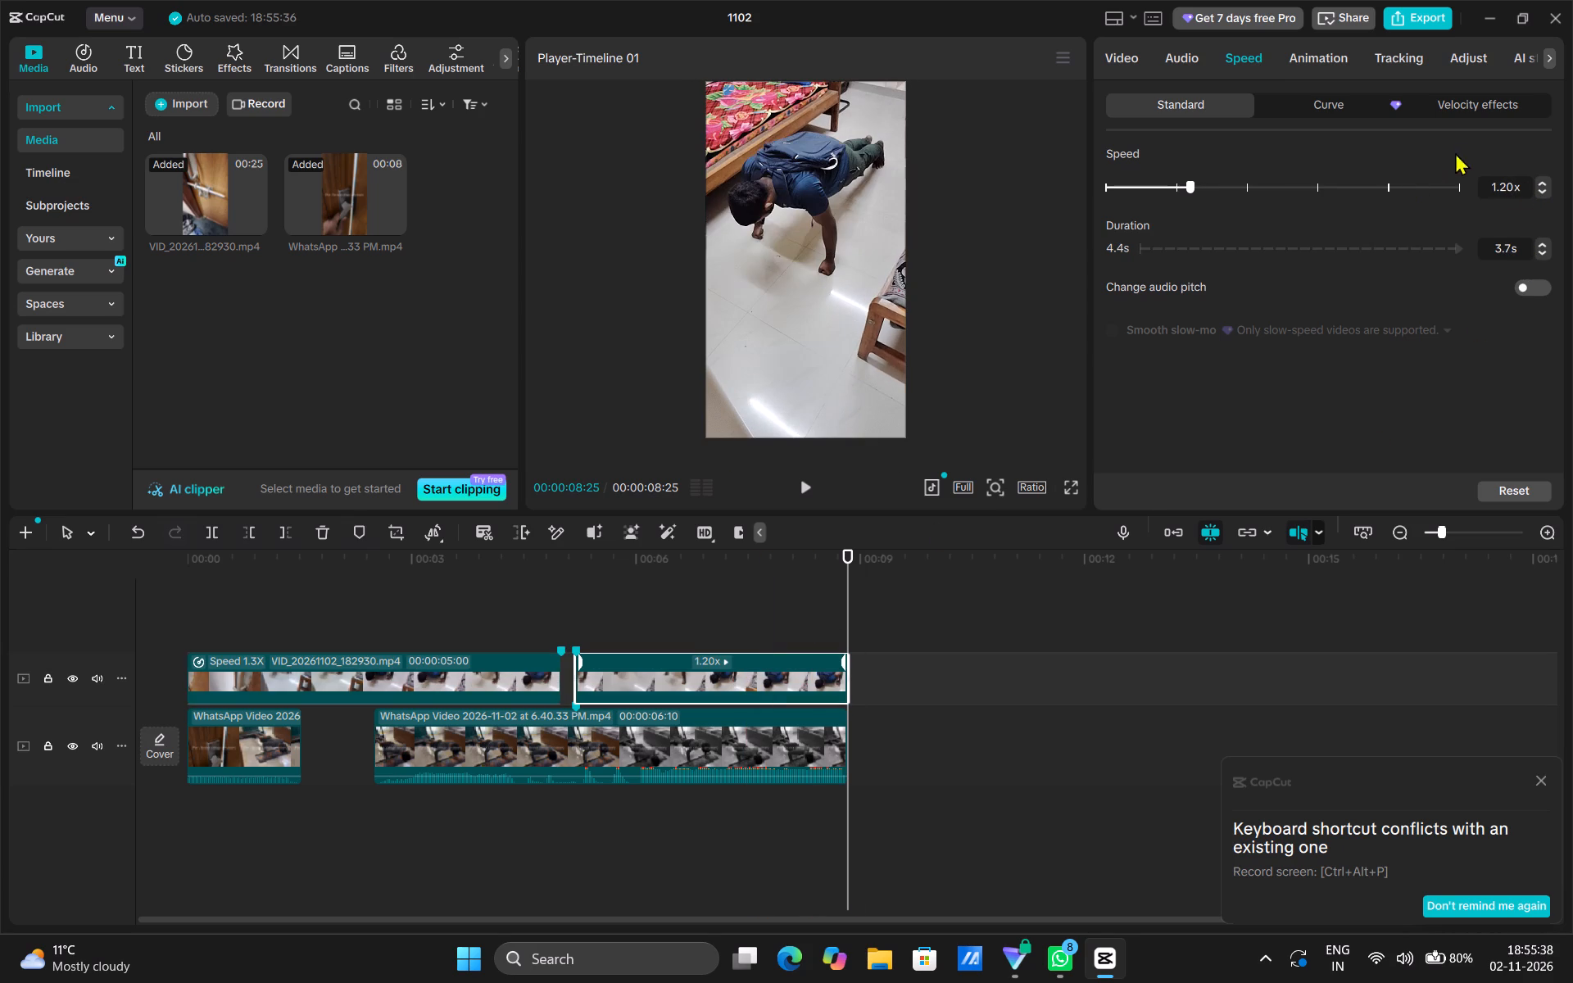
{"action": "left_click", "coordinate": [1511, 189]}
{"action": "key", "text": "BackSpace"}
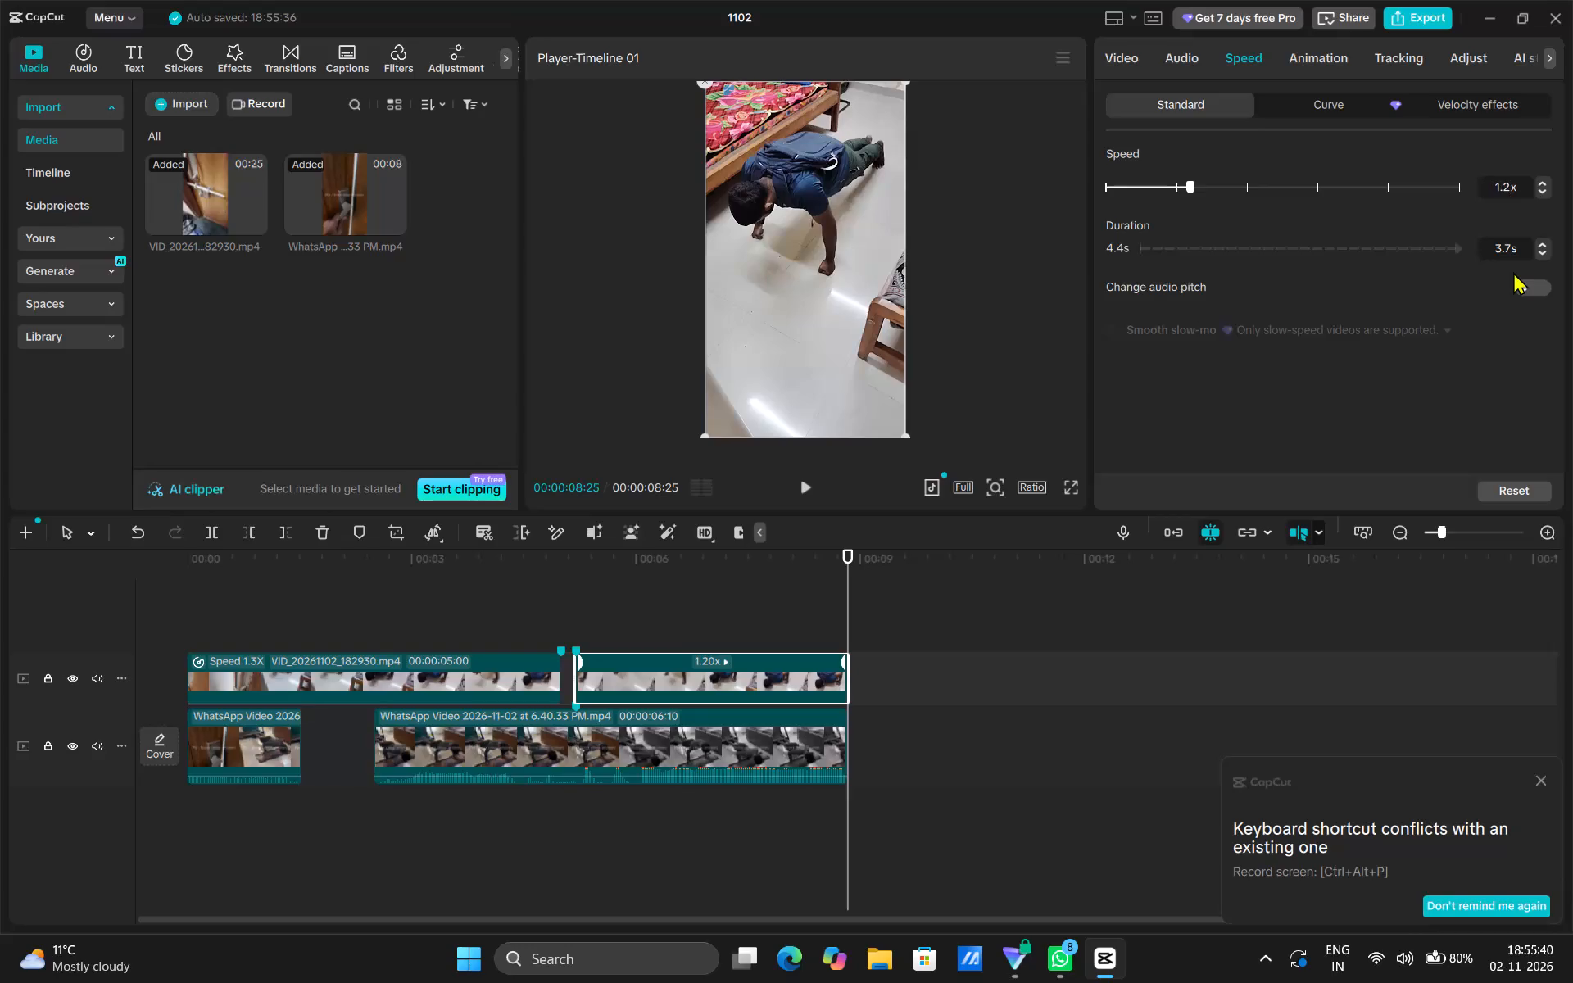
{"action": "key", "text": "5"}
{"action": "key", "text": "Return"}
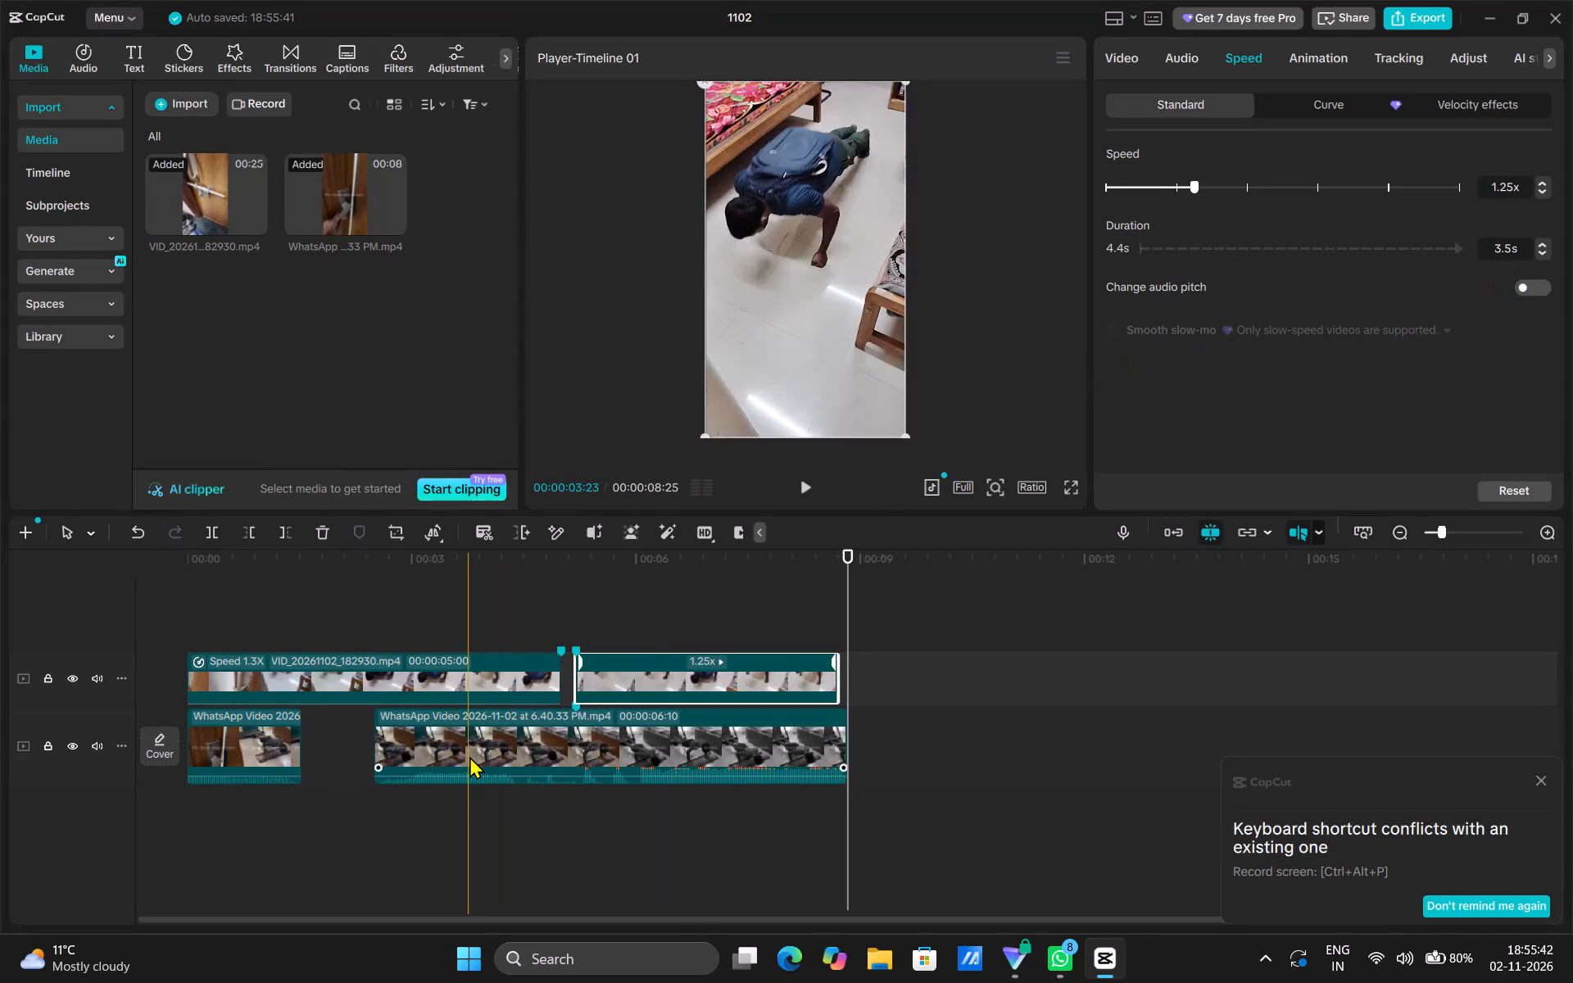
{"action": "left_click_drag", "start_coordinate": [636, 684], "coordinate": [630, 684]}
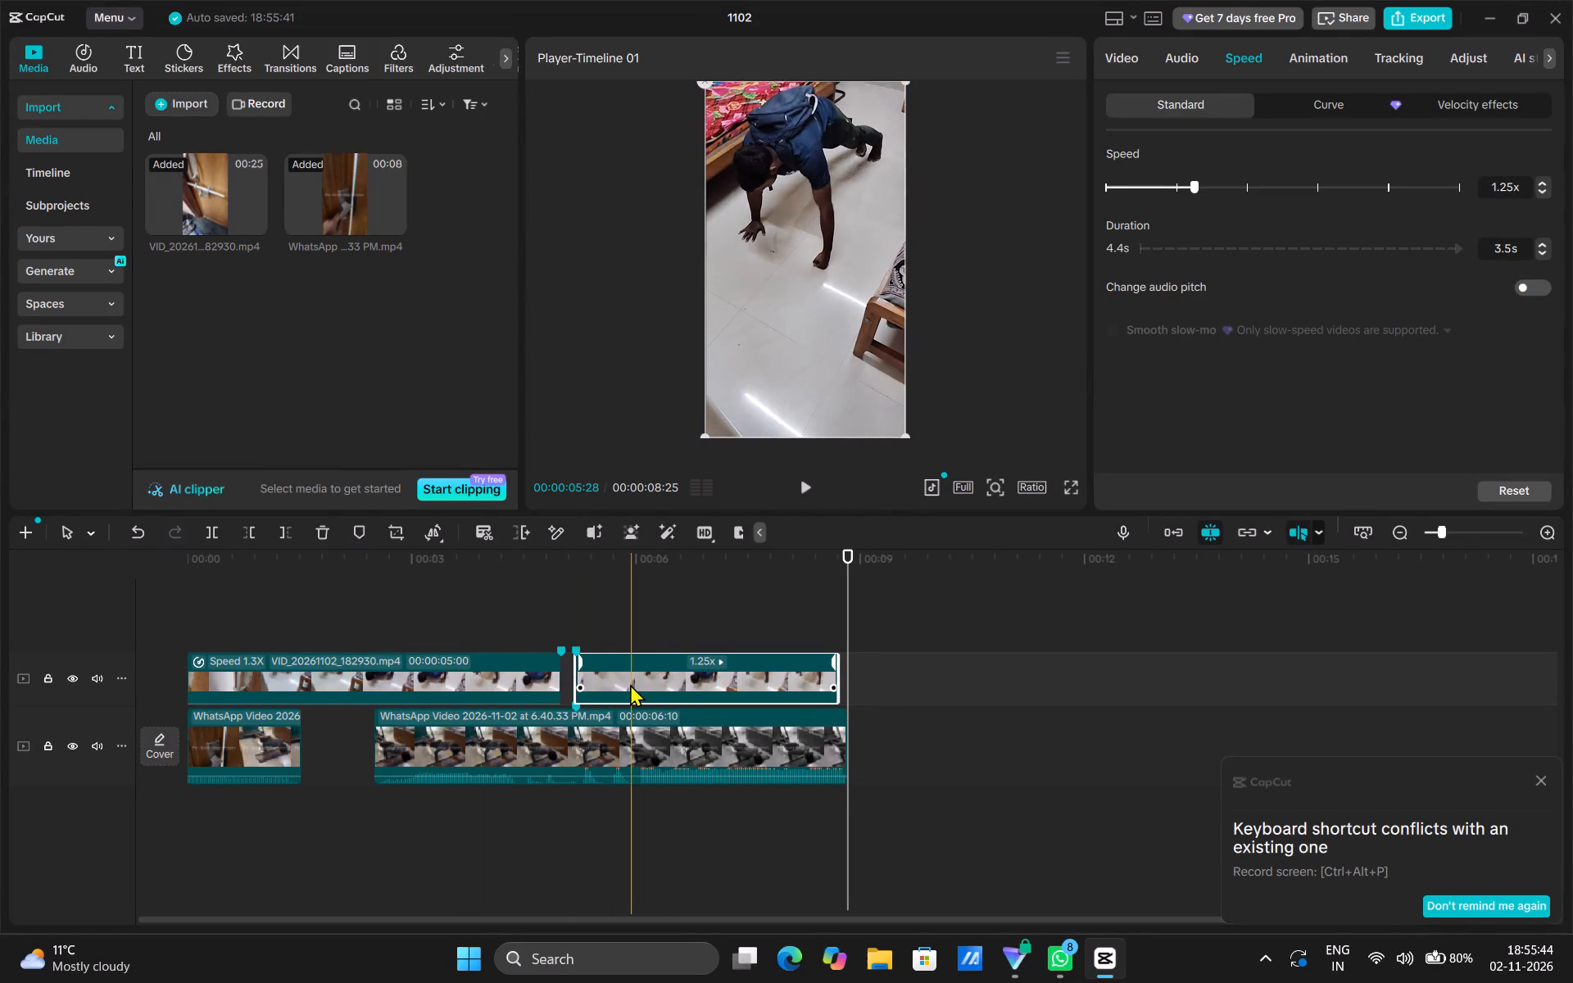
{"action": "left_click_drag", "start_coordinate": [630, 684], "coordinate": [621, 685]}
Move the second WhatsApp segment earlier so it ends level with the last VID segment, and play the timeline from the start.
{"action": "left_click_drag", "start_coordinate": [614, 742], "coordinate": [606, 742]}
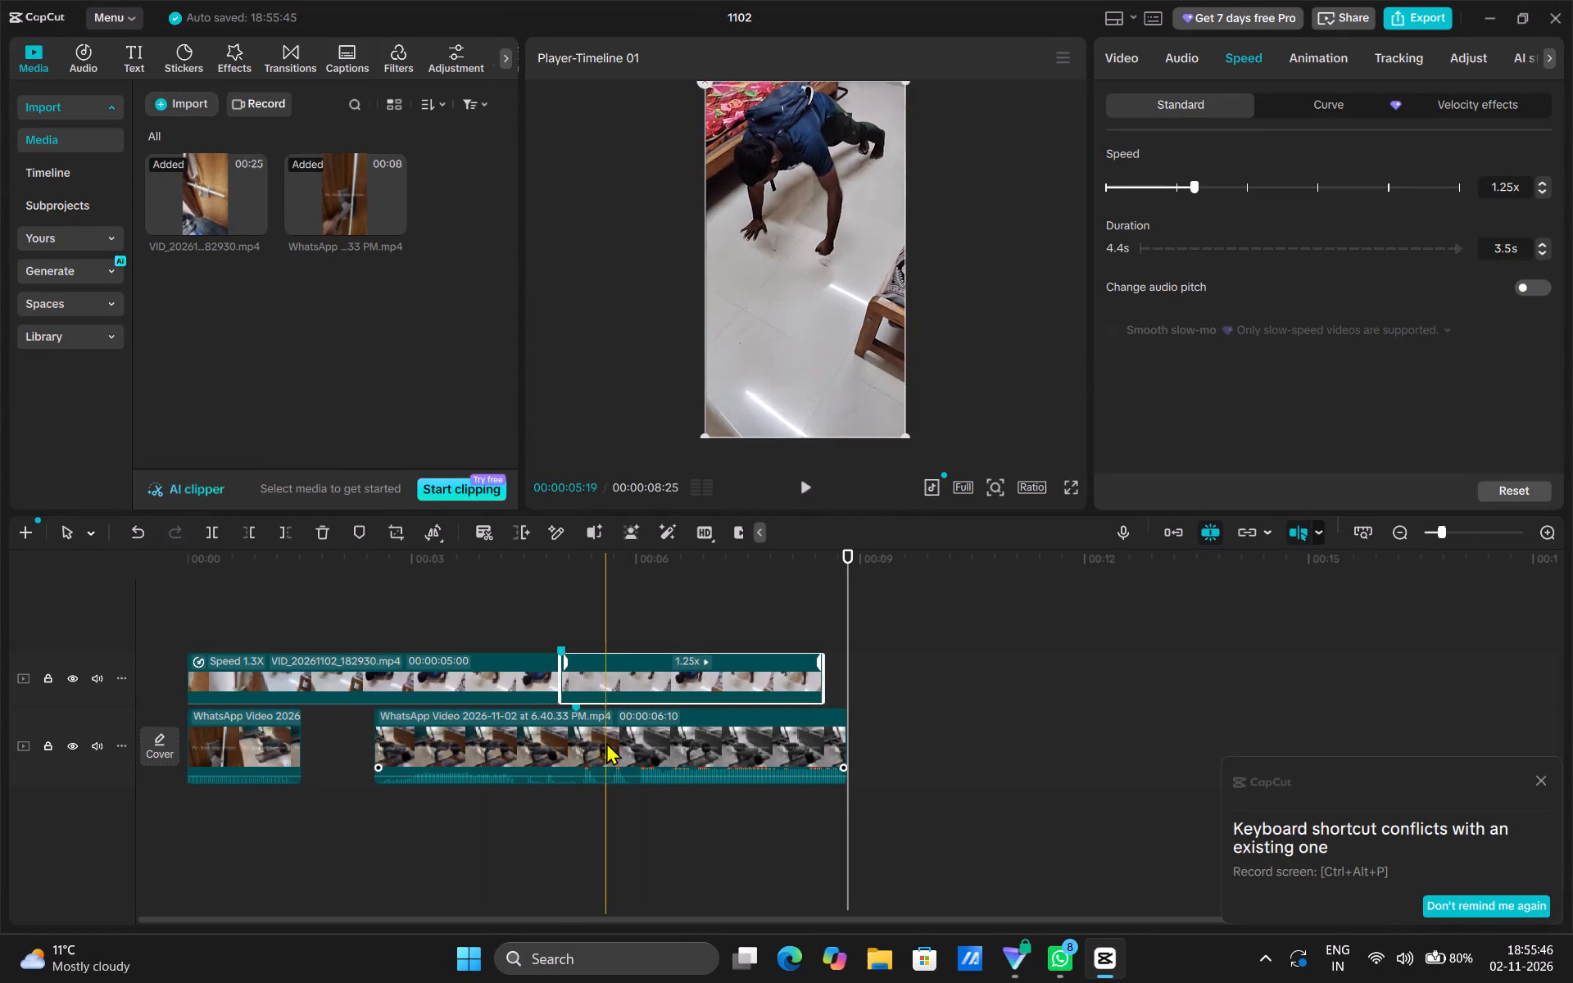
{"action": "left_click_drag", "start_coordinate": [606, 742], "coordinate": [589, 747]}
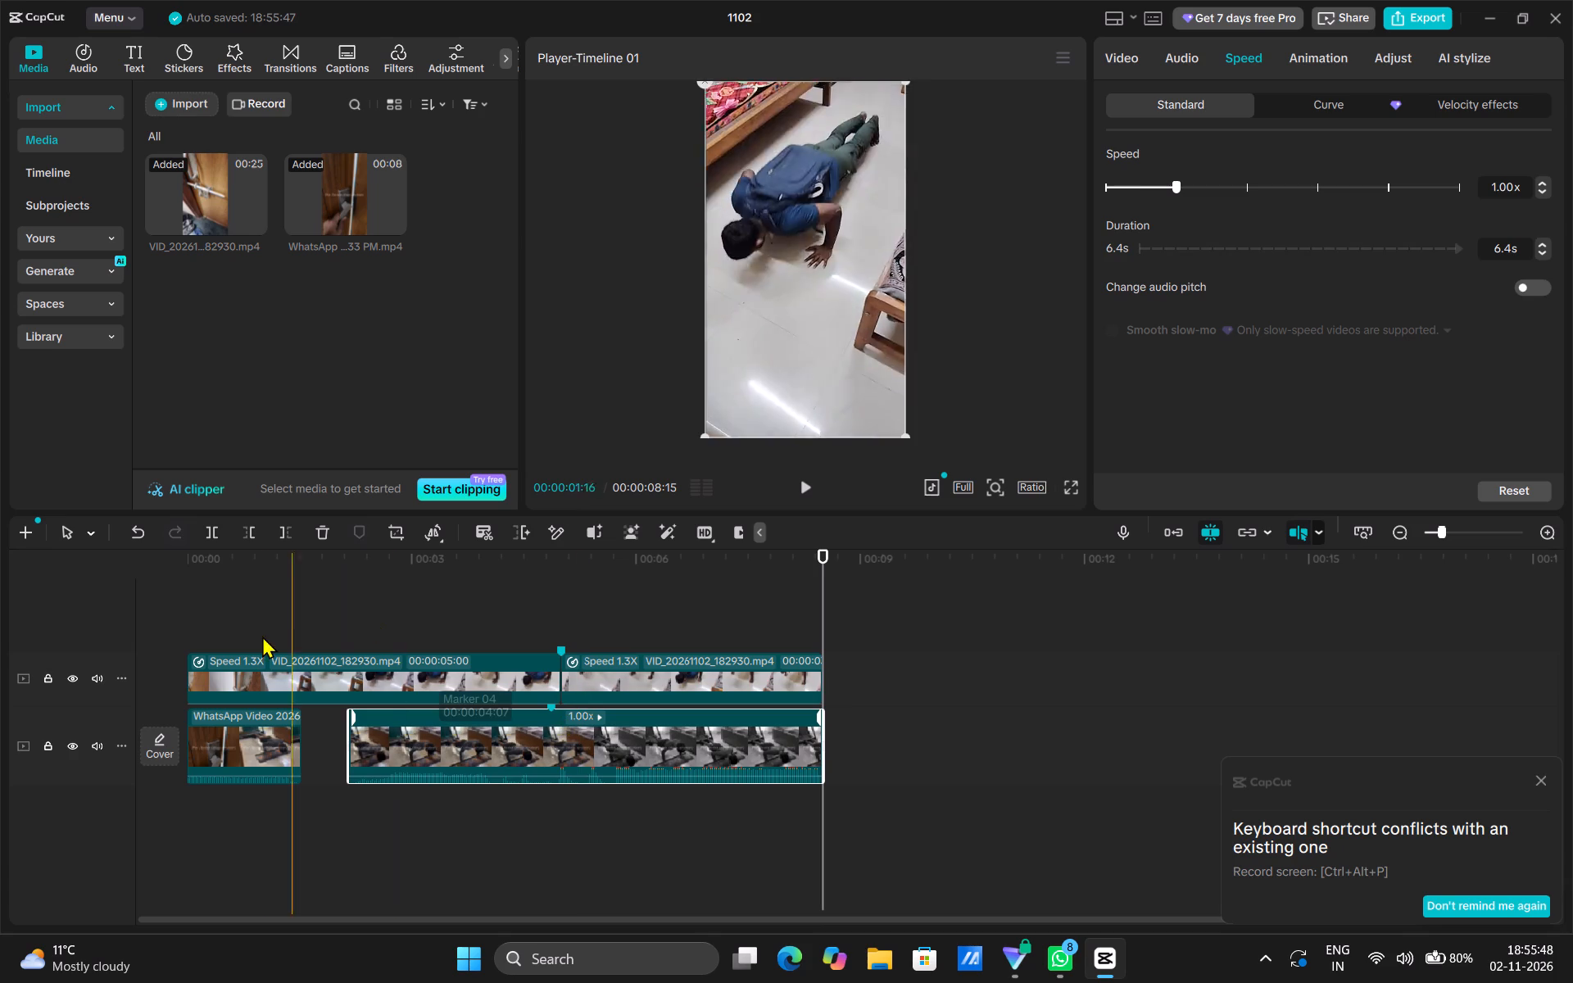
{"action": "left_click", "coordinate": [161, 623]}
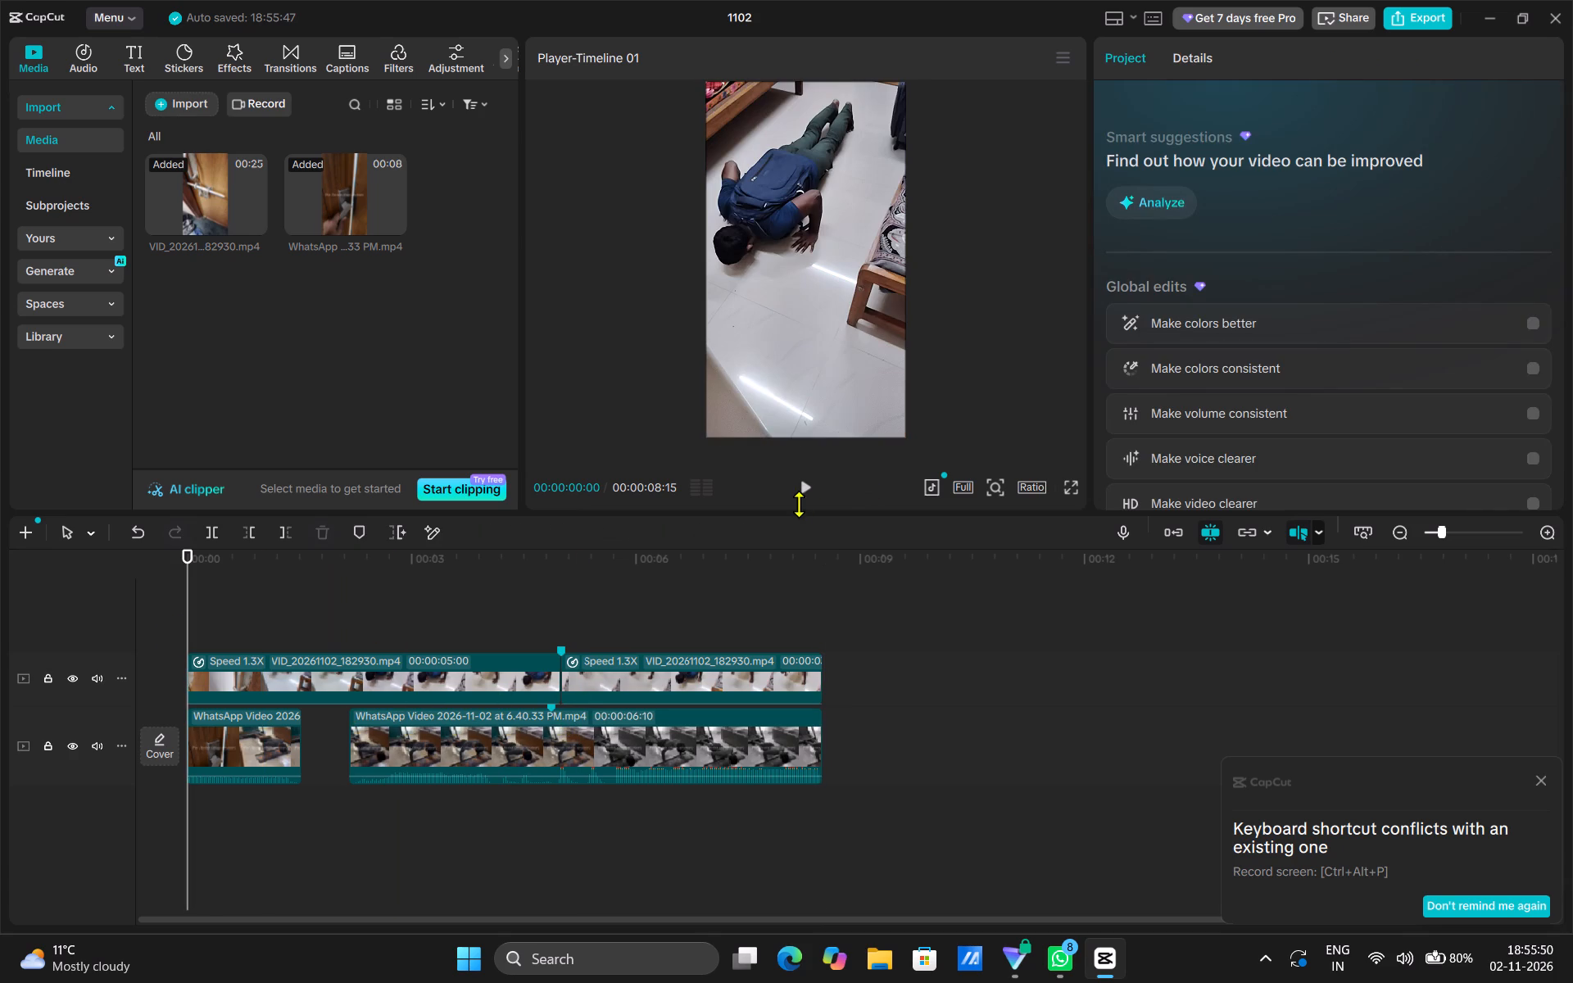
{"action": "left_click", "coordinate": [805, 489]}
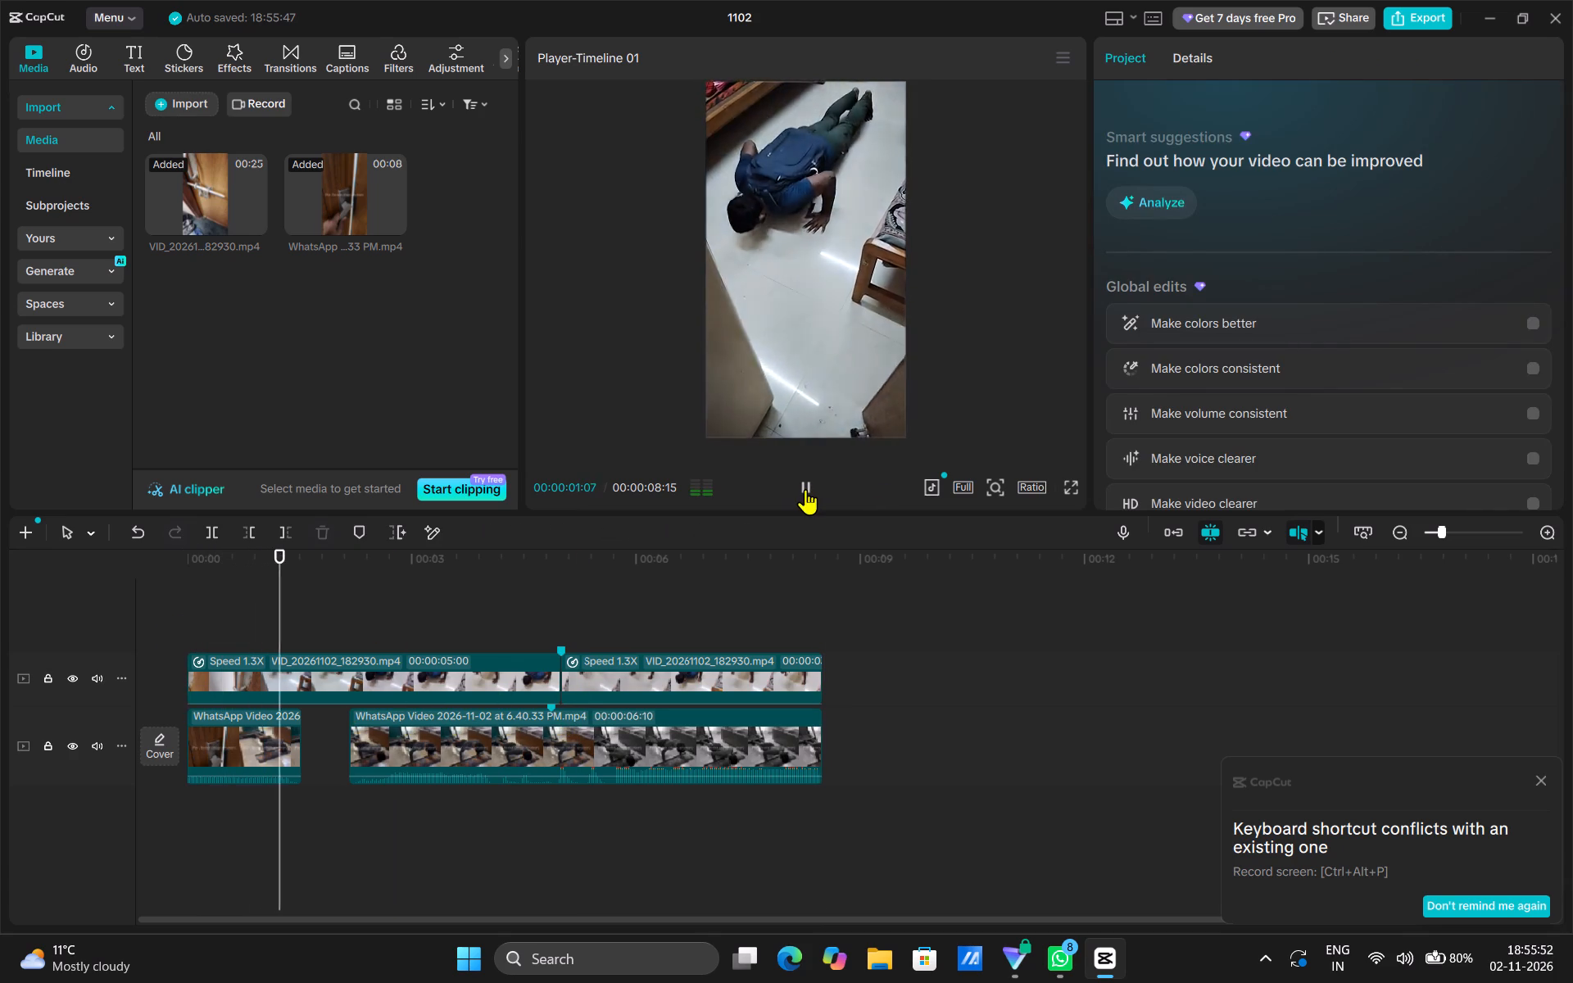
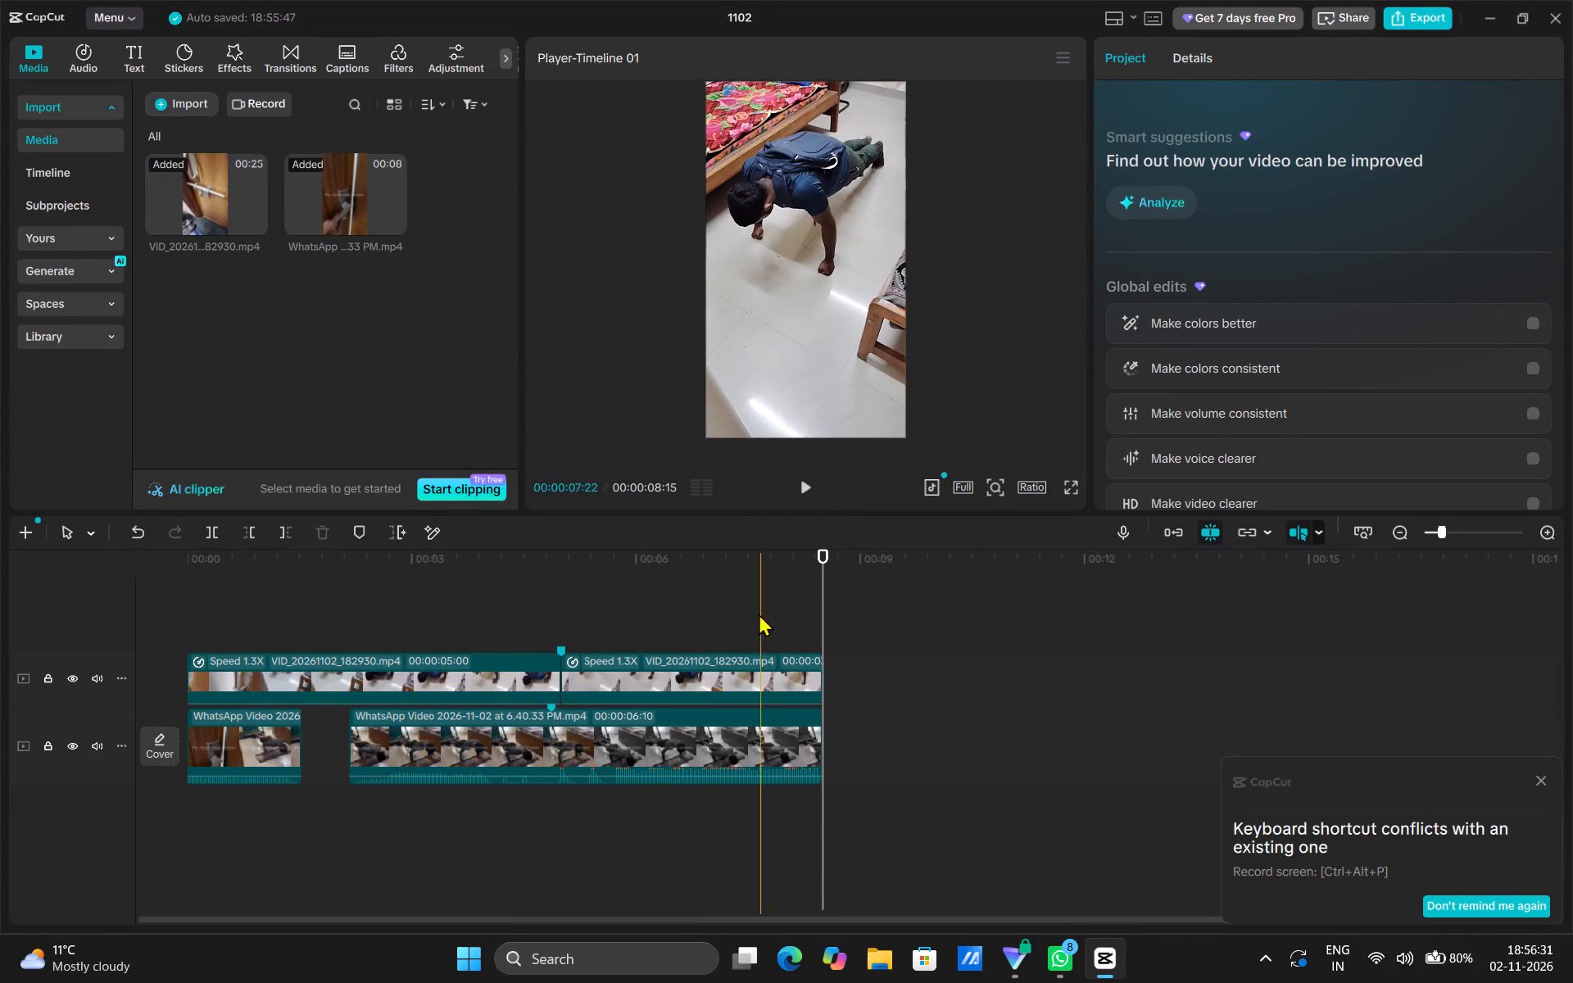
Play the whole timeline from the start to check how the retimed VID segments run.
{"action": "left_click_drag", "start_coordinate": [823, 589], "coordinate": [51, 627]}
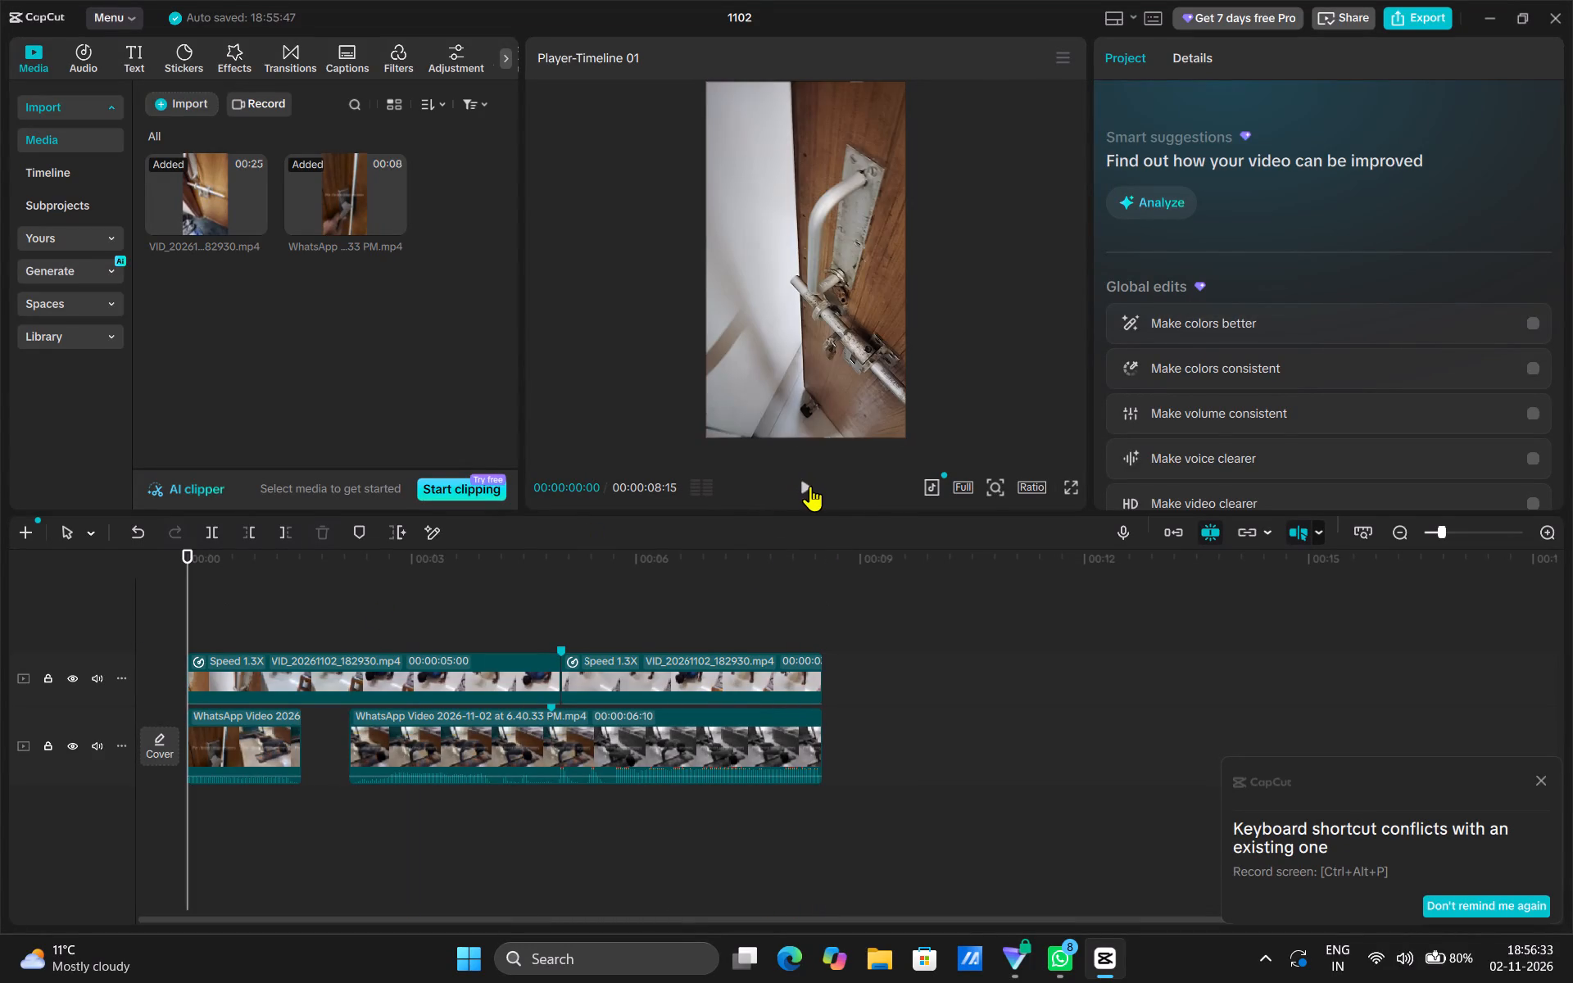
{"action": "left_click", "coordinate": [809, 486]}
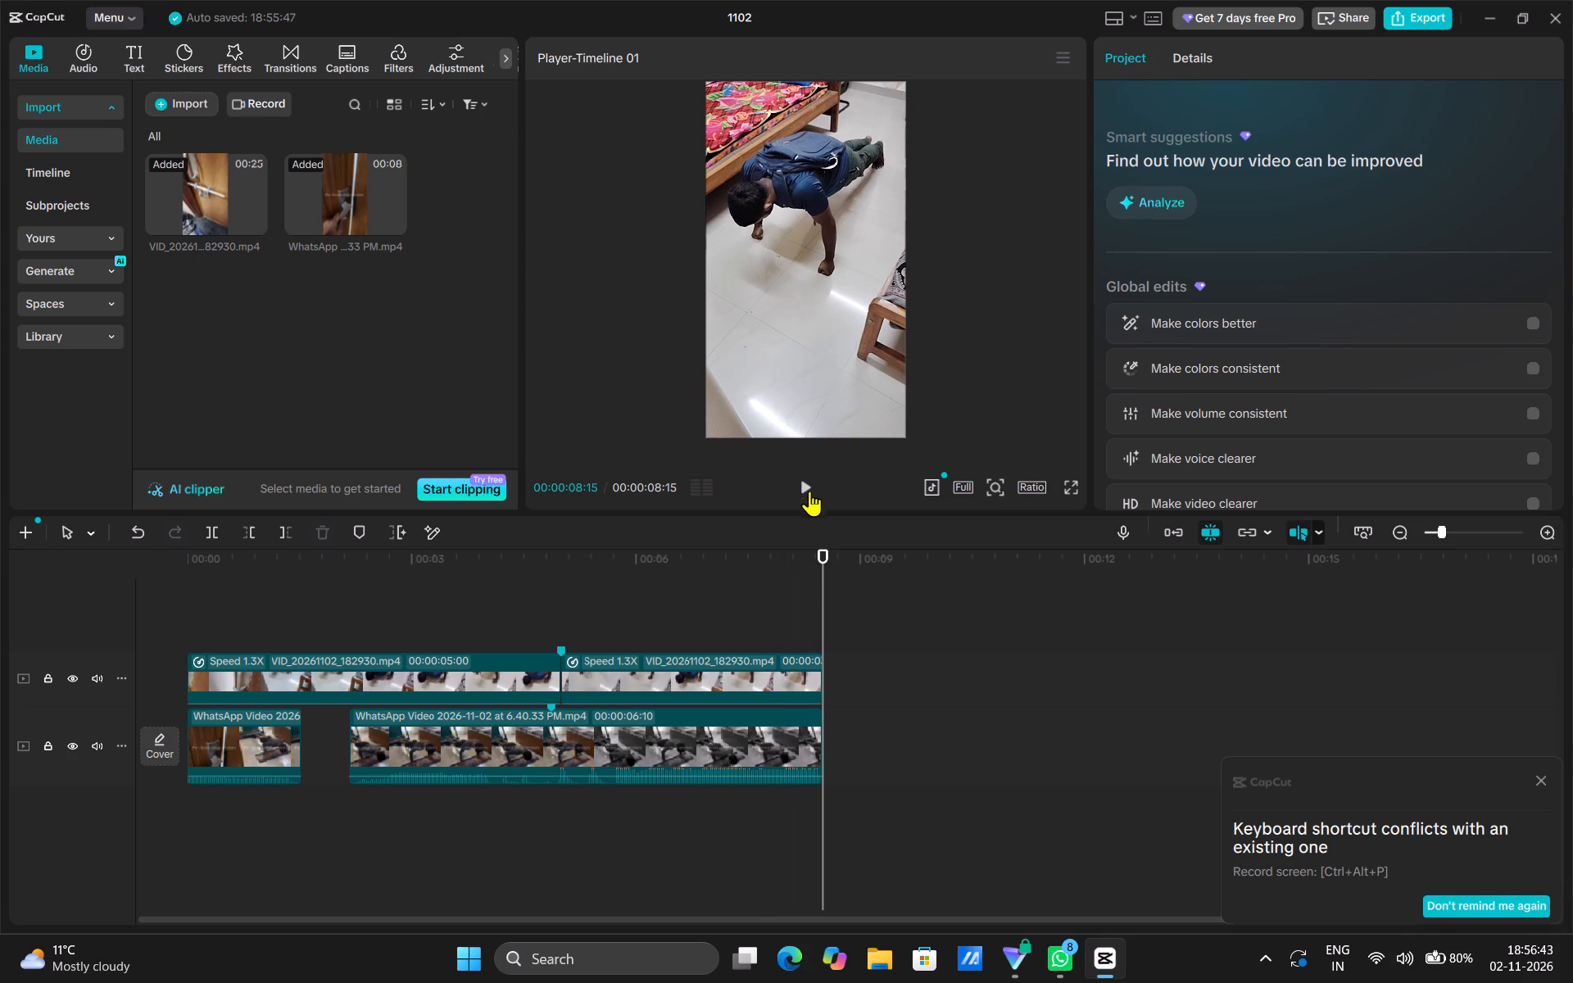
Scrub and replay the section around the join between the two VID segments to examine the push-up timing near 5 to 6 seconds.
{"action": "left_click_drag", "start_coordinate": [815, 610], "coordinate": [823, 611]}
{"action": "left_click_drag", "start_coordinate": [823, 611], "coordinate": [696, 601]}
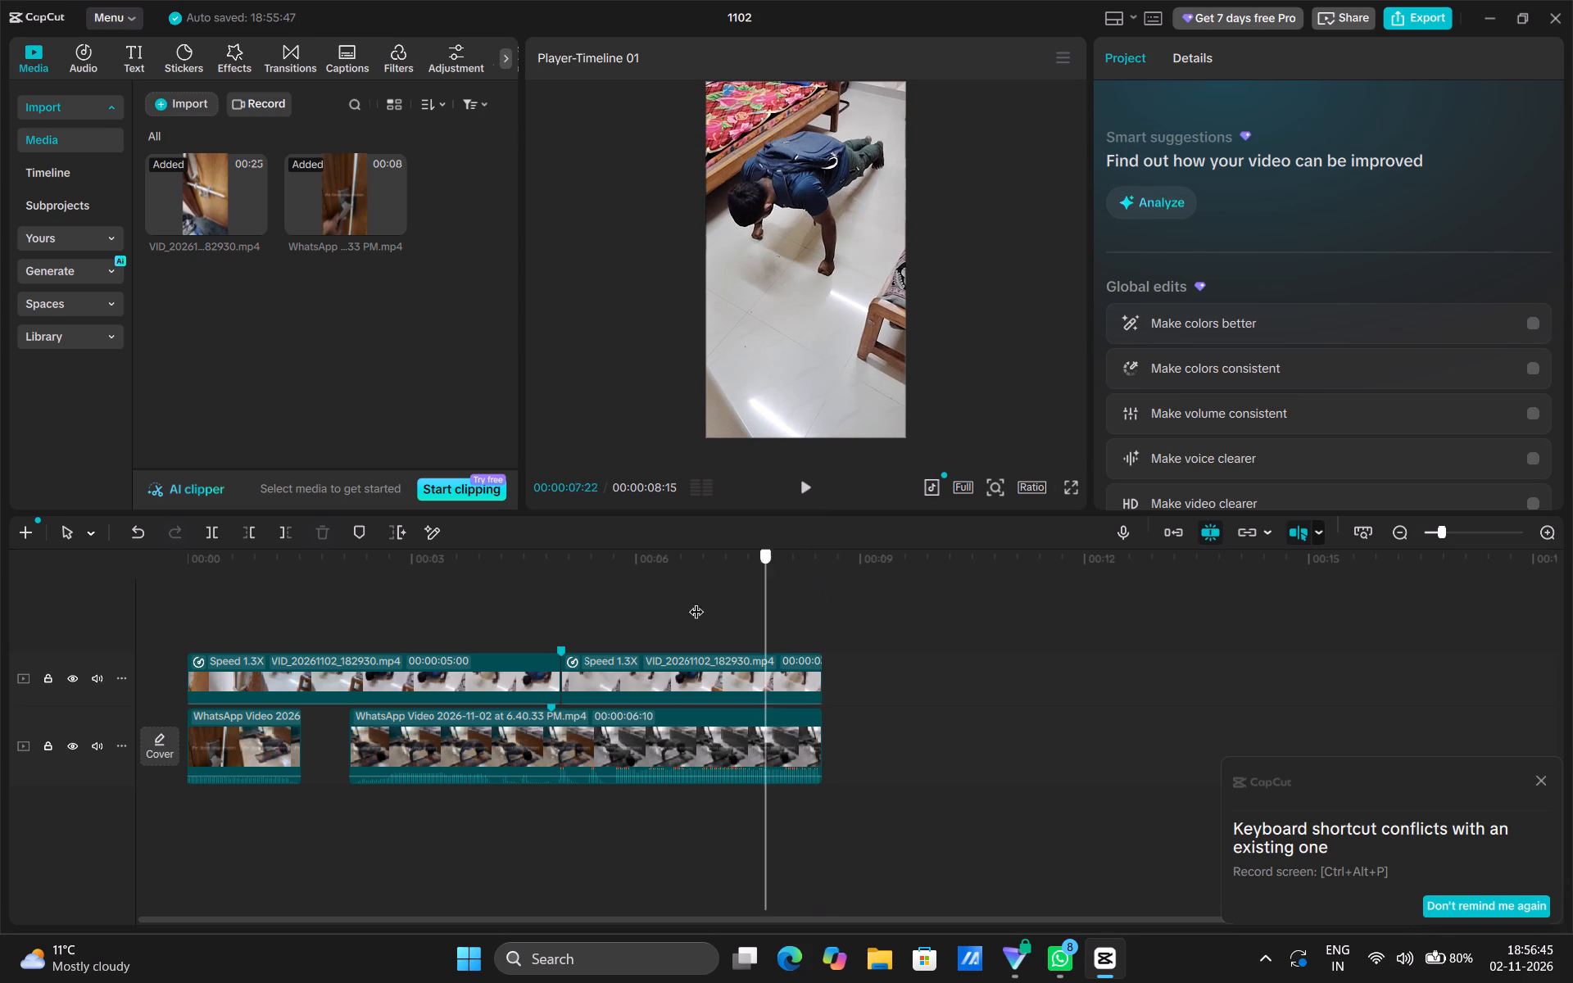
{"action": "left_click_drag", "start_coordinate": [696, 601], "coordinate": [564, 598]}
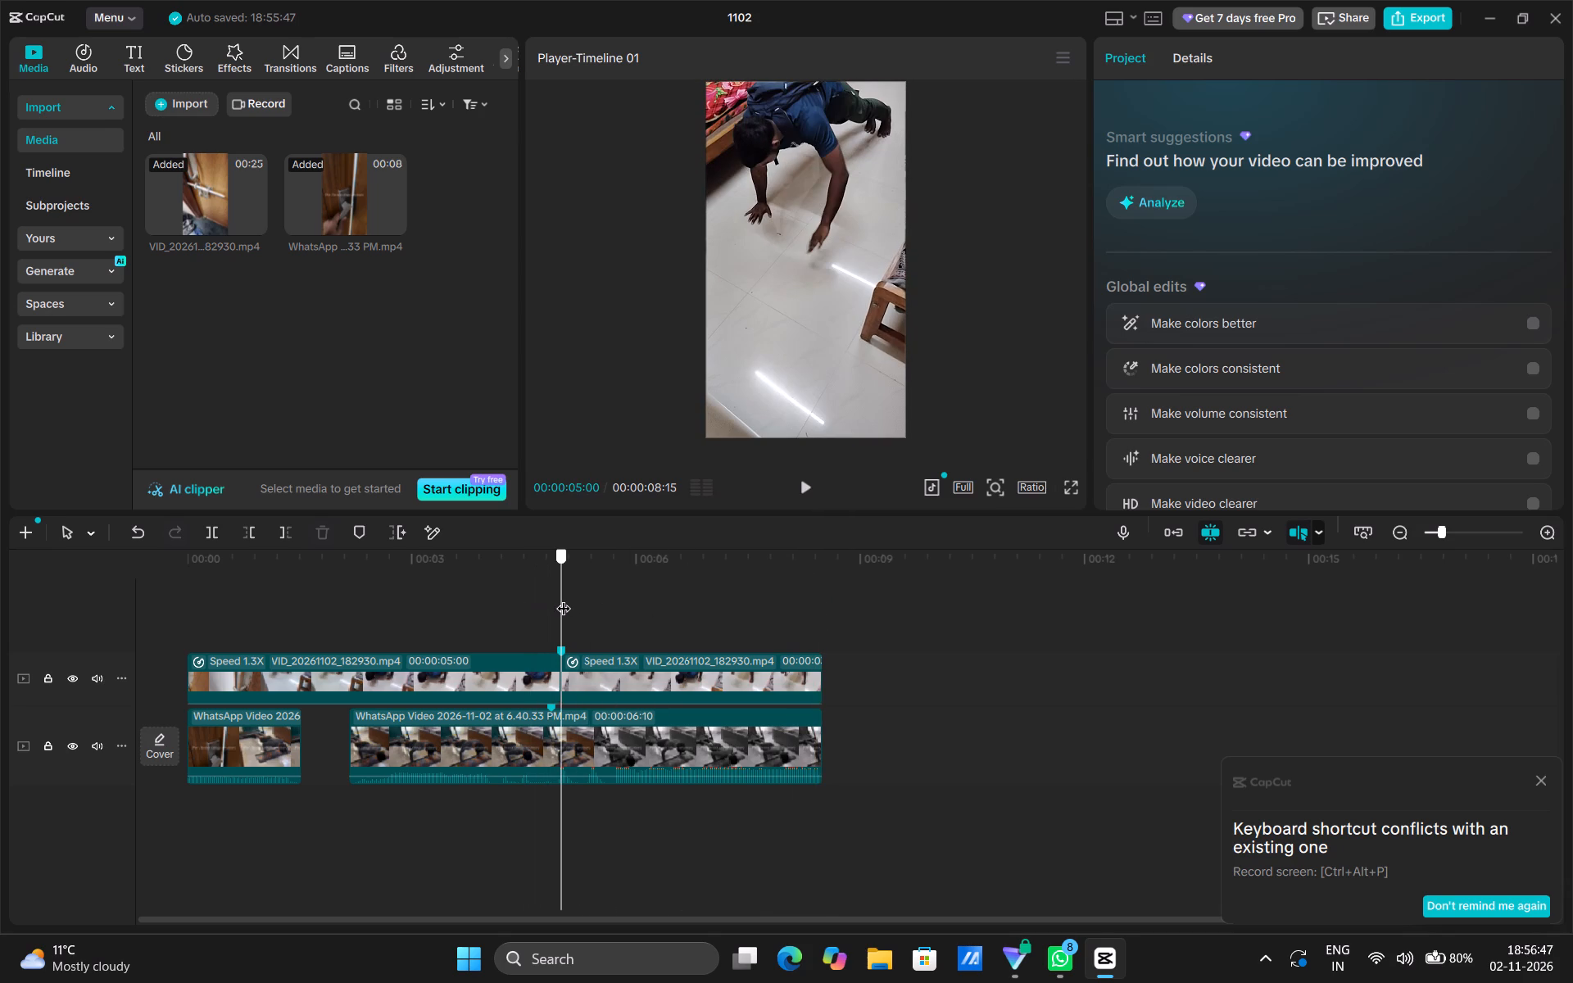
{"action": "left_click_drag", "start_coordinate": [564, 598], "coordinate": [475, 597]}
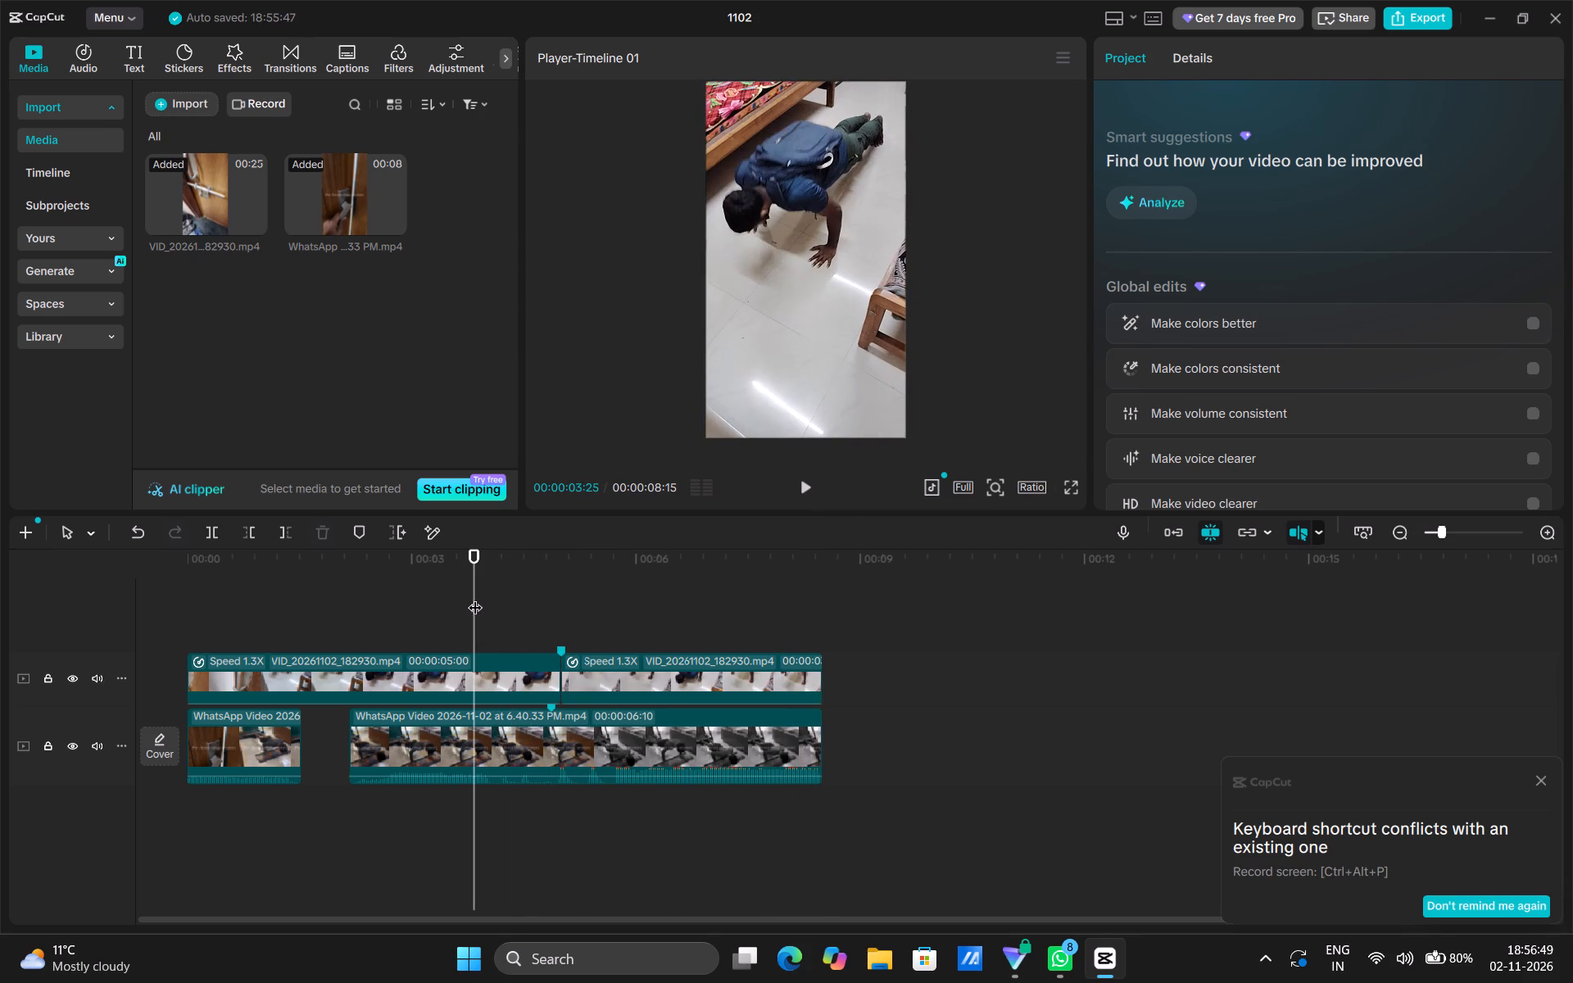
{"action": "left_click", "coordinate": [800, 488]}
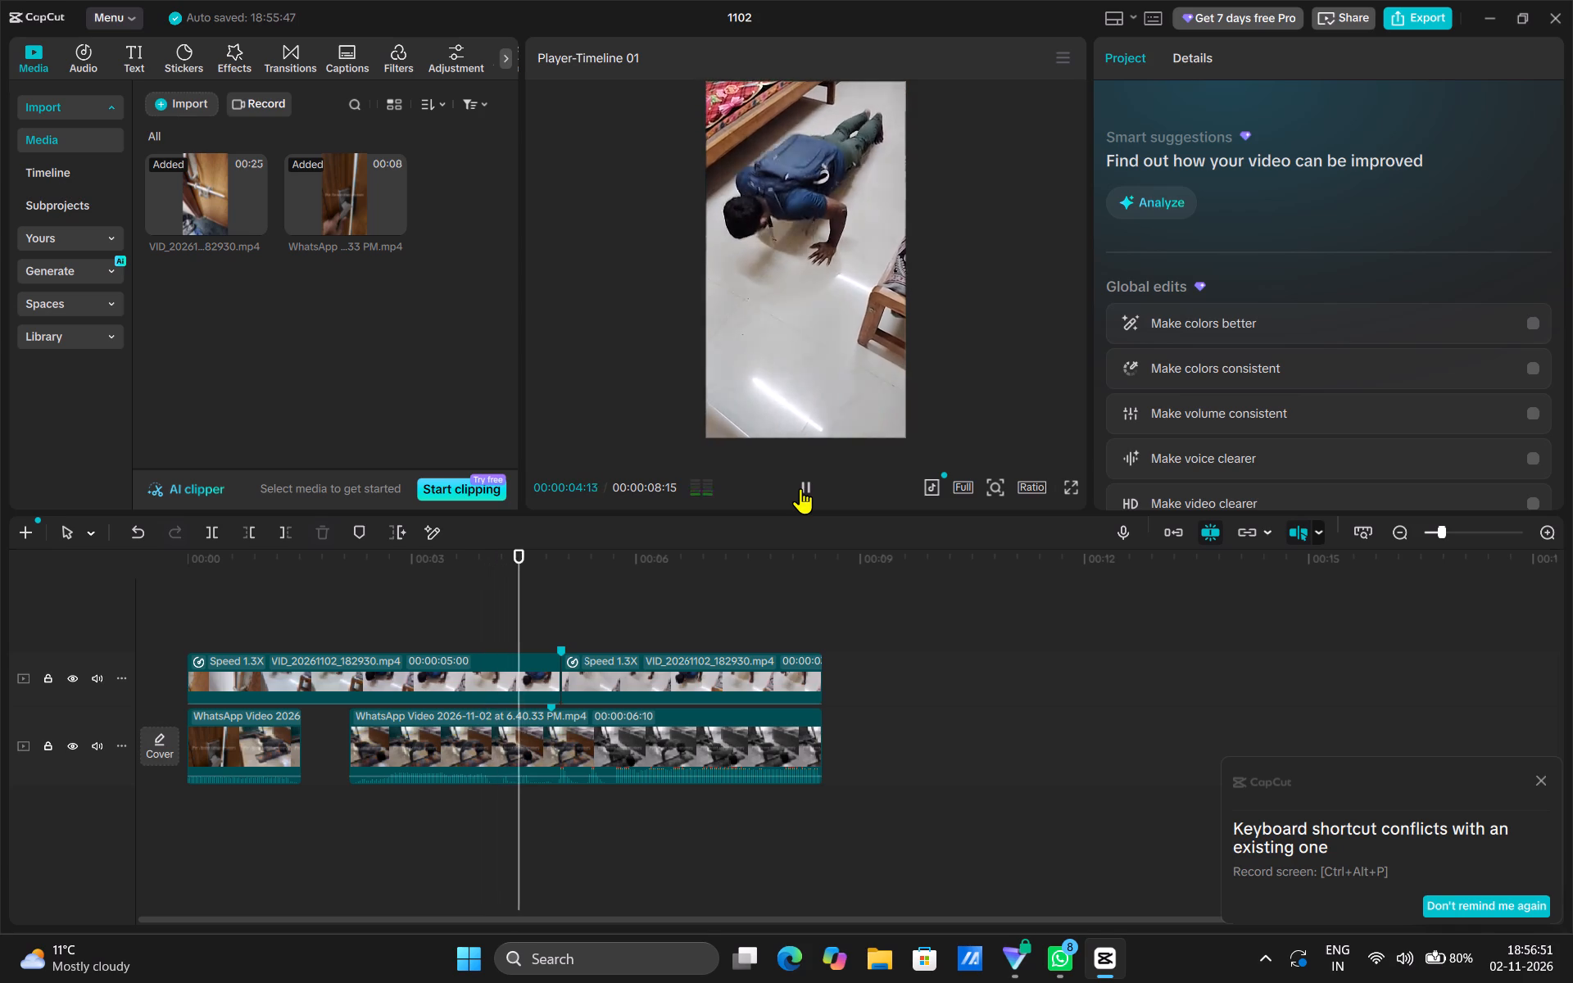
{"action": "left_click", "coordinate": [800, 488]}
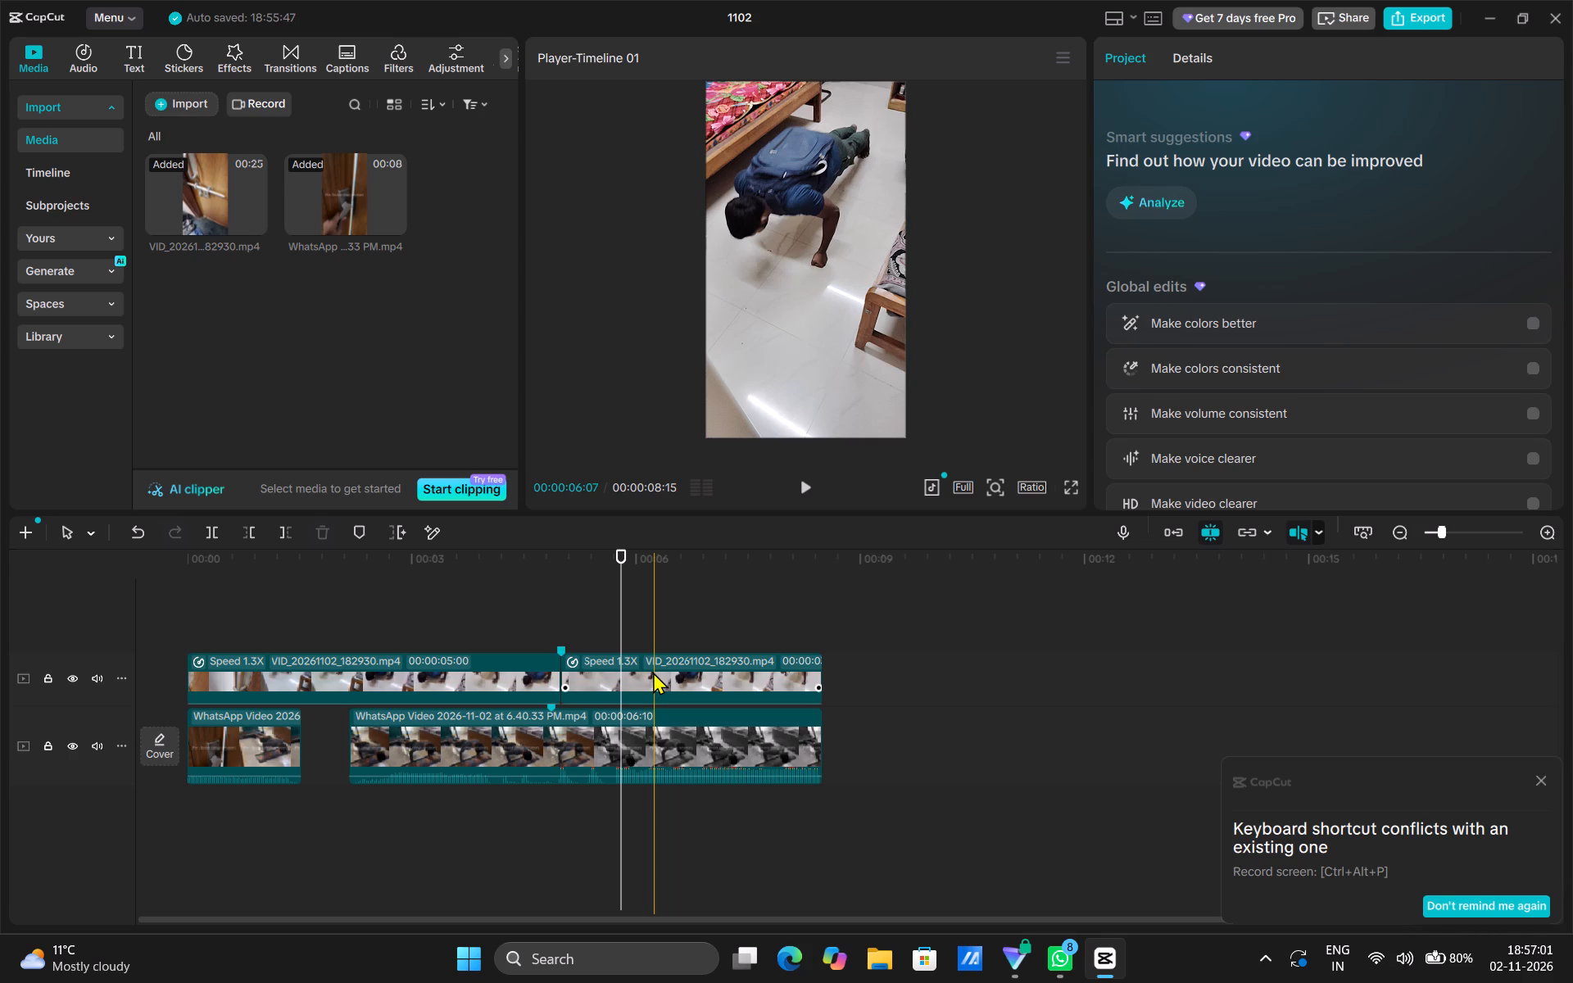
{"action": "left_click", "coordinate": [533, 591]}
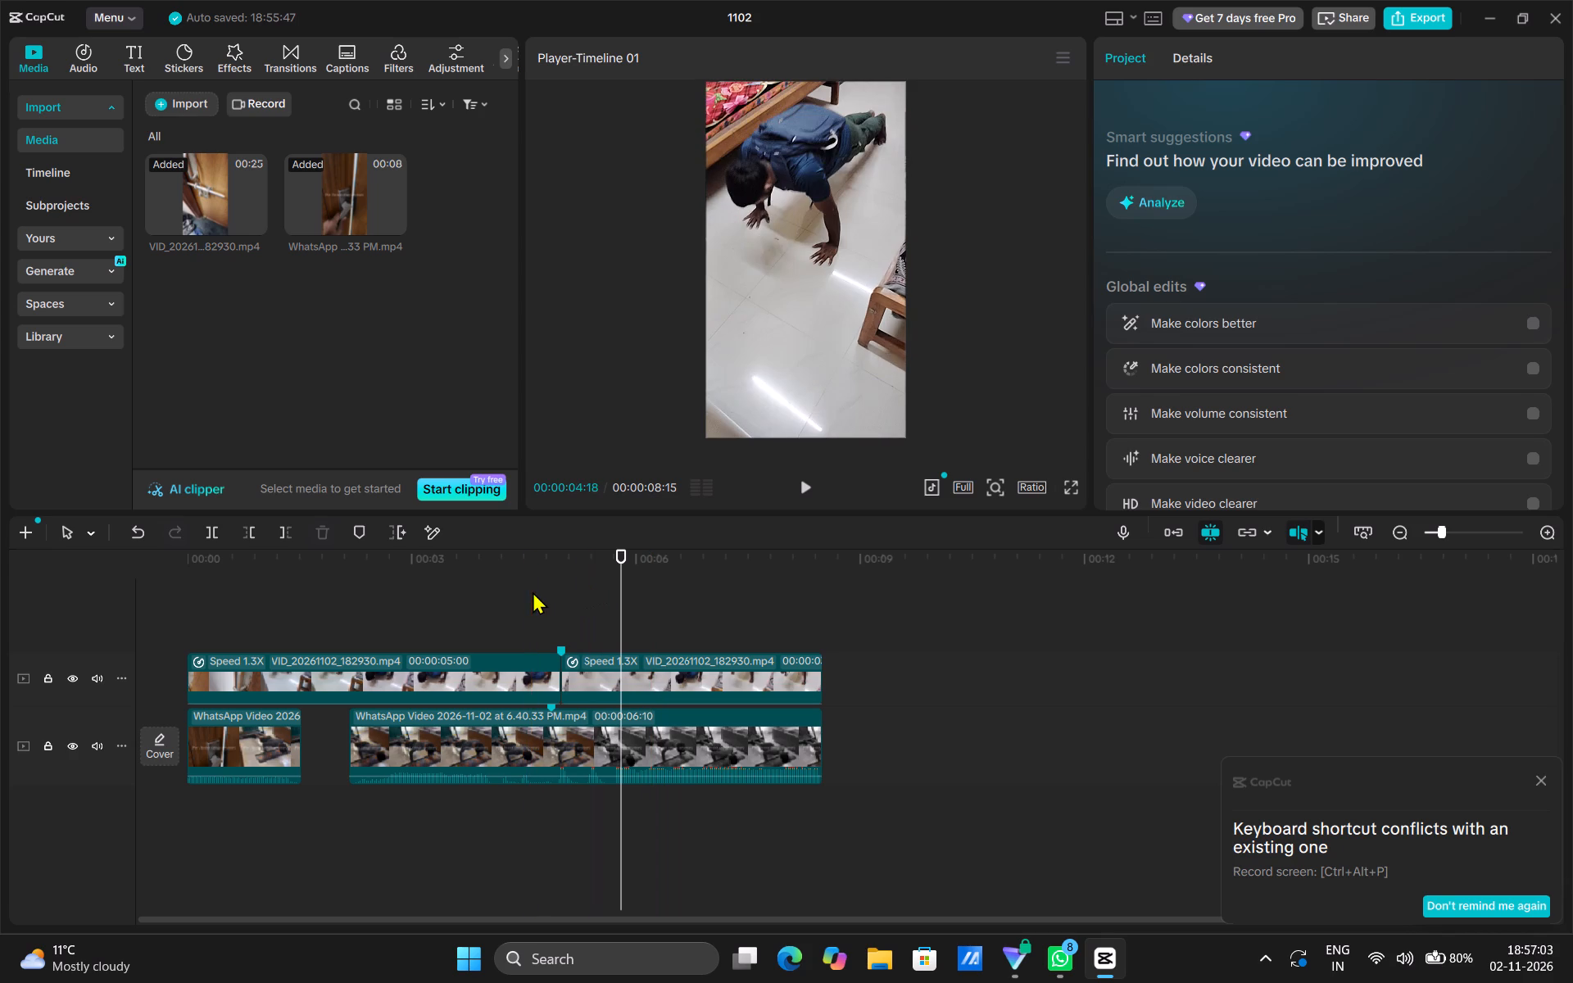
{"action": "left_click", "coordinate": [802, 495]}
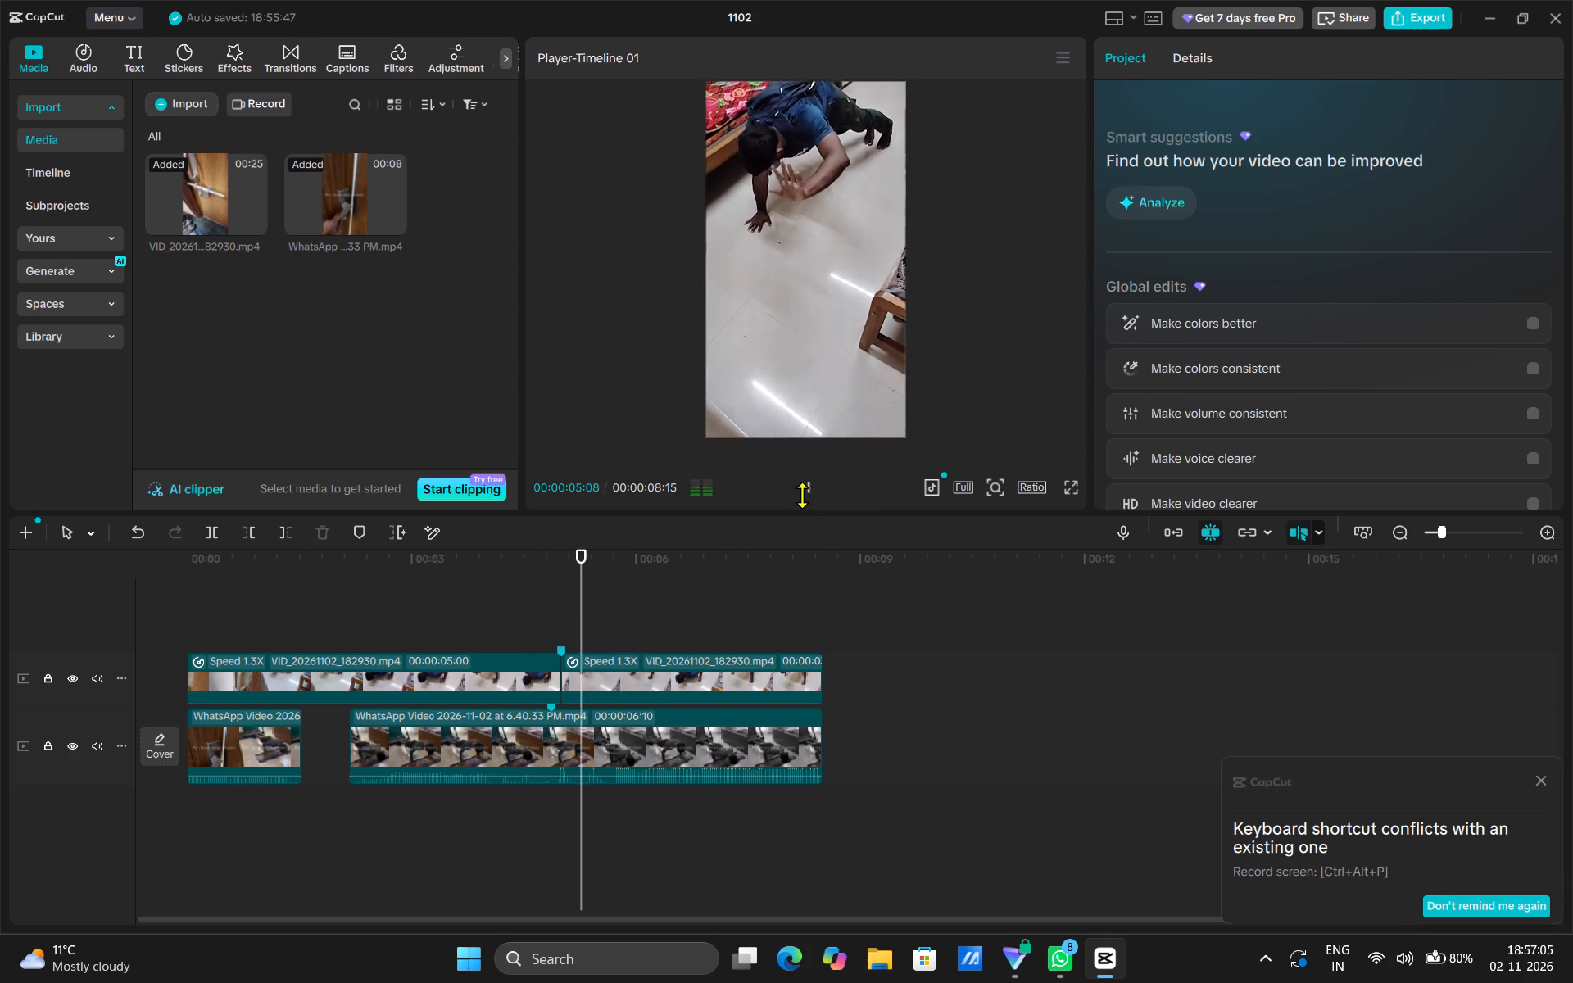
{"action": "left_click", "coordinate": [802, 495]}
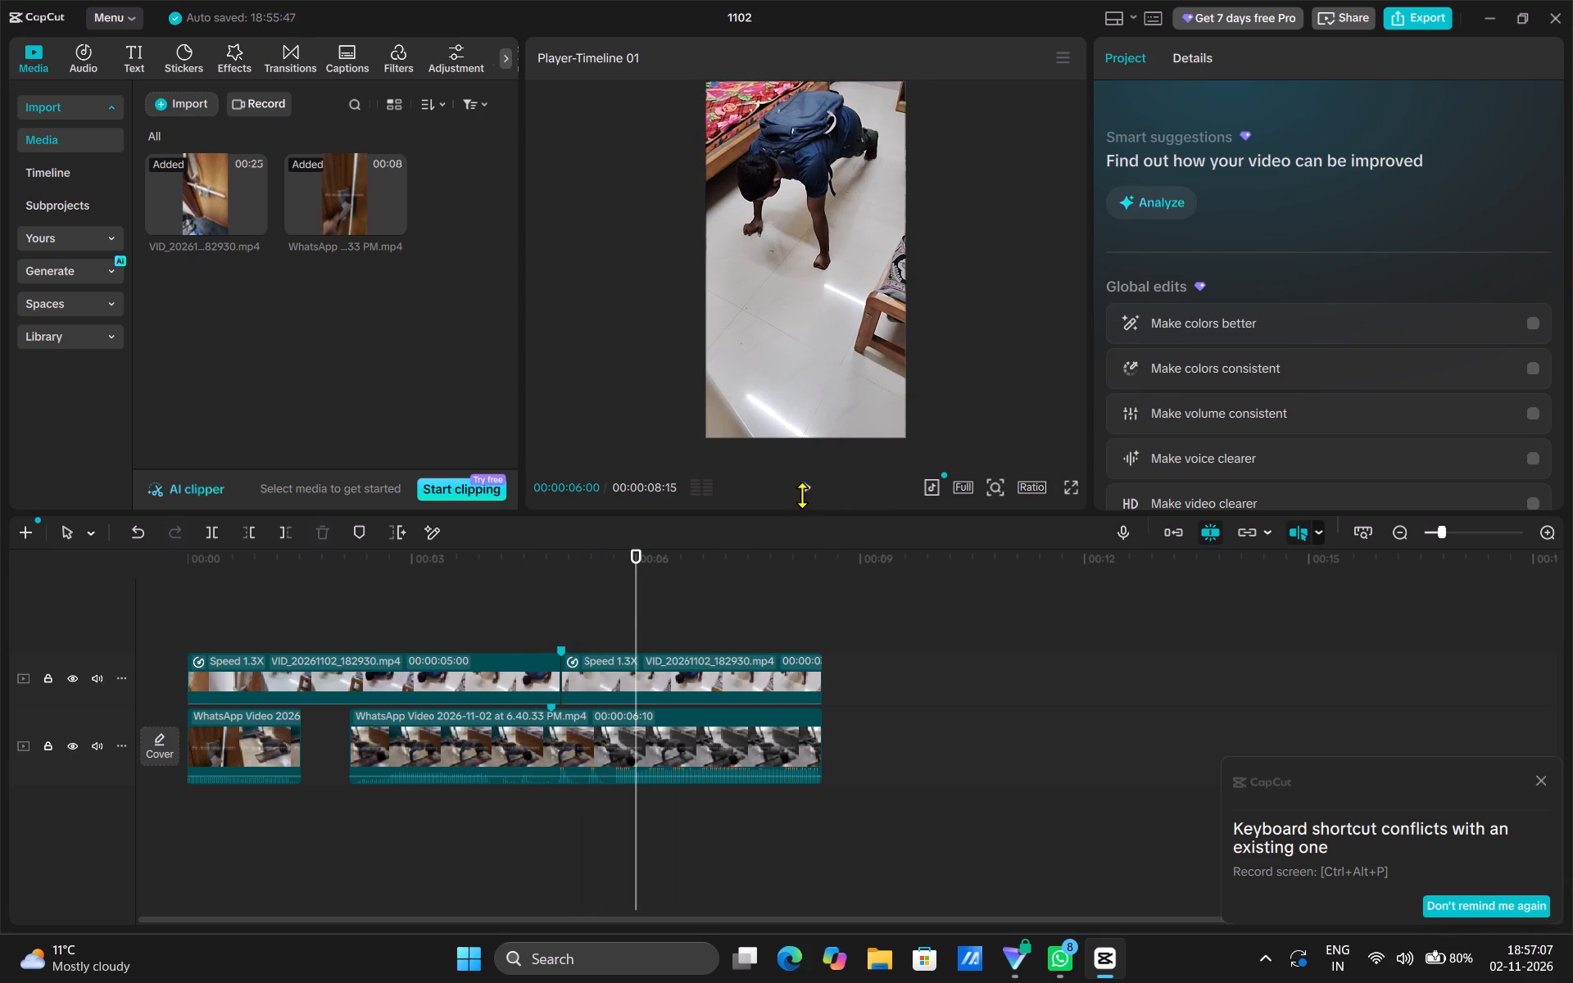
{"action": "left_click_drag", "start_coordinate": [637, 599], "coordinate": [560, 598]}
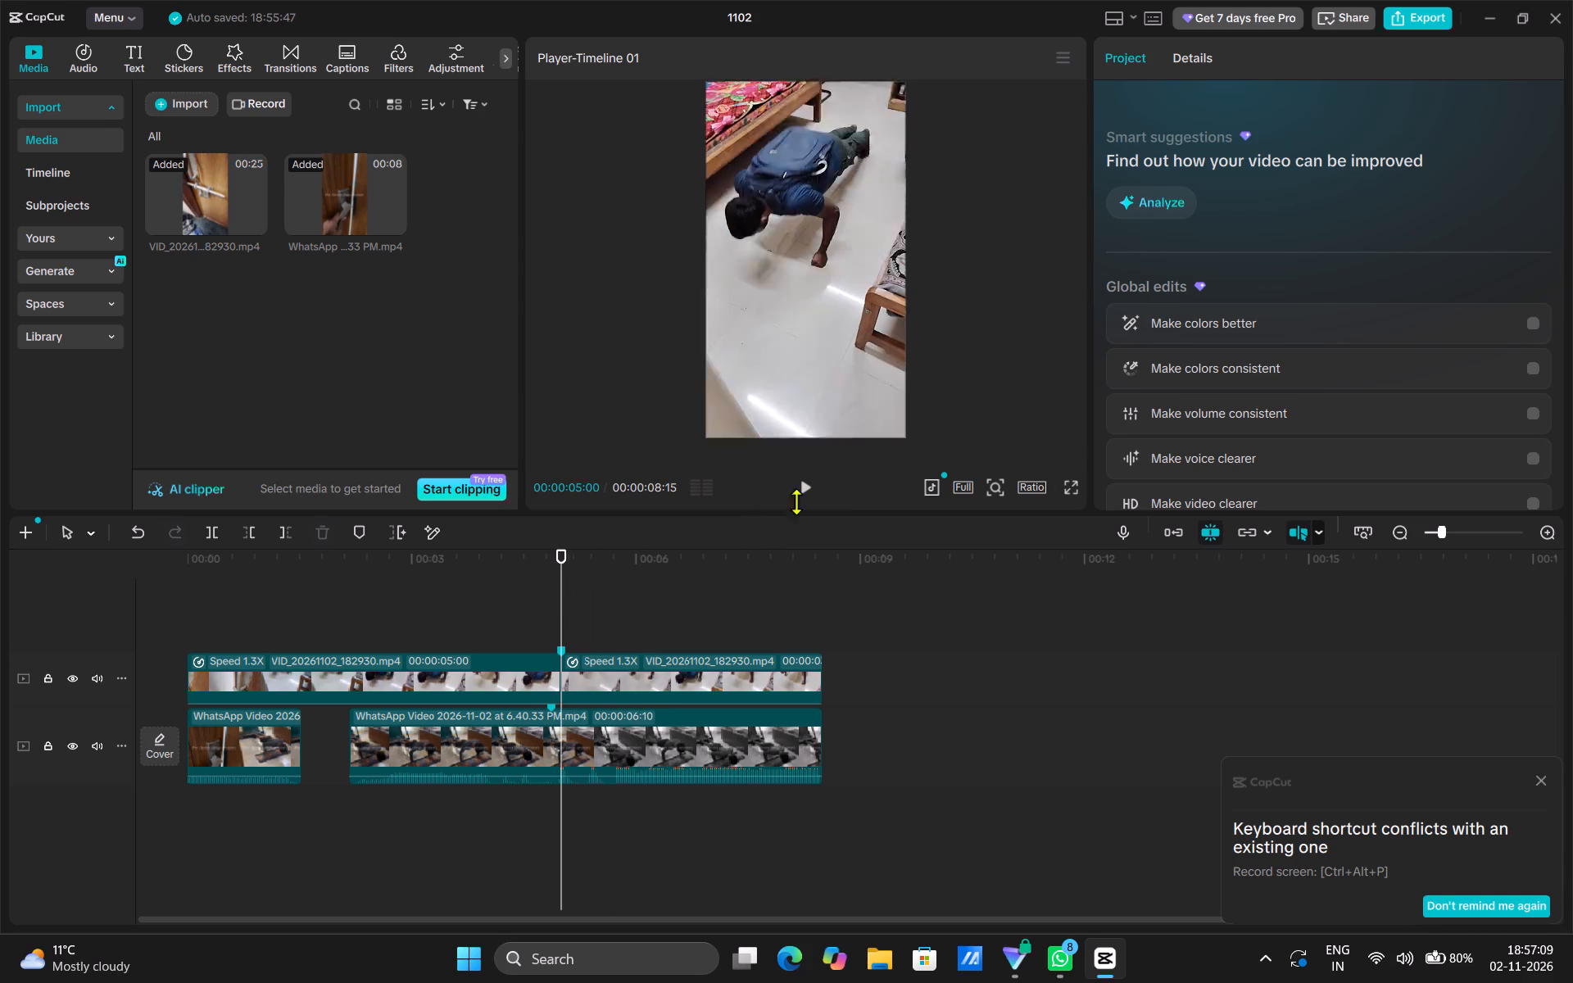
{"action": "left_click", "coordinate": [807, 494]}
{"action": "left_click", "coordinate": [807, 494]}
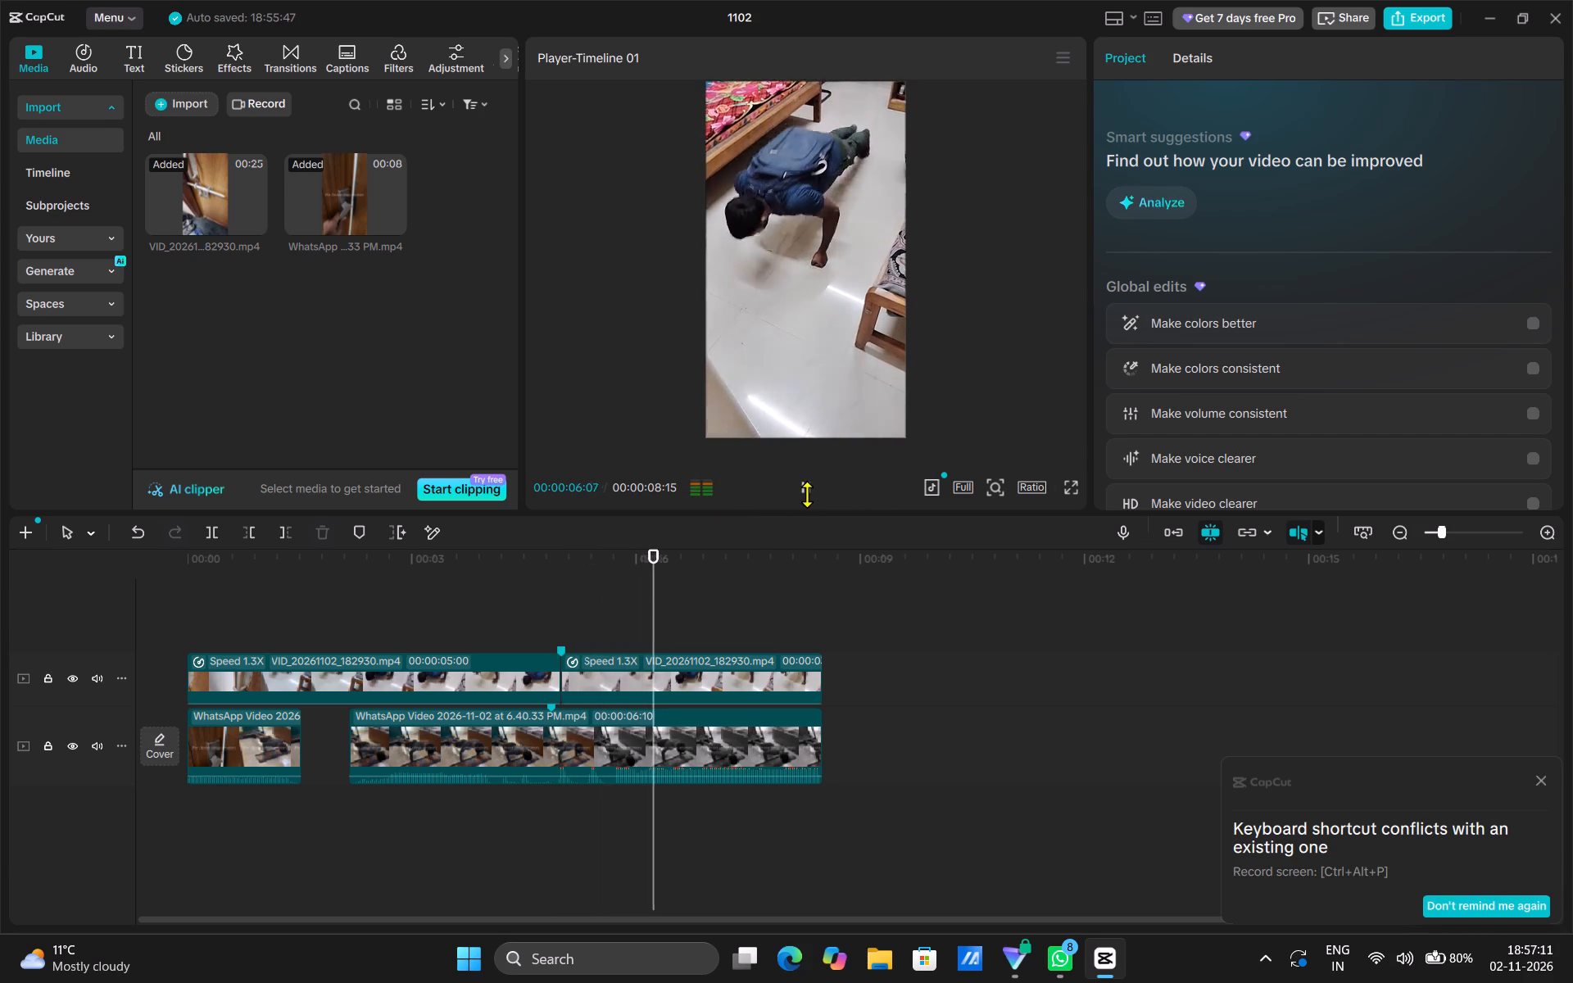
{"action": "left_click_drag", "start_coordinate": [657, 606], "coordinate": [609, 613]}
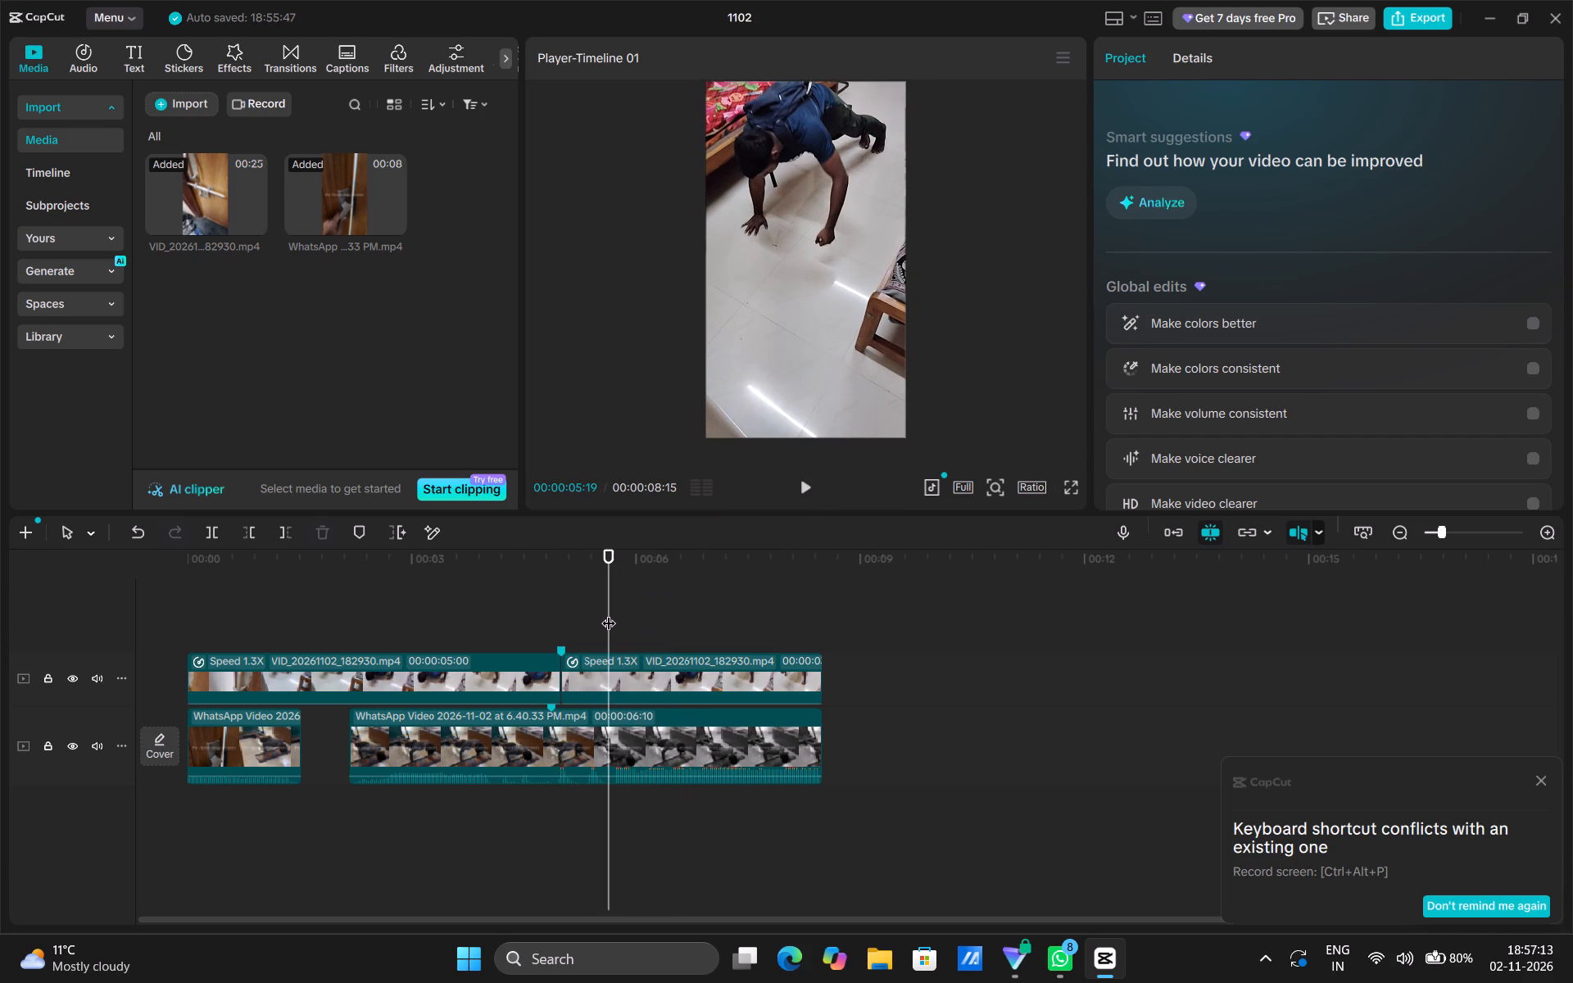
{"action": "left_click", "coordinate": [805, 481]}
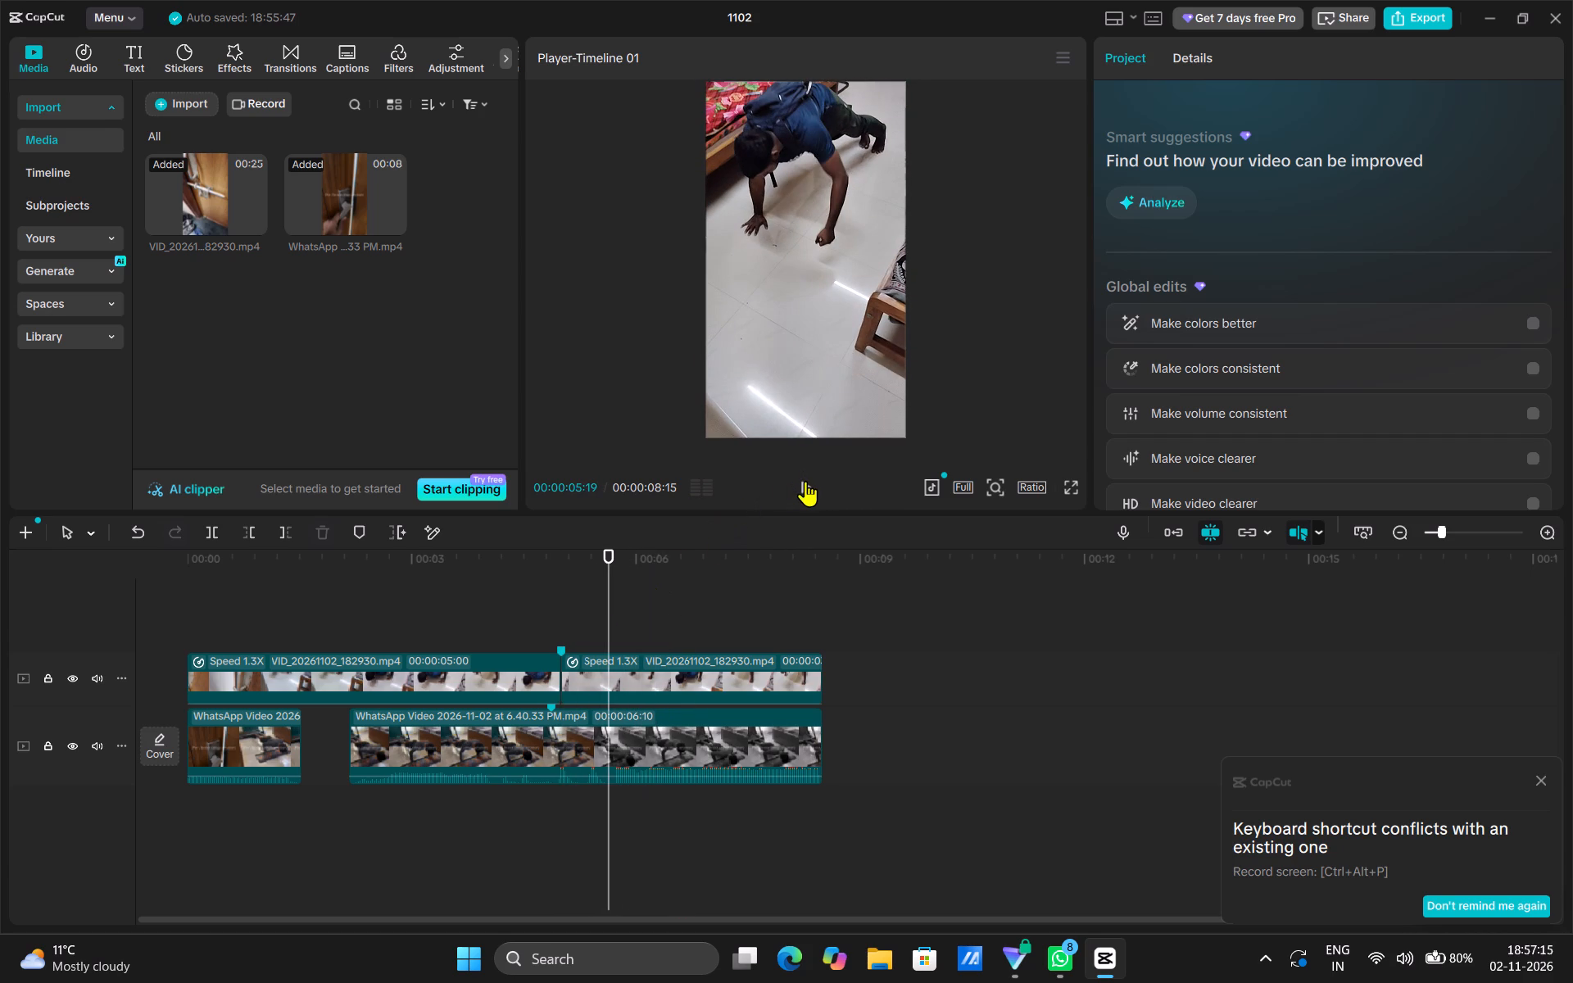
{"action": "left_click", "coordinate": [805, 481]}
{"action": "left_click_drag", "start_coordinate": [654, 611], "coordinate": [626, 614]}
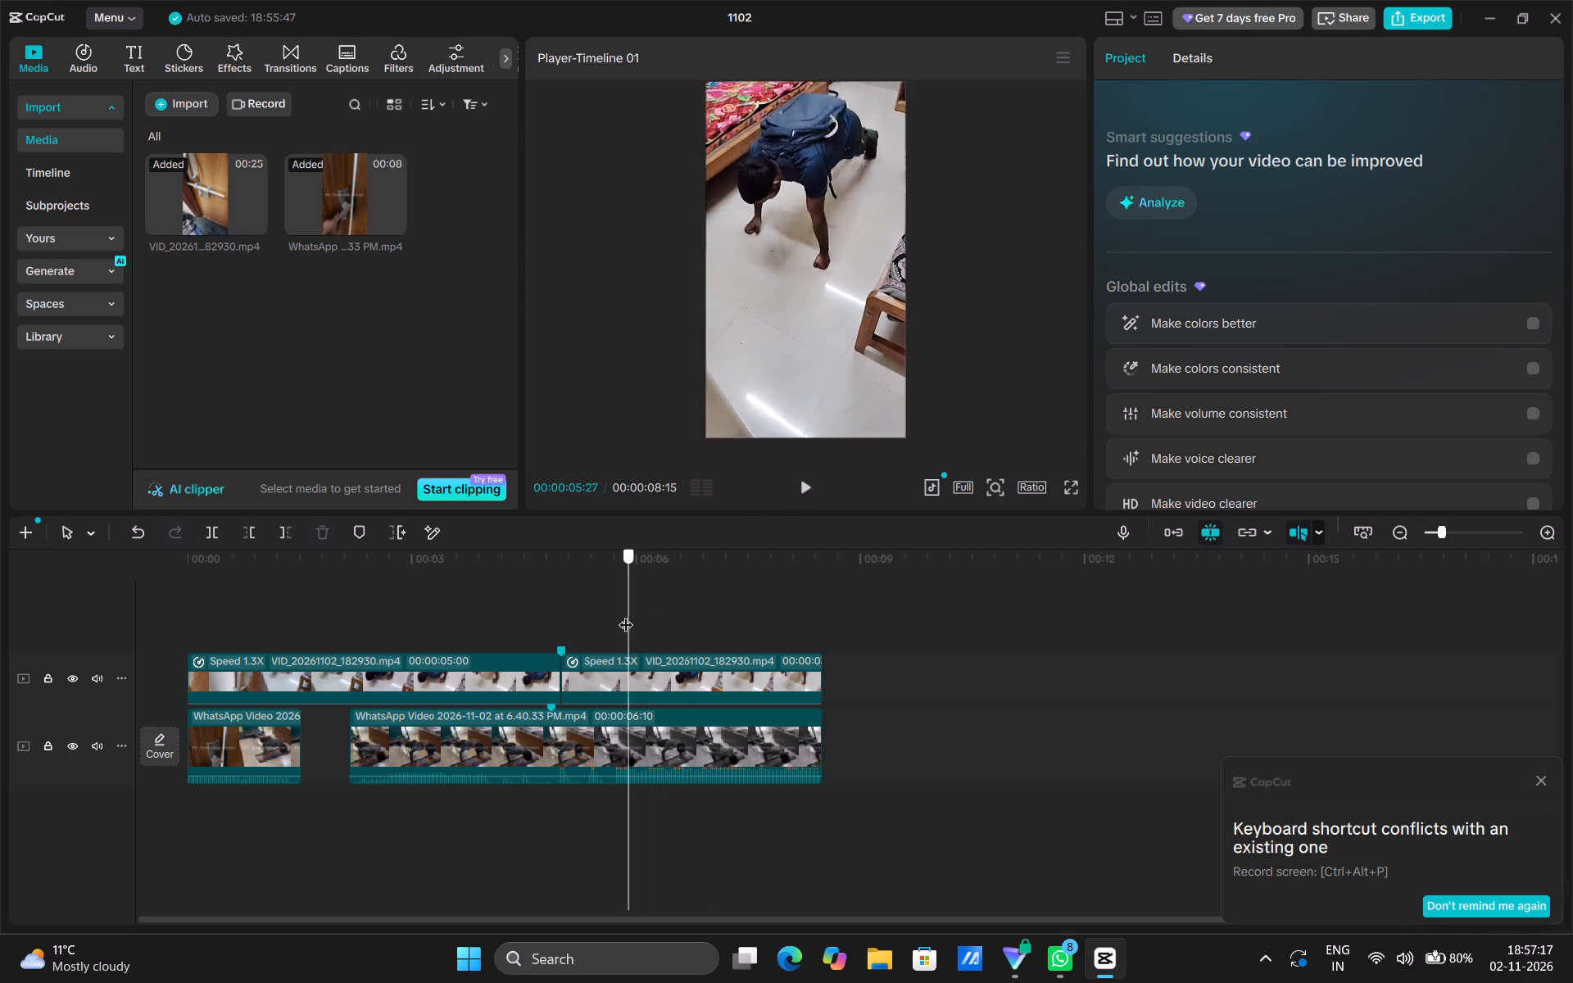
{"action": "left_click_drag", "start_coordinate": [626, 614], "coordinate": [612, 615]}
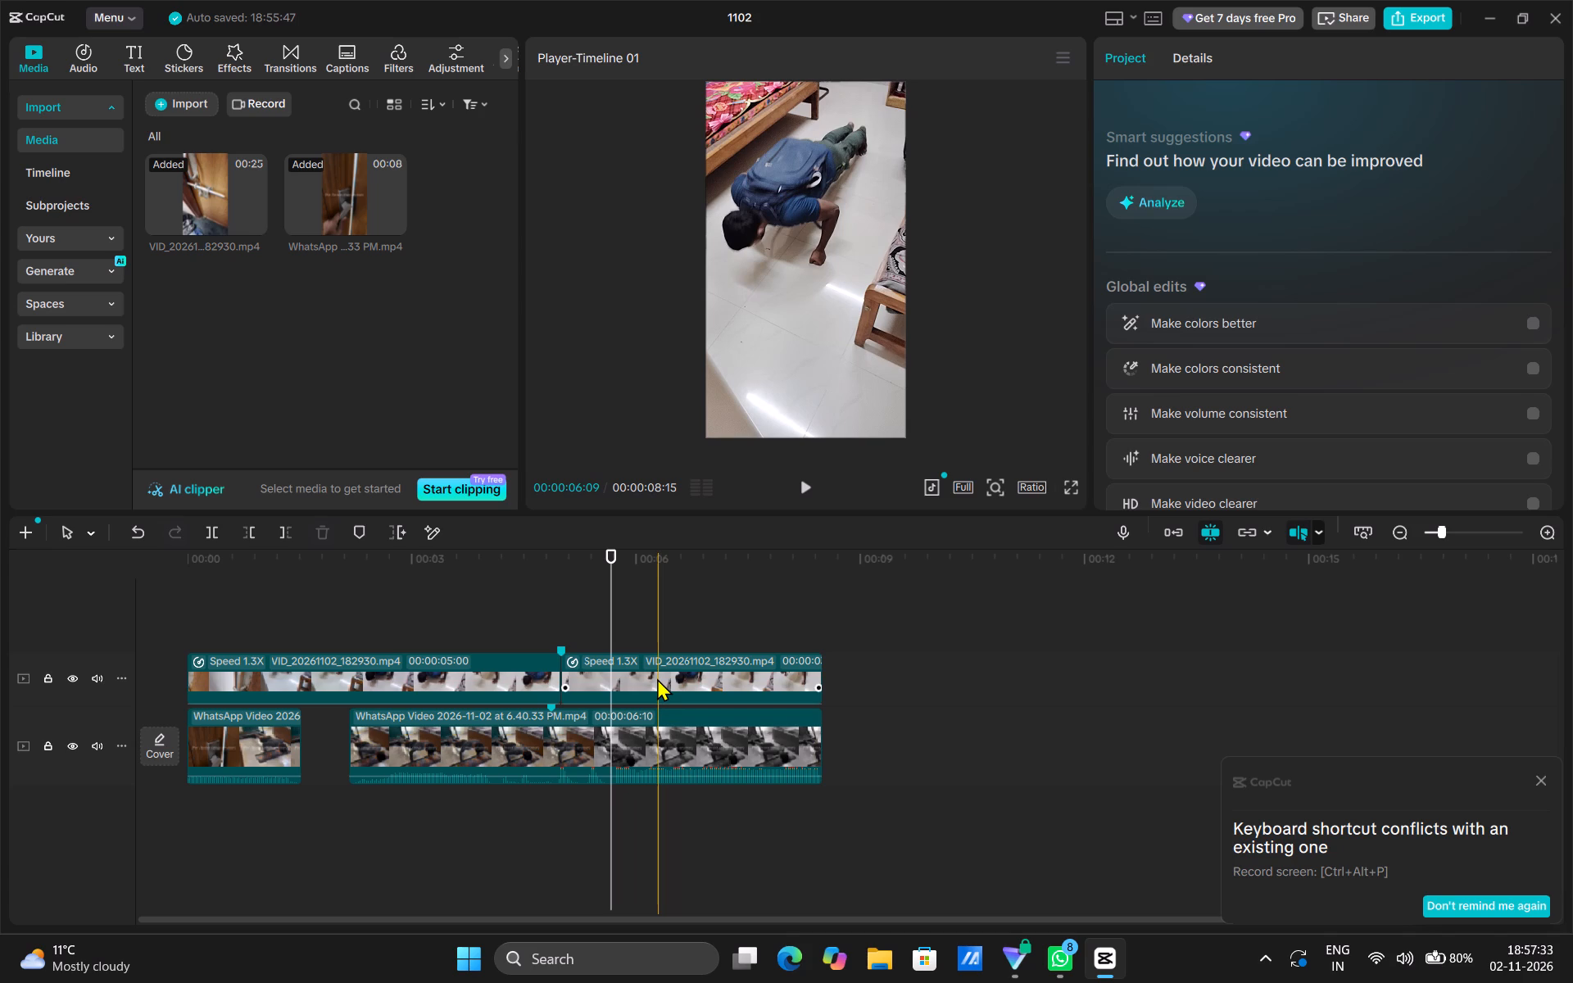
Check the speed settings of the last VID segment and the first VID segment.
{"action": "left_click", "coordinate": [657, 678]}
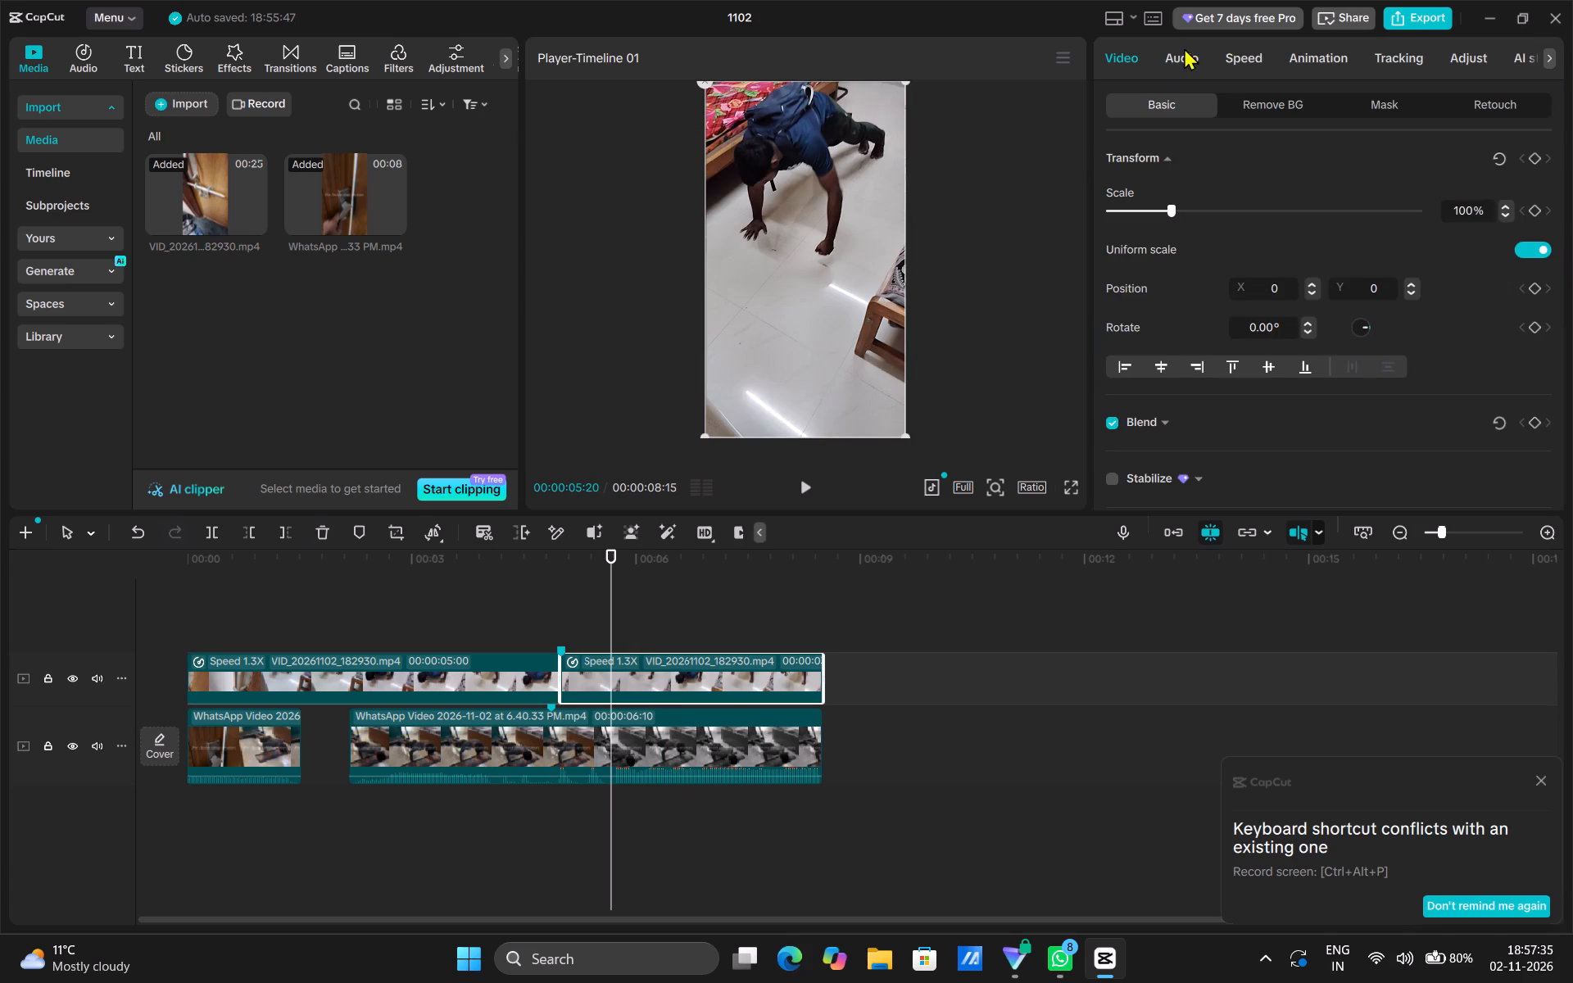
{"action": "left_click", "coordinate": [1240, 61]}
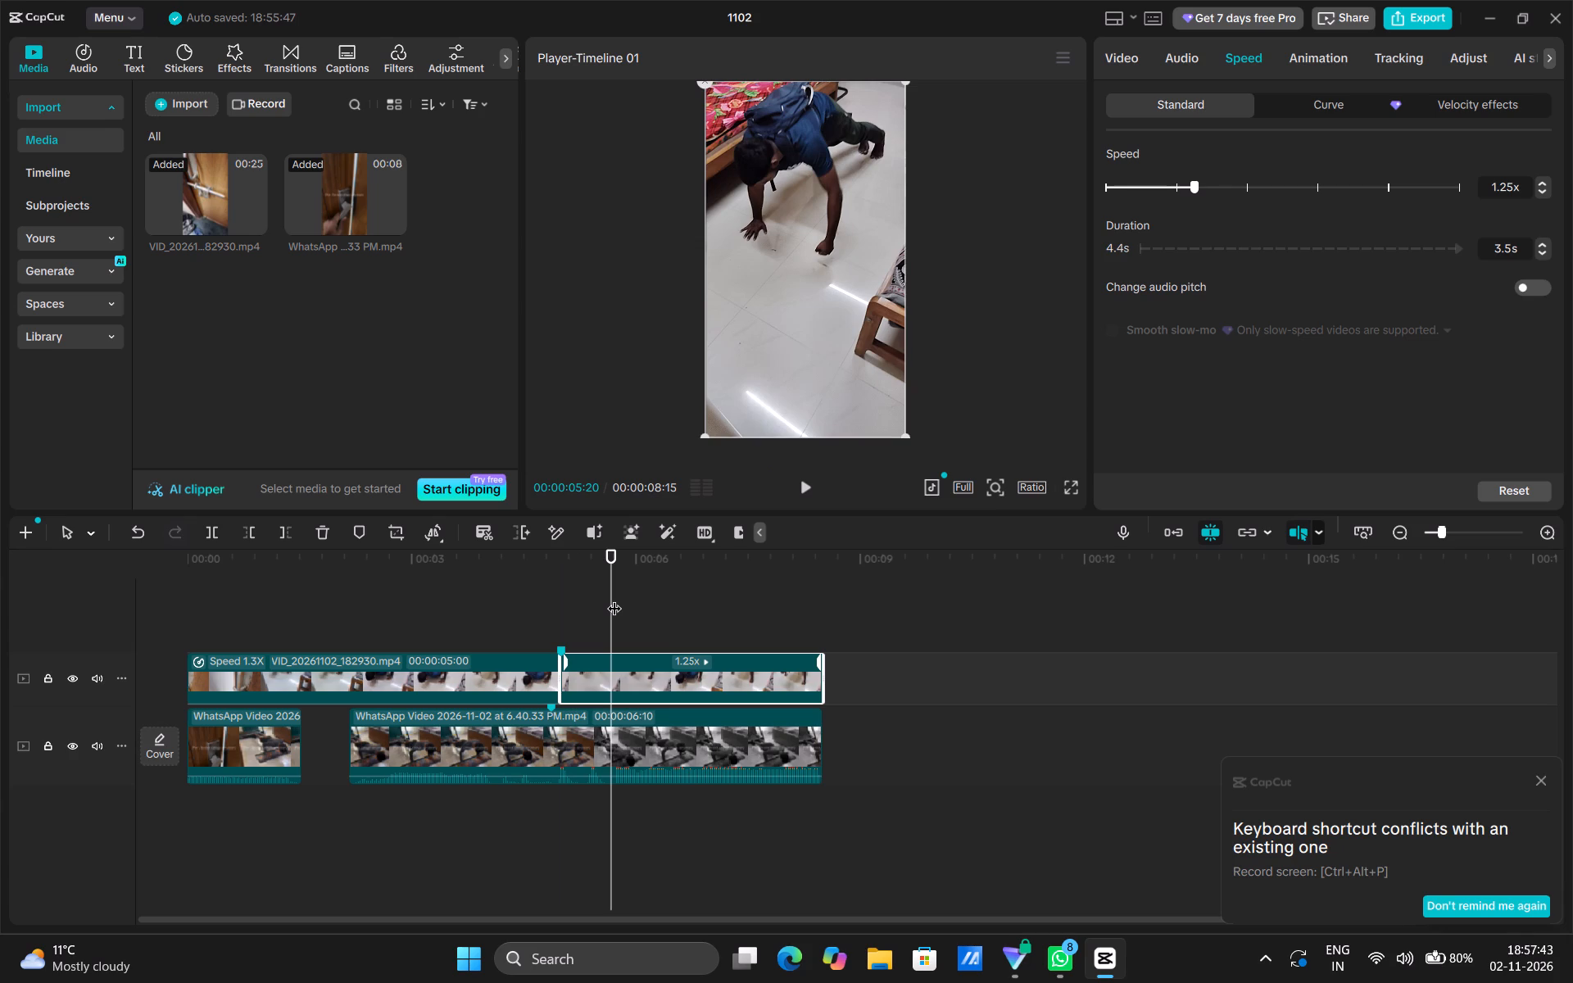
{"action": "left_click", "coordinate": [495, 663]}
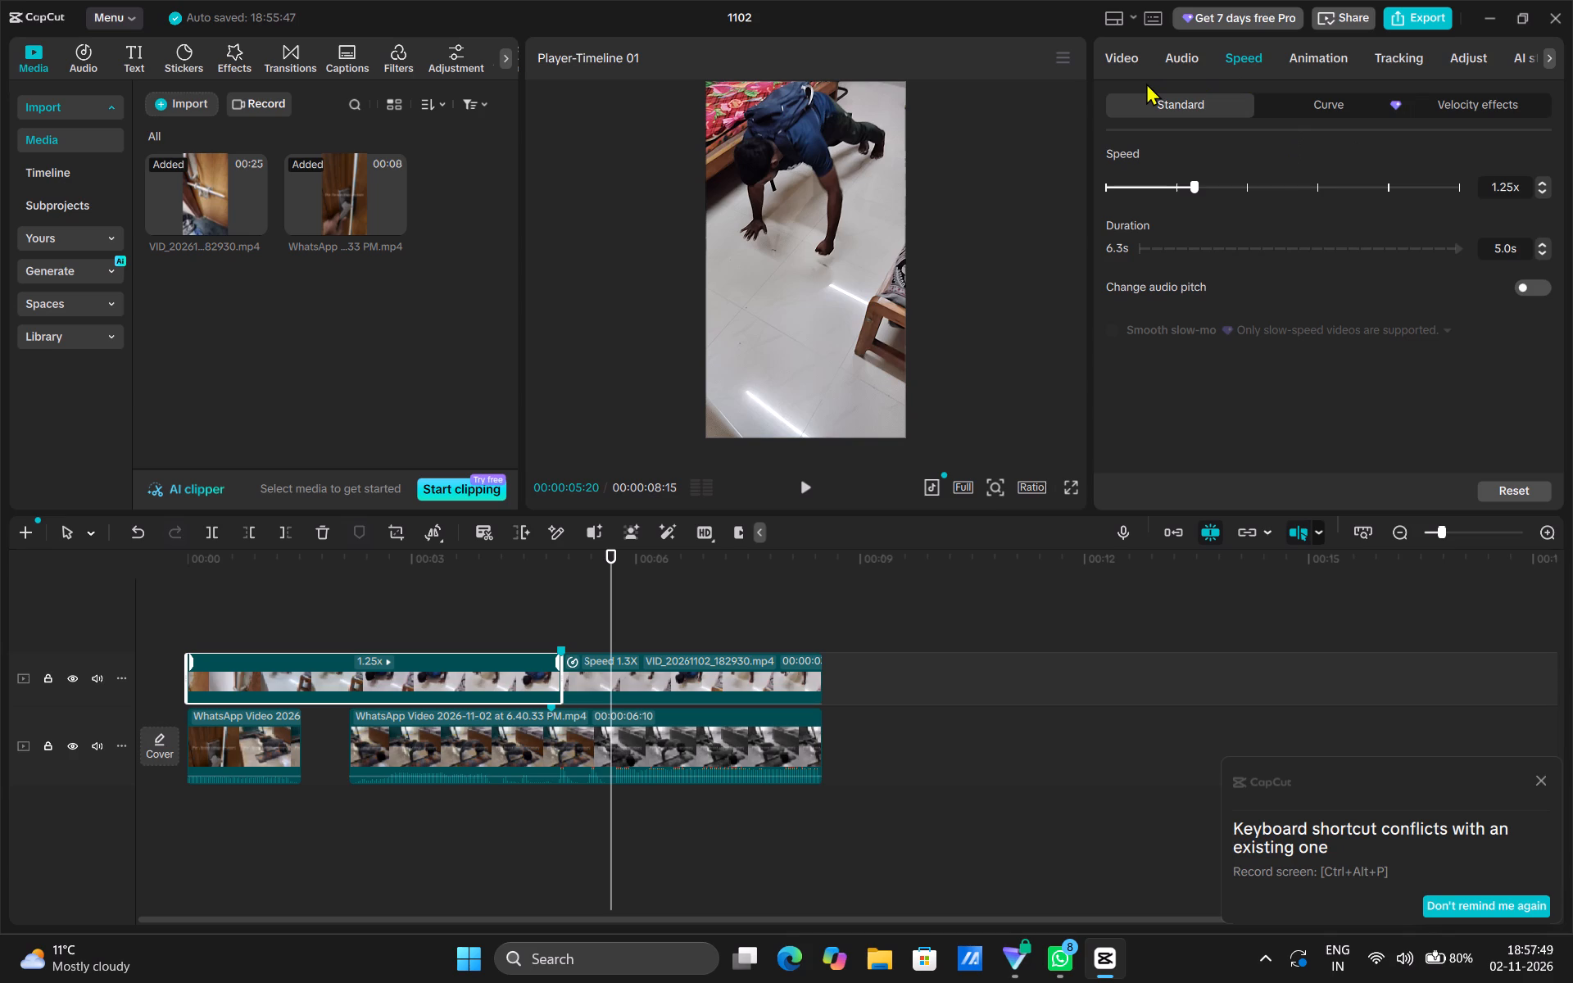
Select the last VID segment and search the filter library for "black and white".
{"action": "left_click", "coordinate": [403, 59]}
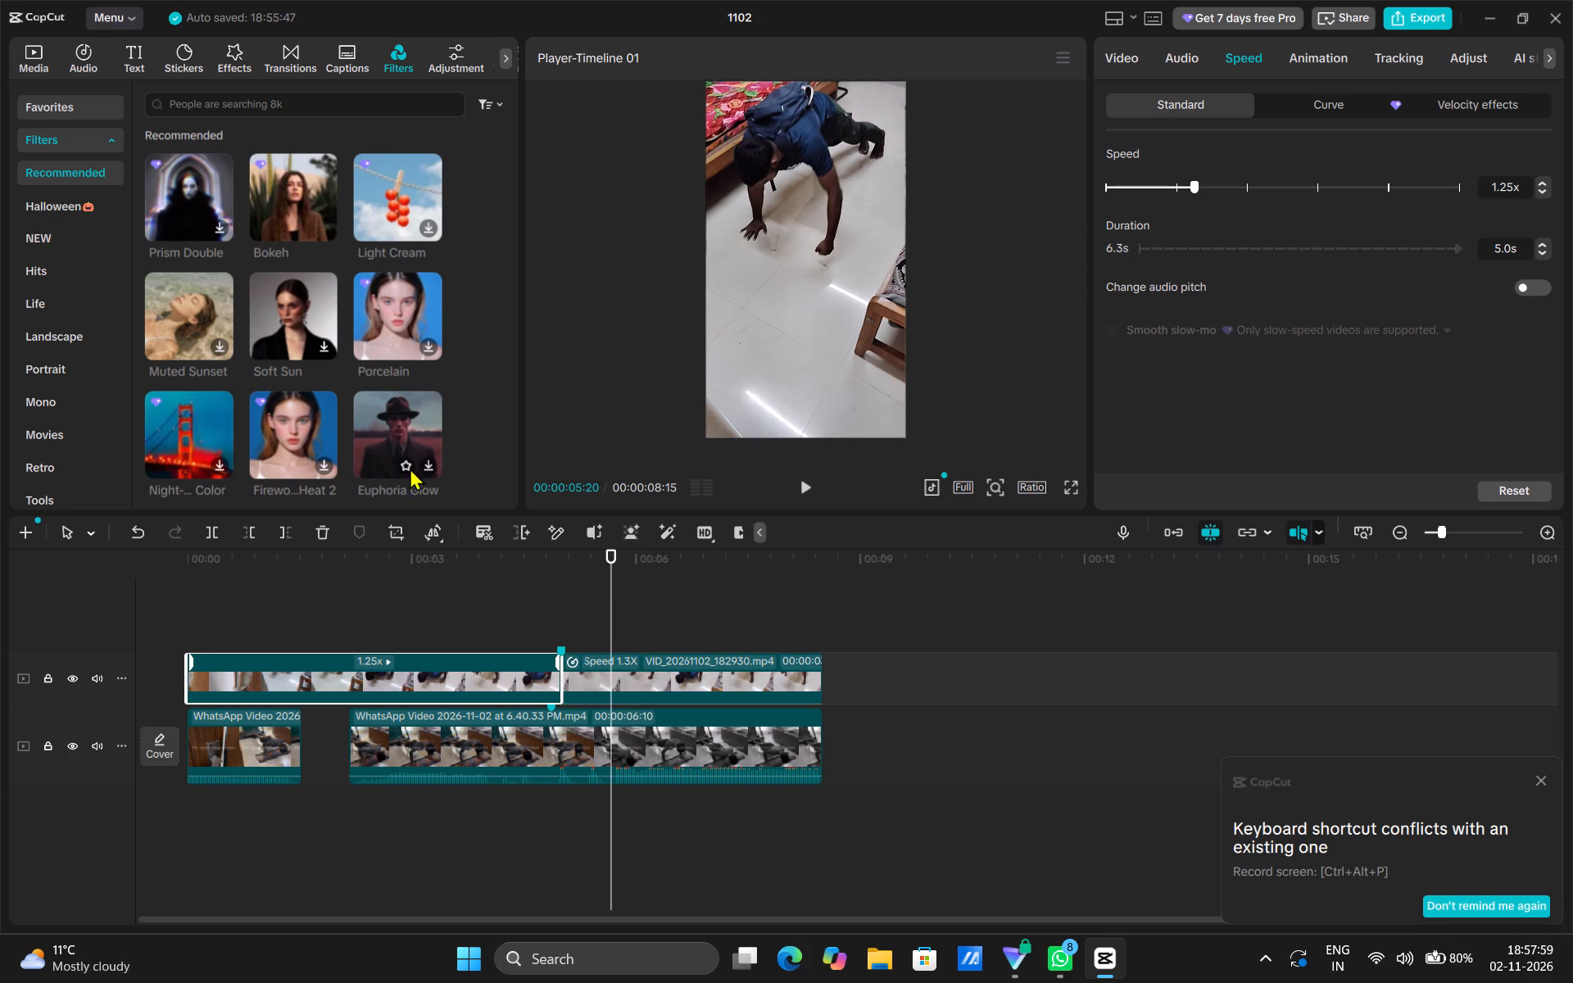
{"action": "left_click", "coordinate": [600, 670]}
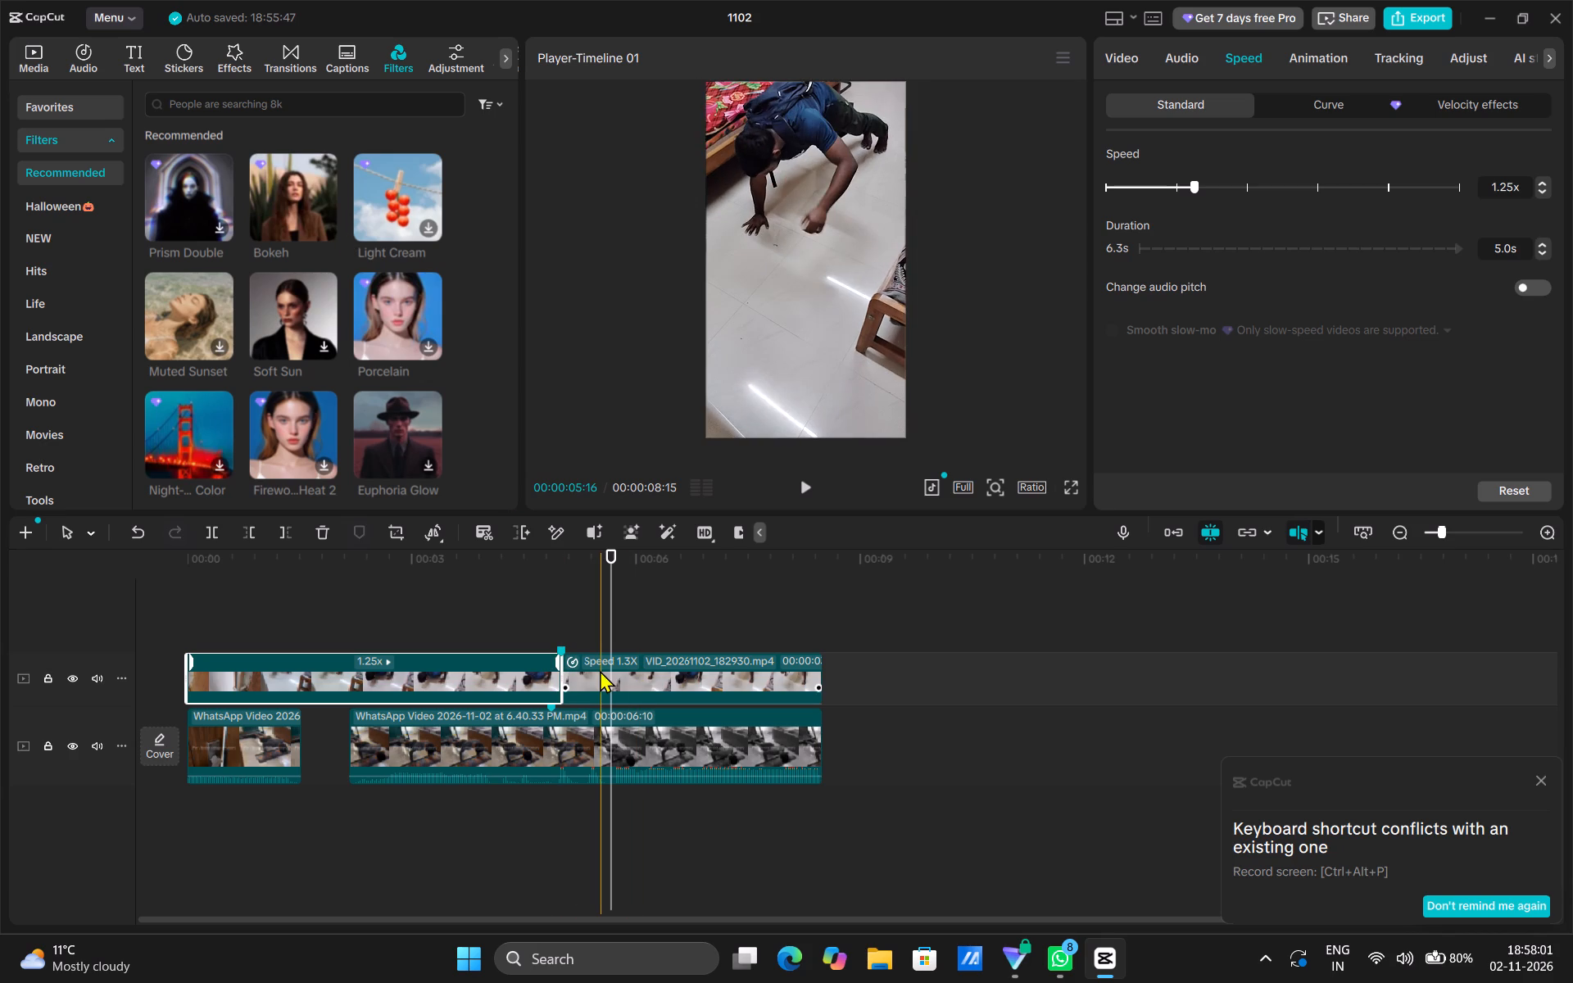
{"action": "scroll", "coordinate": [288, 232], "scroll_direction": "up", "scroll_amount": 3}
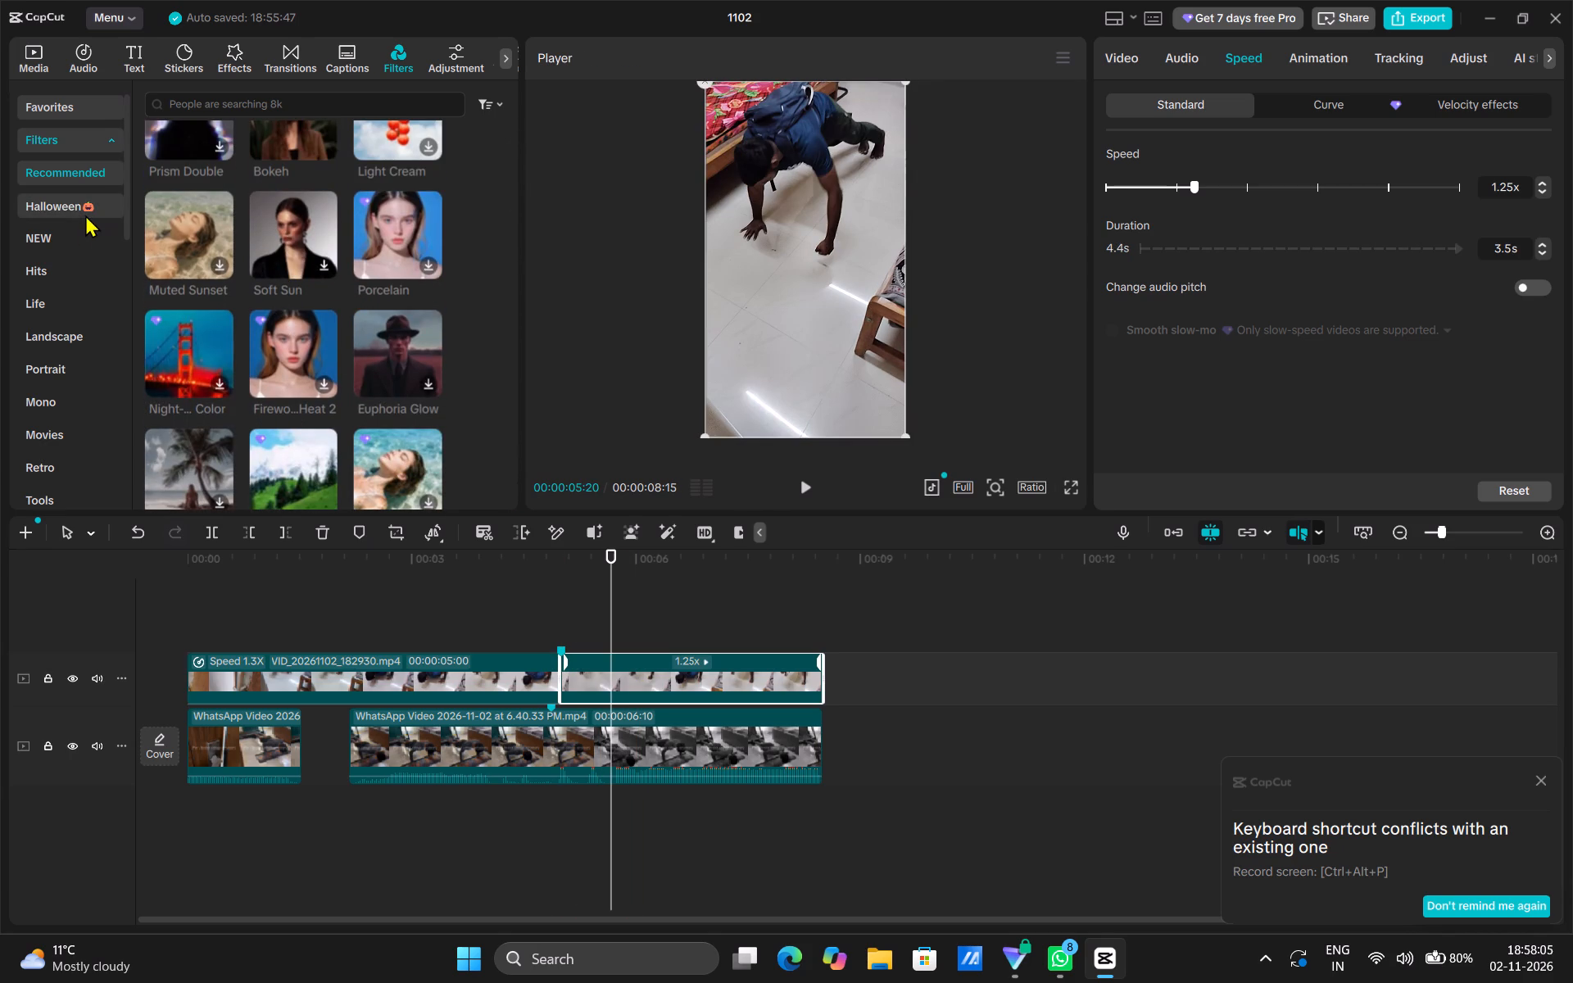
{"action": "scroll", "coordinate": [197, 187], "scroll_direction": "up", "scroll_amount": 9}
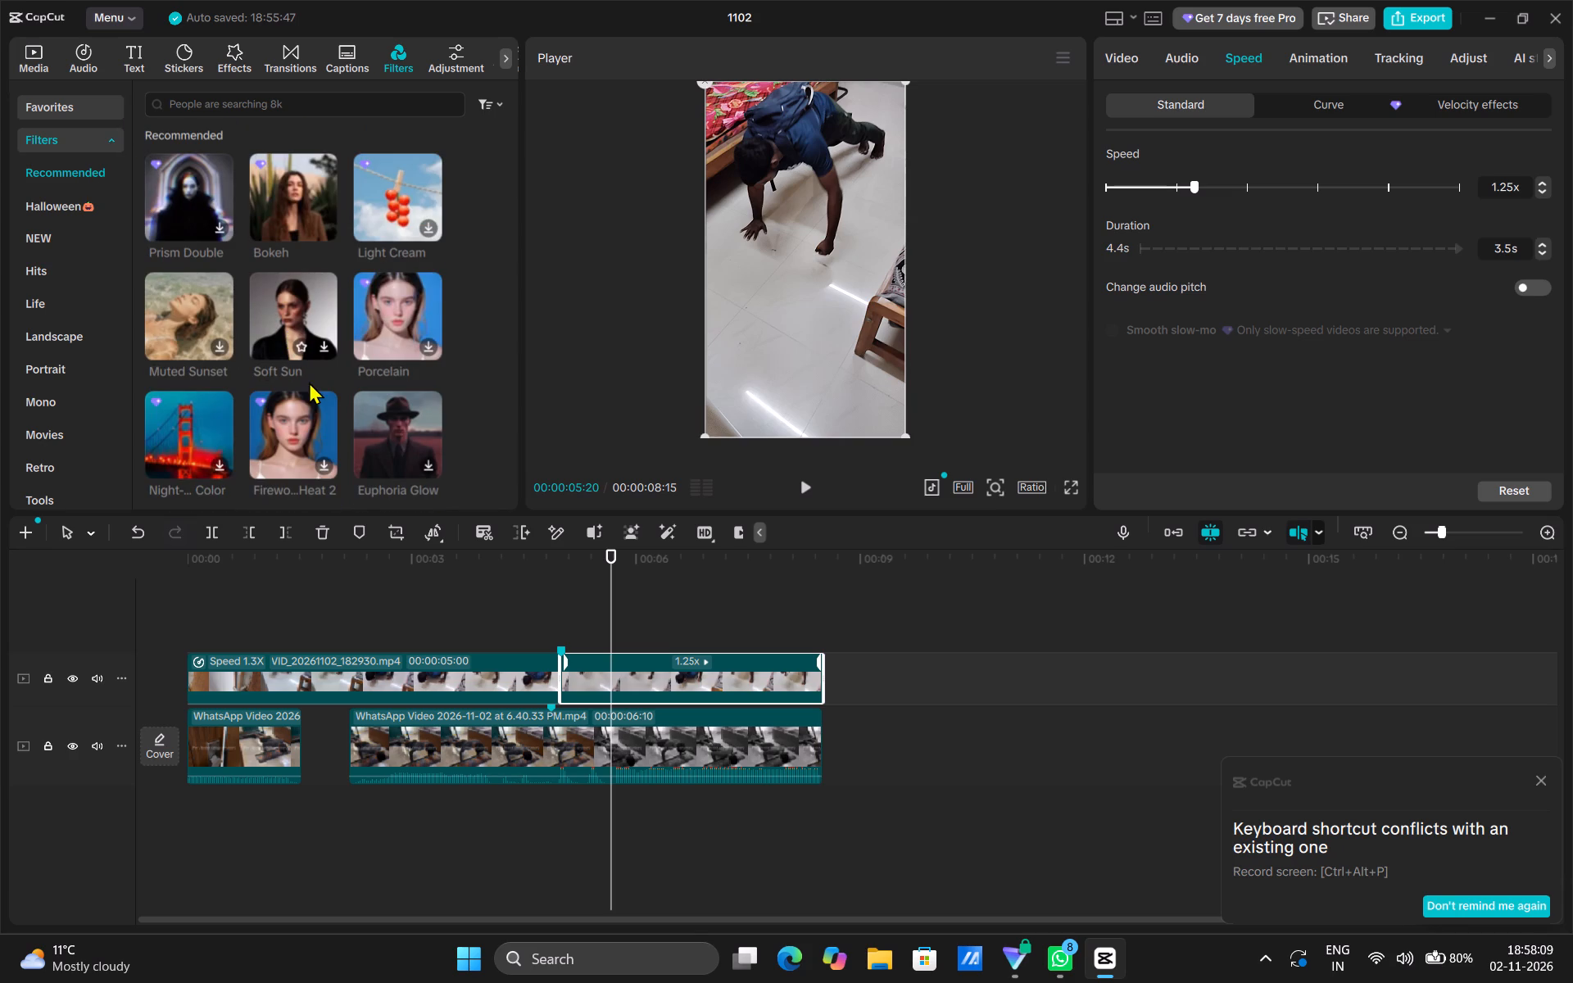
{"action": "scroll", "coordinate": [317, 347], "scroll_direction": "down", "scroll_amount": 2}
{"action": "scroll", "coordinate": [317, 347], "scroll_direction": "up", "scroll_amount": 4}
{"action": "left_click", "coordinate": [297, 106]}
{"action": "key", "text": "b"}
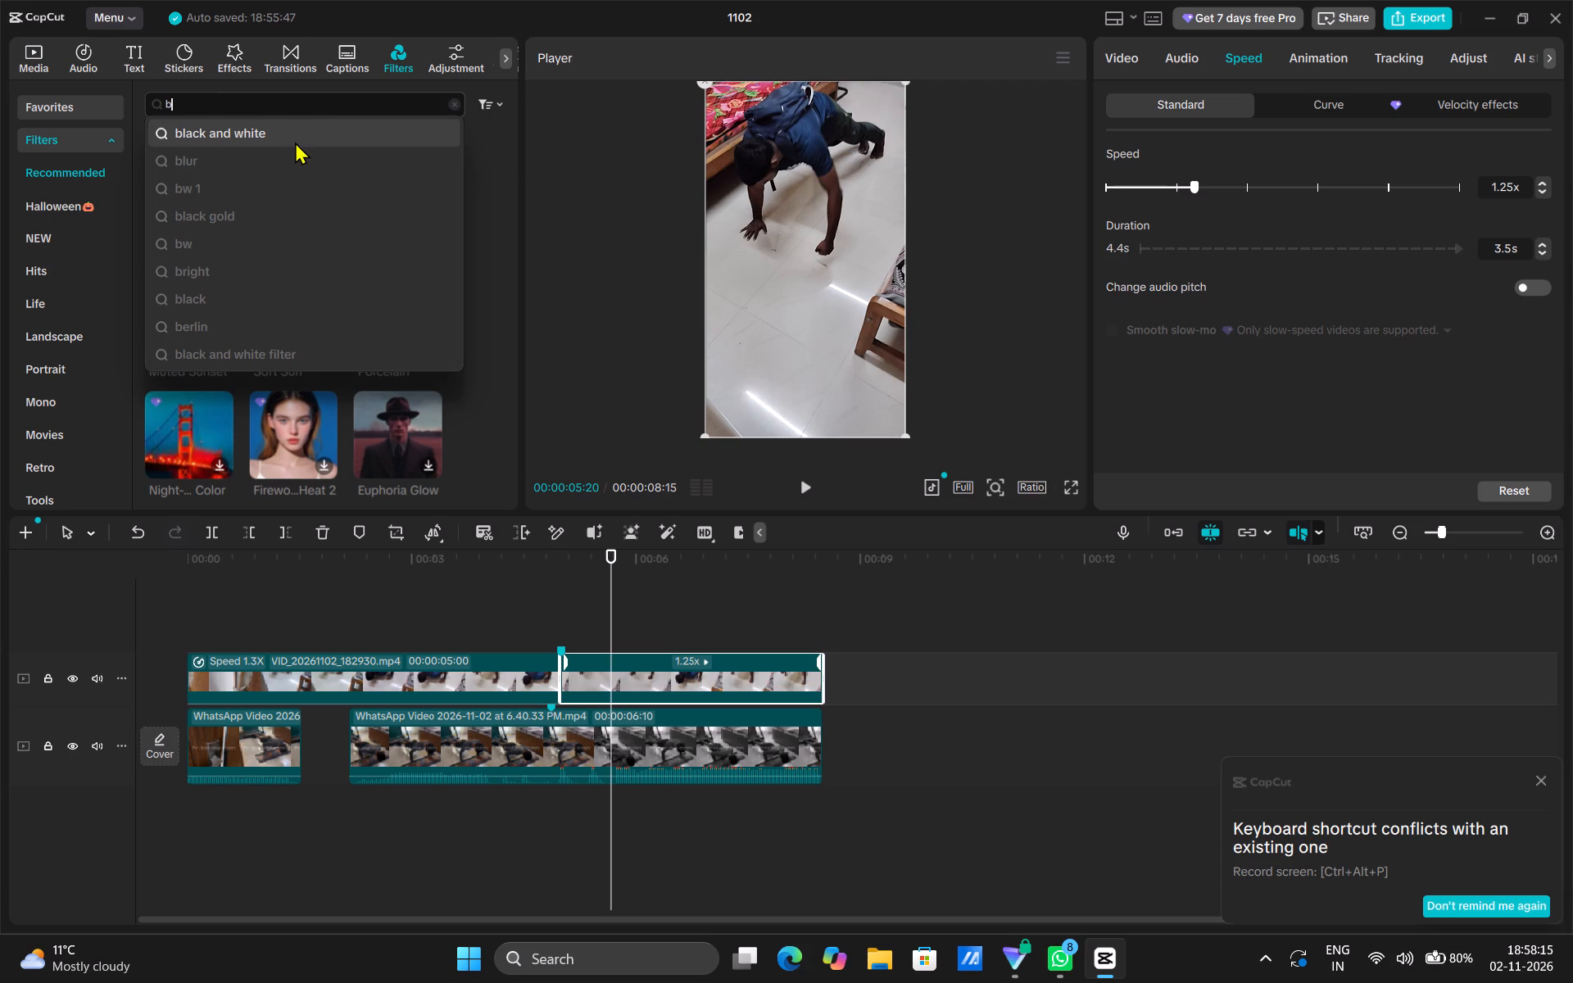
{"action": "left_click", "coordinate": [295, 137]}
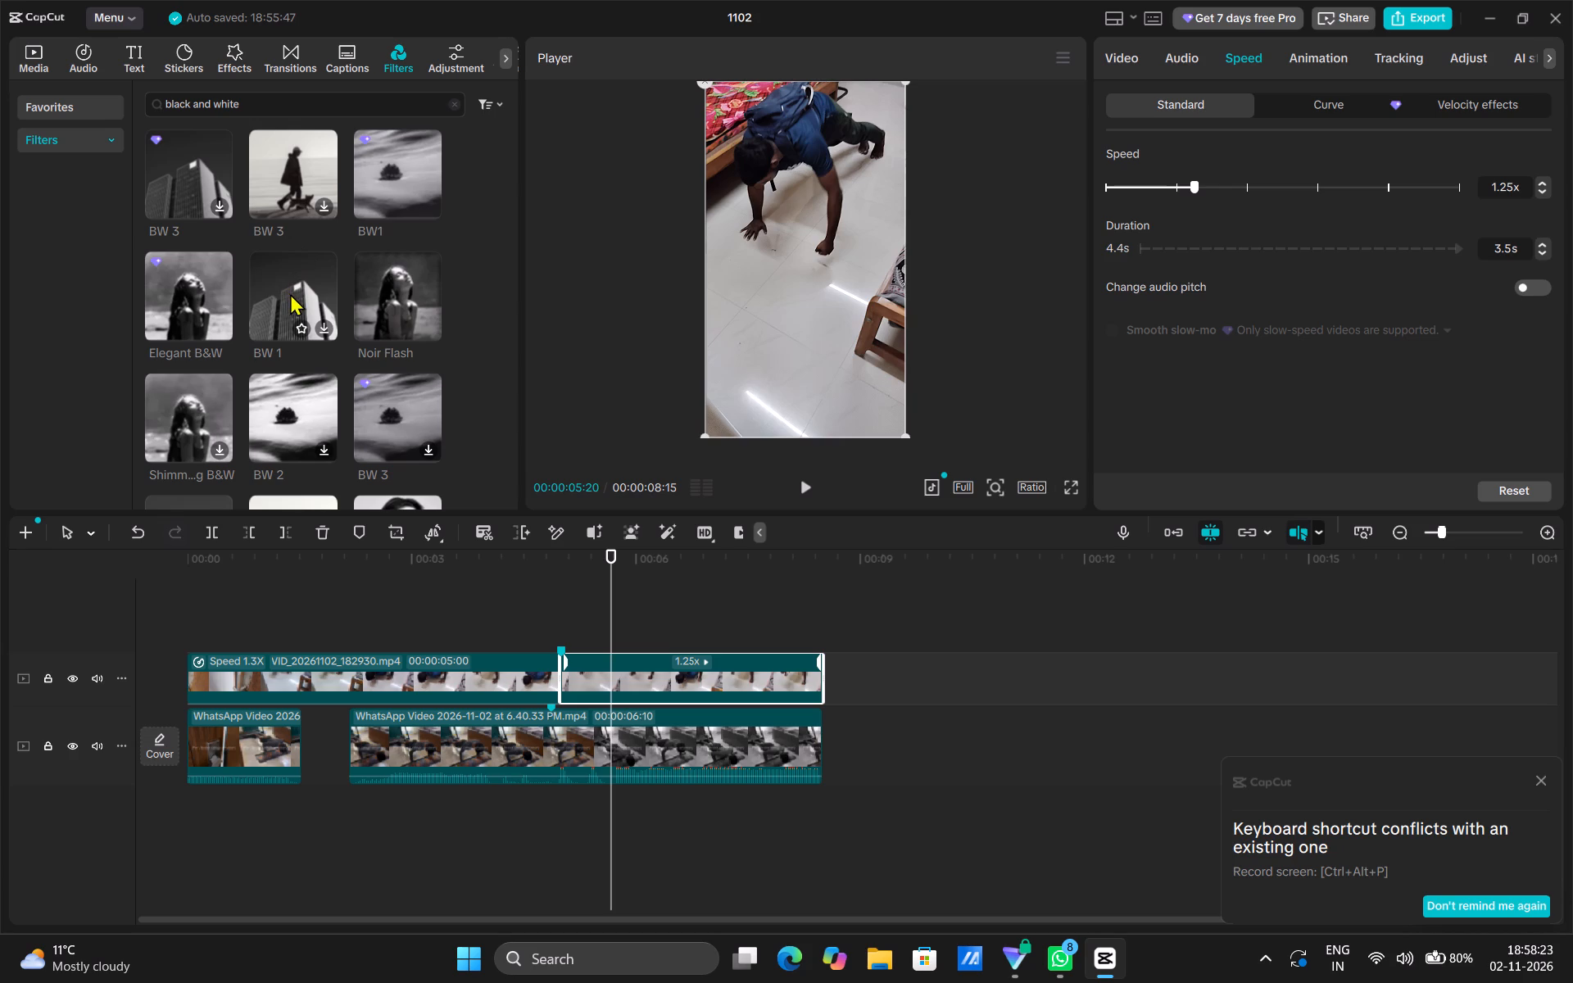
Download the BW 1 filter from the black and white filters and select it for preview.
{"action": "left_click", "coordinate": [322, 328]}
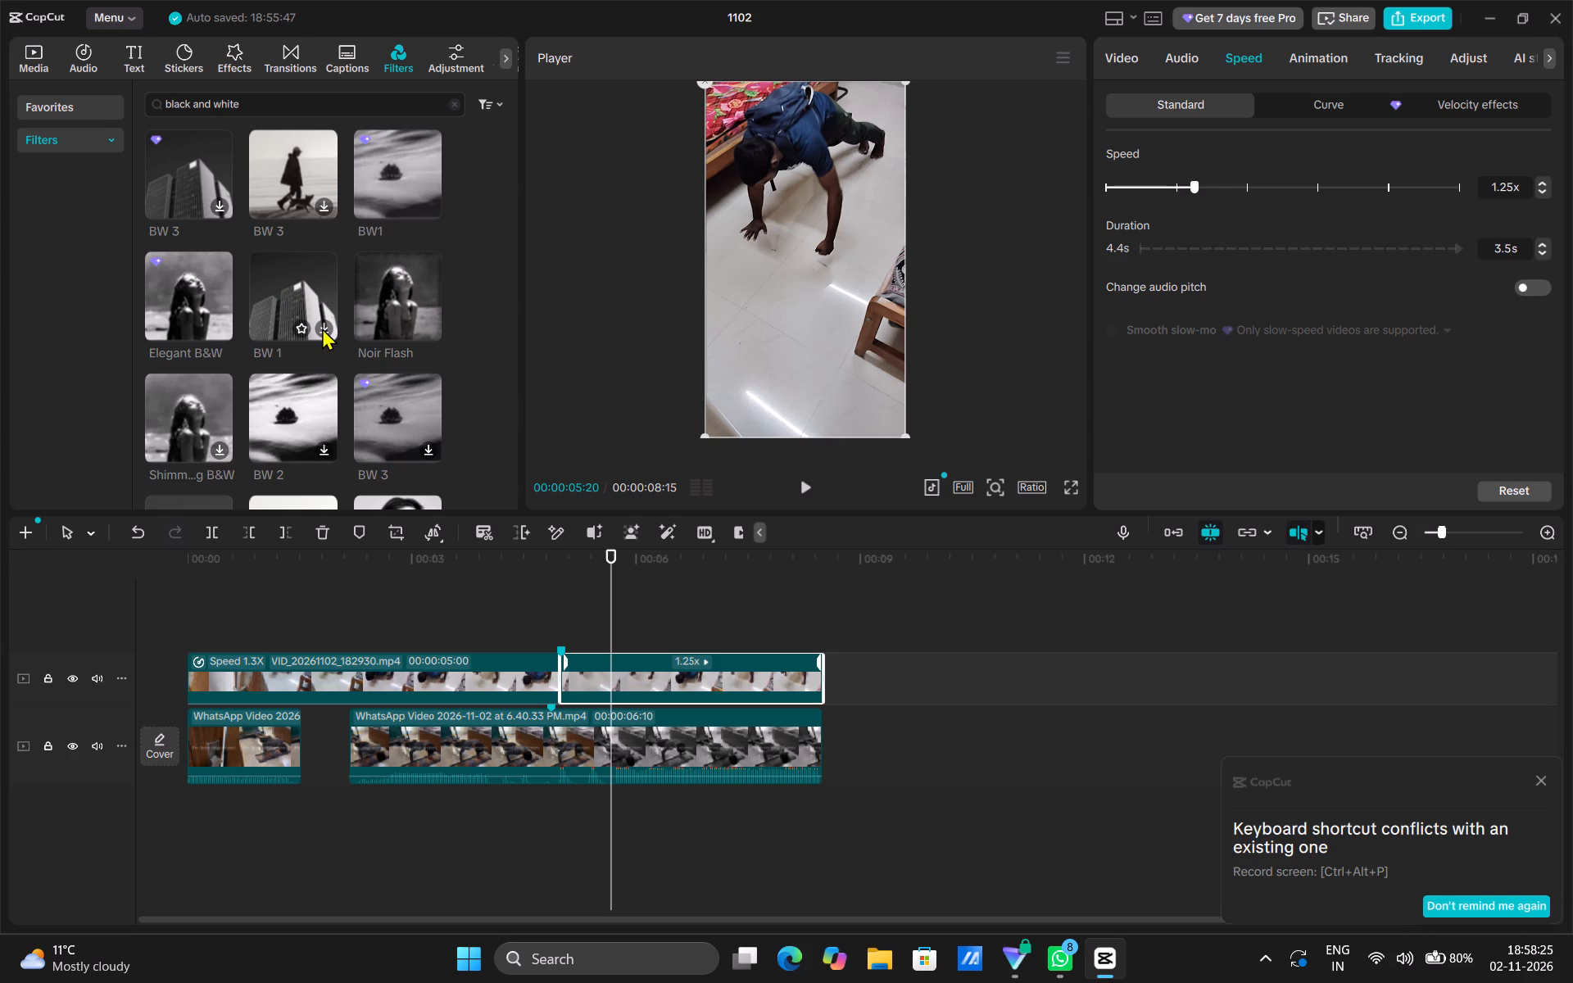
{"action": "left_click", "coordinate": [322, 325]}
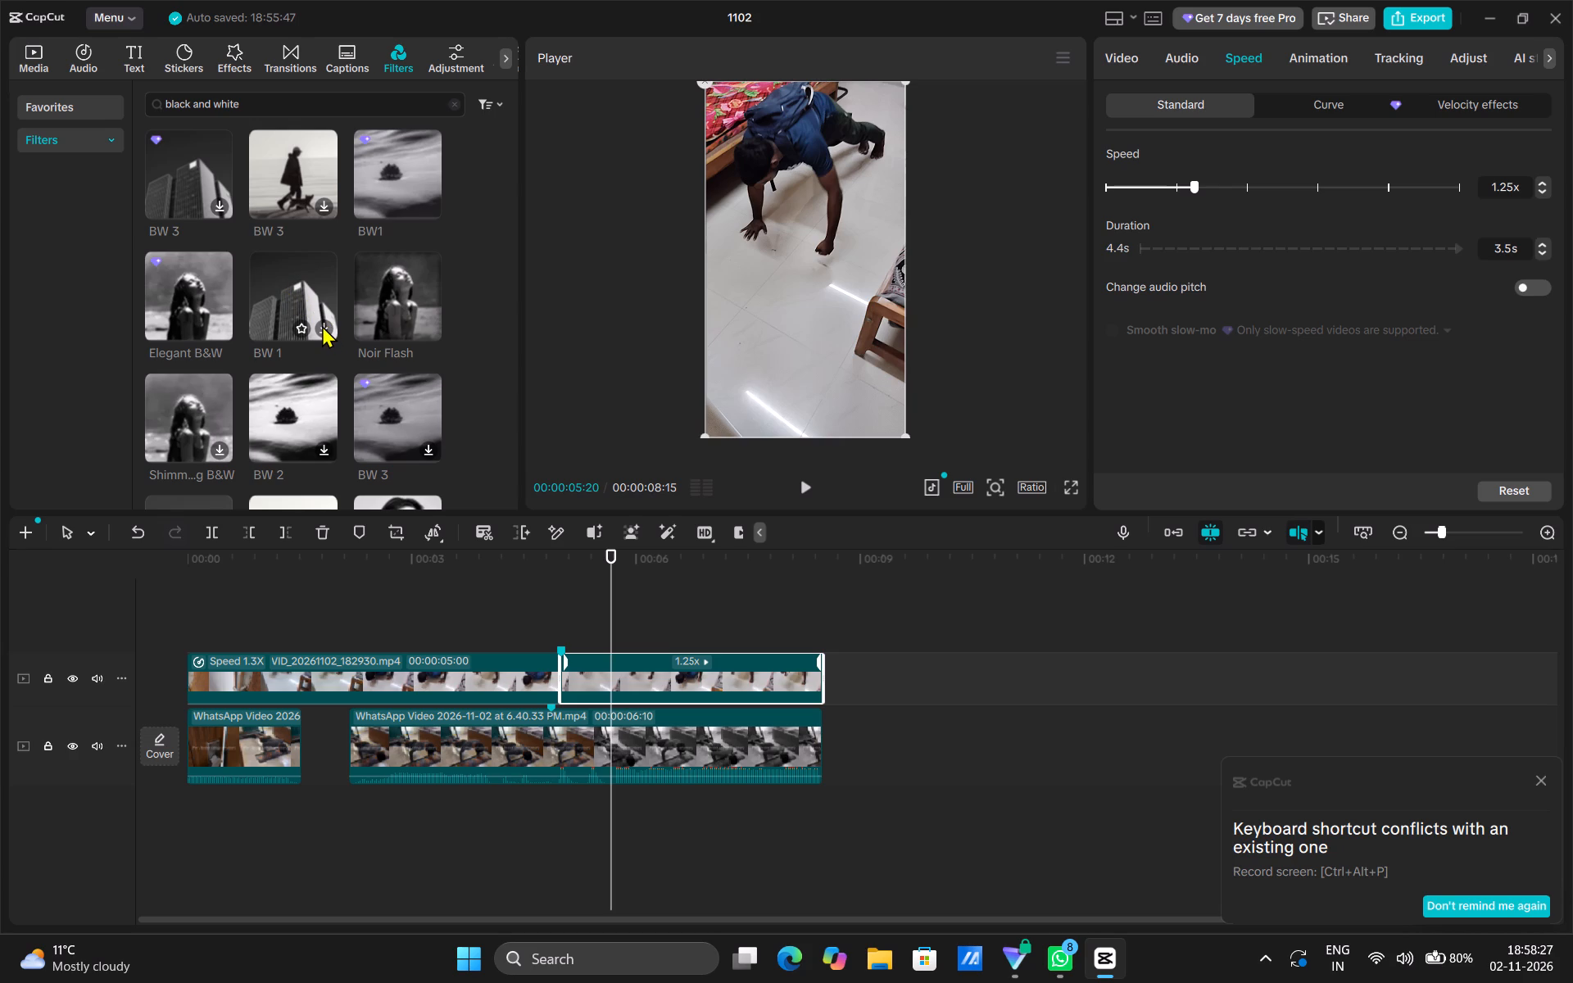
{"action": "left_click", "coordinate": [322, 325]}
{"action": "left_click", "coordinate": [297, 286]}
{"action": "double_click", "coordinate": [297, 286]}
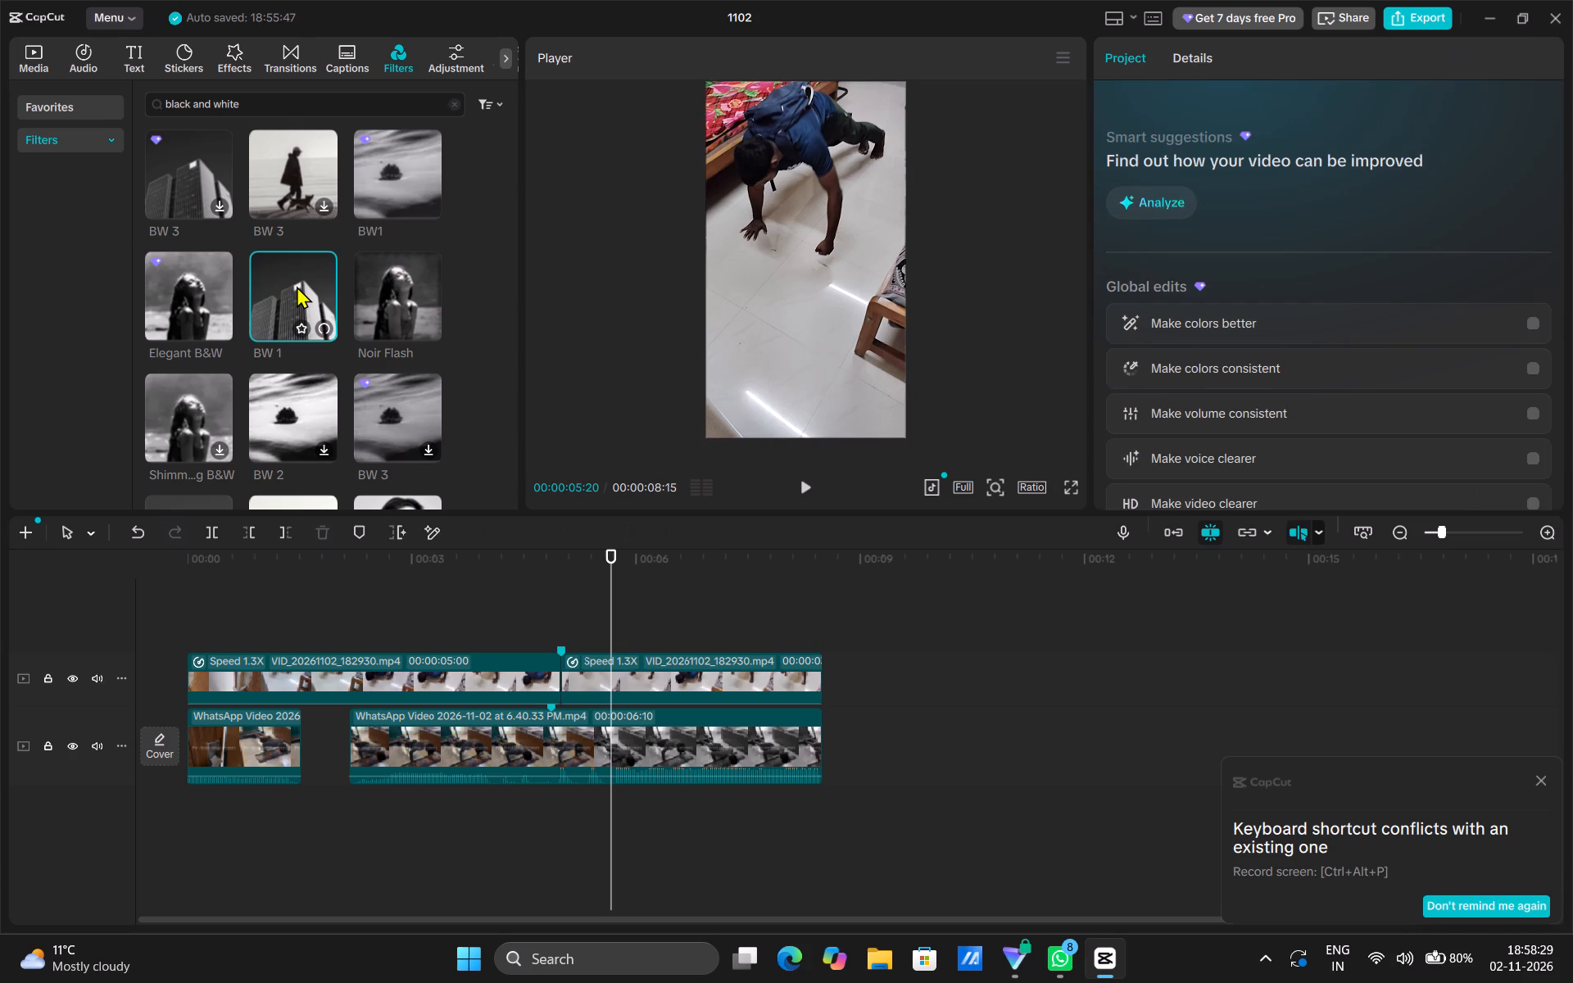
{"action": "left_click", "coordinate": [297, 286]}
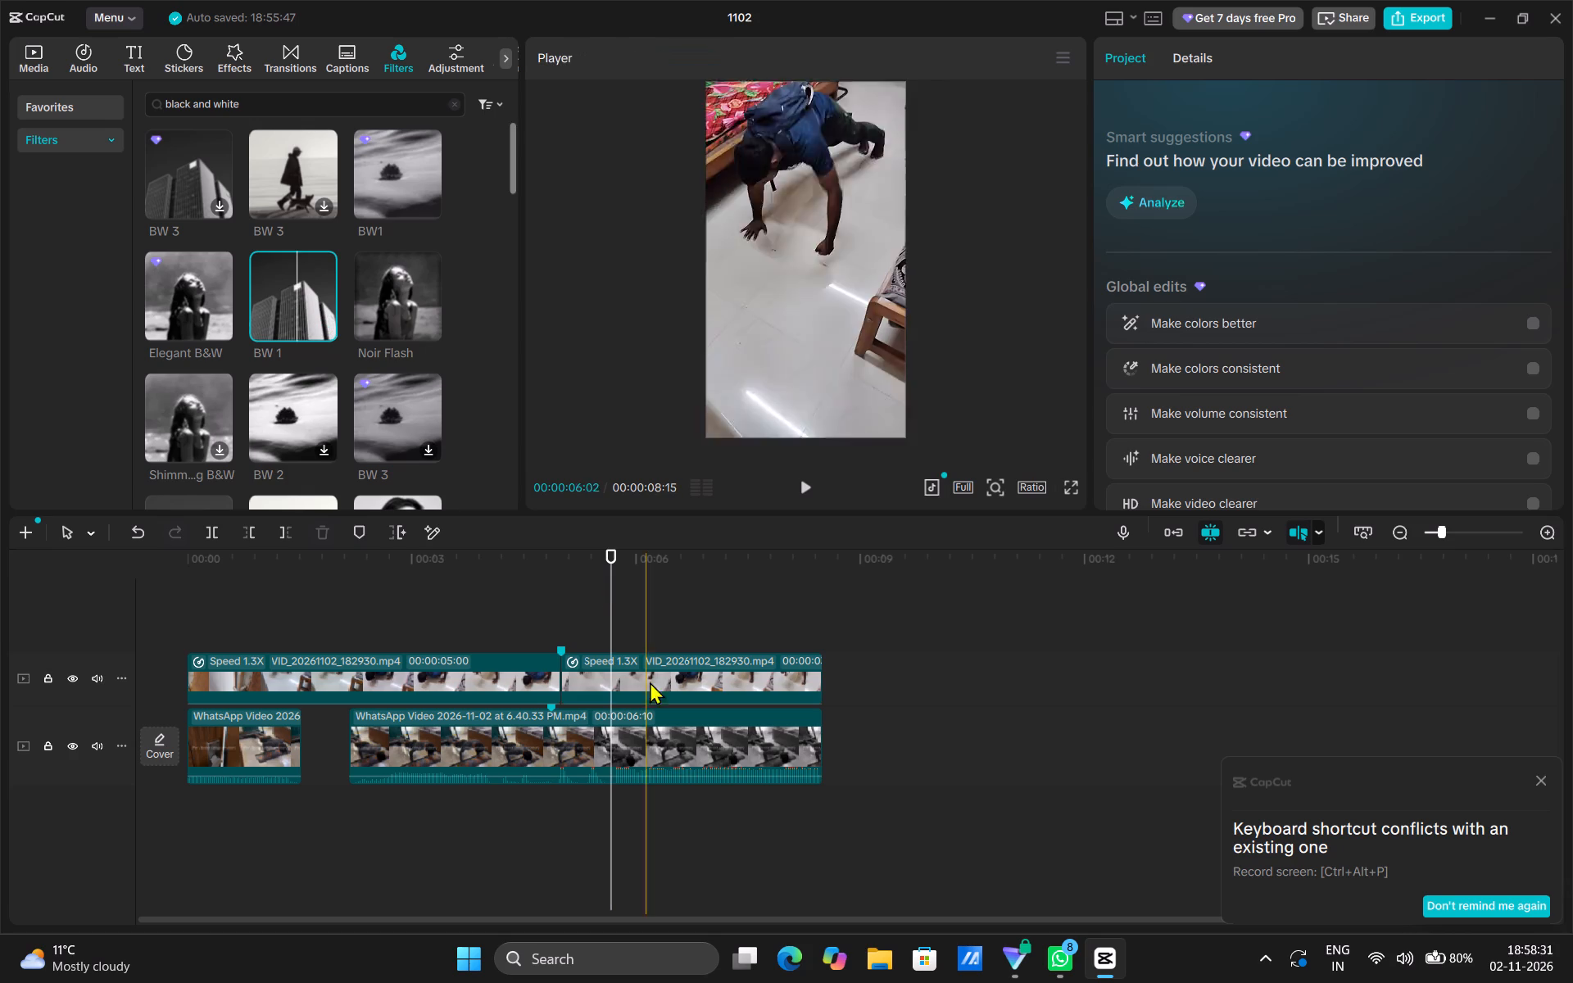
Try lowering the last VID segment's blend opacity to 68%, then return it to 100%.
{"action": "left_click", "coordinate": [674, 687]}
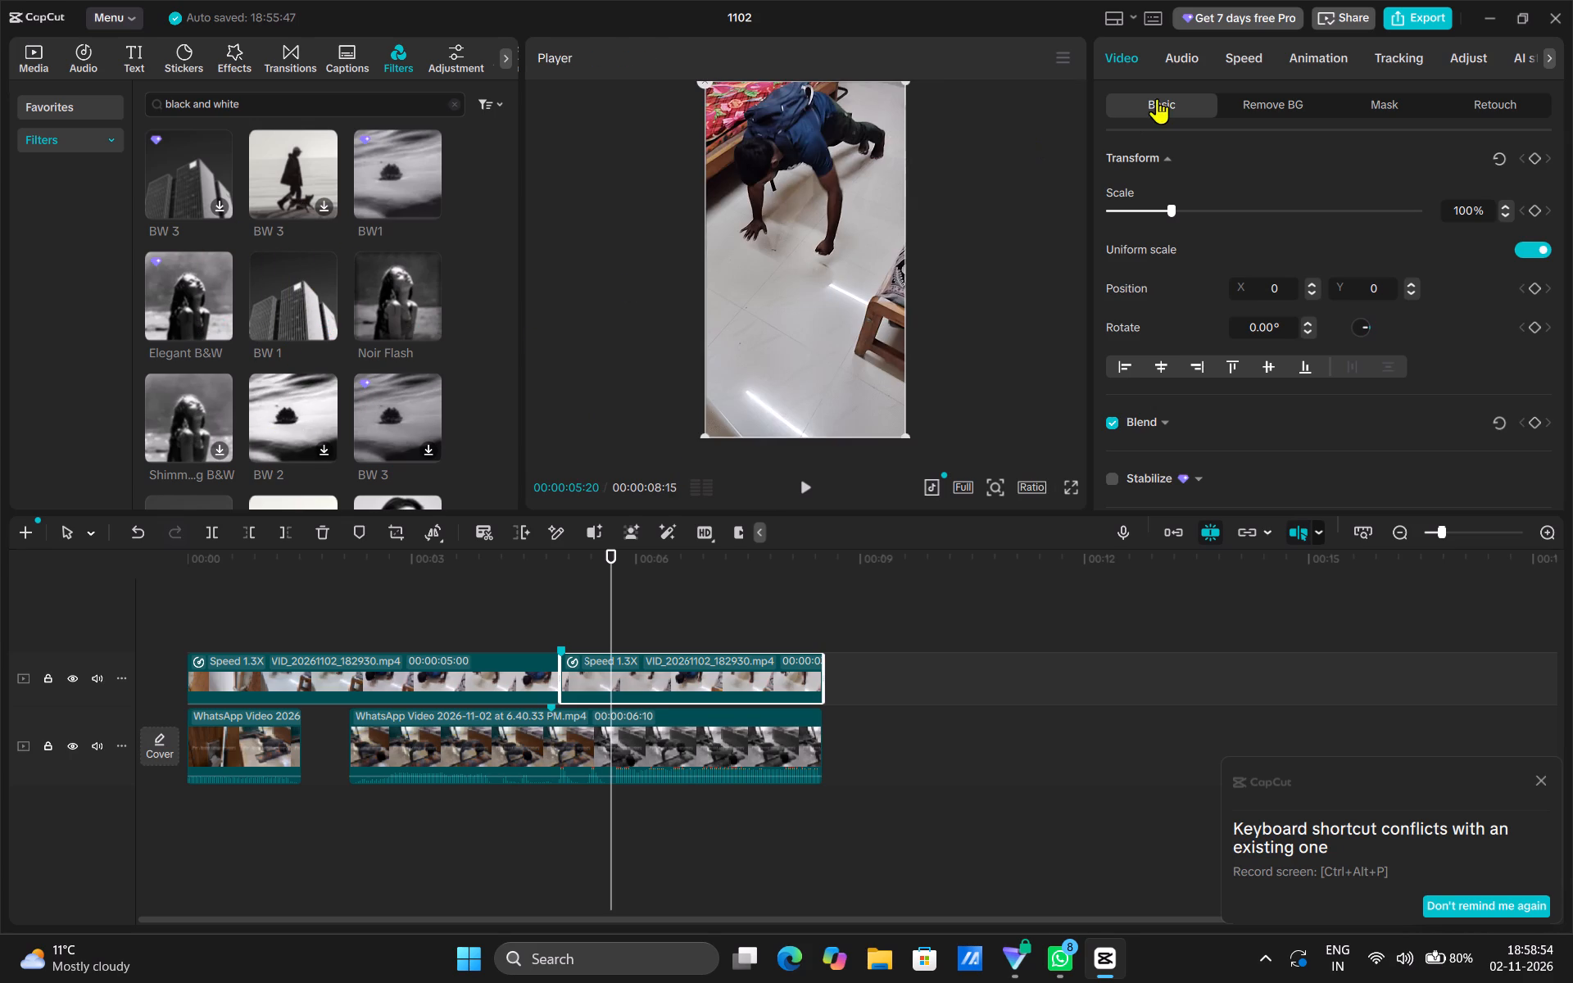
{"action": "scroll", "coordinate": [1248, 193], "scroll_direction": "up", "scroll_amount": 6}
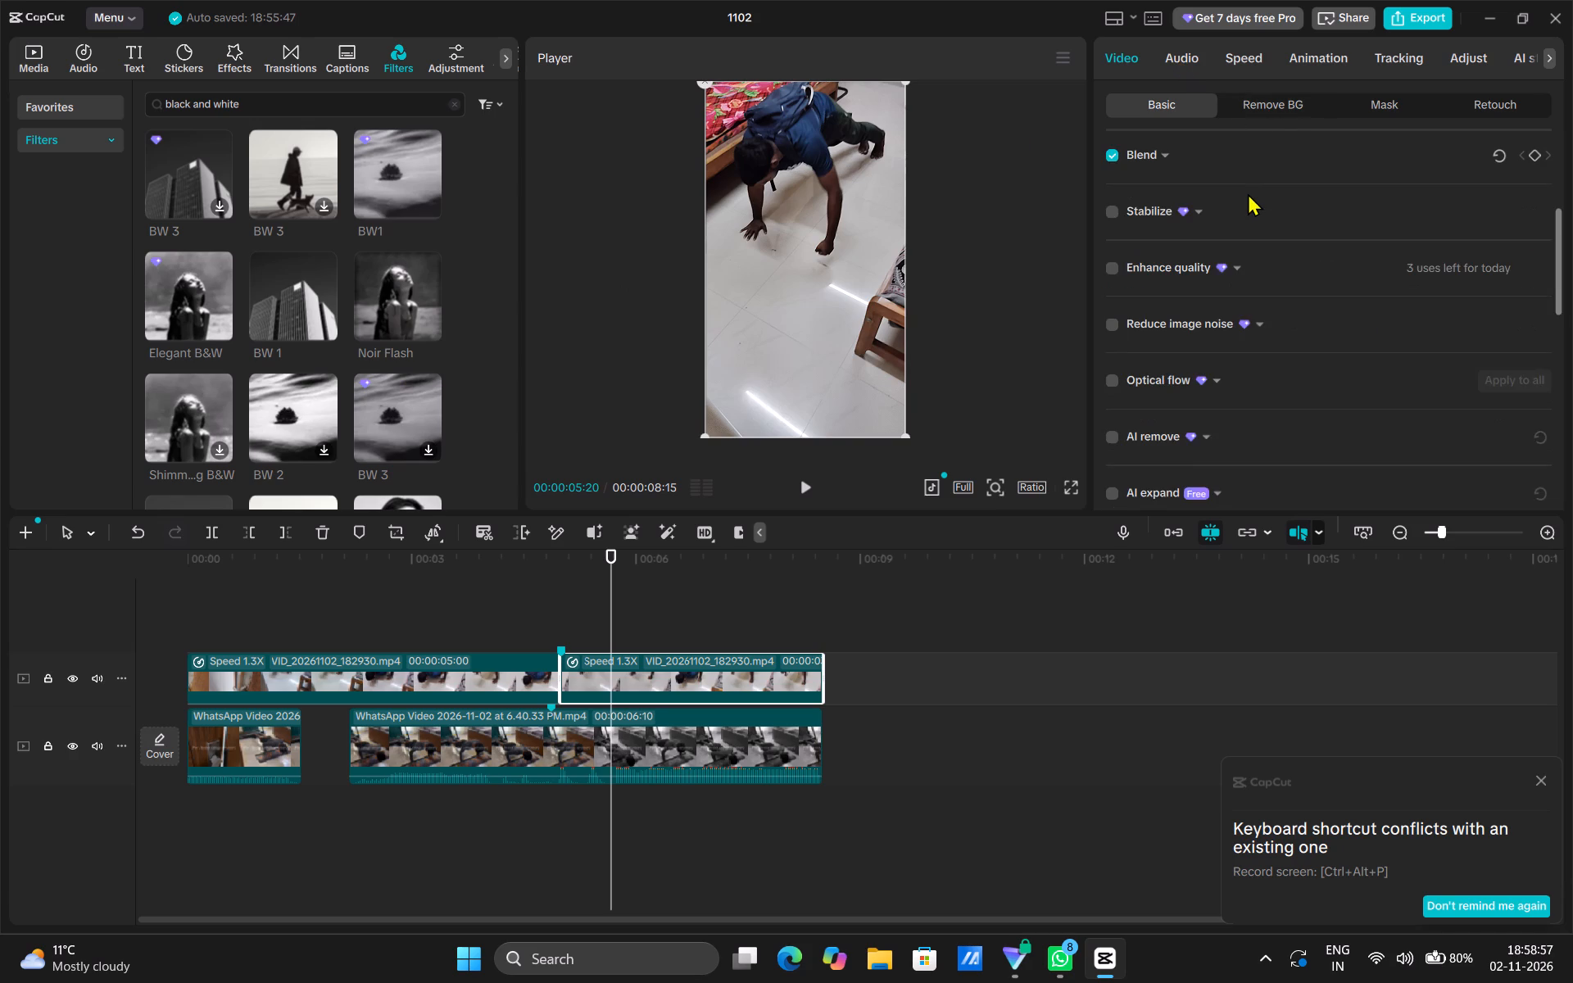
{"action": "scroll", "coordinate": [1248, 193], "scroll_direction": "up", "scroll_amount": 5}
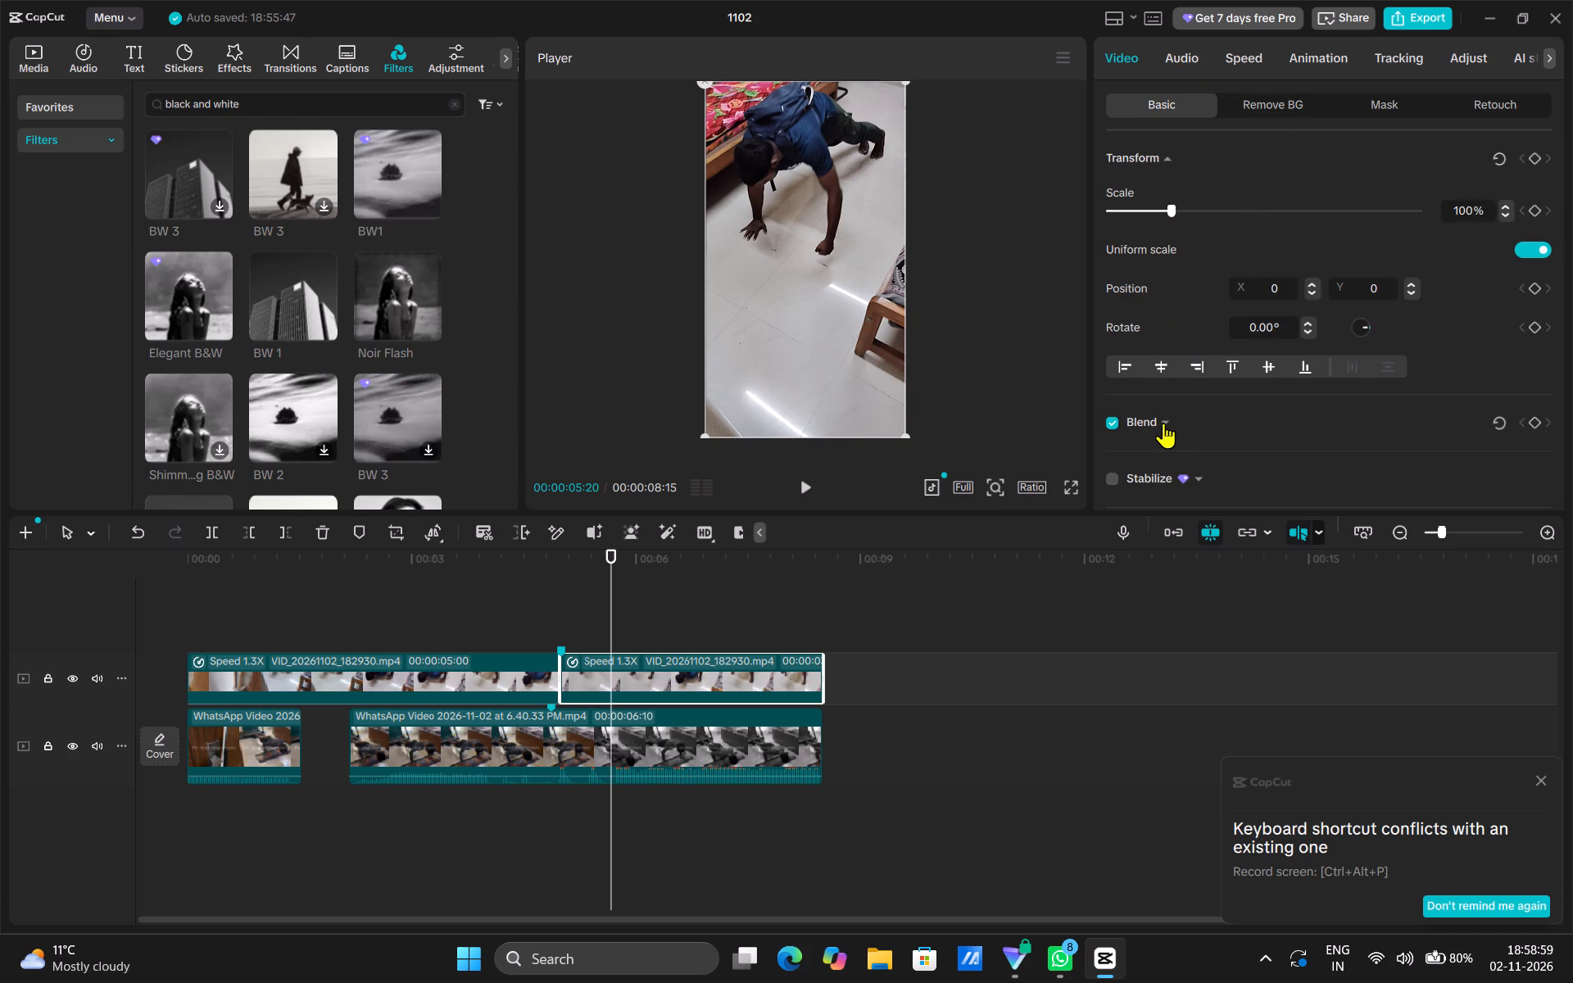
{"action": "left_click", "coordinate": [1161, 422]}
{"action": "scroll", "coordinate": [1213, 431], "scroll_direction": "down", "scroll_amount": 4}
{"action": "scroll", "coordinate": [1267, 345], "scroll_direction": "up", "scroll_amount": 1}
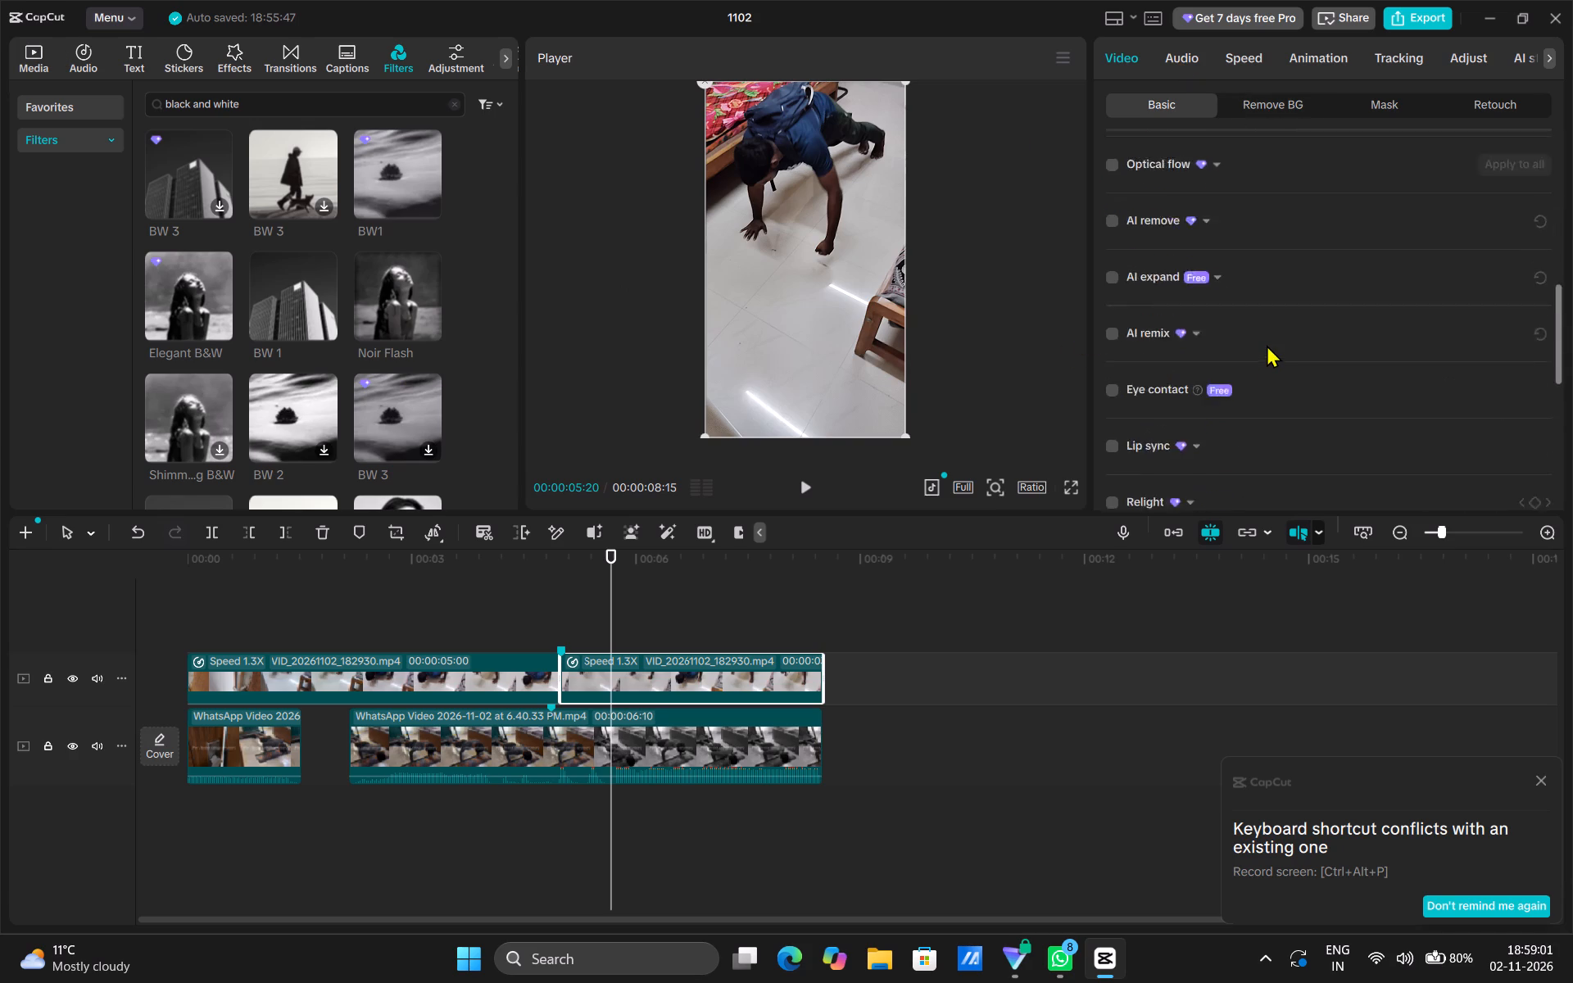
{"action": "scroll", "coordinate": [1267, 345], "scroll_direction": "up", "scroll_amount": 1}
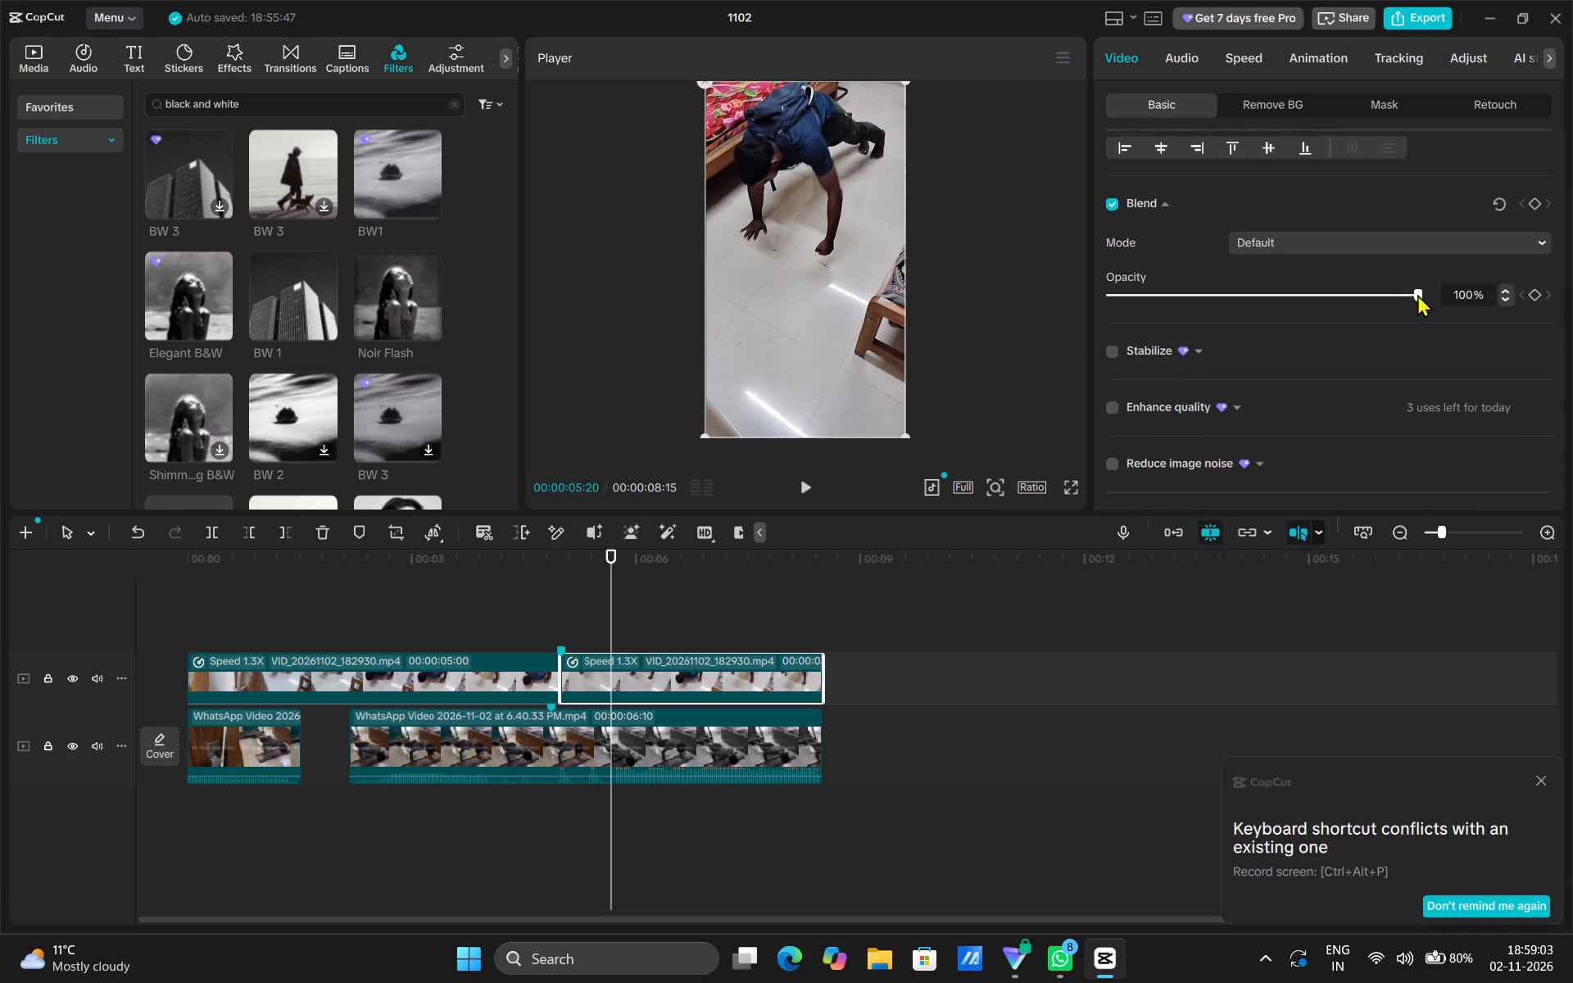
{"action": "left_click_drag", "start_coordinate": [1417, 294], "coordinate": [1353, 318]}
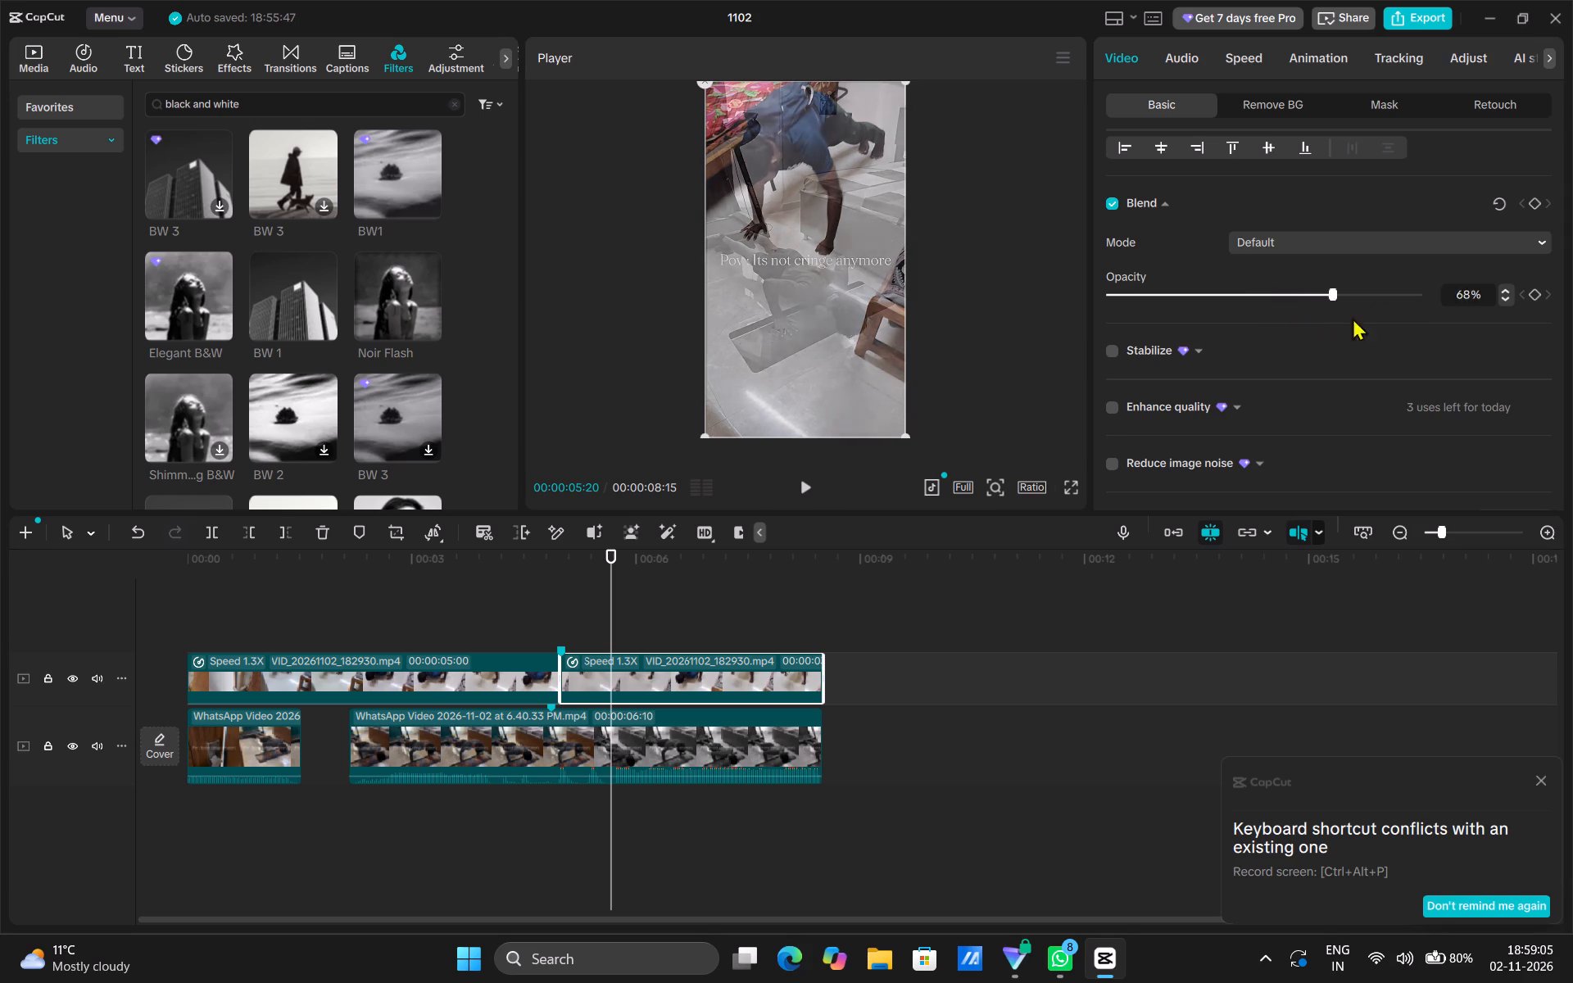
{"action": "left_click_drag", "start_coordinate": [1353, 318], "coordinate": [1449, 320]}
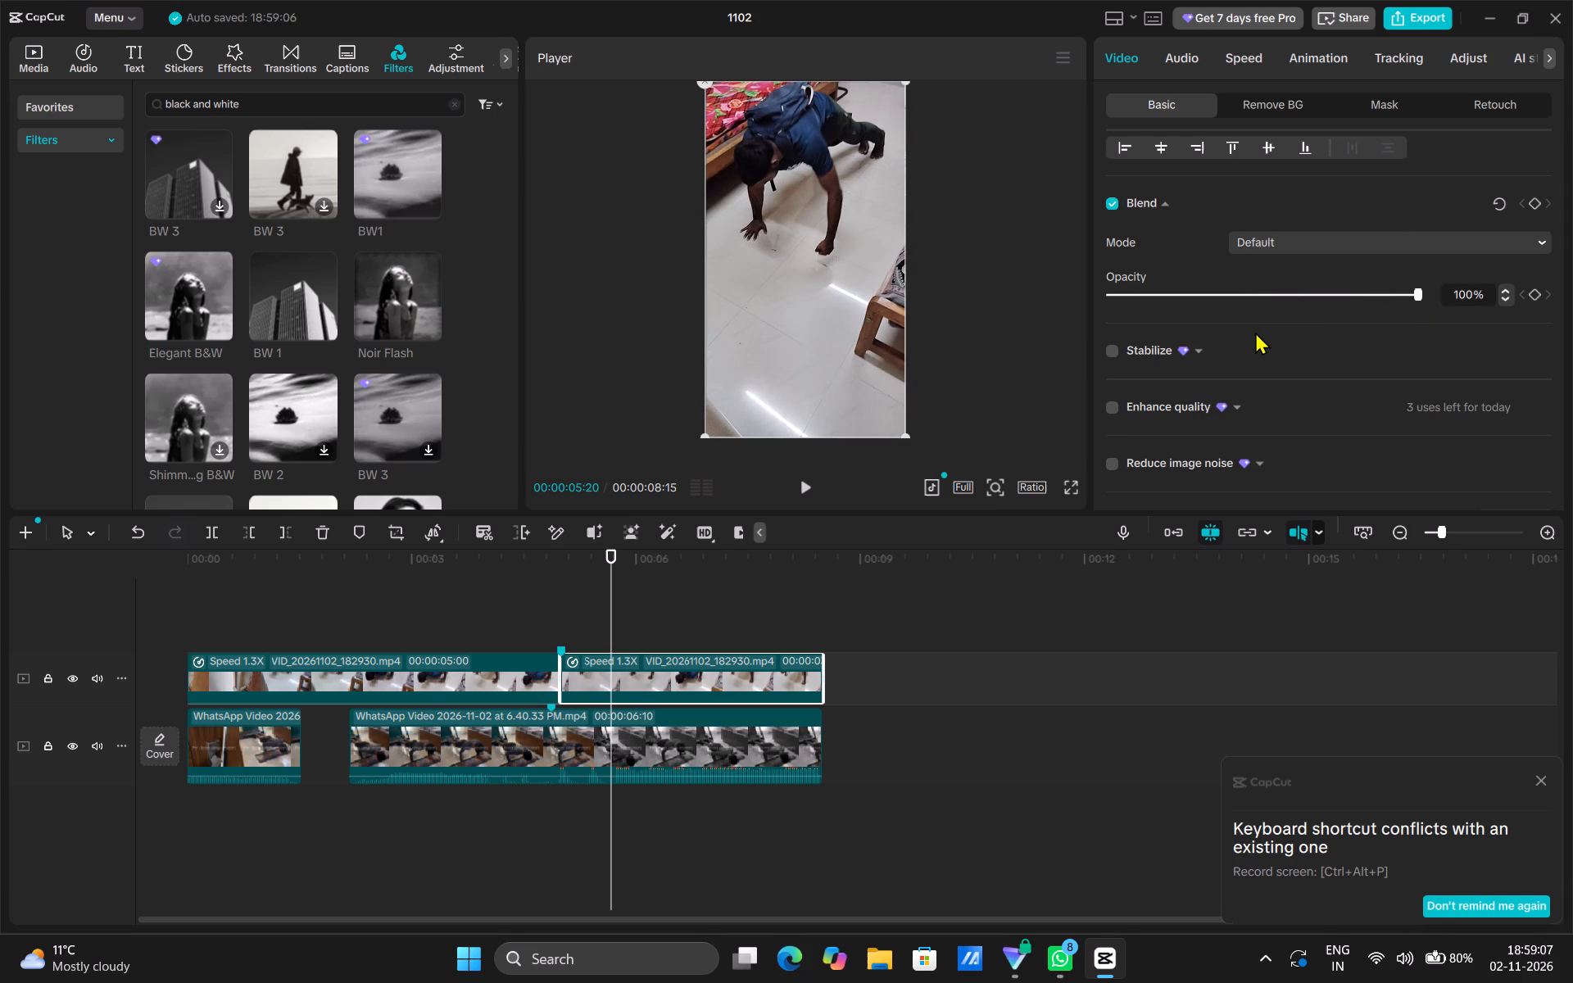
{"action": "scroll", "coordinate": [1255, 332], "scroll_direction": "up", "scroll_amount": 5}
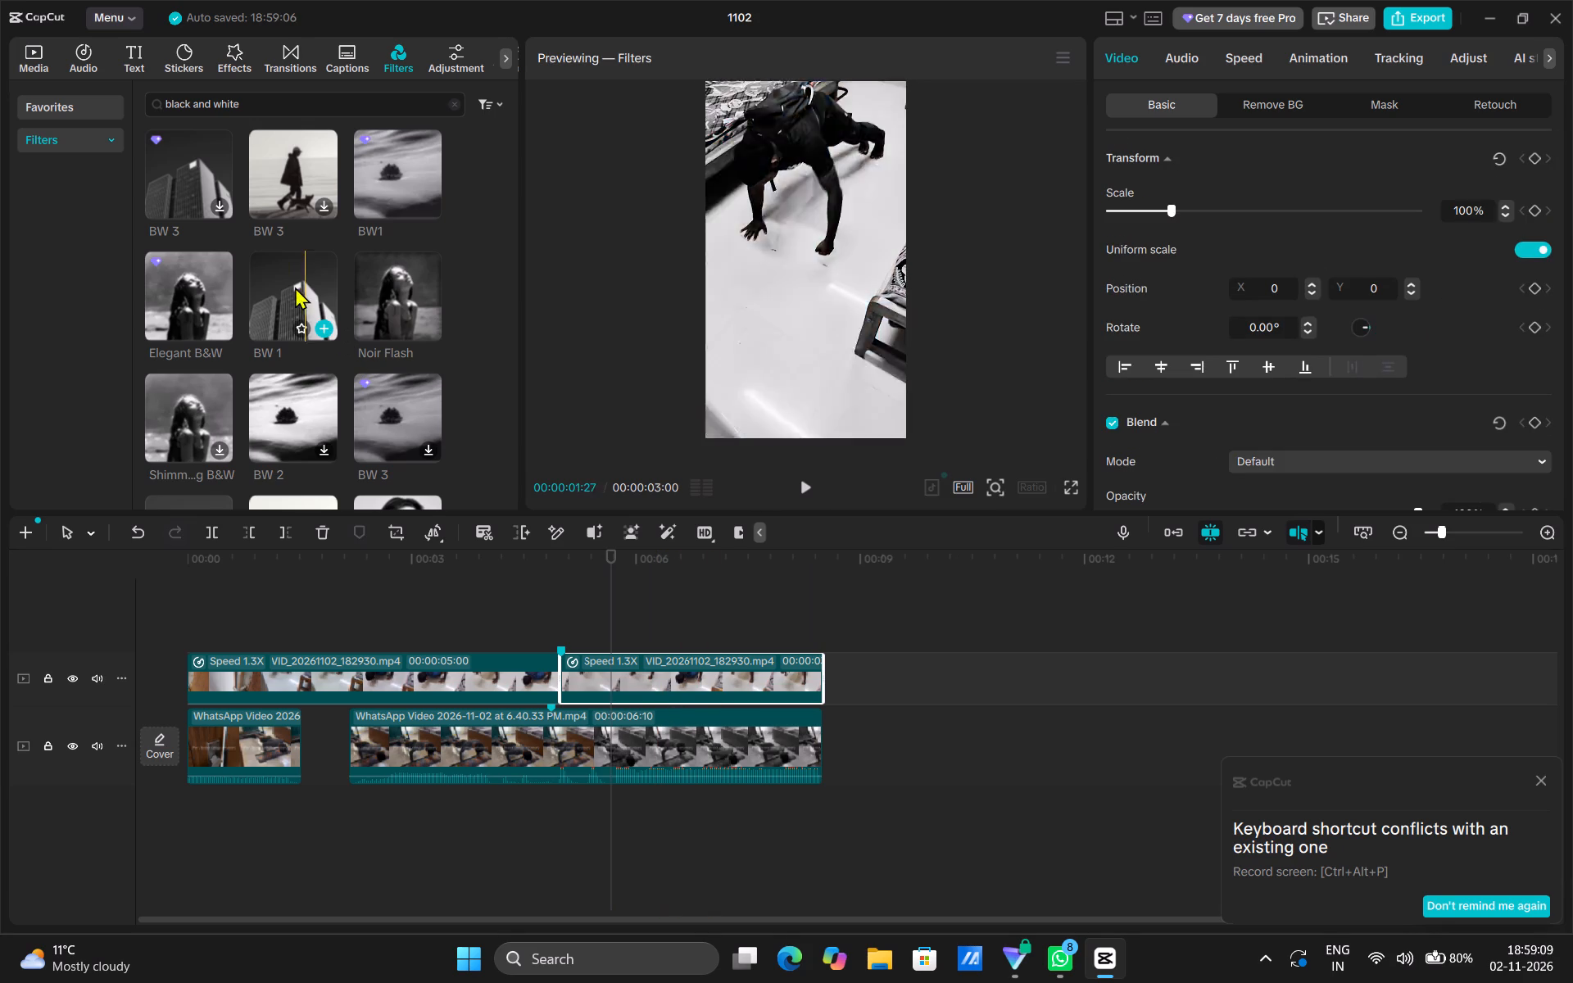
Download the BW 3 filter showing the walking figure and apply it to the last VID segment.
{"action": "left_click_drag", "start_coordinate": [287, 279], "coordinate": [292, 295]}
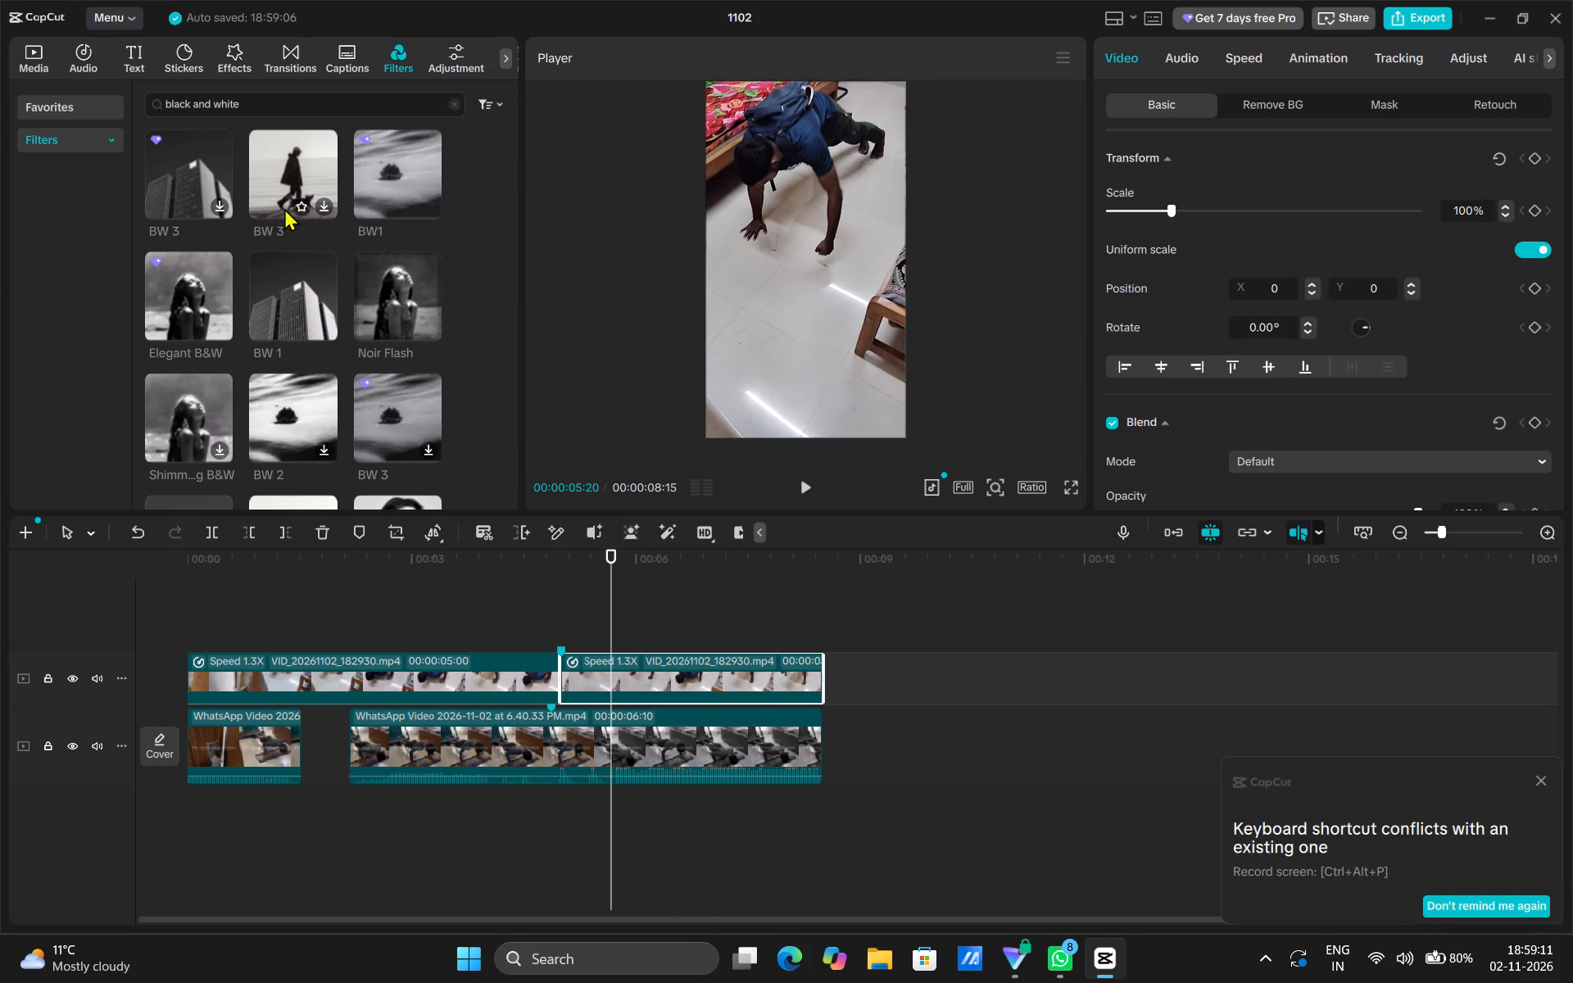
{"action": "left_click", "coordinate": [324, 207]}
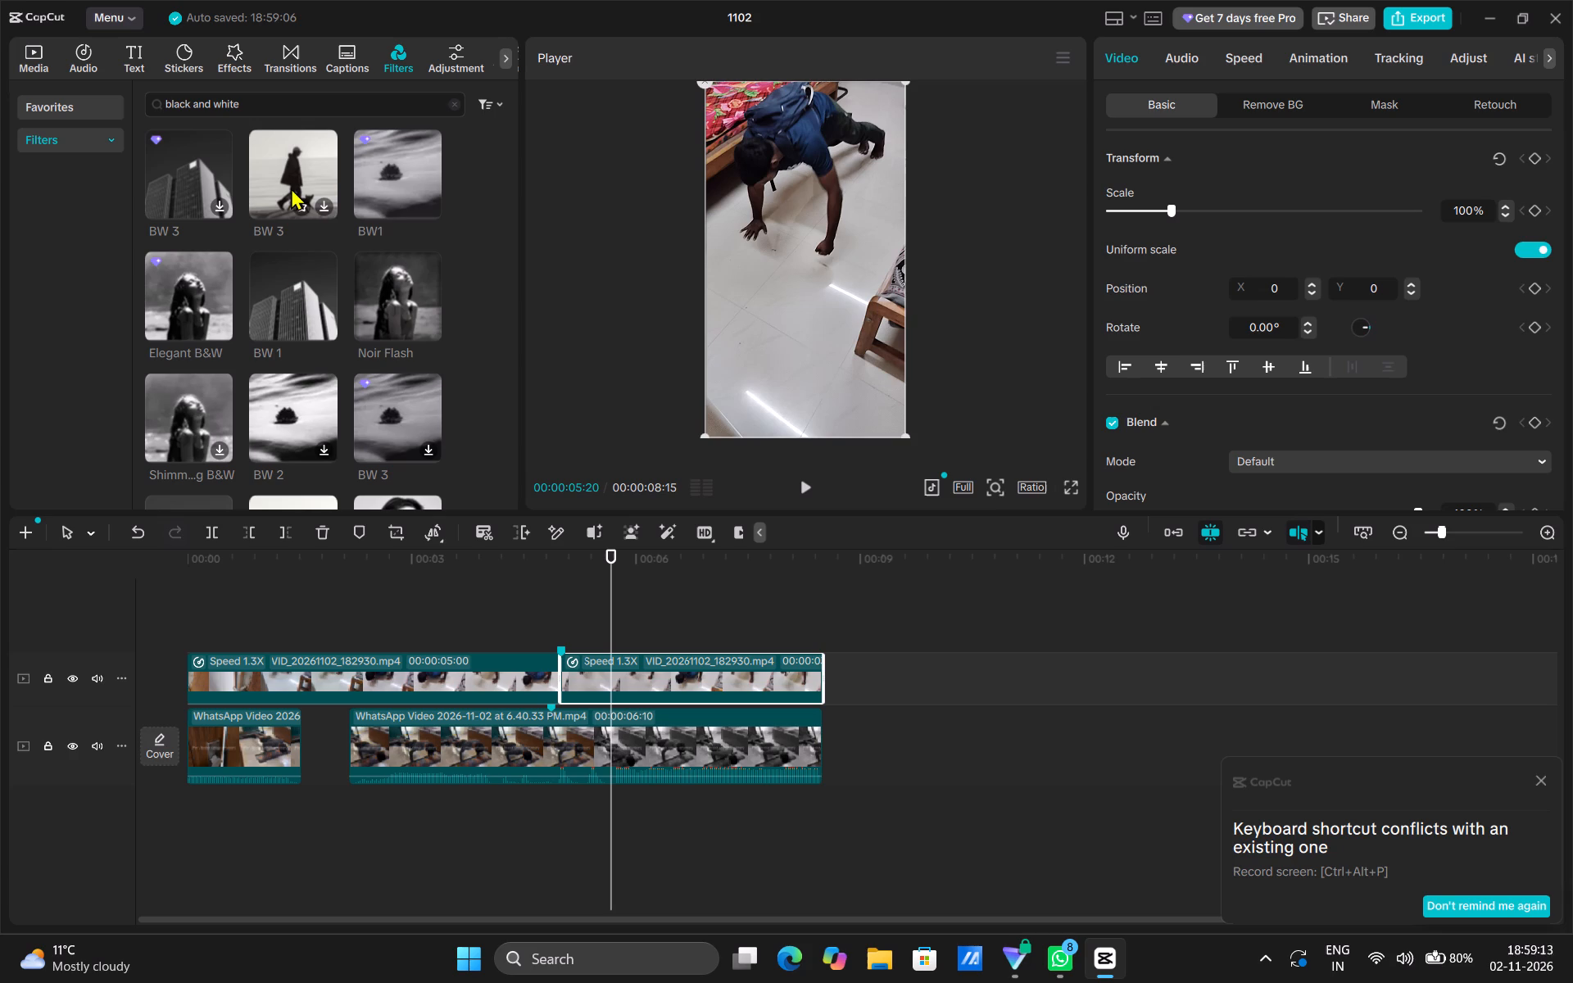
{"action": "left_click", "coordinate": [291, 188]}
{"action": "triple_click", "coordinate": [314, 145]}
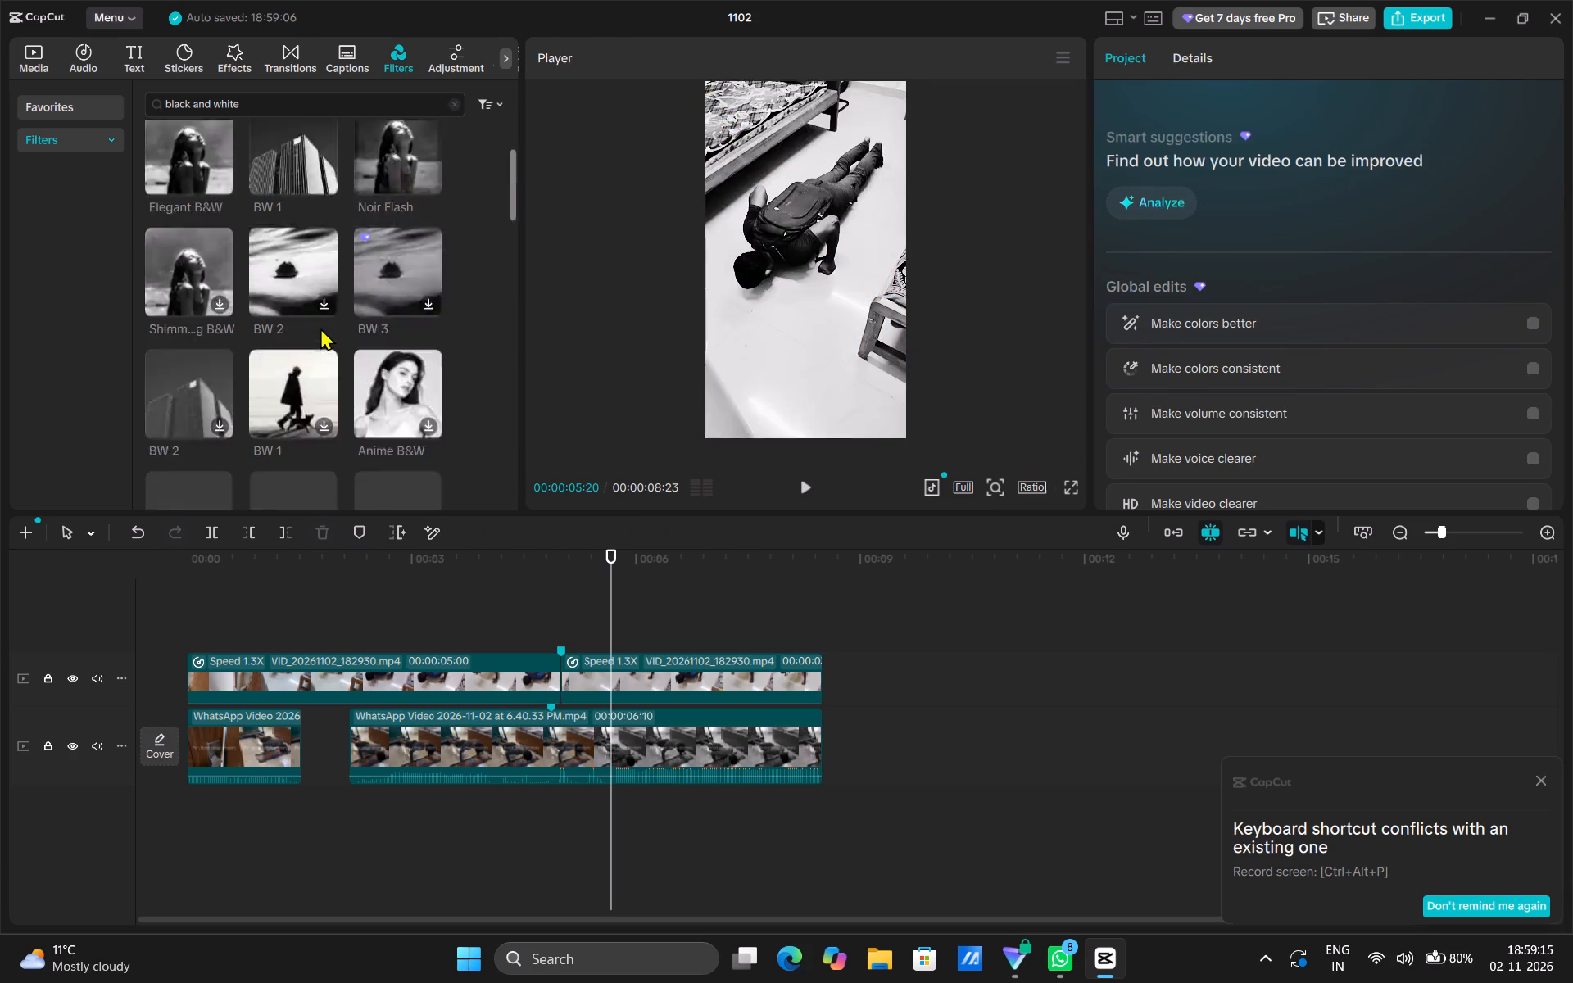
{"action": "scroll", "coordinate": [291, 213], "scroll_direction": "up", "scroll_amount": 6}
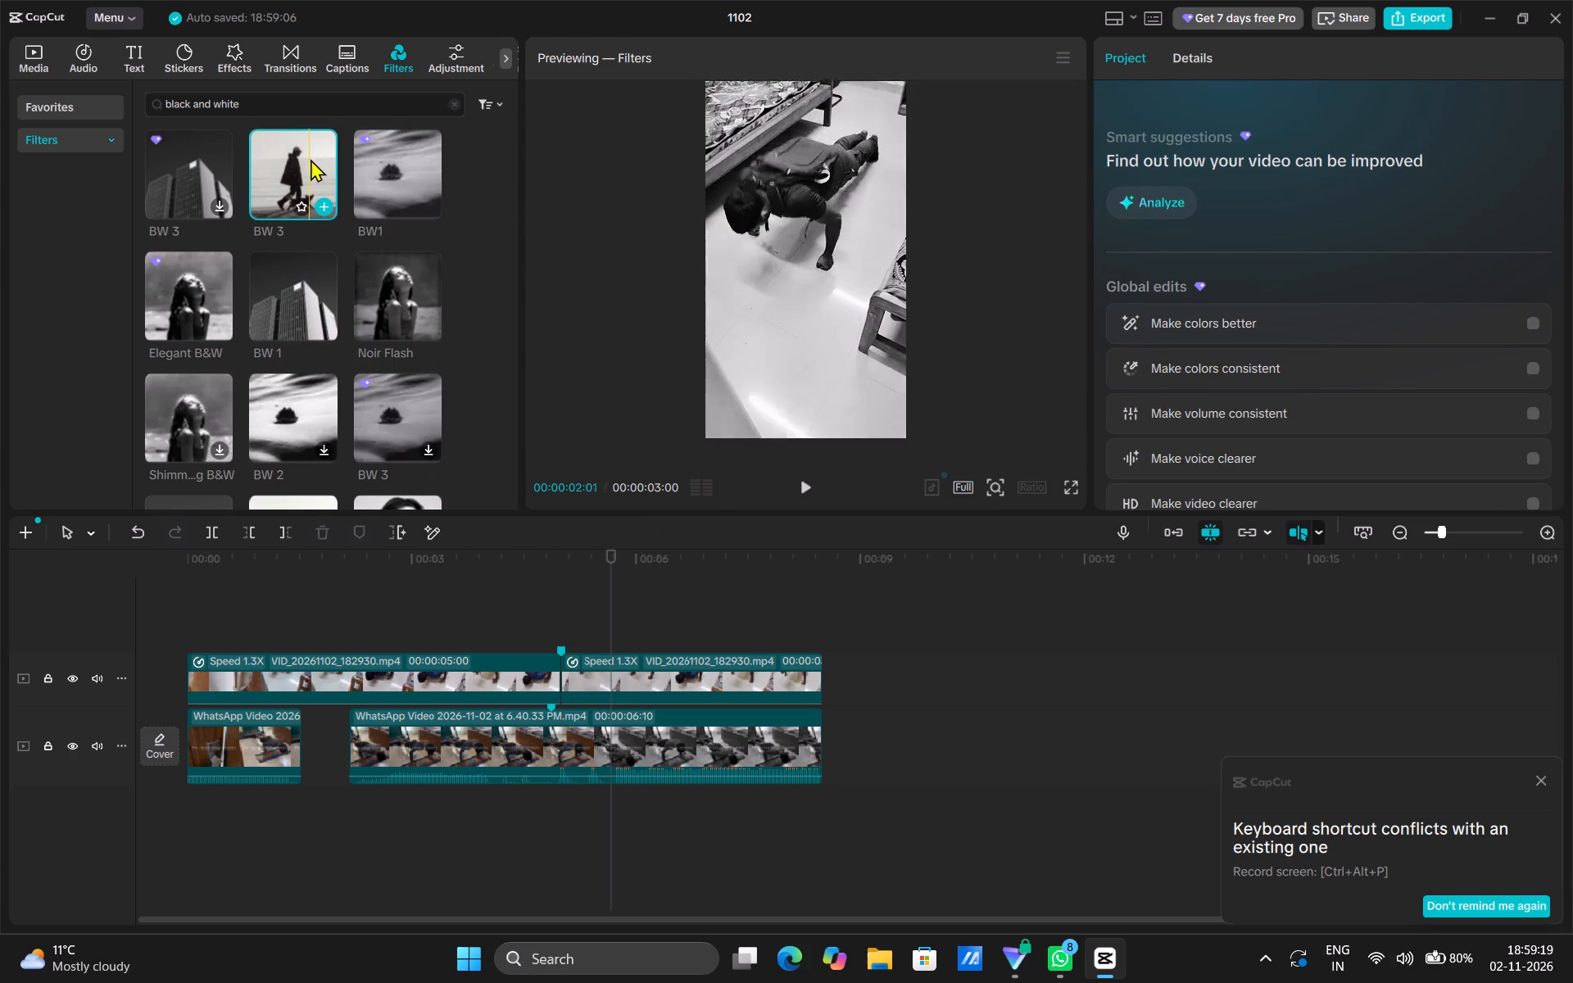
{"action": "left_click_drag", "start_coordinate": [289, 157], "coordinate": [607, 671]}
Set the intensity of the last VID segment's BW 3 filter to 92.
{"action": "left_click_drag", "start_coordinate": [610, 610], "coordinate": [575, 616]}
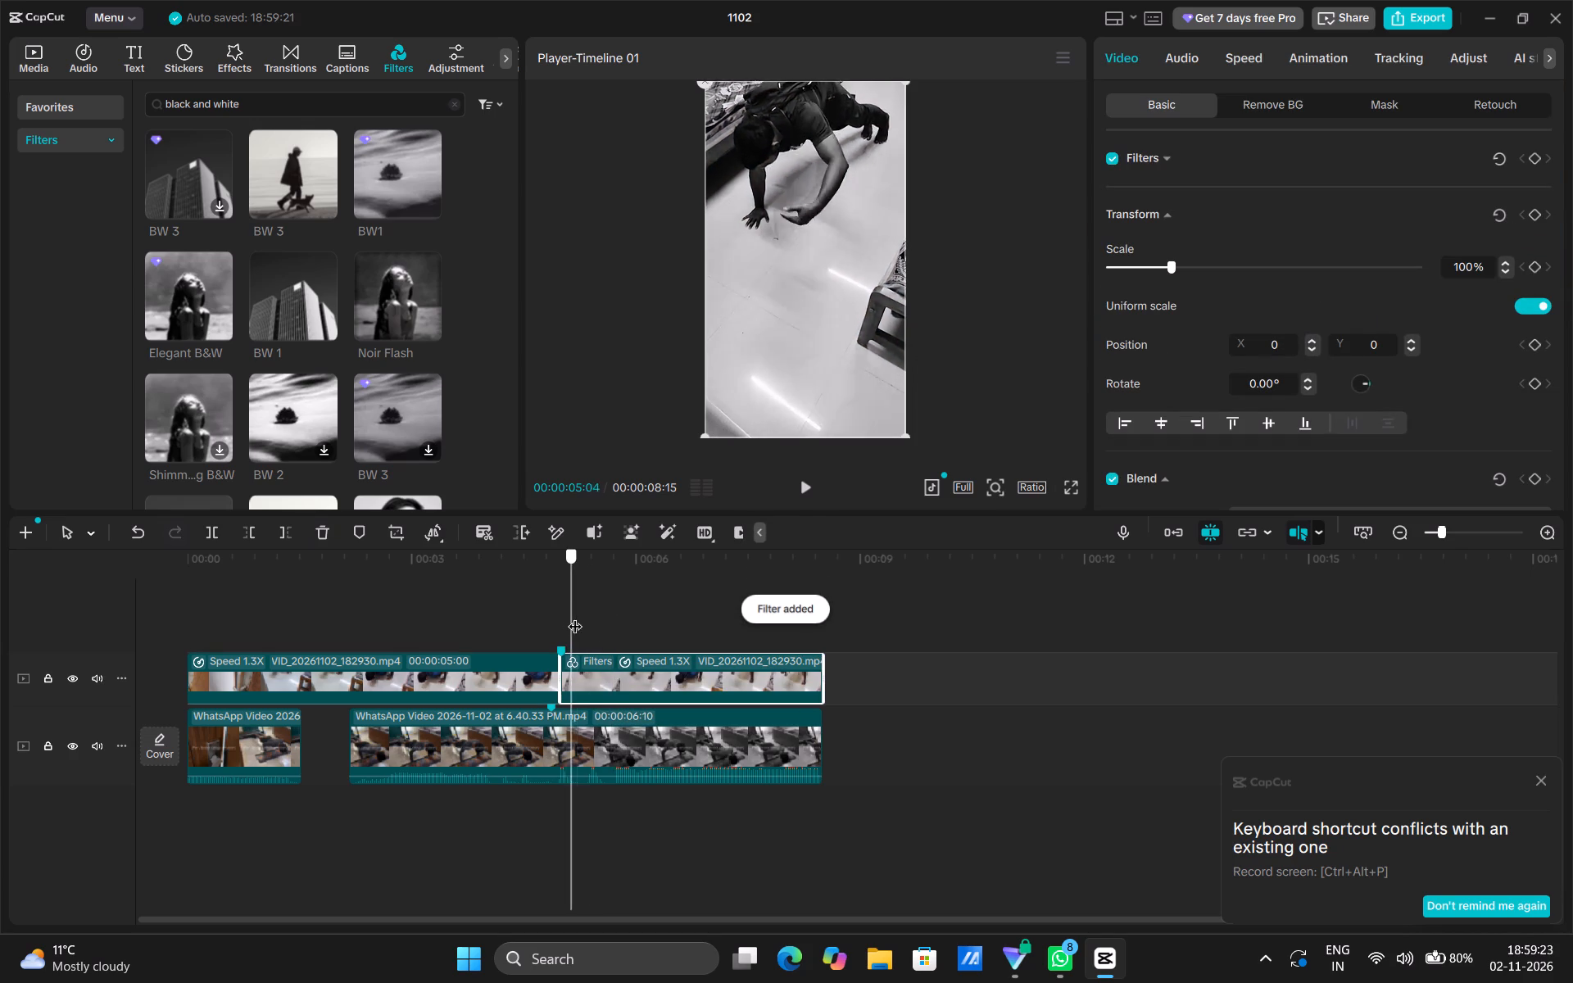
{"action": "left_click_drag", "start_coordinate": [575, 616], "coordinate": [691, 628]}
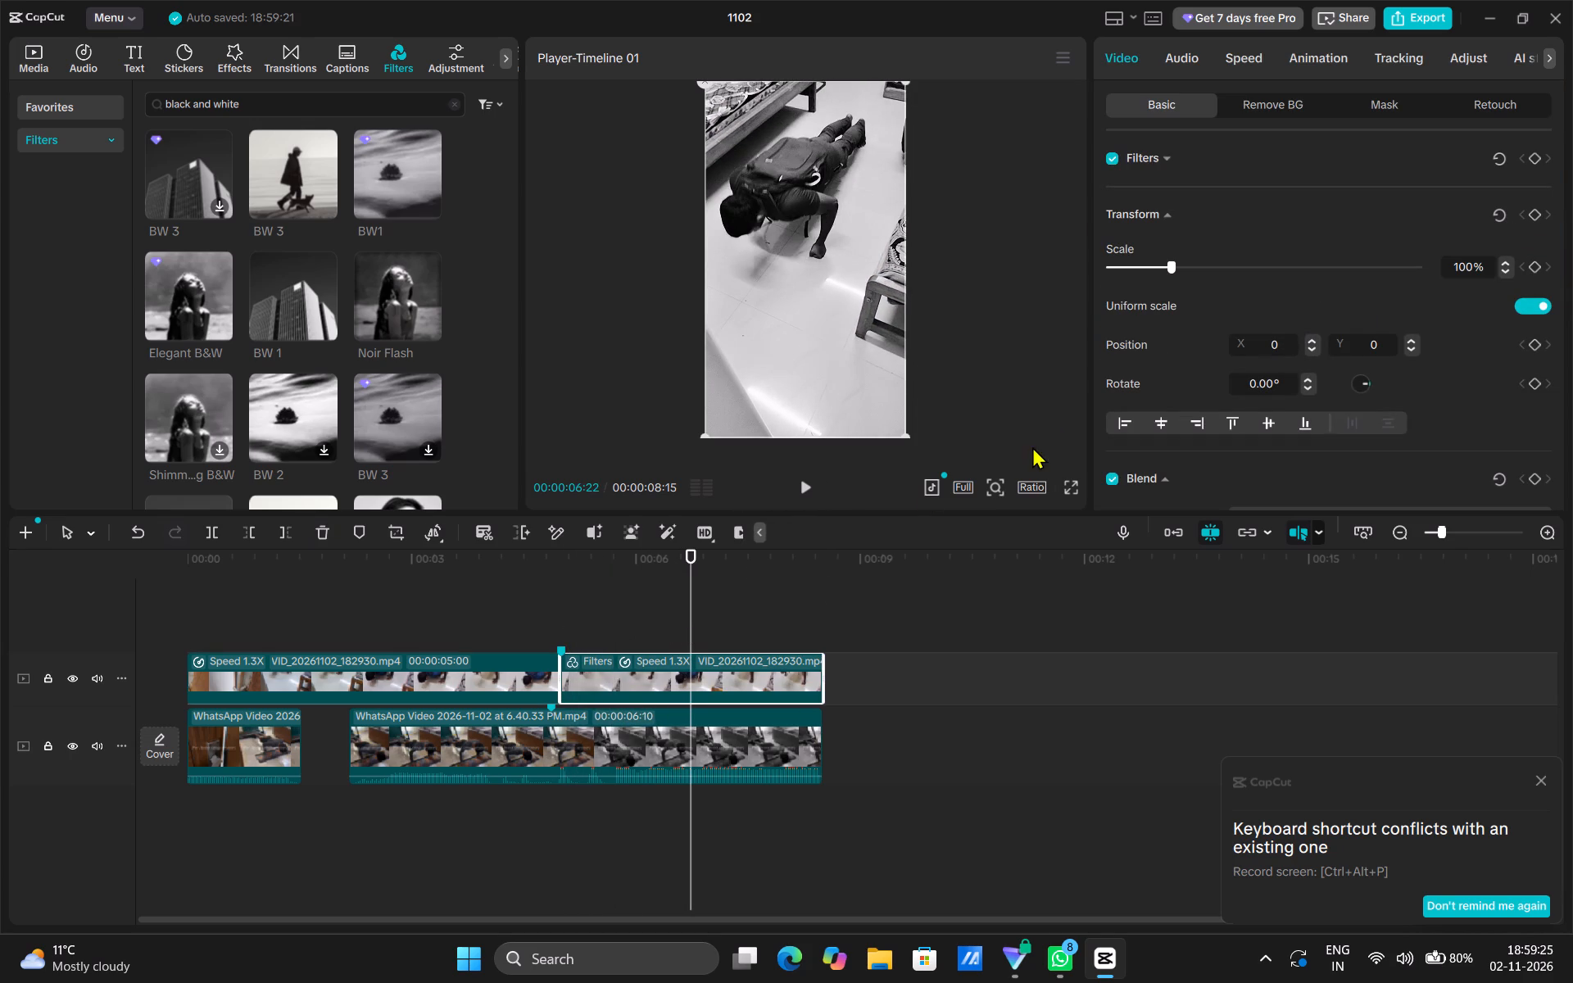
{"action": "left_click", "coordinate": [1169, 161]}
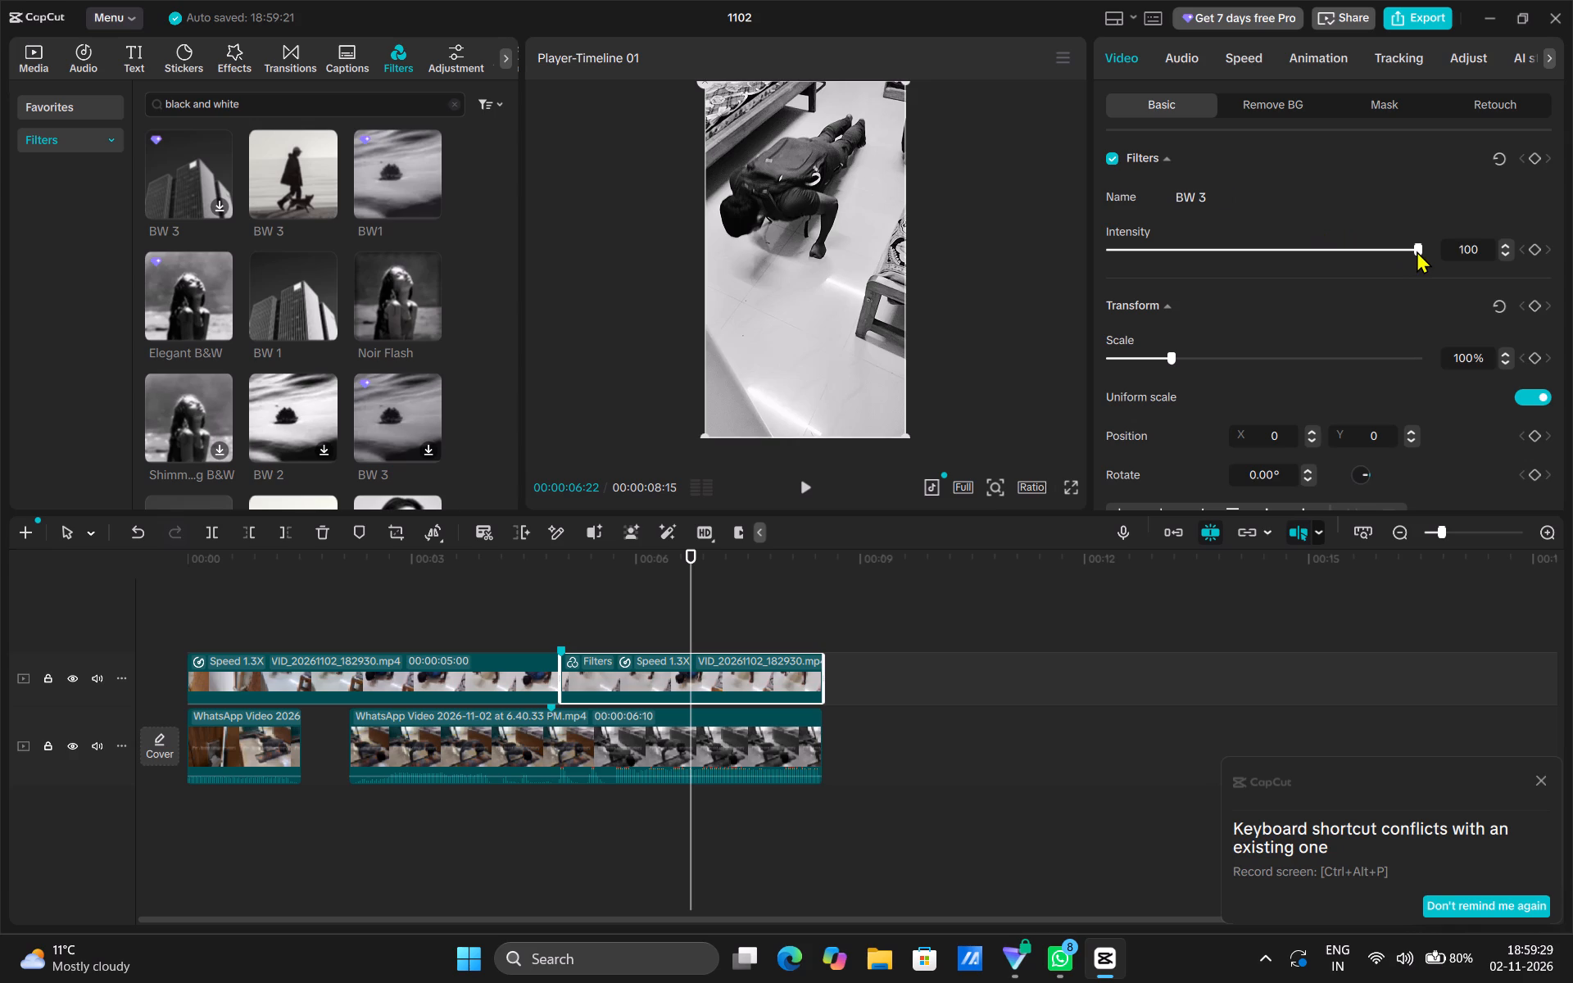
{"action": "left_click_drag", "start_coordinate": [1417, 251], "coordinate": [1350, 267]}
{"action": "left_click_drag", "start_coordinate": [1350, 267], "coordinate": [1360, 267]}
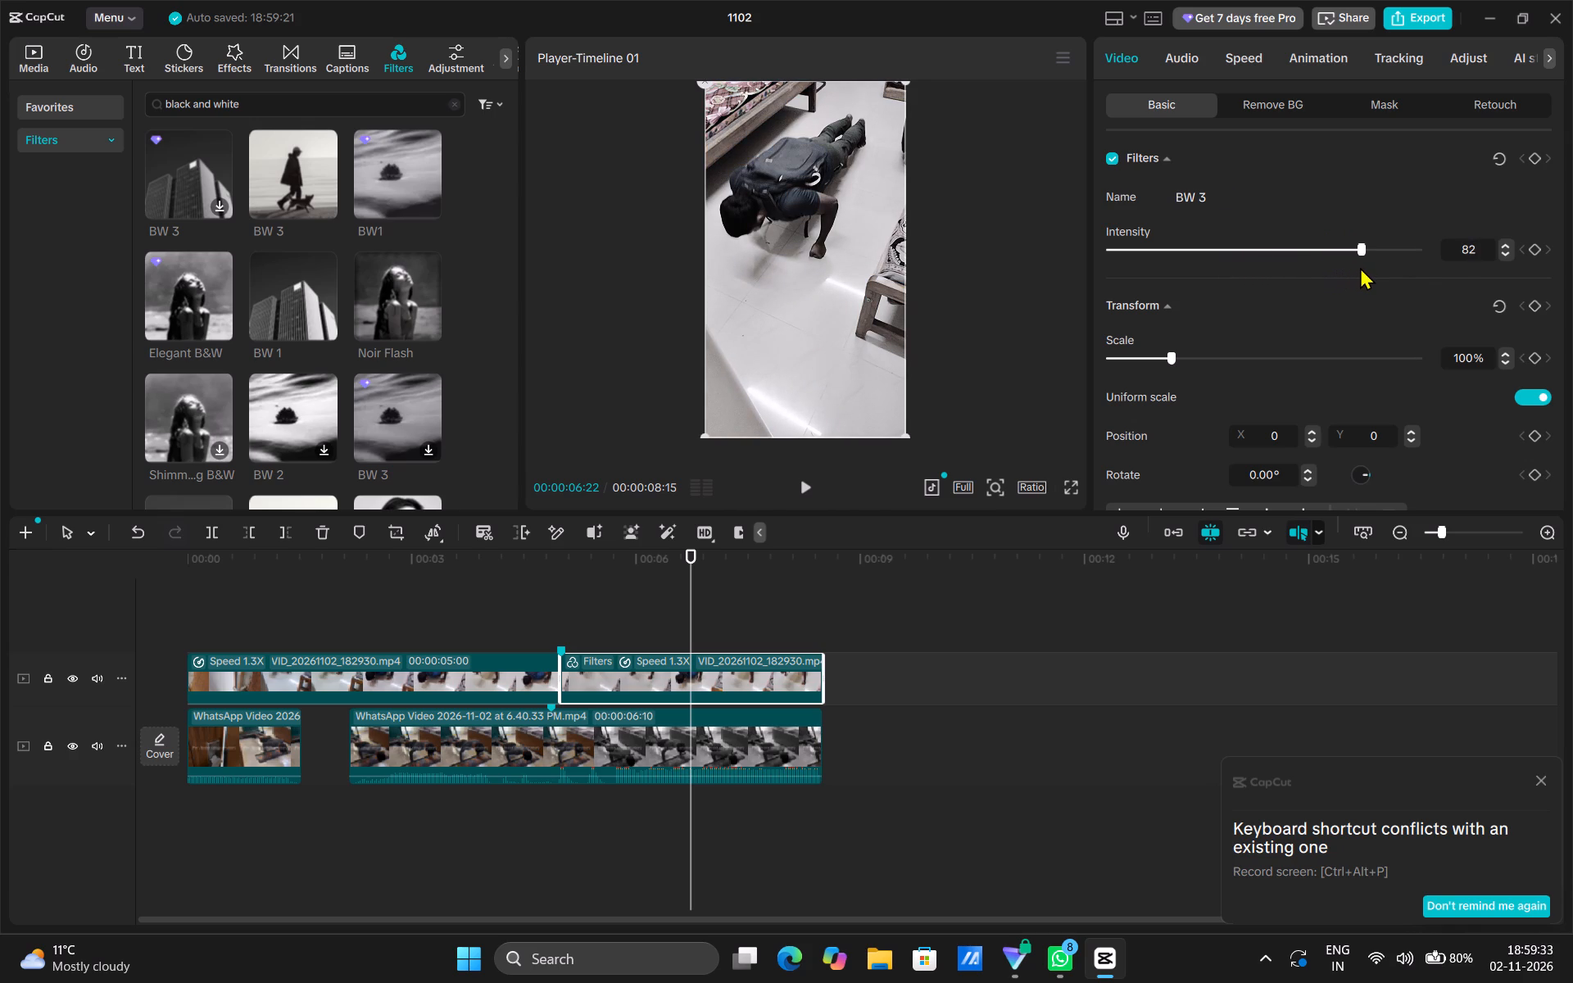
{"action": "left_click_drag", "start_coordinate": [1360, 267], "coordinate": [1375, 272]}
{"action": "left_click_drag", "start_coordinate": [1375, 272], "coordinate": [1393, 278]}
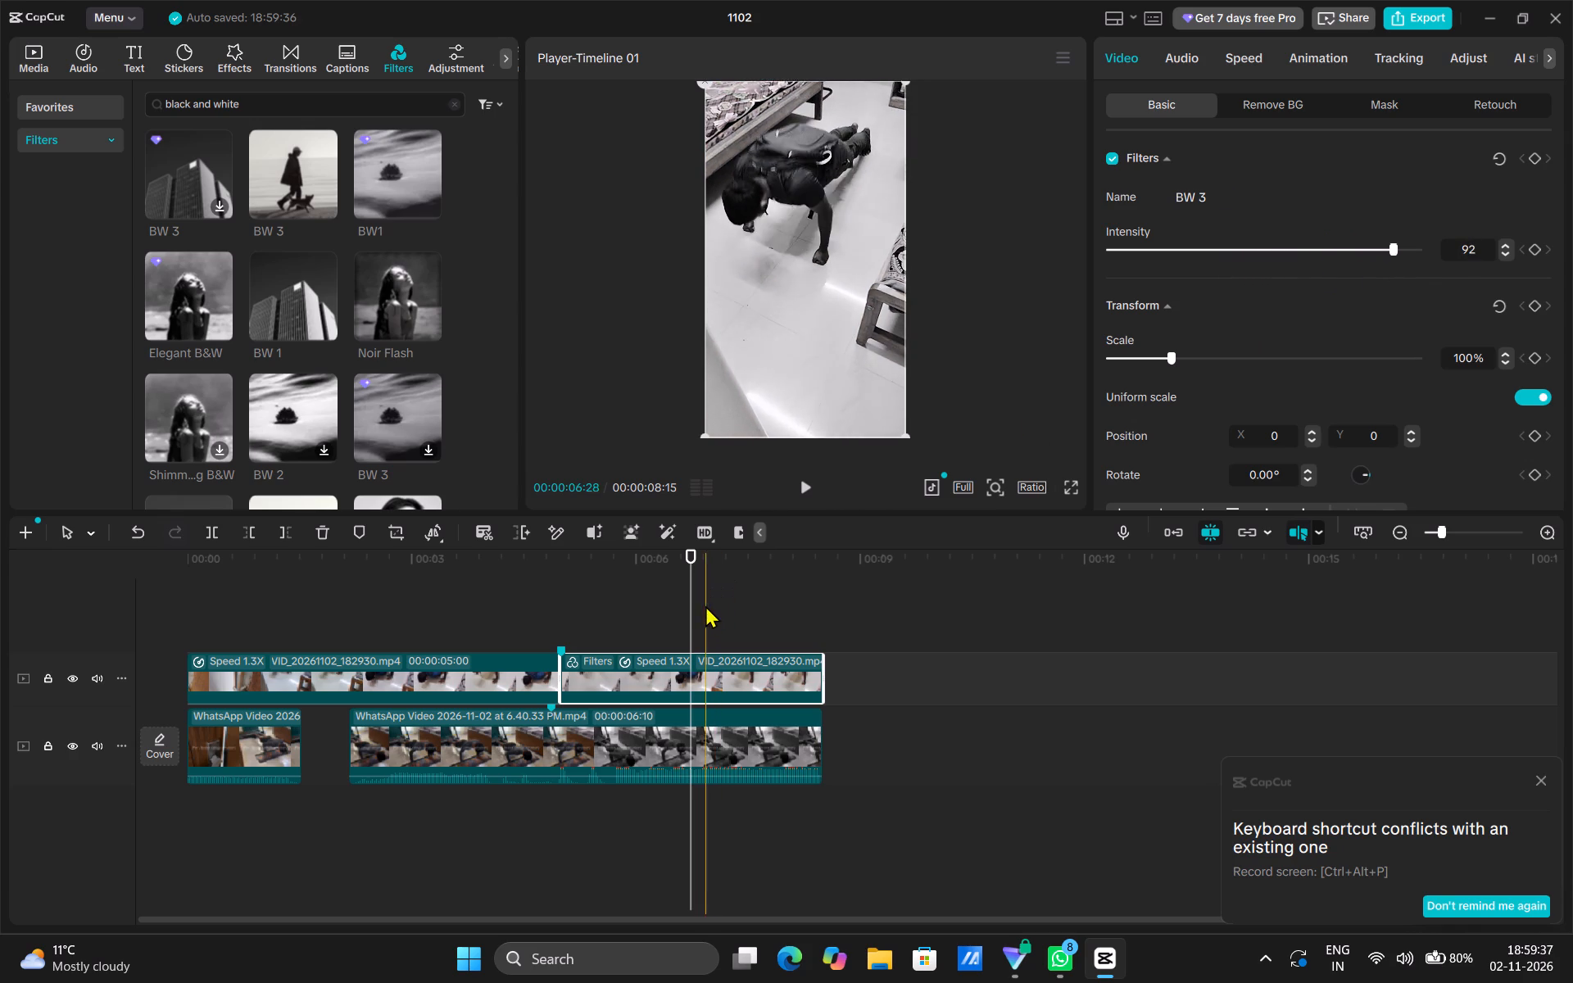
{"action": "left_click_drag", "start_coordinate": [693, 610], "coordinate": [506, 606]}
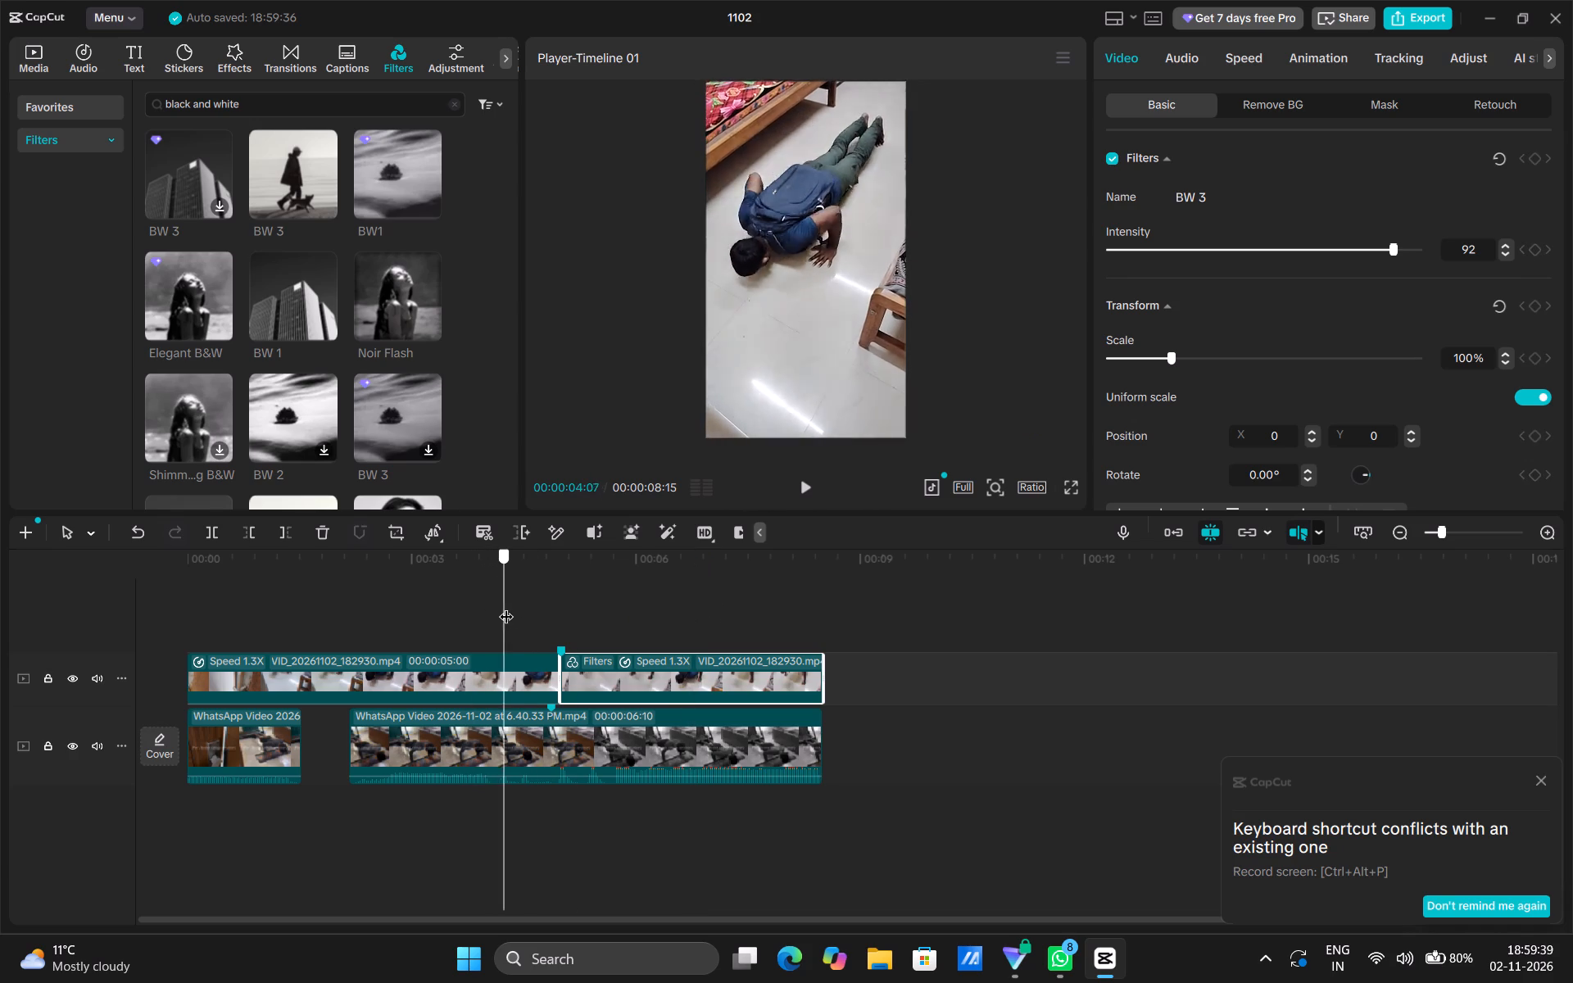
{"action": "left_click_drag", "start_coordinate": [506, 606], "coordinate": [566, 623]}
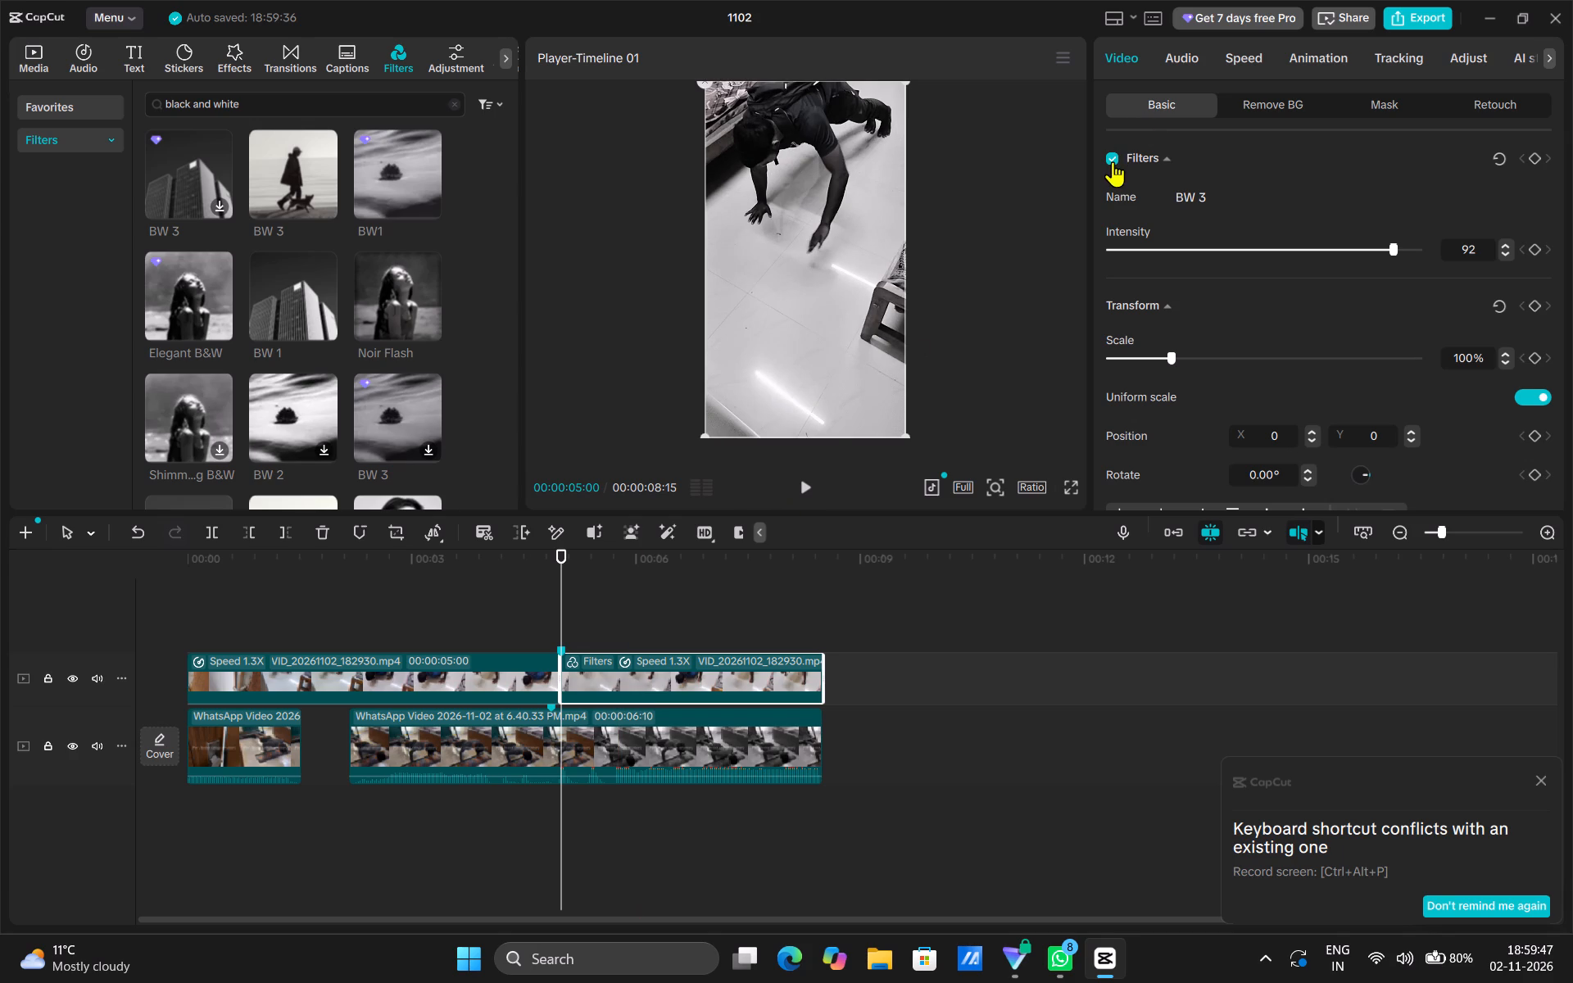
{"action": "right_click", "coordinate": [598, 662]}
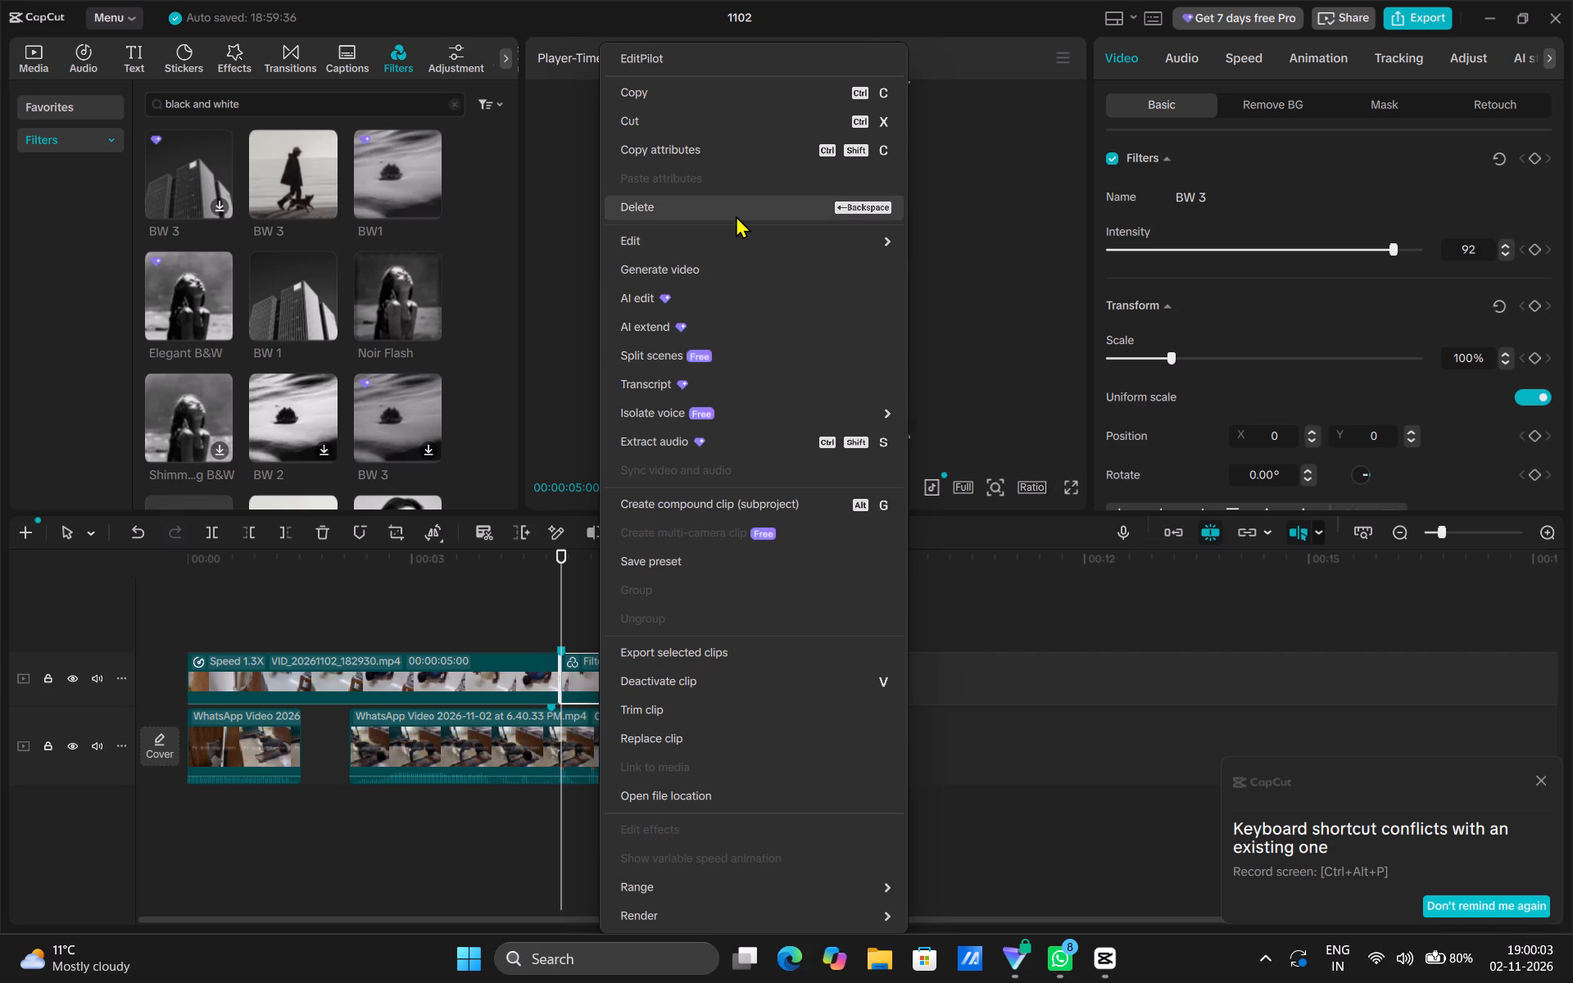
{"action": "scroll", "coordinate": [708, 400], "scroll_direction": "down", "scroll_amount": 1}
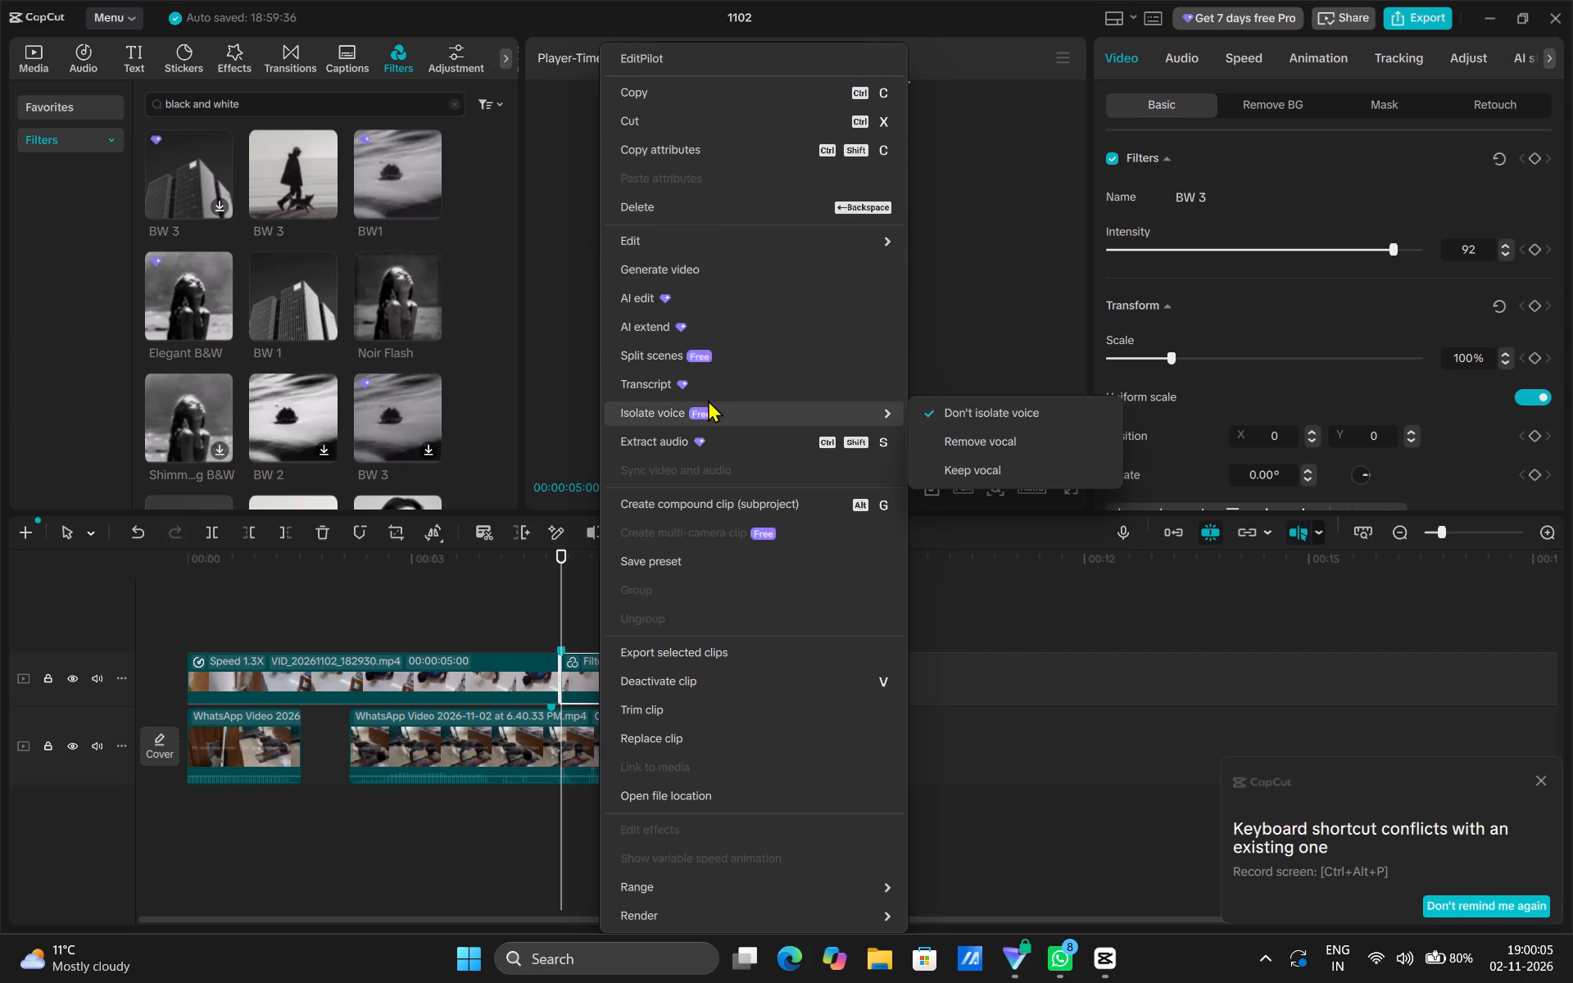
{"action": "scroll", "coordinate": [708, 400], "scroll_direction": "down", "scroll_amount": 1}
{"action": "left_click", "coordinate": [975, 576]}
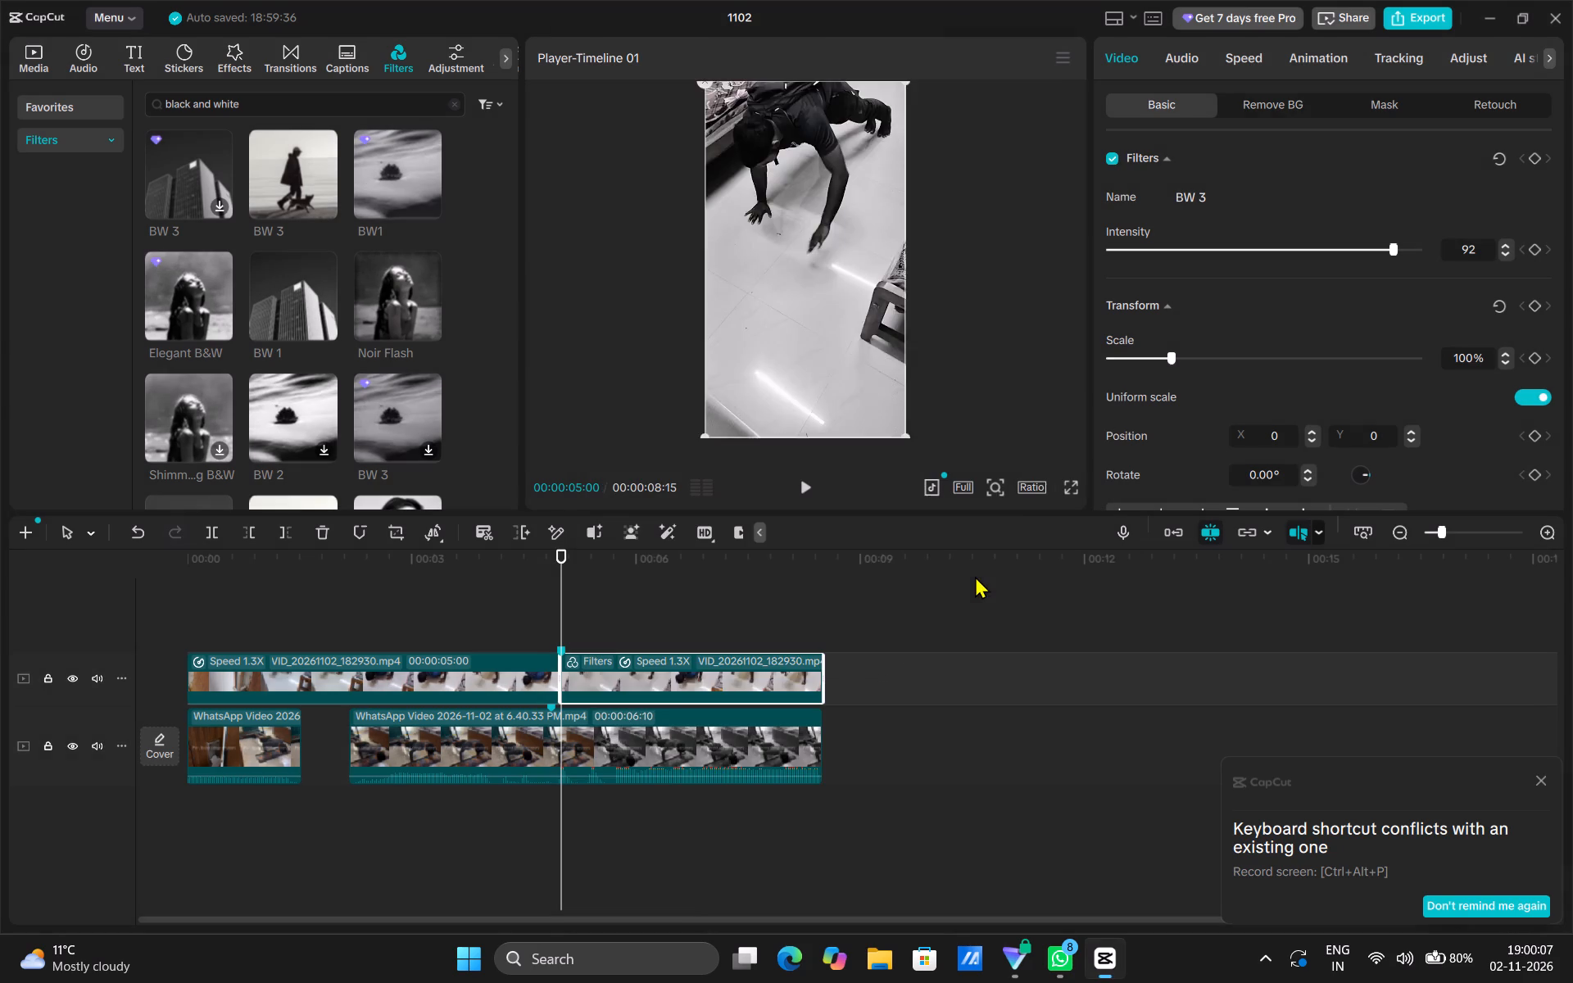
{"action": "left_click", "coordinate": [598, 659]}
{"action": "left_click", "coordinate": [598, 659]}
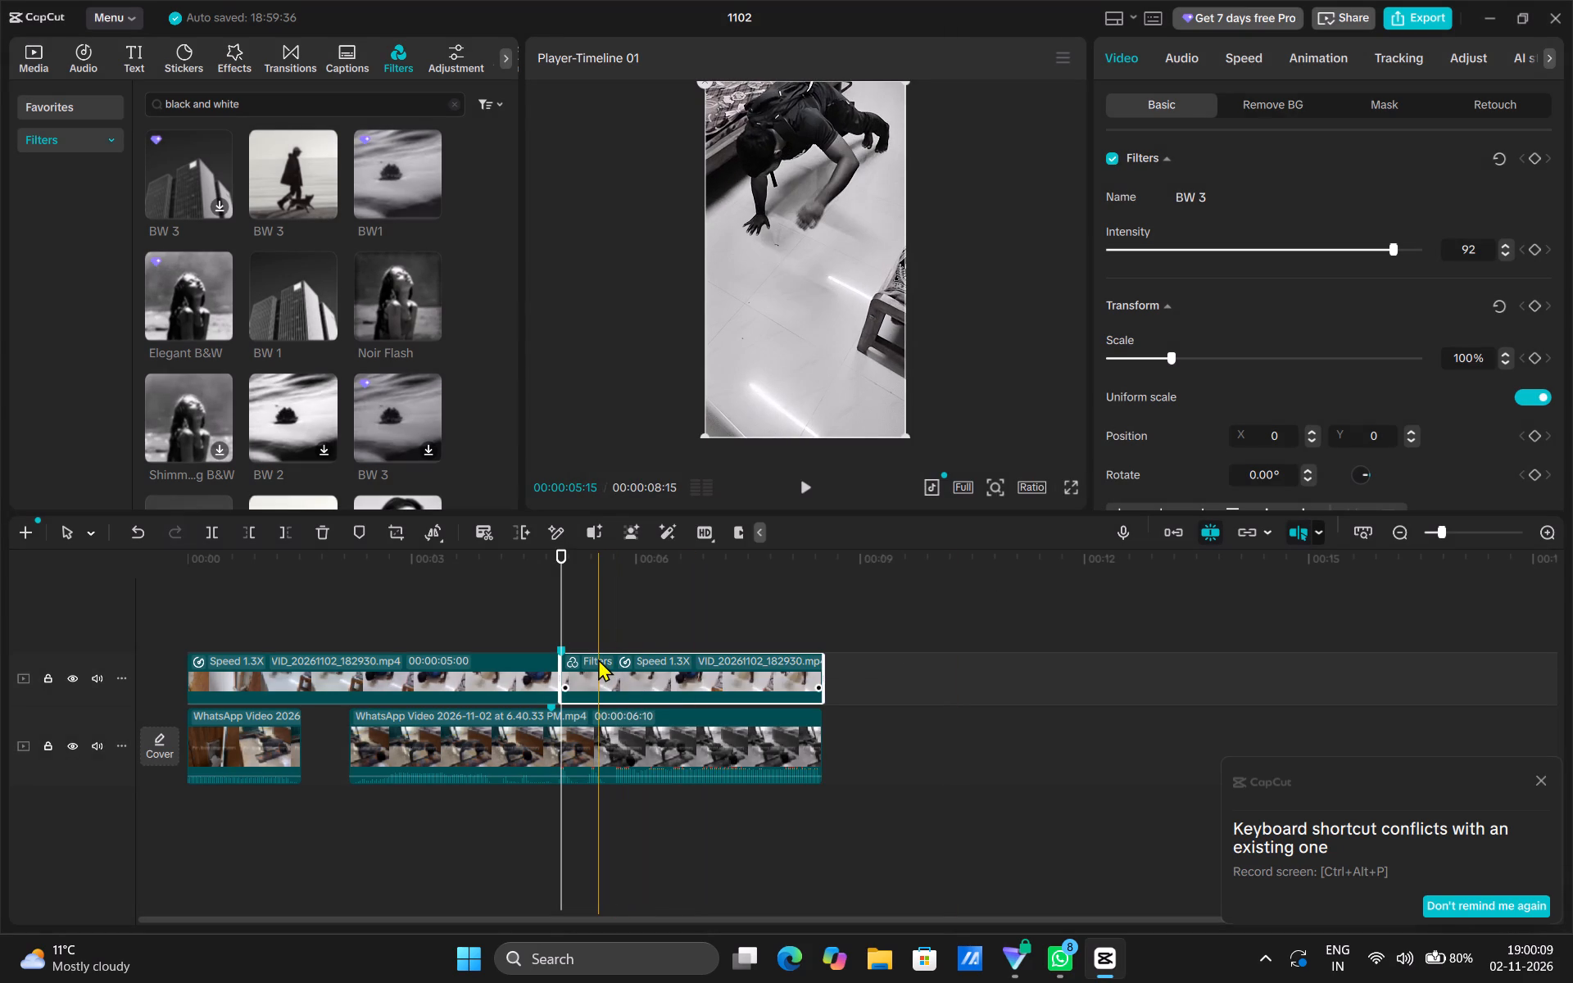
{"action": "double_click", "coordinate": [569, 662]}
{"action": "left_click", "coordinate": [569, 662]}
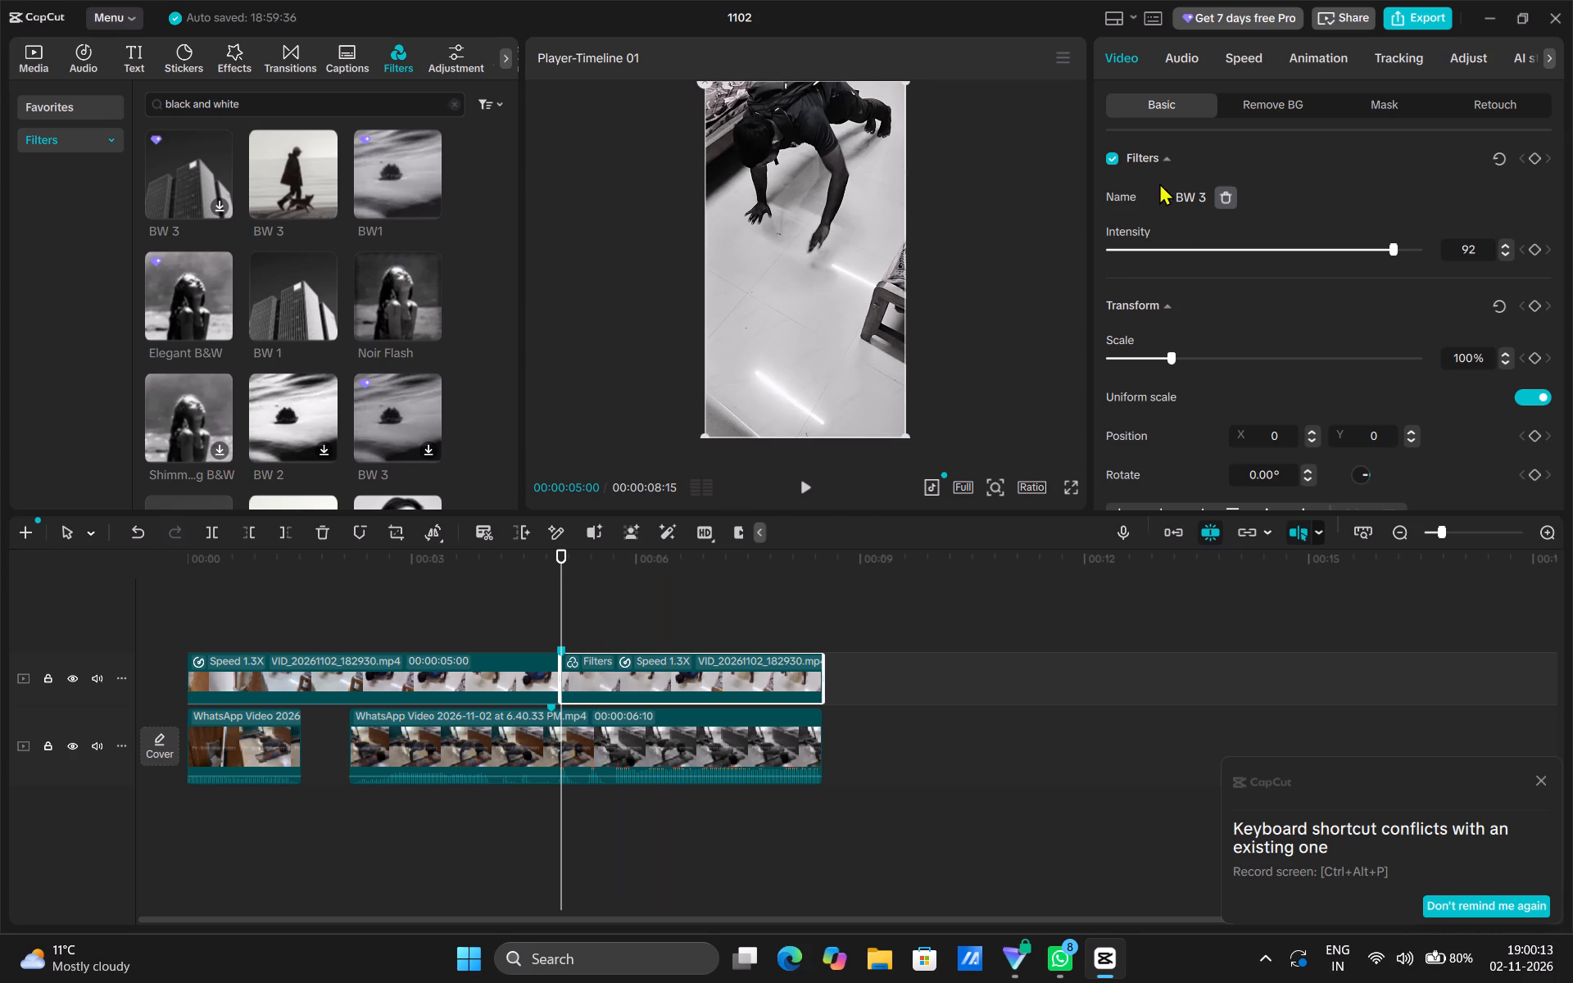
Turn off the BW 3 filter on the last VID segment.
{"action": "left_click", "coordinate": [1114, 156]}
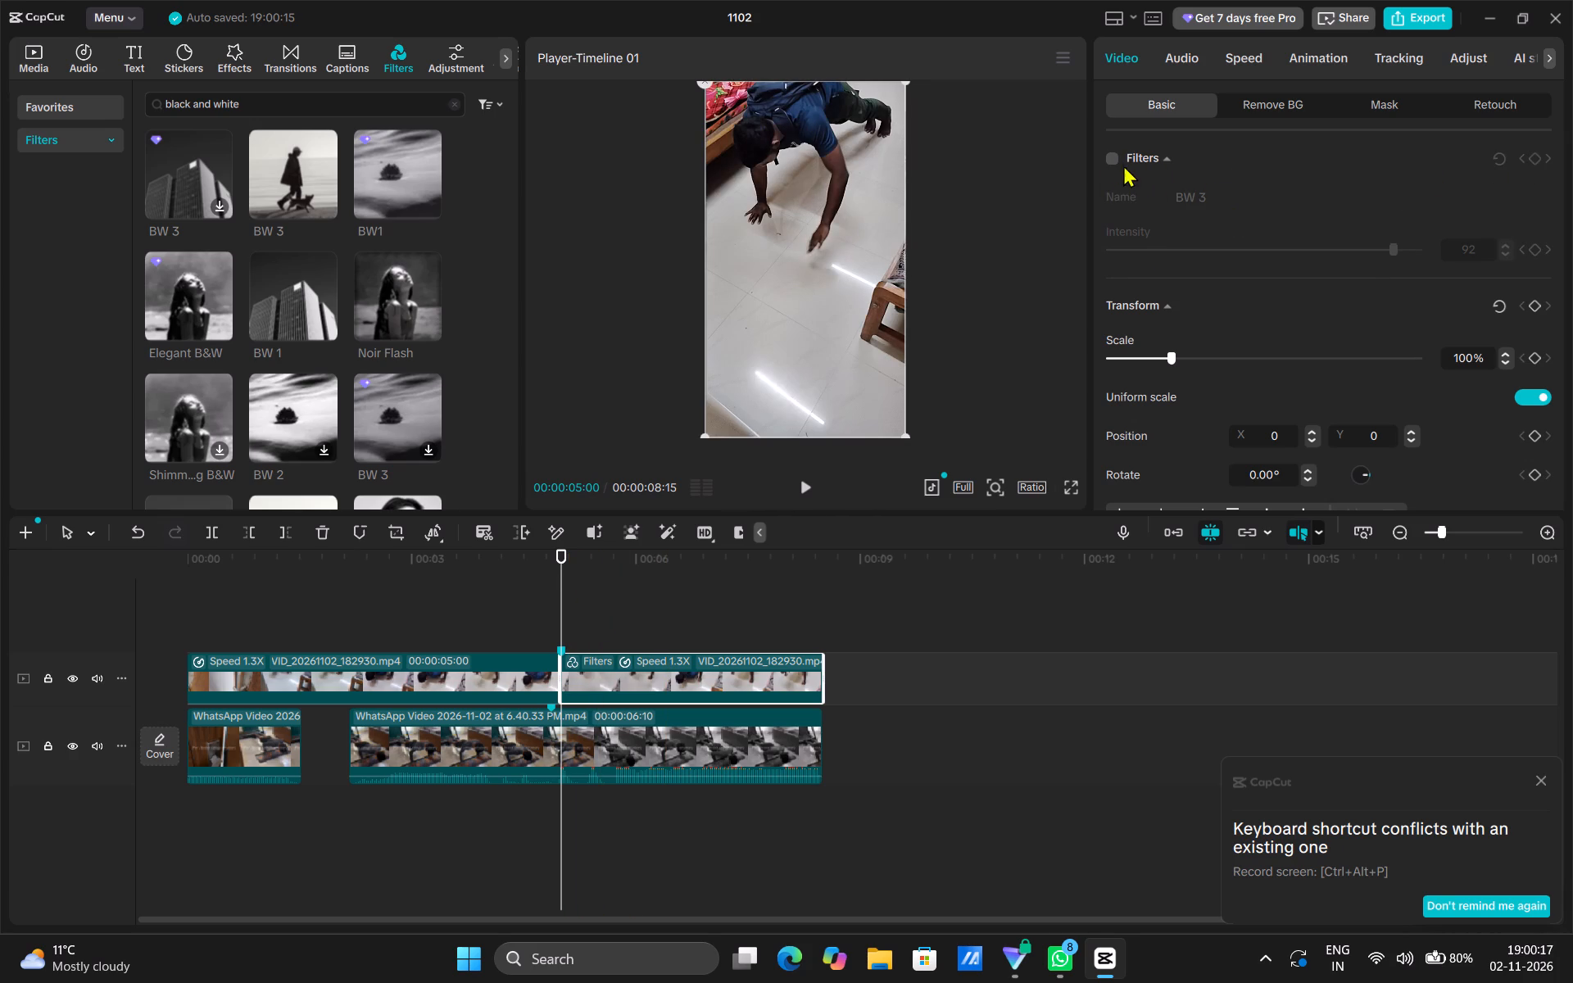
{"action": "left_click", "coordinate": [1109, 153]}
{"action": "left_click", "coordinate": [1109, 153]}
Split the last VID segment at 00:00:05:20, where the reference footage turns black and white.
{"action": "left_click_drag", "start_coordinate": [564, 613], "coordinate": [611, 630]}
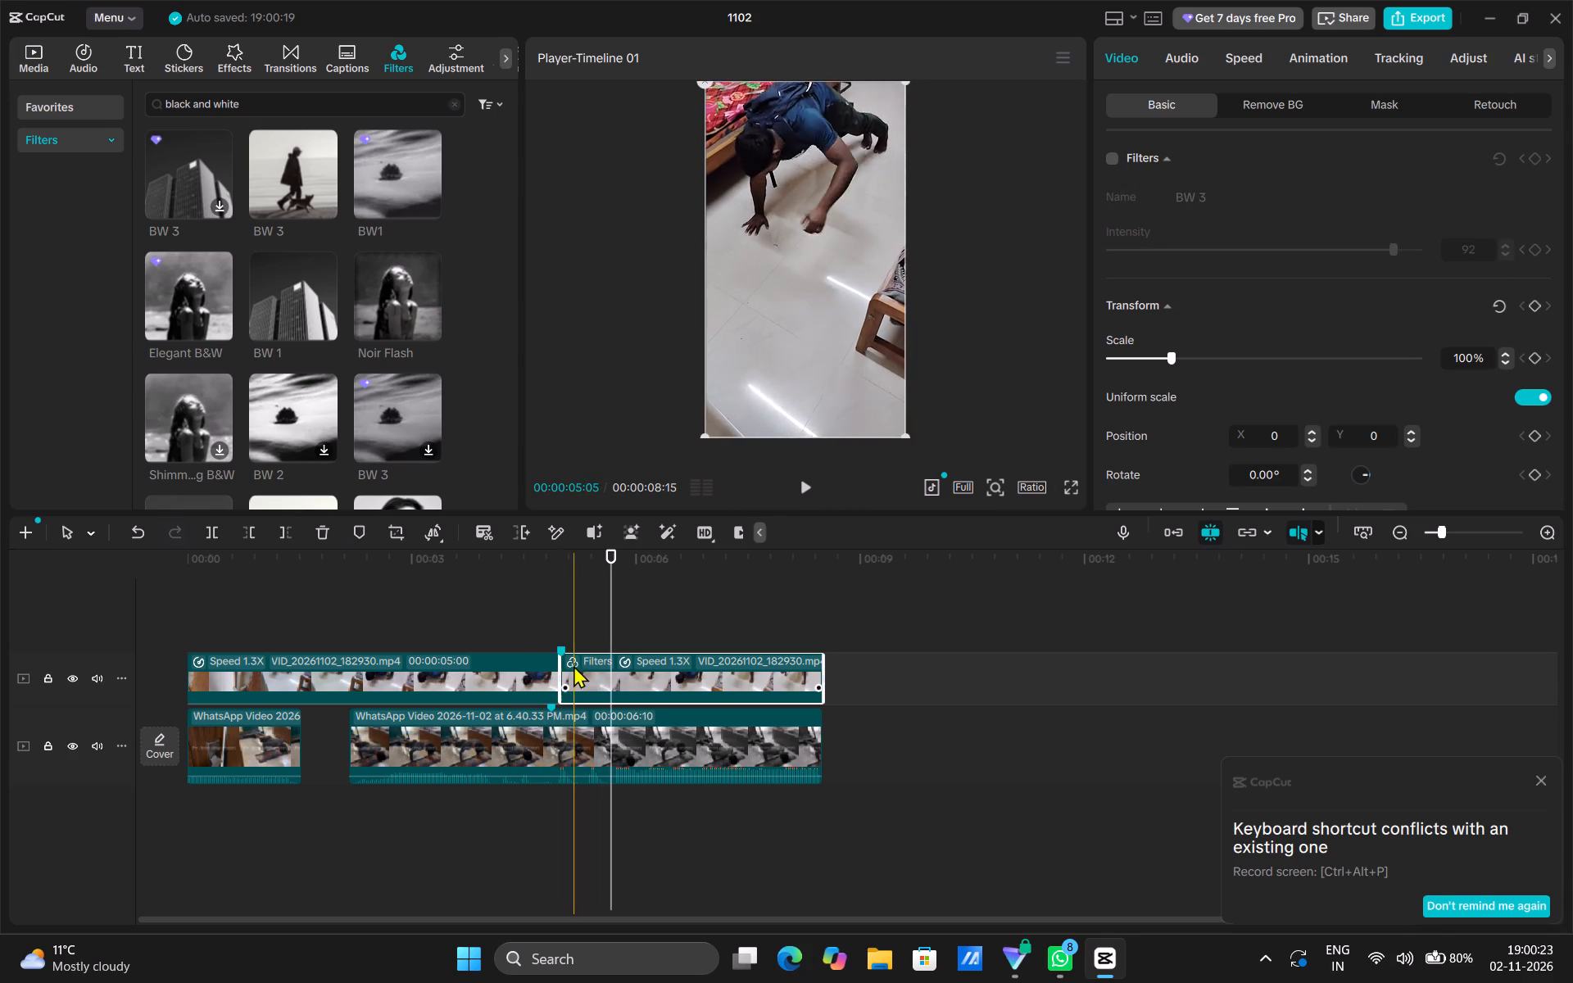
{"action": "left_click", "coordinate": [211, 533]}
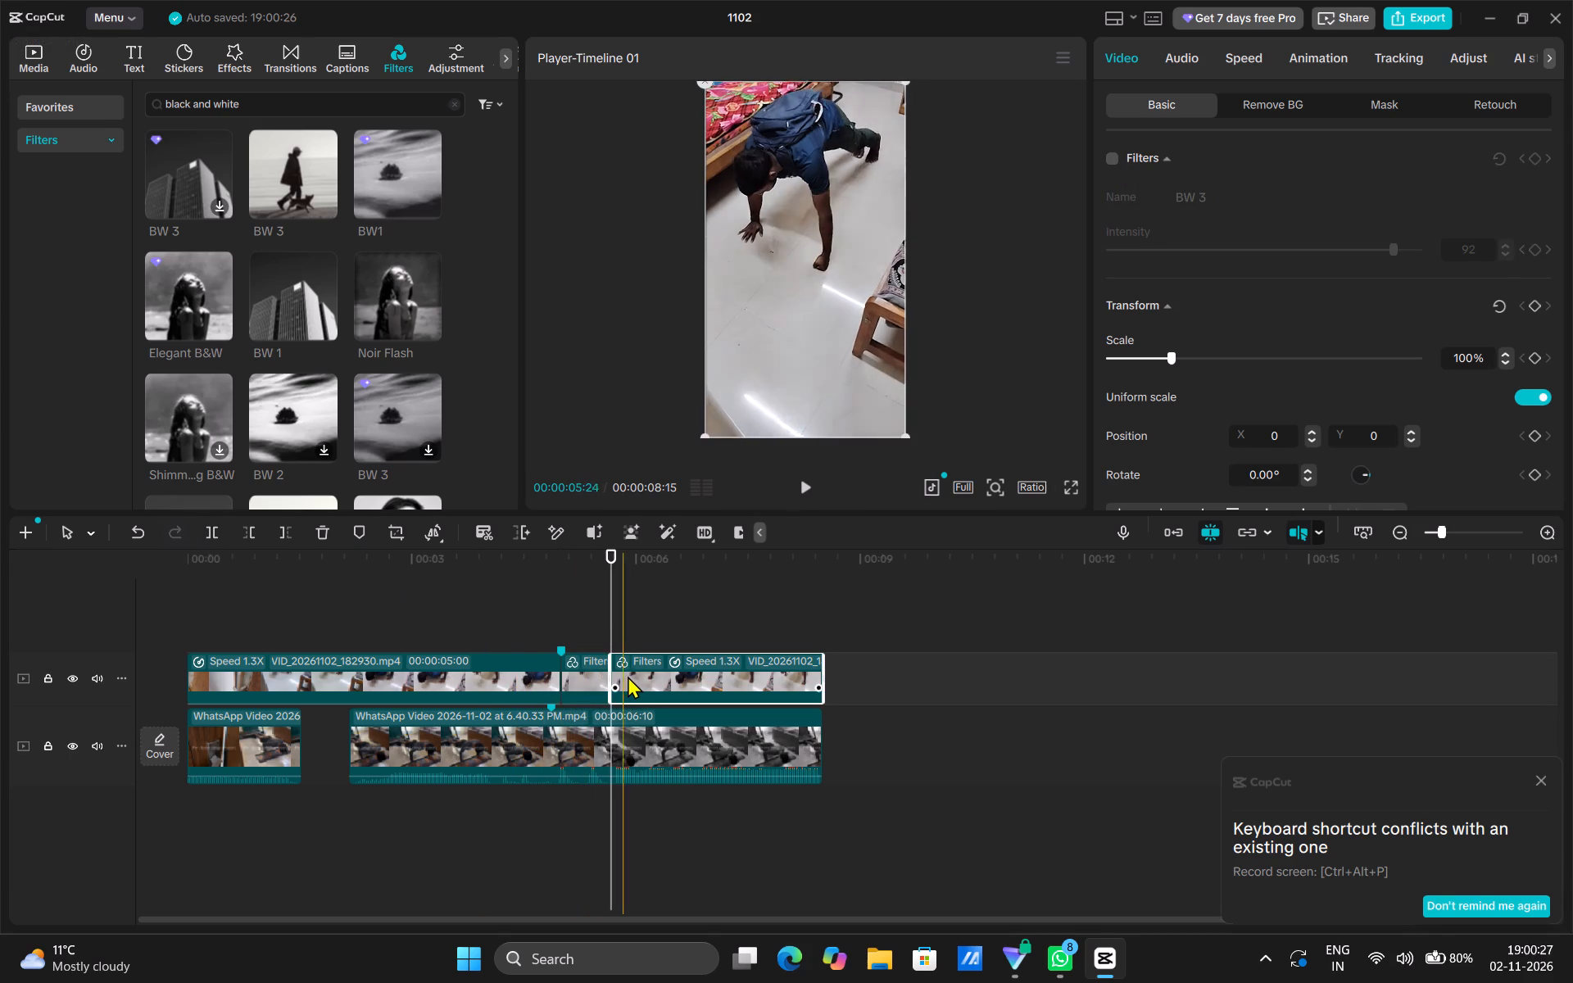
Turn on the BW 3 filter for the last VID segment, after the split at 00:00:05:20.
{"action": "left_click", "coordinate": [1113, 161]}
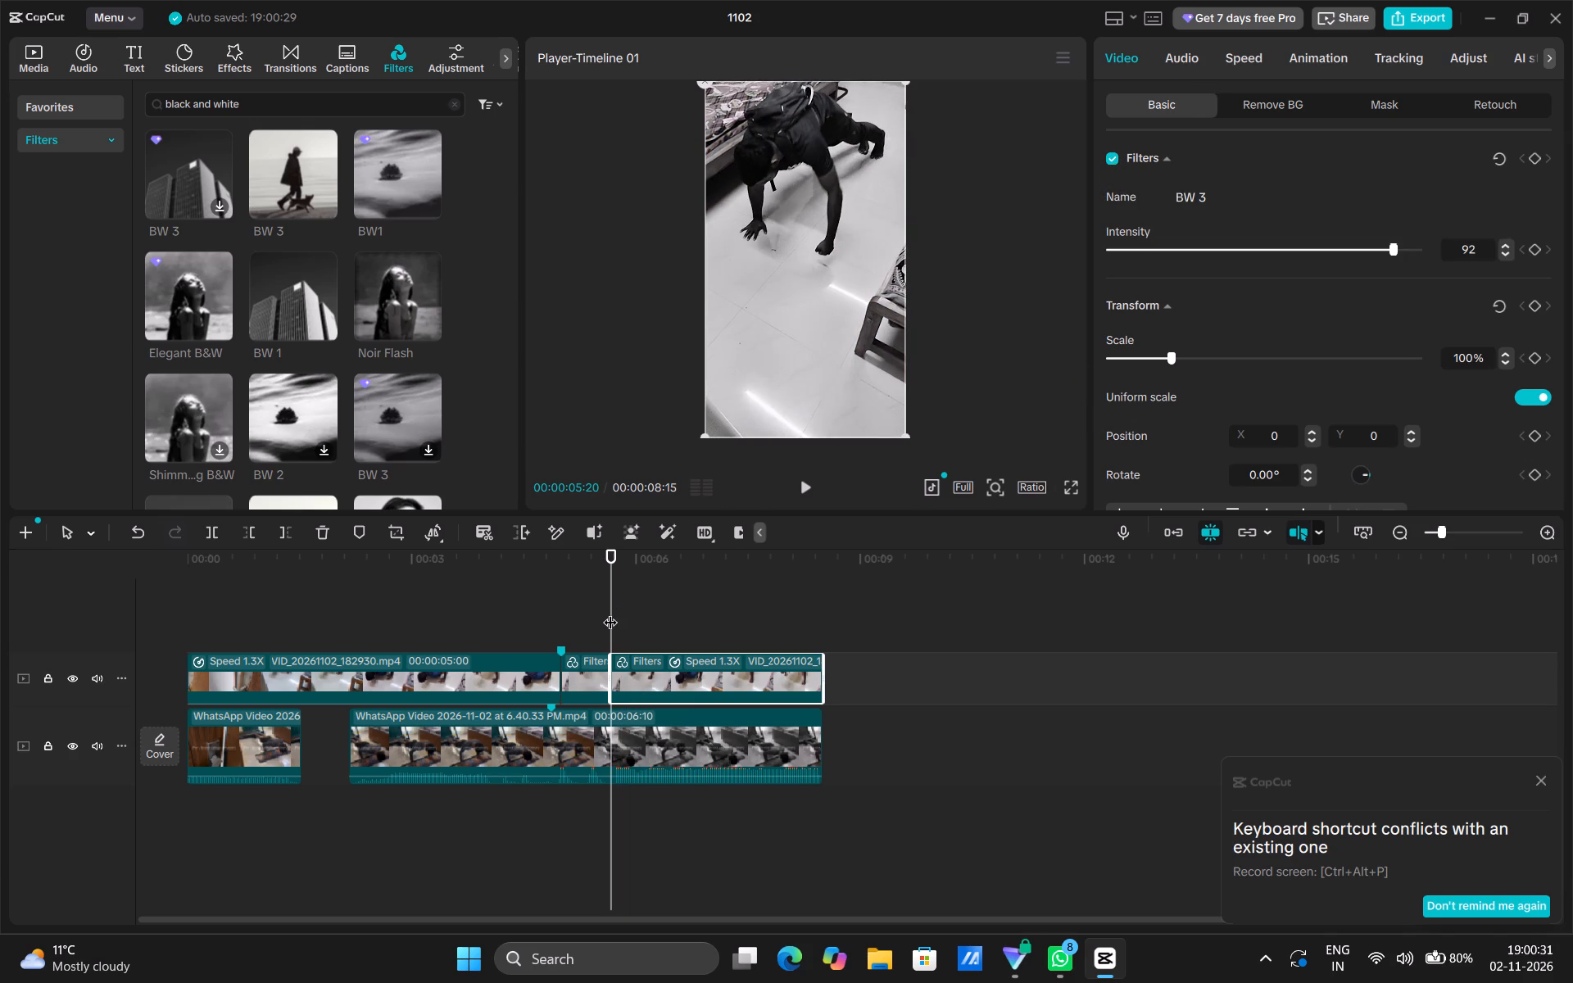
Review the change from colour to black and white around the split, play the whole edit from its start, and recheck the opening part.
{"action": "left_click_drag", "start_coordinate": [610, 611], "coordinate": [592, 617]}
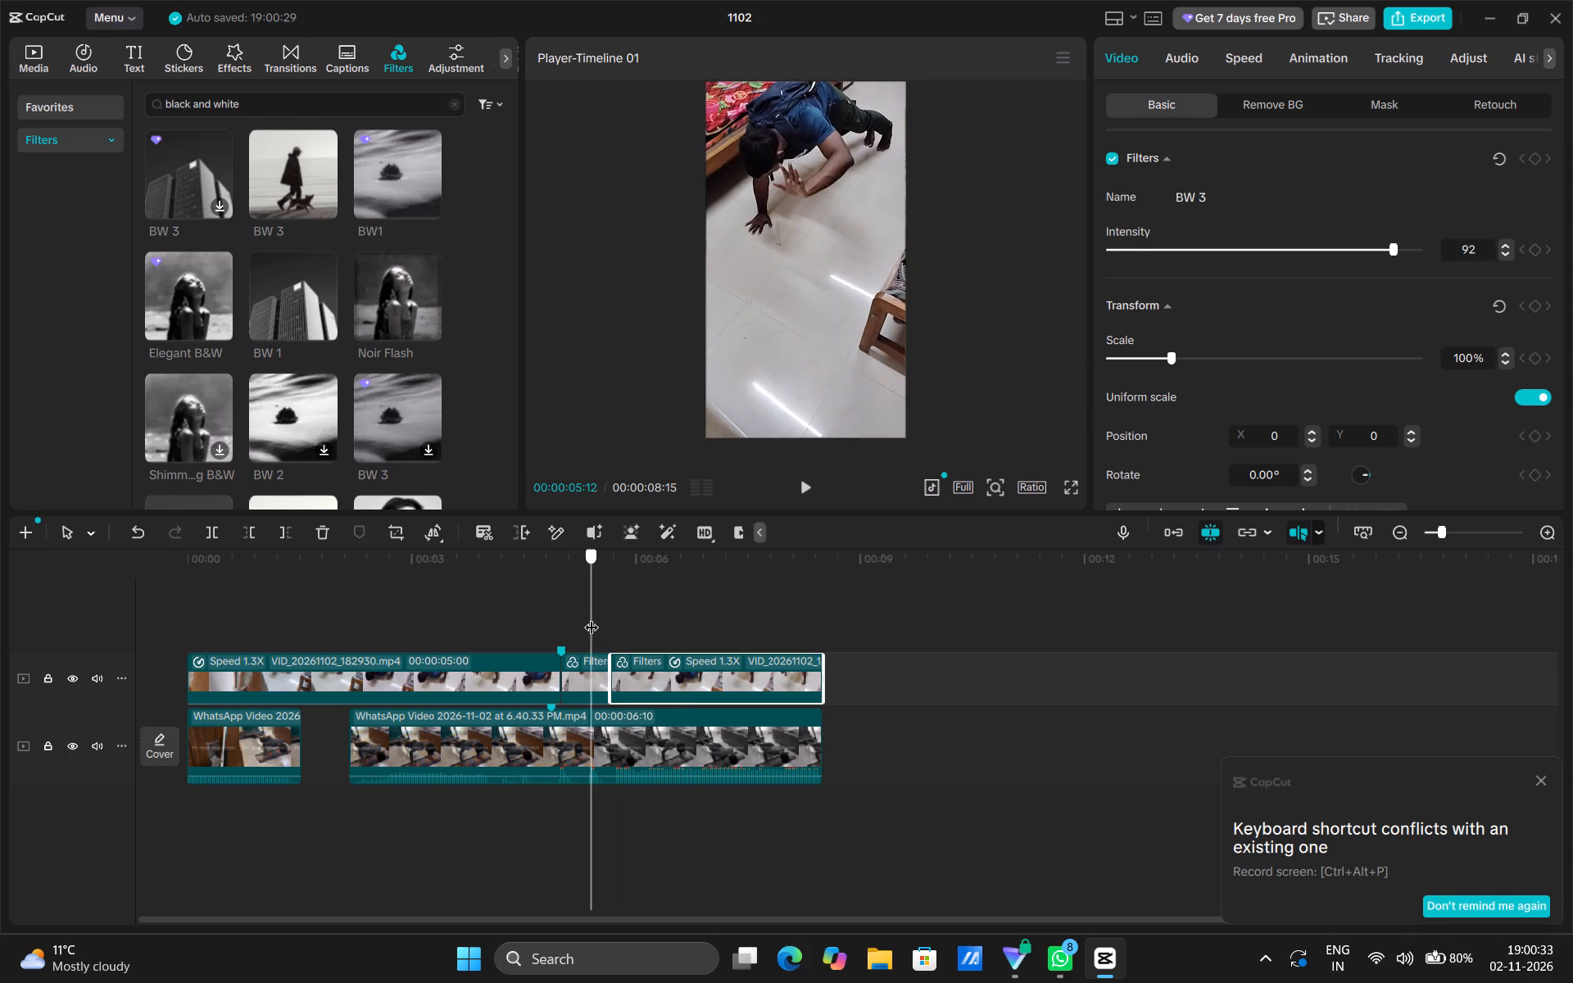
{"action": "left_click_drag", "start_coordinate": [592, 617], "coordinate": [647, 627]}
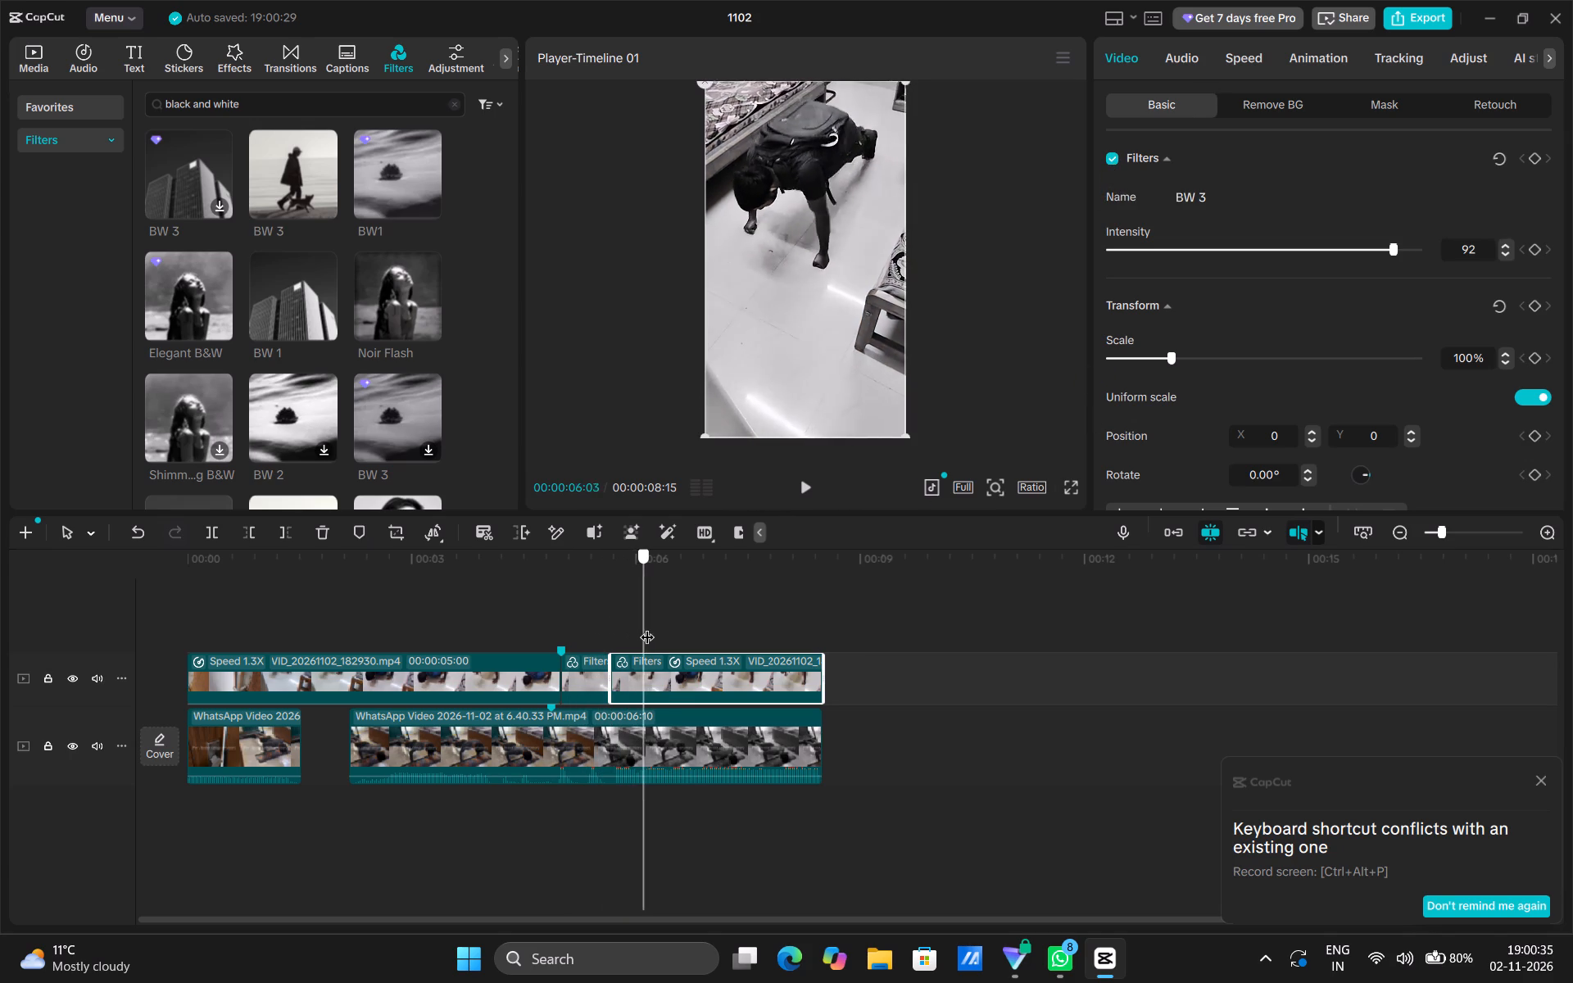
{"action": "left_click_drag", "start_coordinate": [647, 627], "coordinate": [441, 644]}
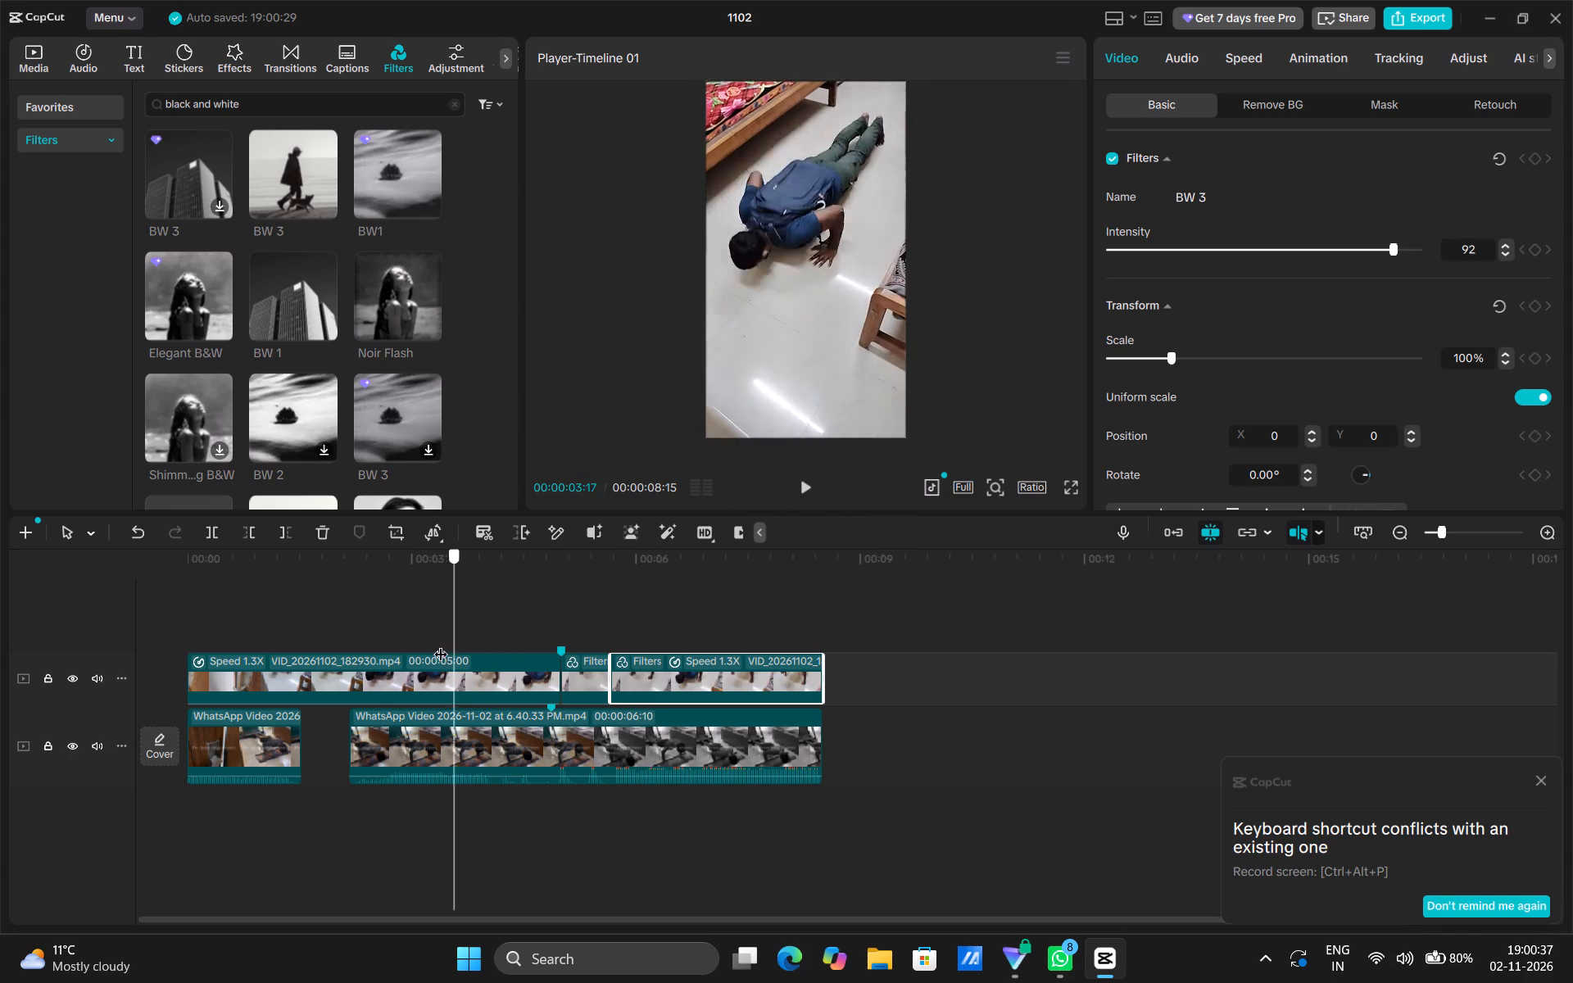
{"action": "left_click_drag", "start_coordinate": [441, 644], "coordinate": [85, 645]}
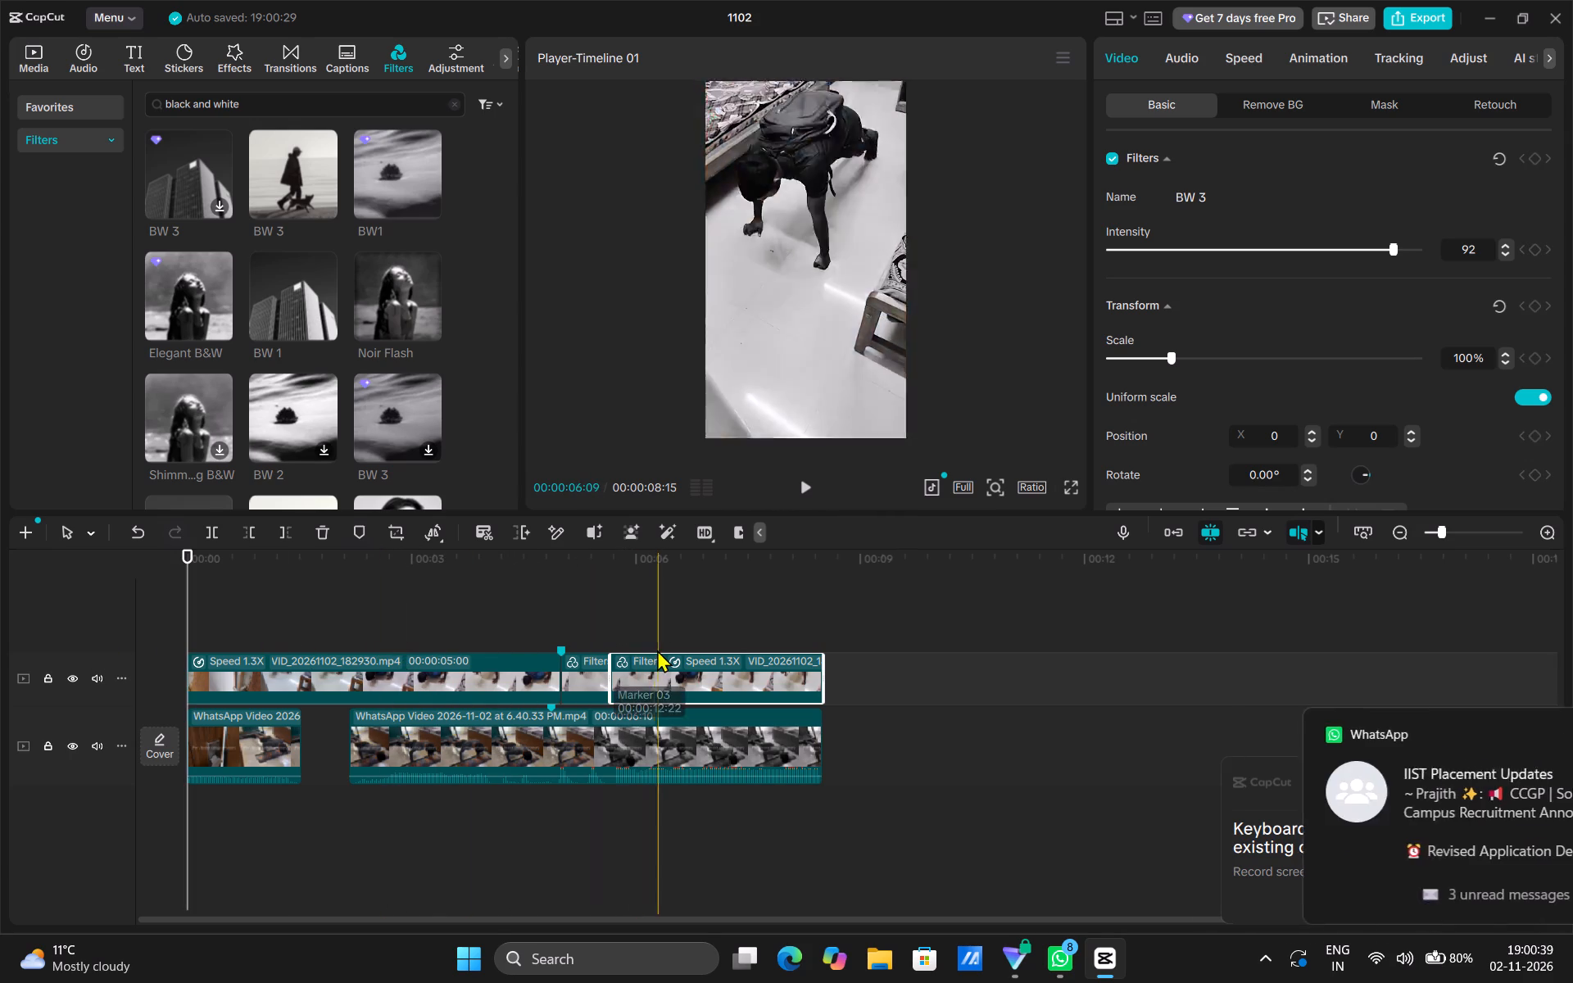
{"action": "left_click", "coordinate": [805, 488]}
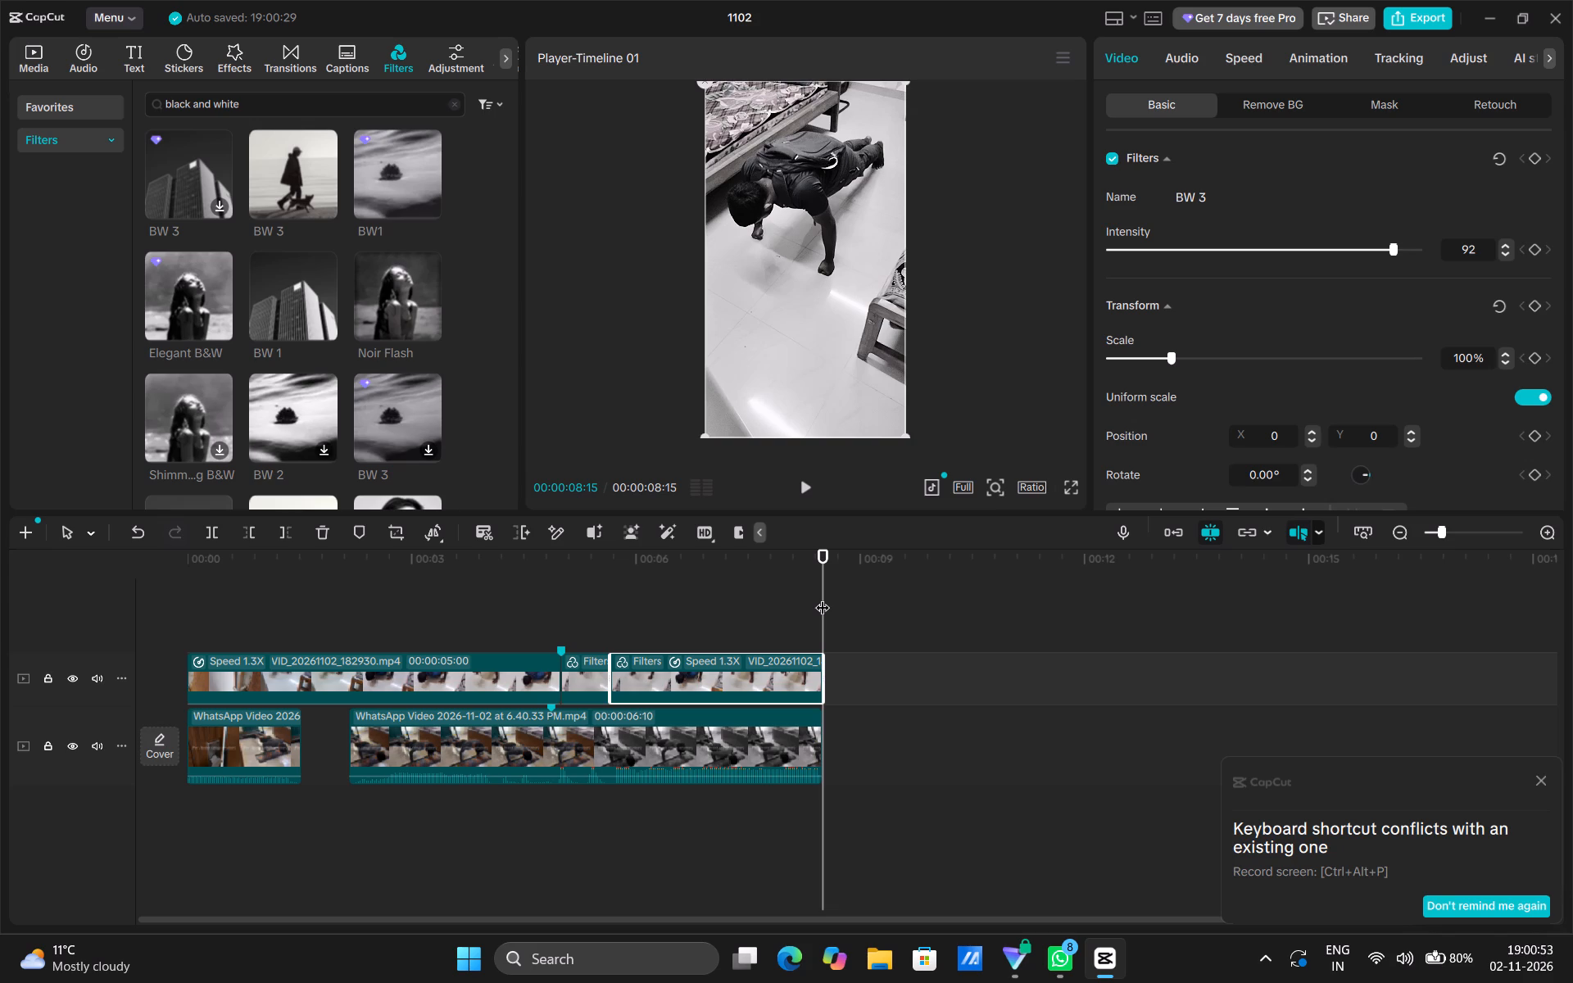
{"action": "left_click_drag", "start_coordinate": [823, 597], "coordinate": [405, 614]}
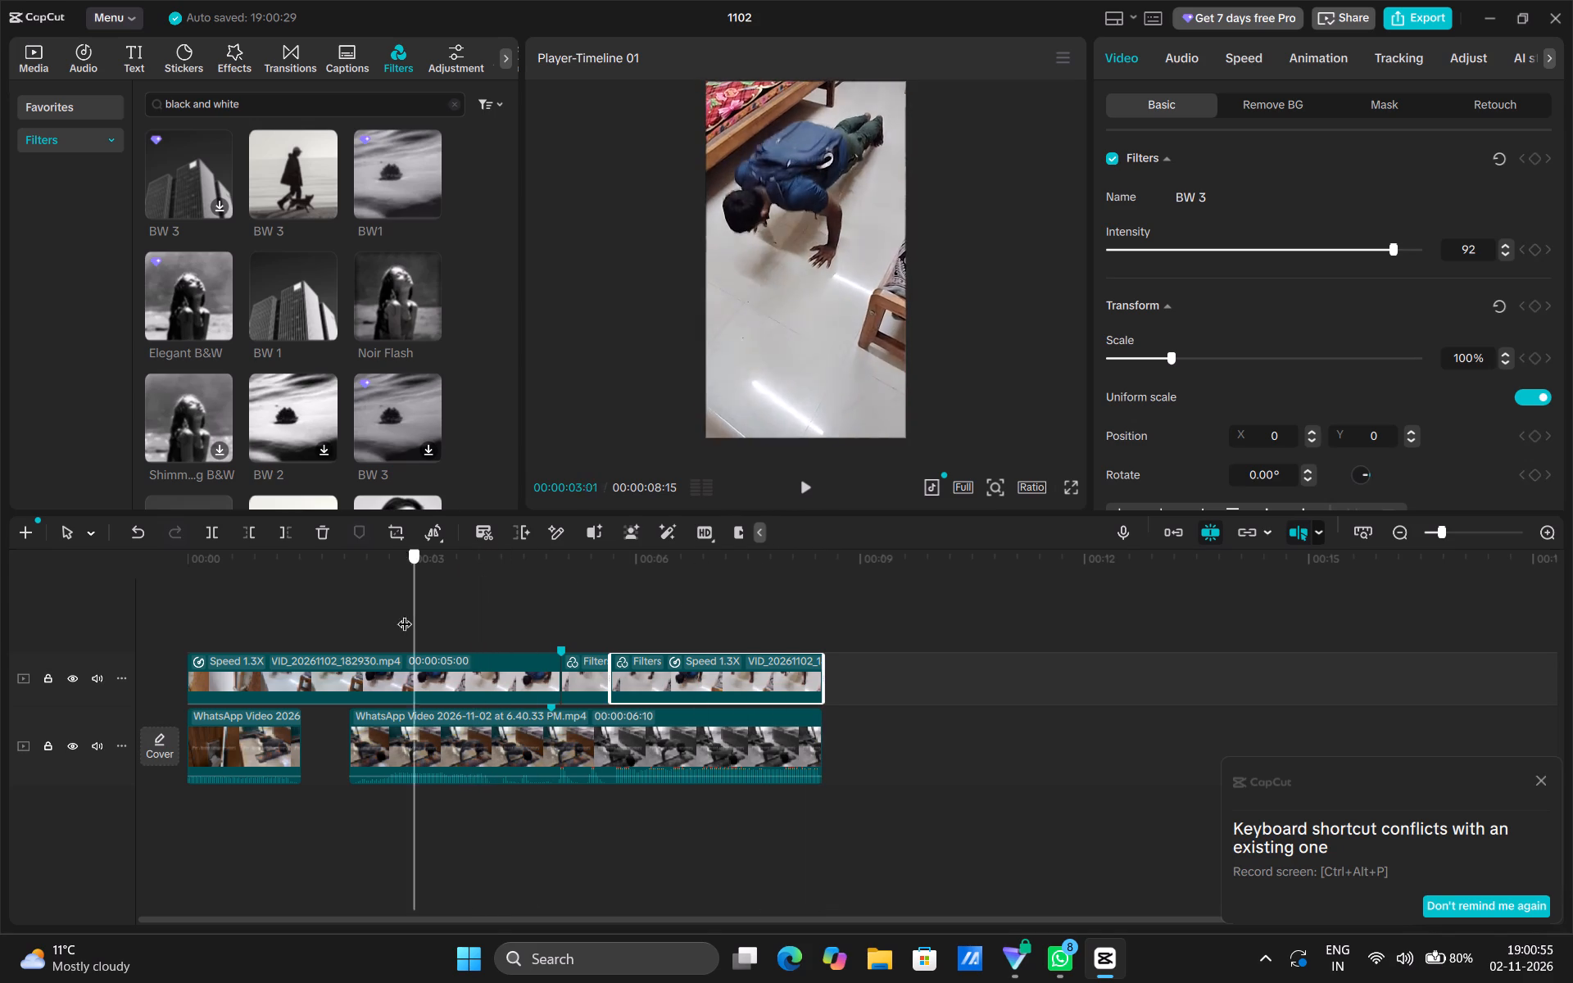
{"action": "left_click_drag", "start_coordinate": [405, 614], "coordinate": [271, 640]}
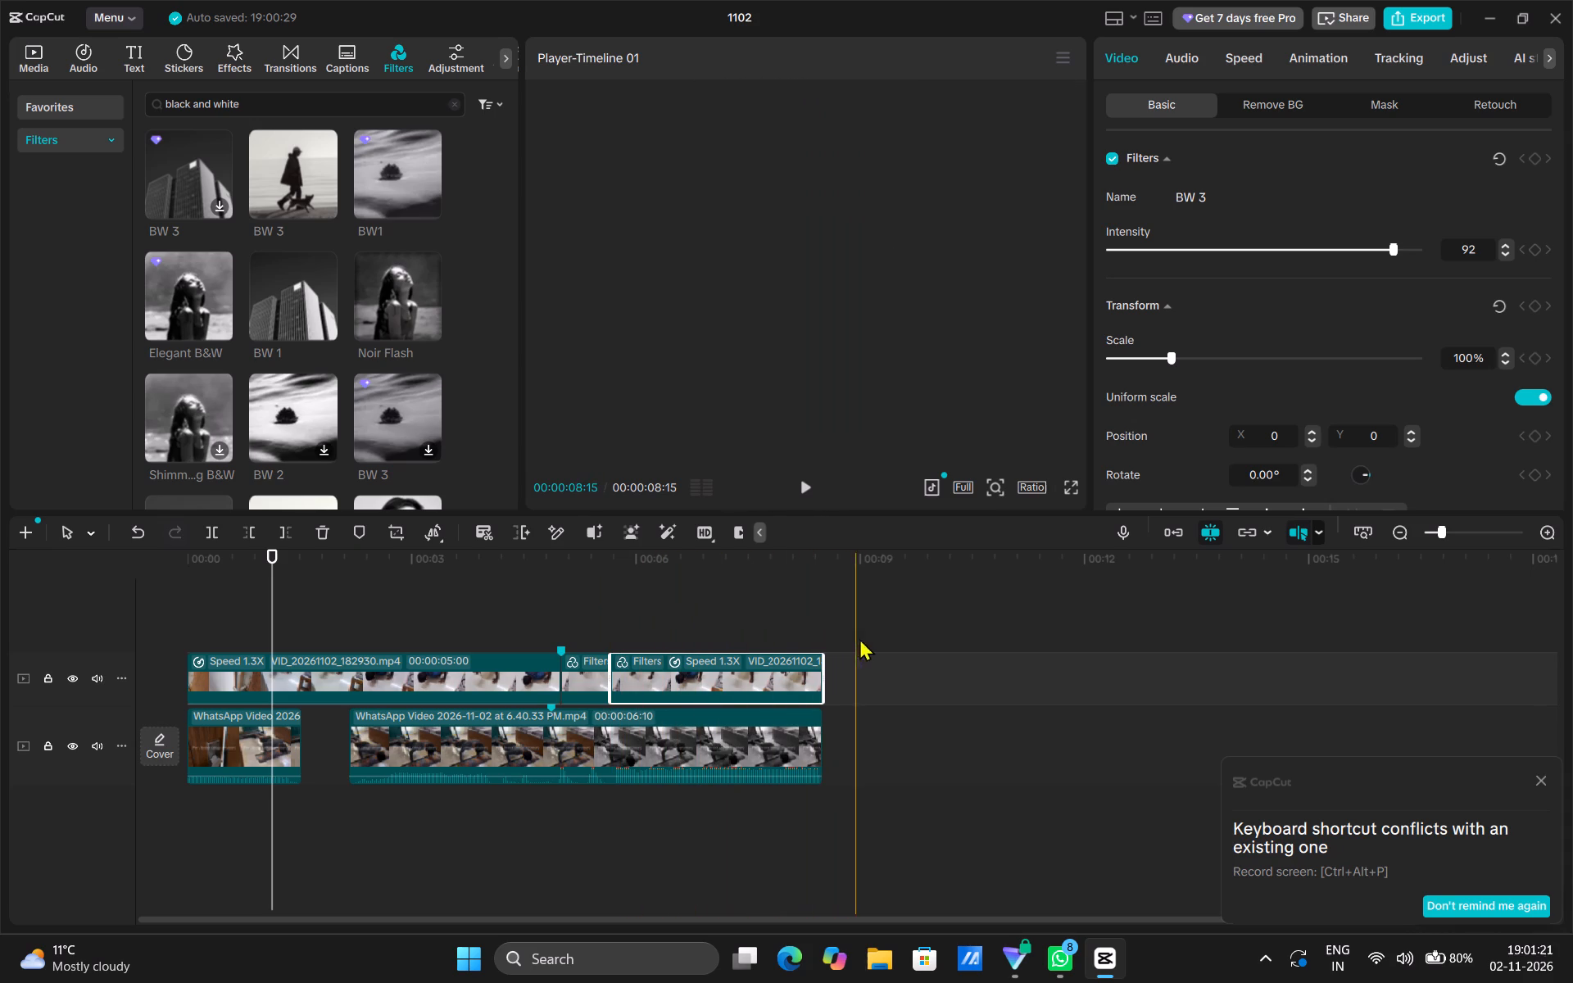
Play the timeline from the beginning to review the edited VID segments and the black-and-white change.
{"action": "left_click_drag", "start_coordinate": [274, 590], "coordinate": [155, 595]}
{"action": "left_click", "coordinate": [806, 484]}
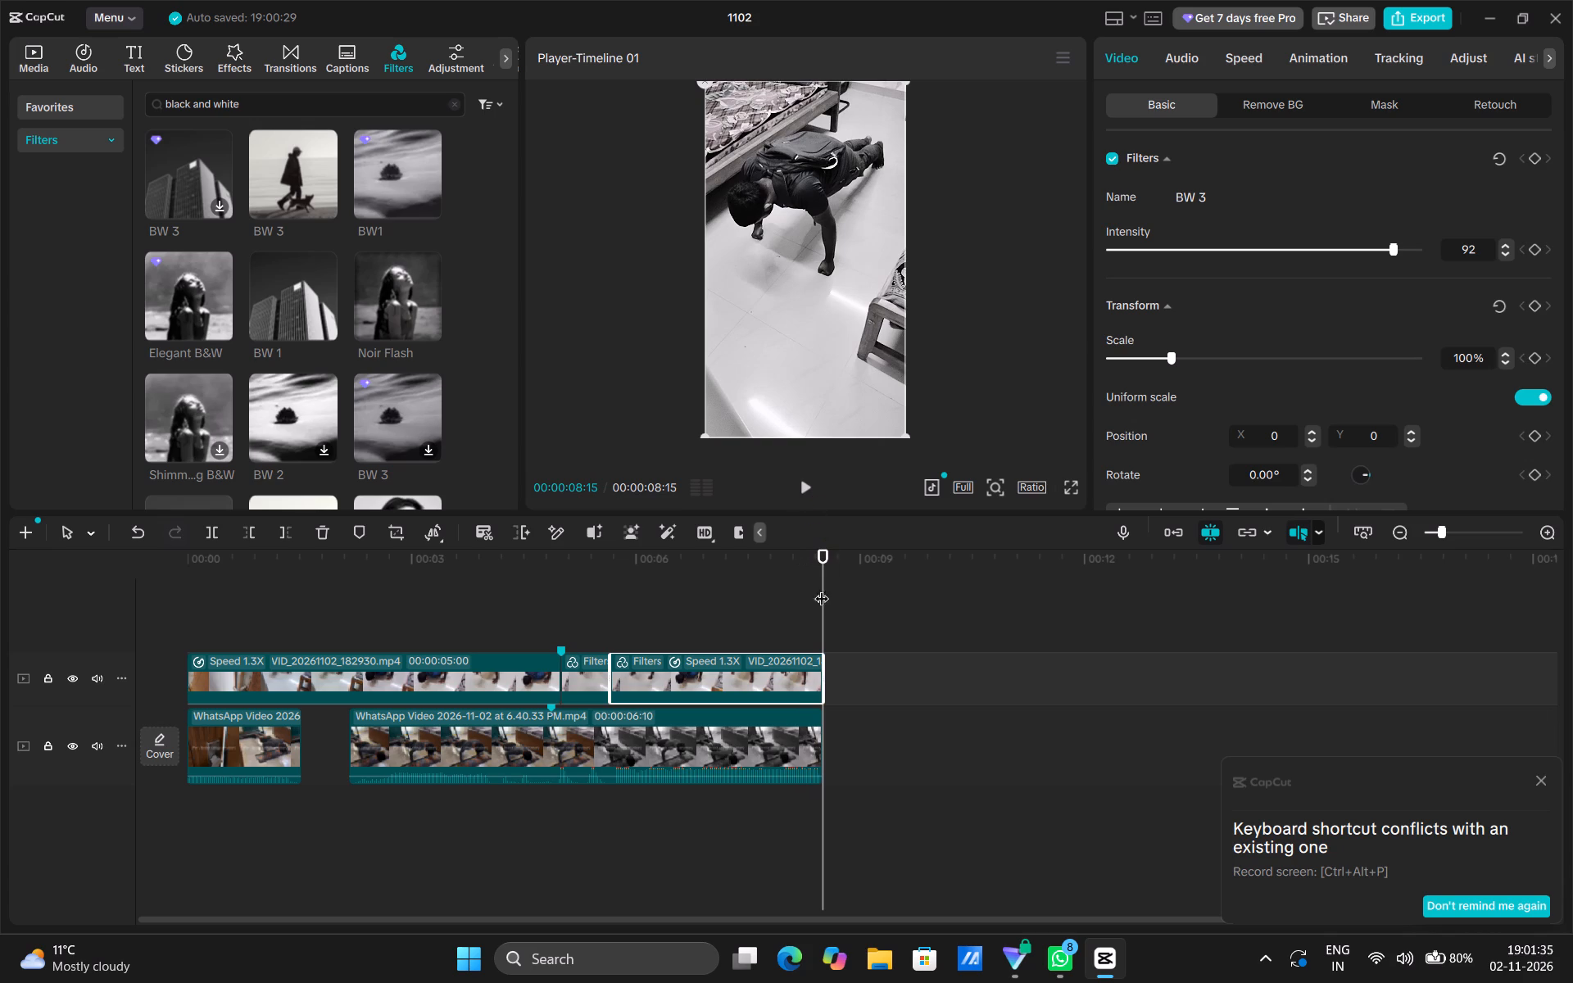
{"action": "left_click_drag", "start_coordinate": [821, 592], "coordinate": [332, 585]}
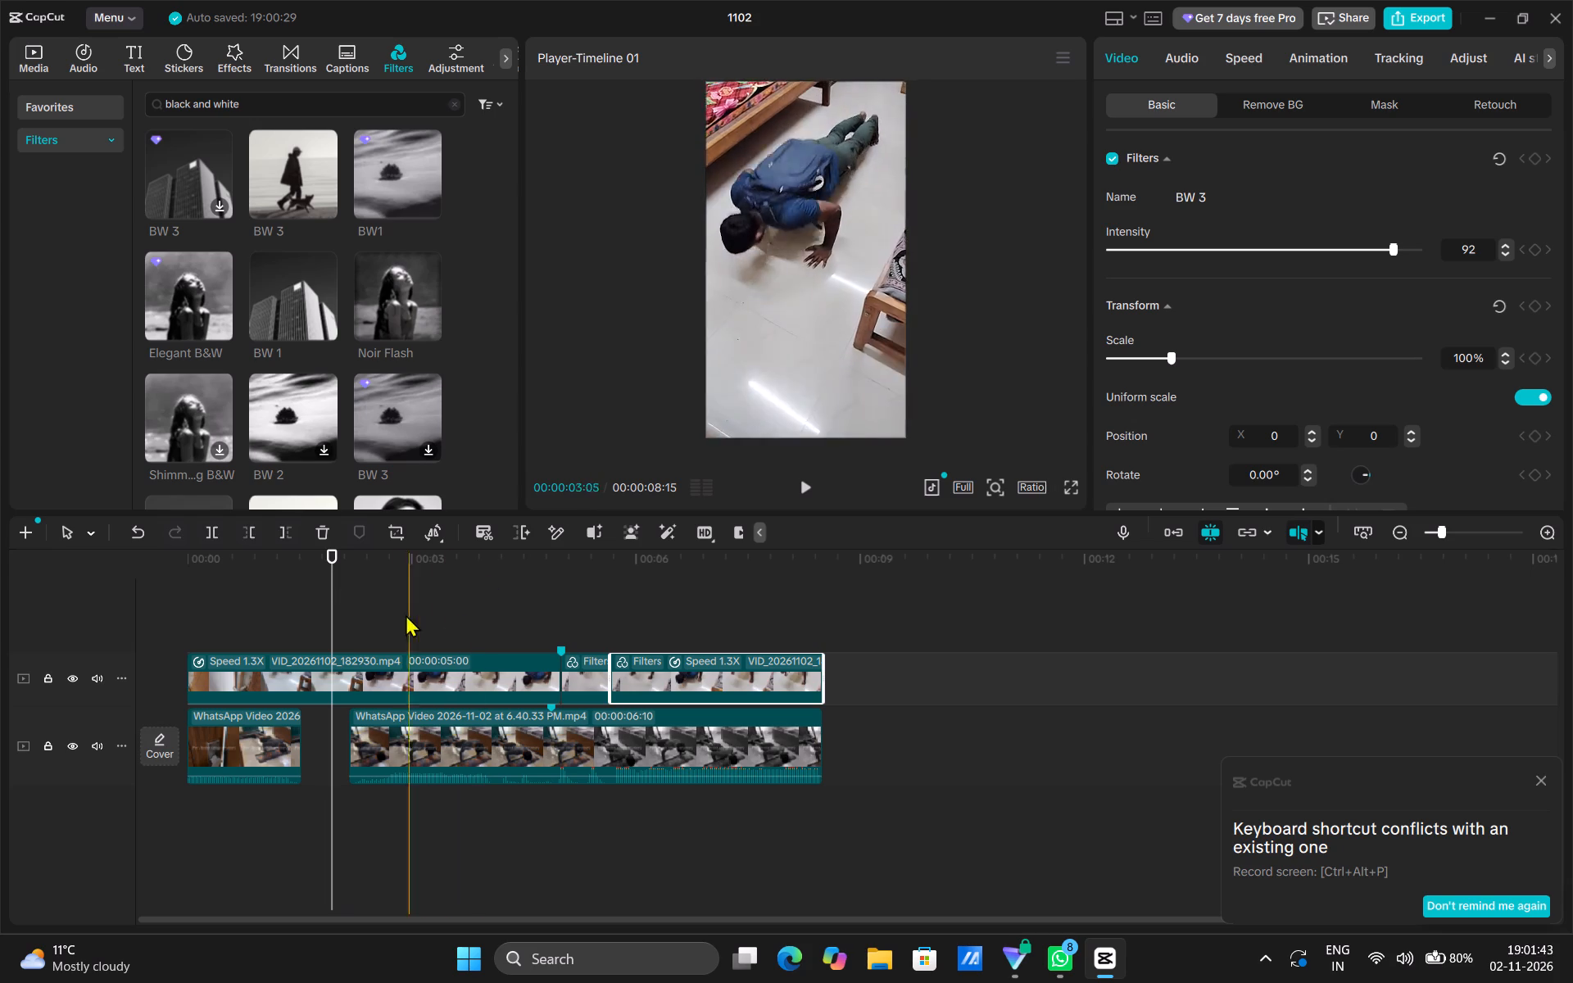
Add a default text clip above the VID track from the start and extend it toward the first VID segment's end.
{"action": "left_click", "coordinate": [118, 52]}
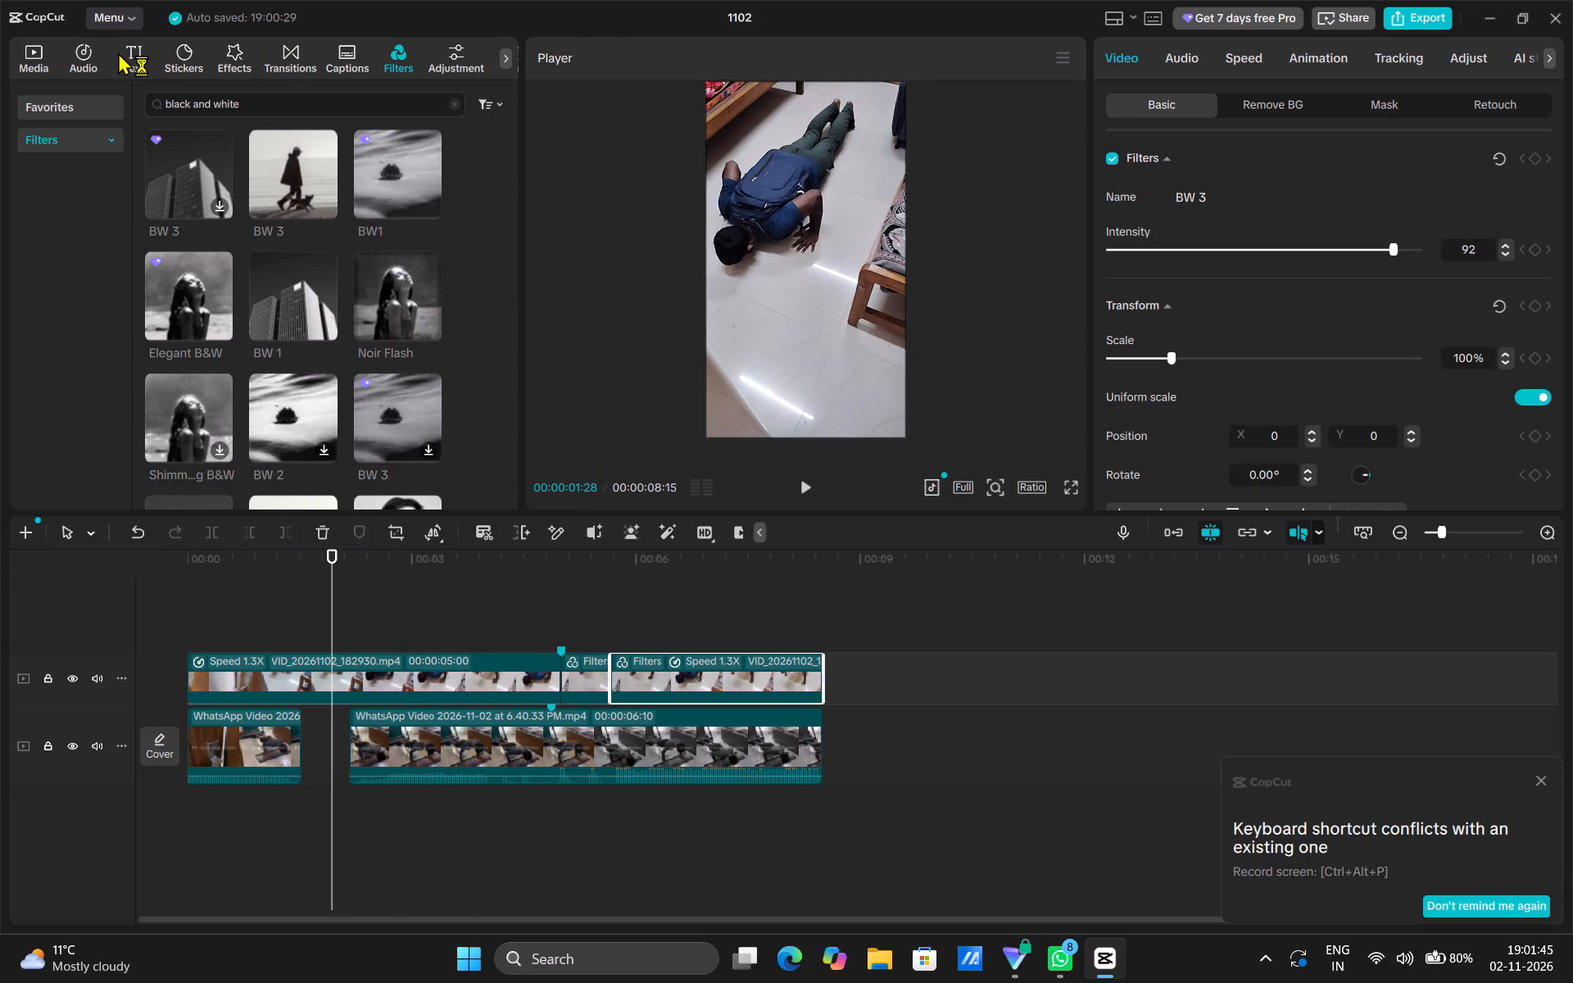
{"action": "left_click_drag", "start_coordinate": [168, 136], "coordinate": [196, 608]}
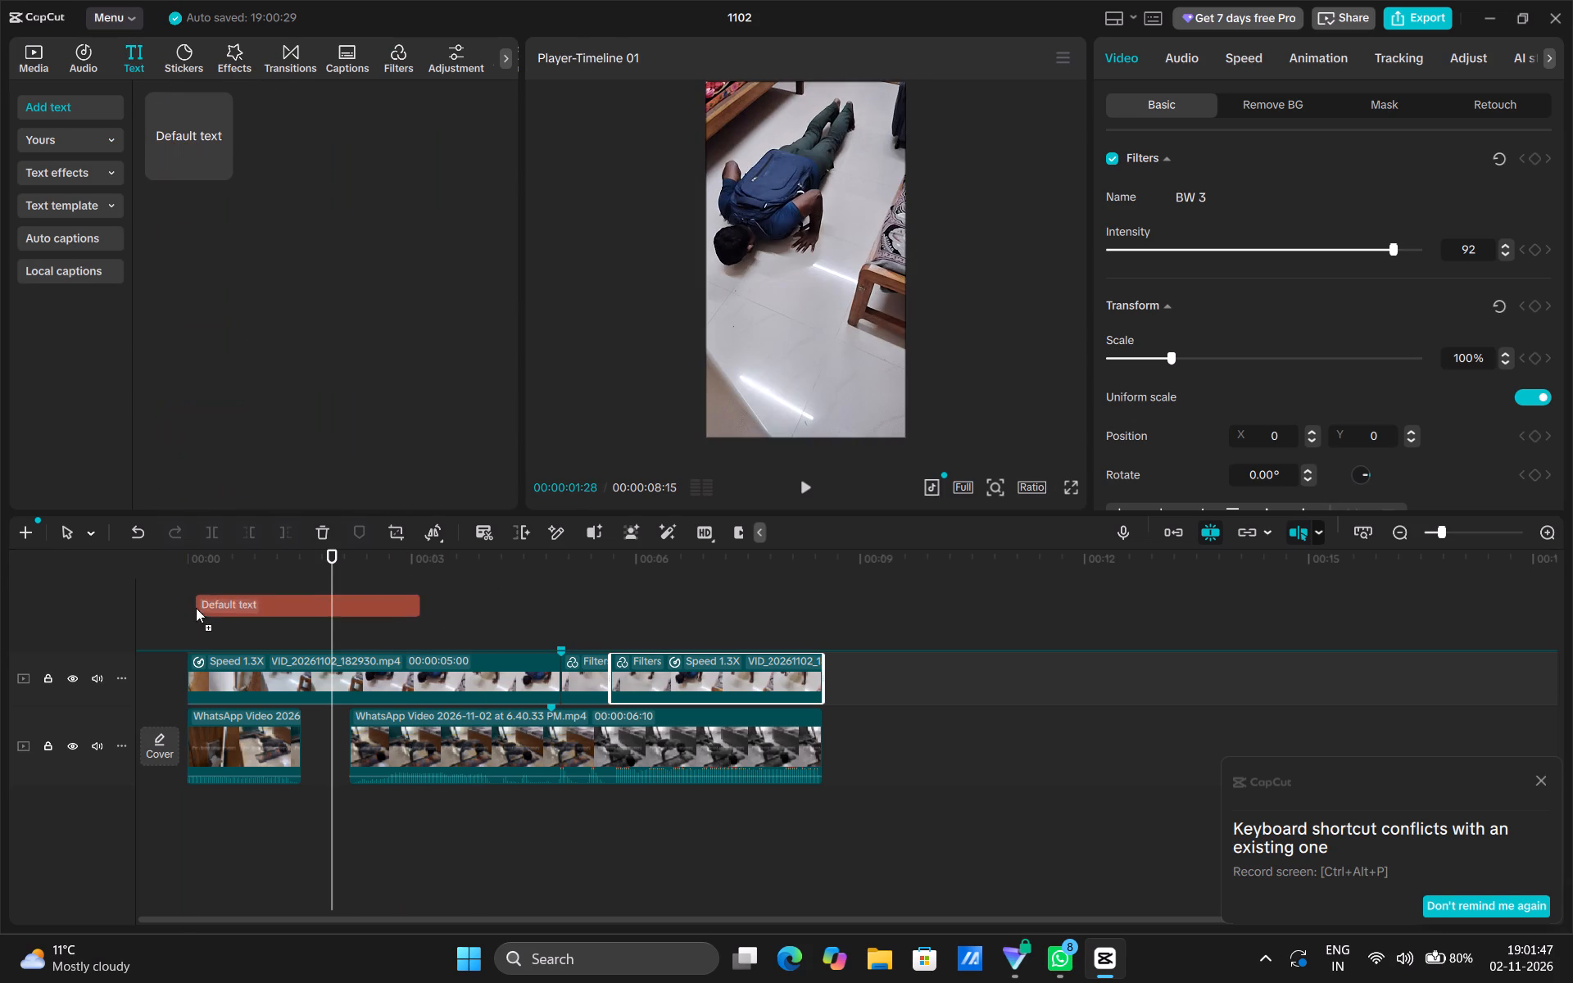
{"action": "left_click_drag", "start_coordinate": [196, 608], "coordinate": [186, 636]}
{"action": "left_click_drag", "start_coordinate": [412, 641], "coordinate": [573, 649]}
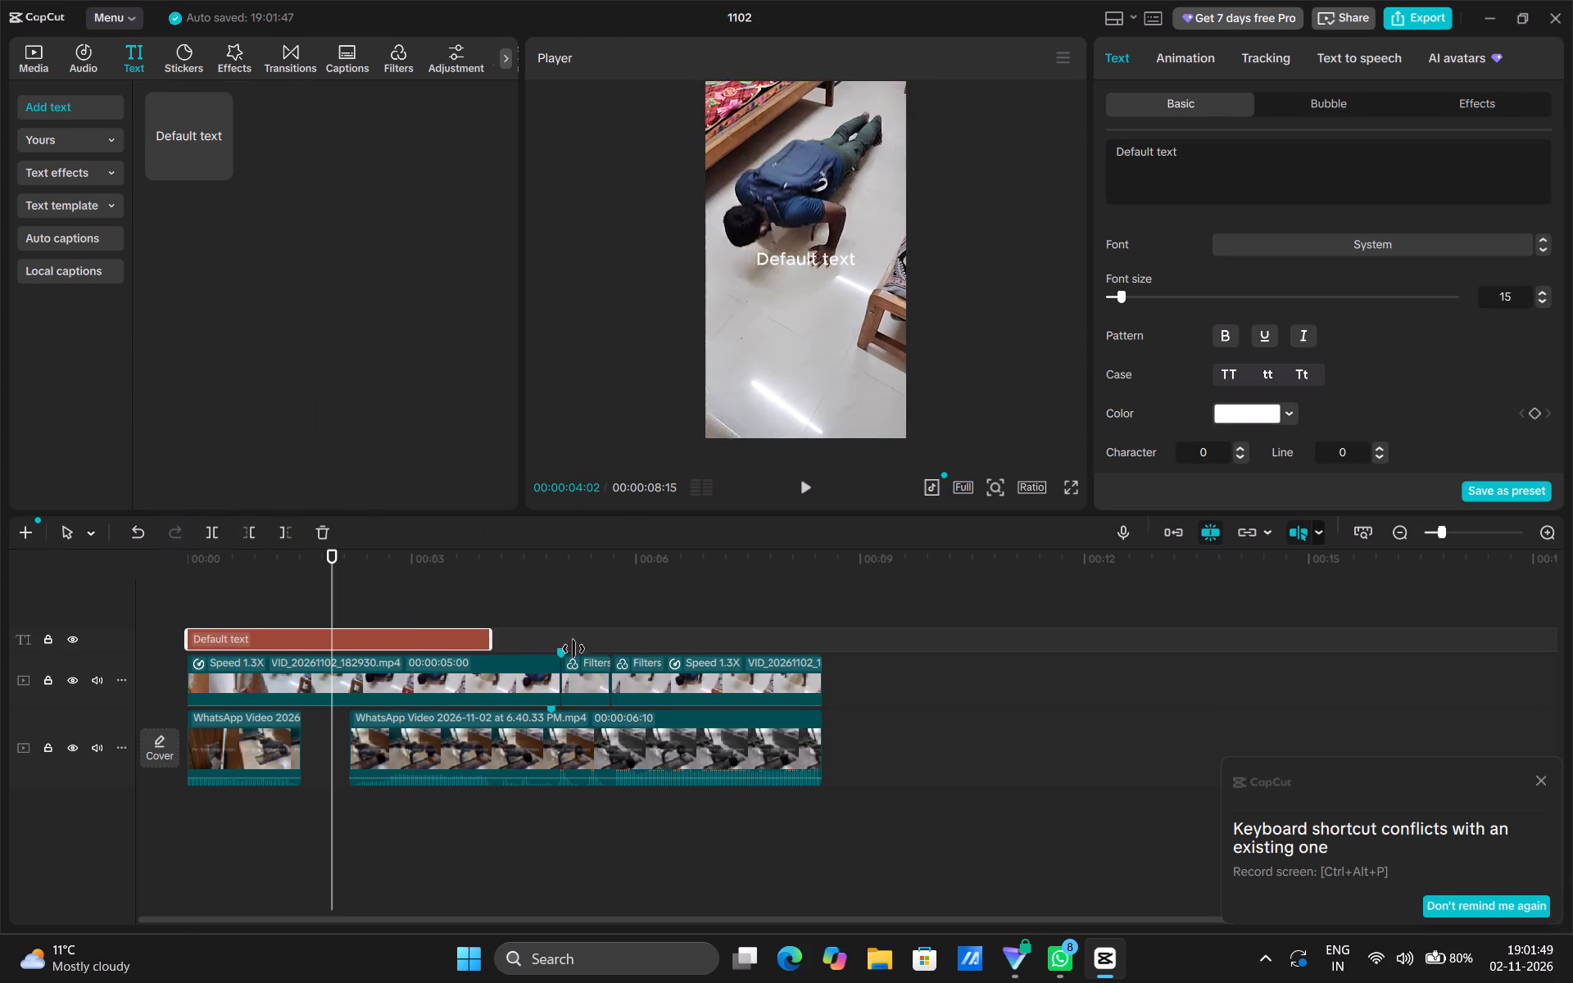
Extend the default text clip to the end of the last VID segment.
{"action": "left_click_drag", "start_coordinate": [573, 649], "coordinate": [816, 664]}
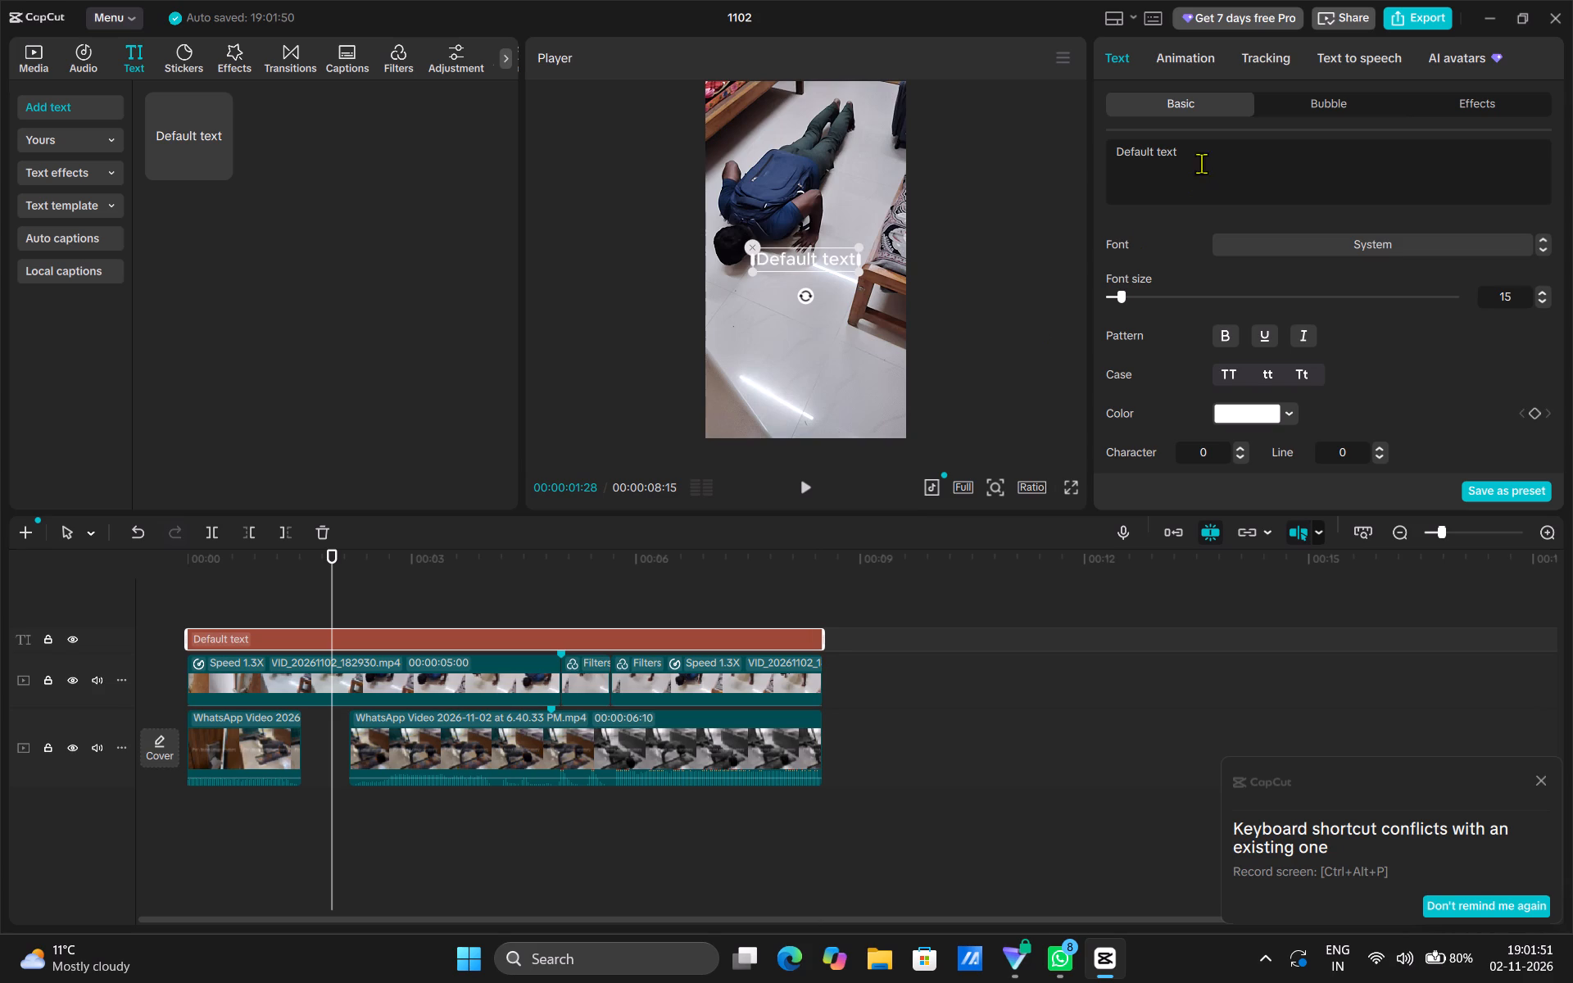
Replace the default text with "Pov : Its not cringe anymore".
{"action": "left_click_drag", "start_coordinate": [1194, 158], "coordinate": [1098, 149]}
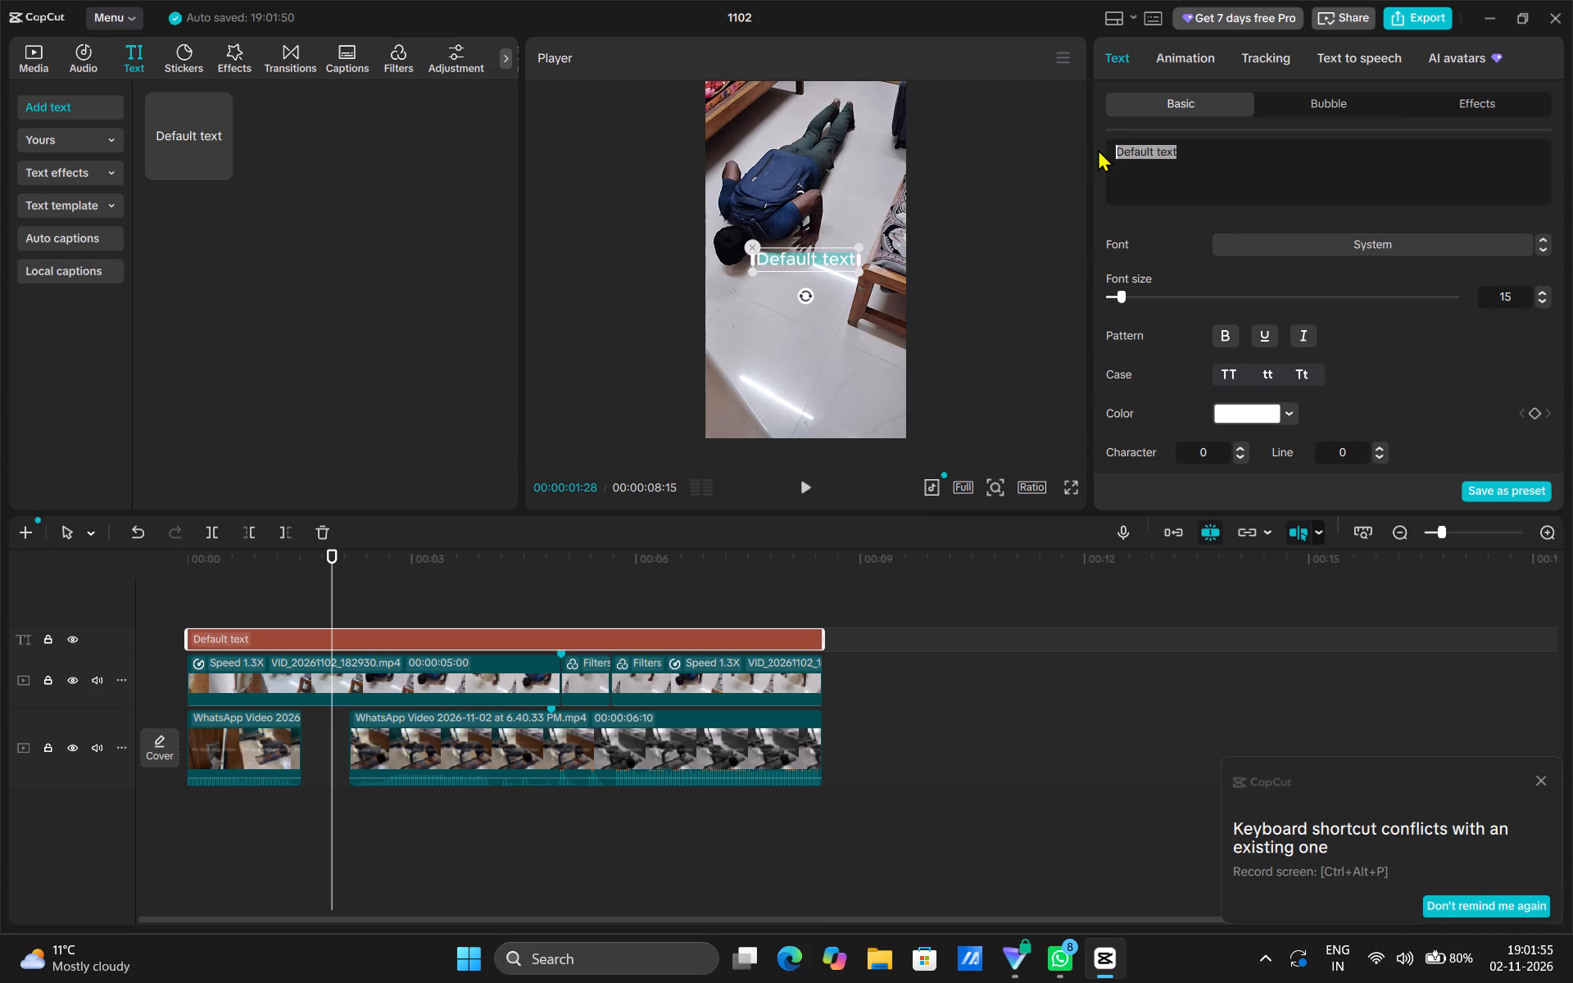
{"action": "key", "text": "p"}
{"action": "key", "text": "o"}
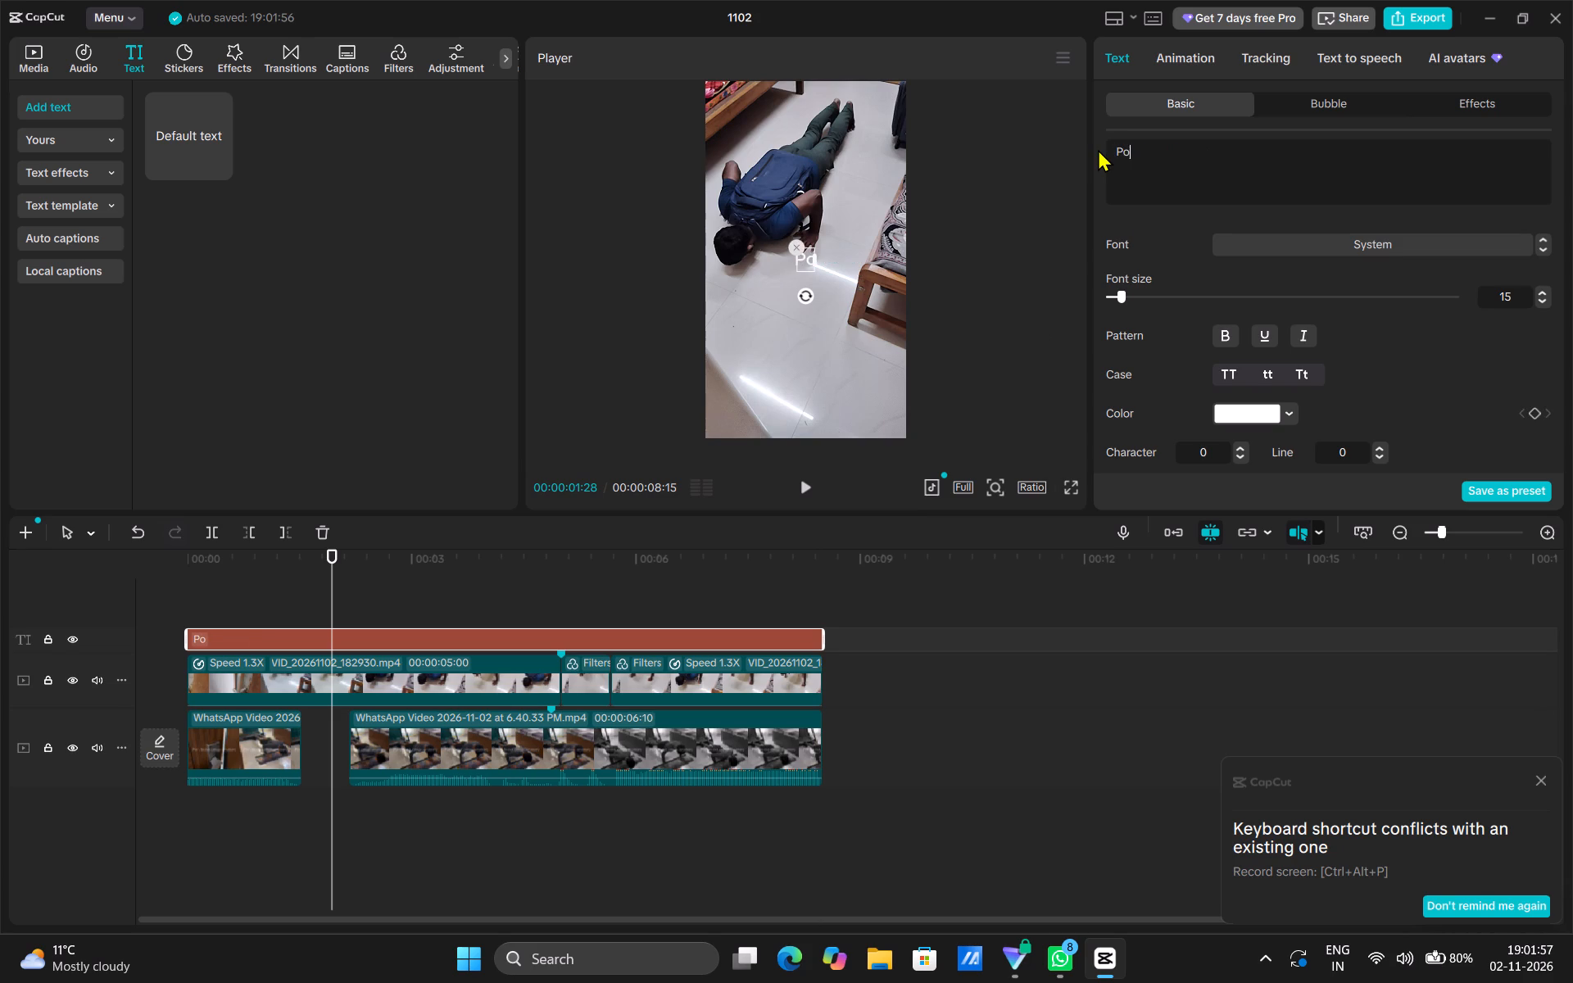
{"action": "key", "text": "v"}
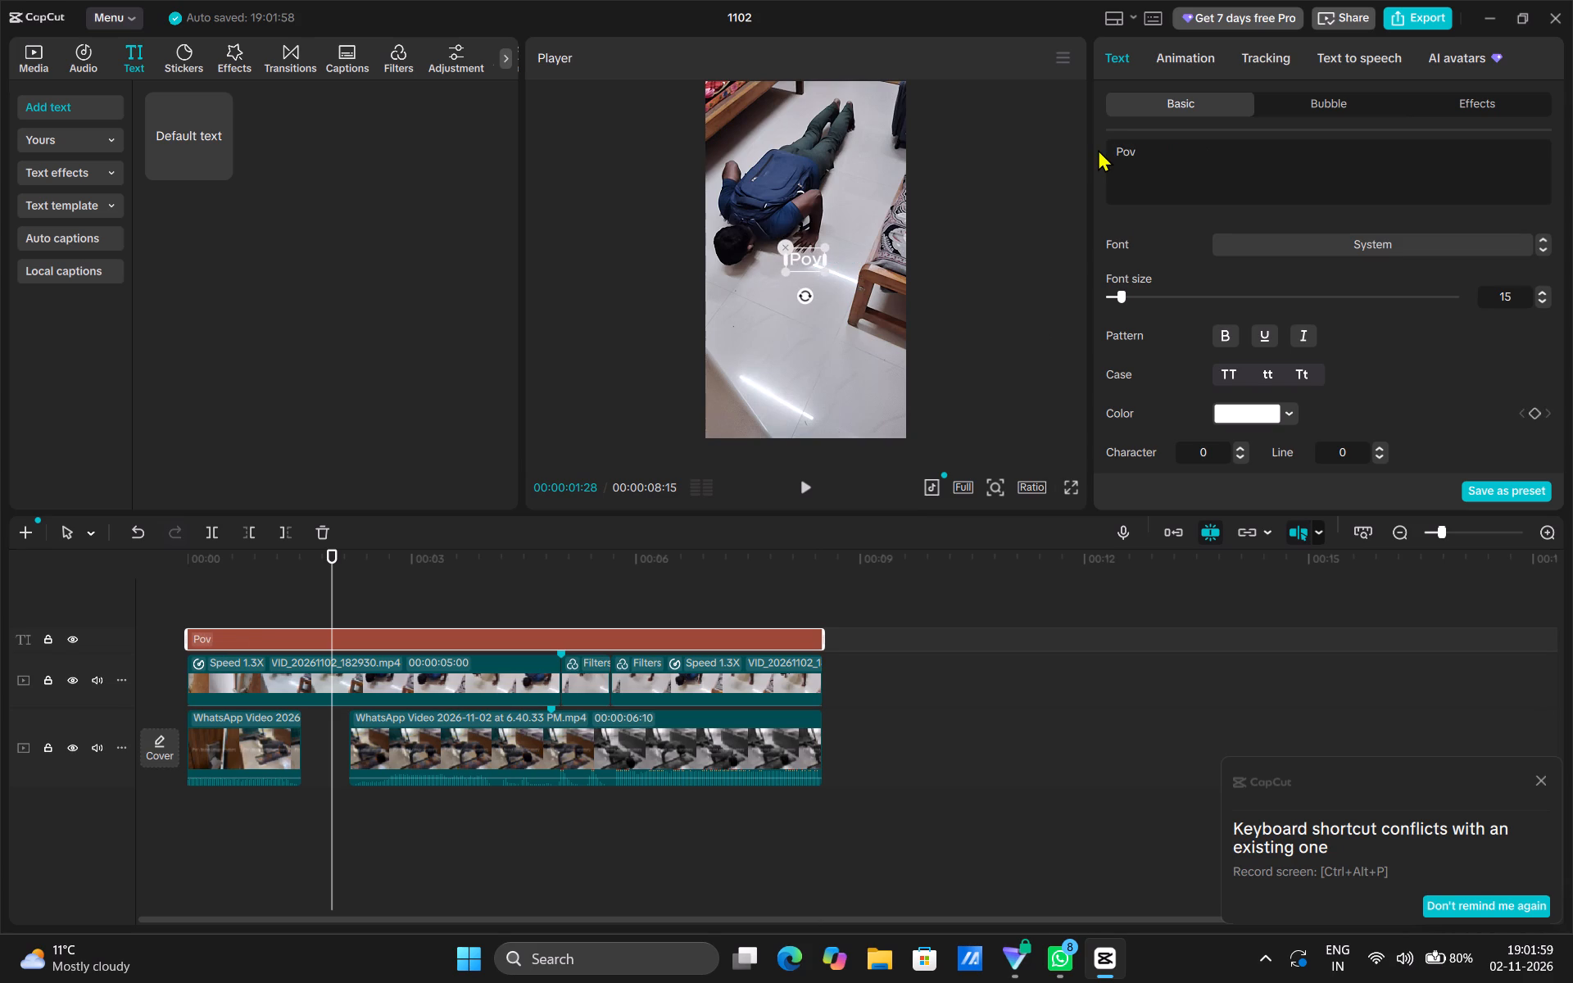
{"action": "key", "text": "space"}
{"action": "type", "text": ":"}
{"action": "key", "text": "space"}
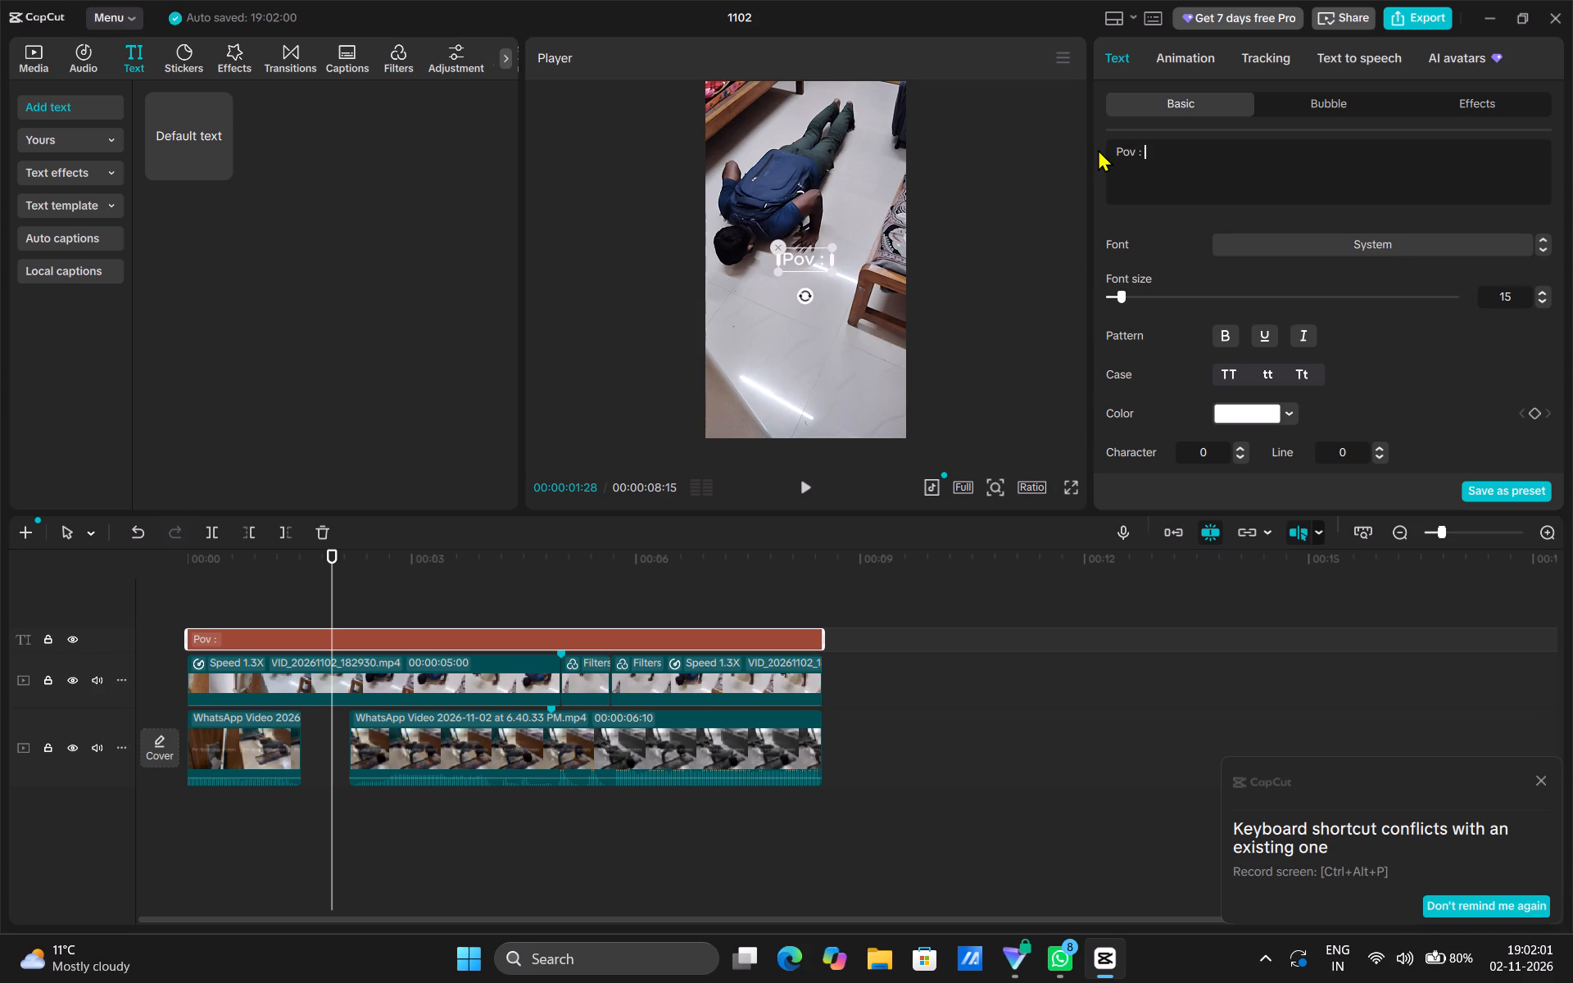
{"action": "type", "text": "ts not cringe"}
{"action": "key", "text": "space"}
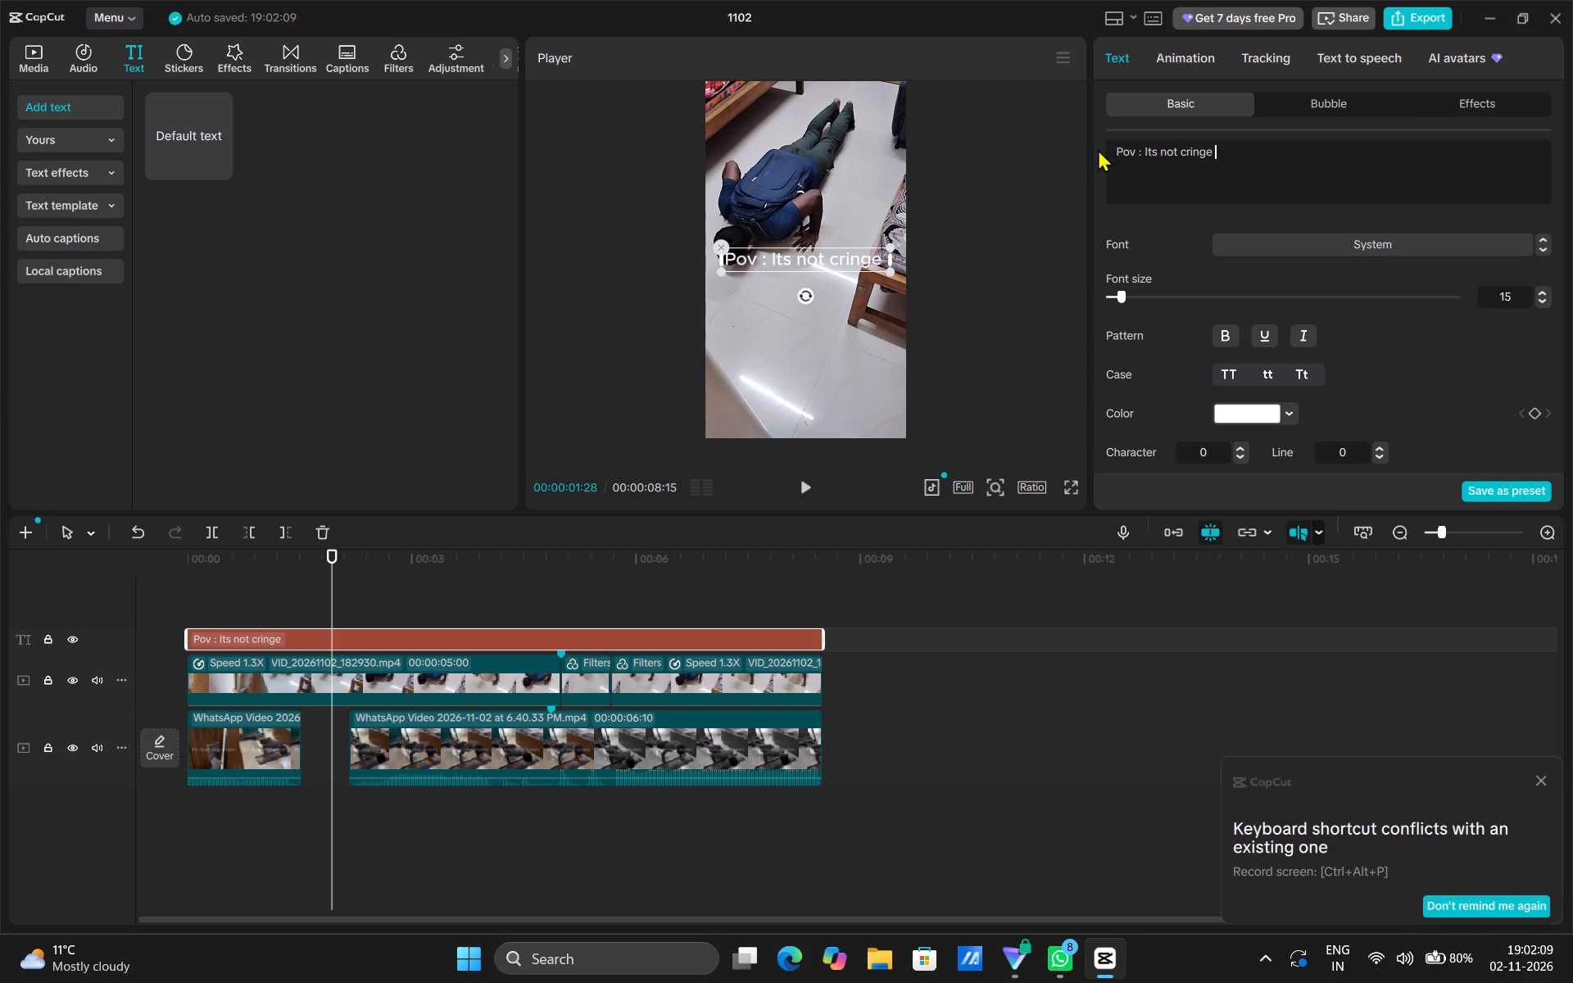
{"action": "type", "text": "anymore"}
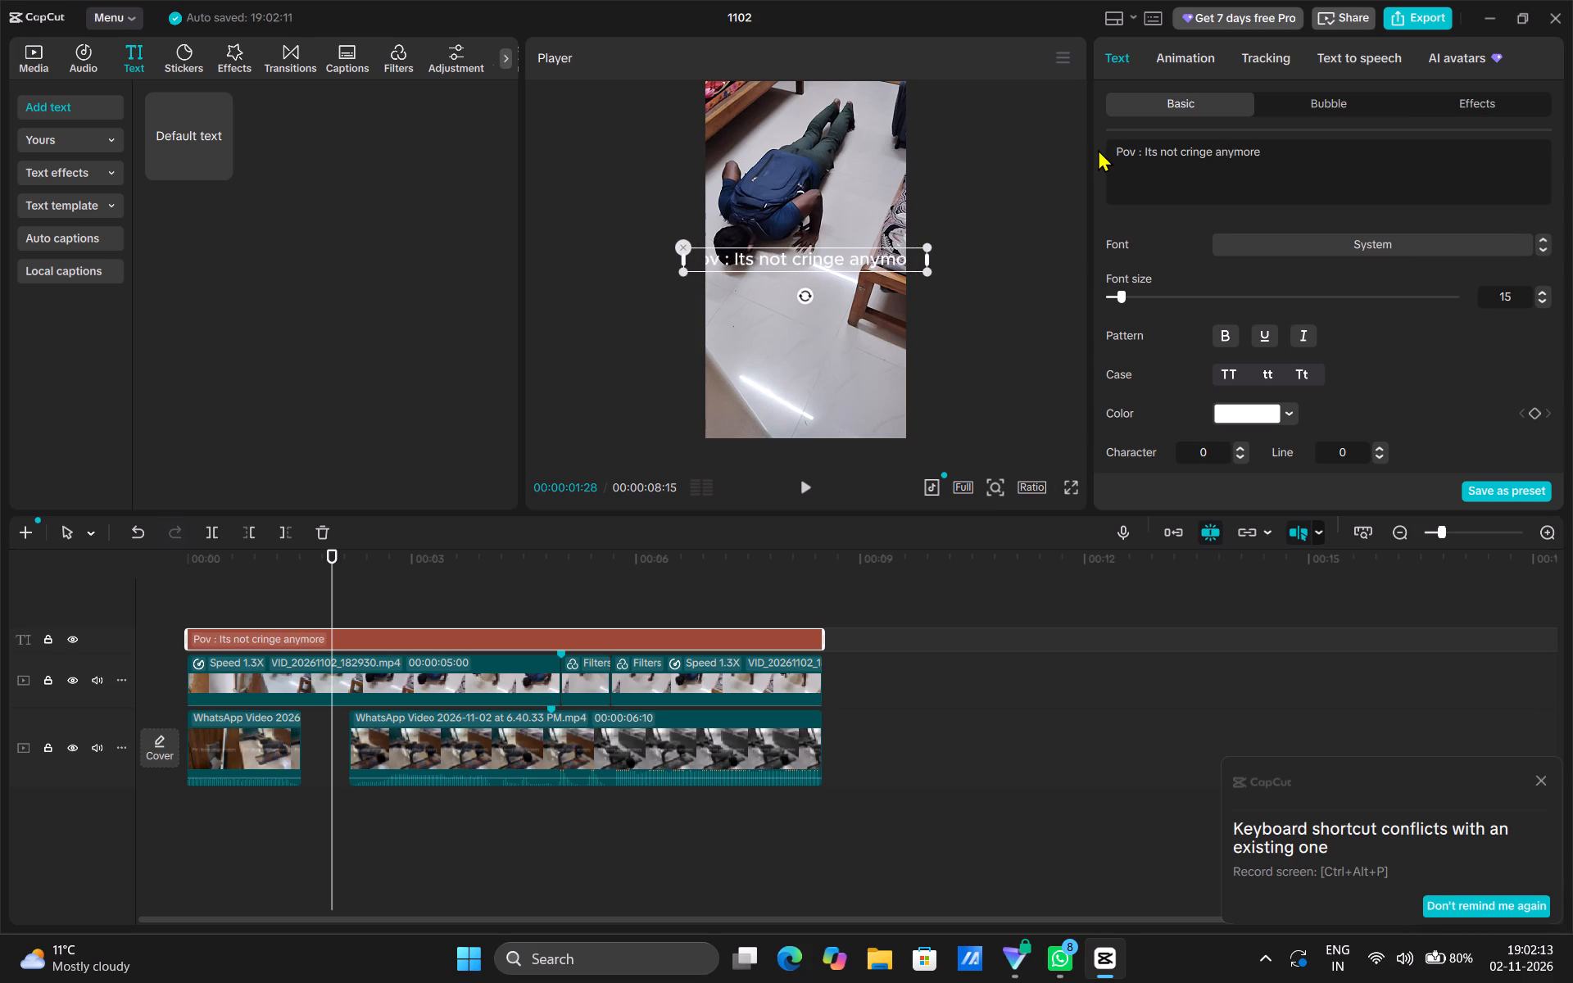
Style the text overlay in the Playfair Display font, bold, at font size 17.
{"action": "left_click", "coordinate": [1494, 247]}
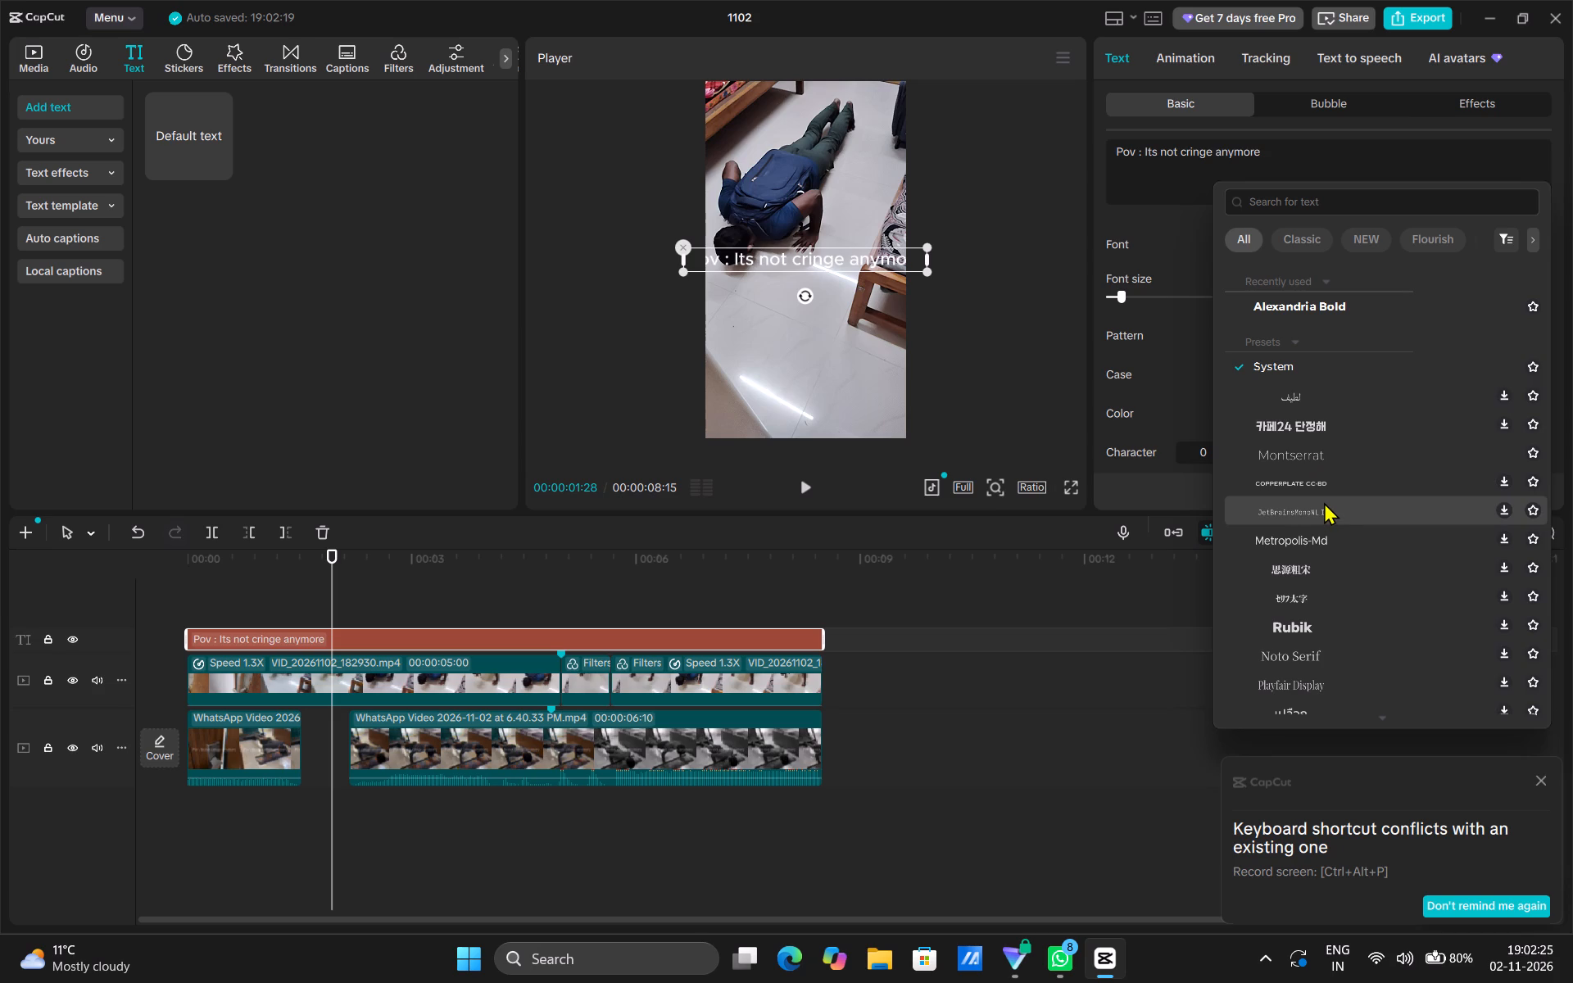
{"action": "scroll", "coordinate": [1324, 502], "scroll_direction": "down", "scroll_amount": 1}
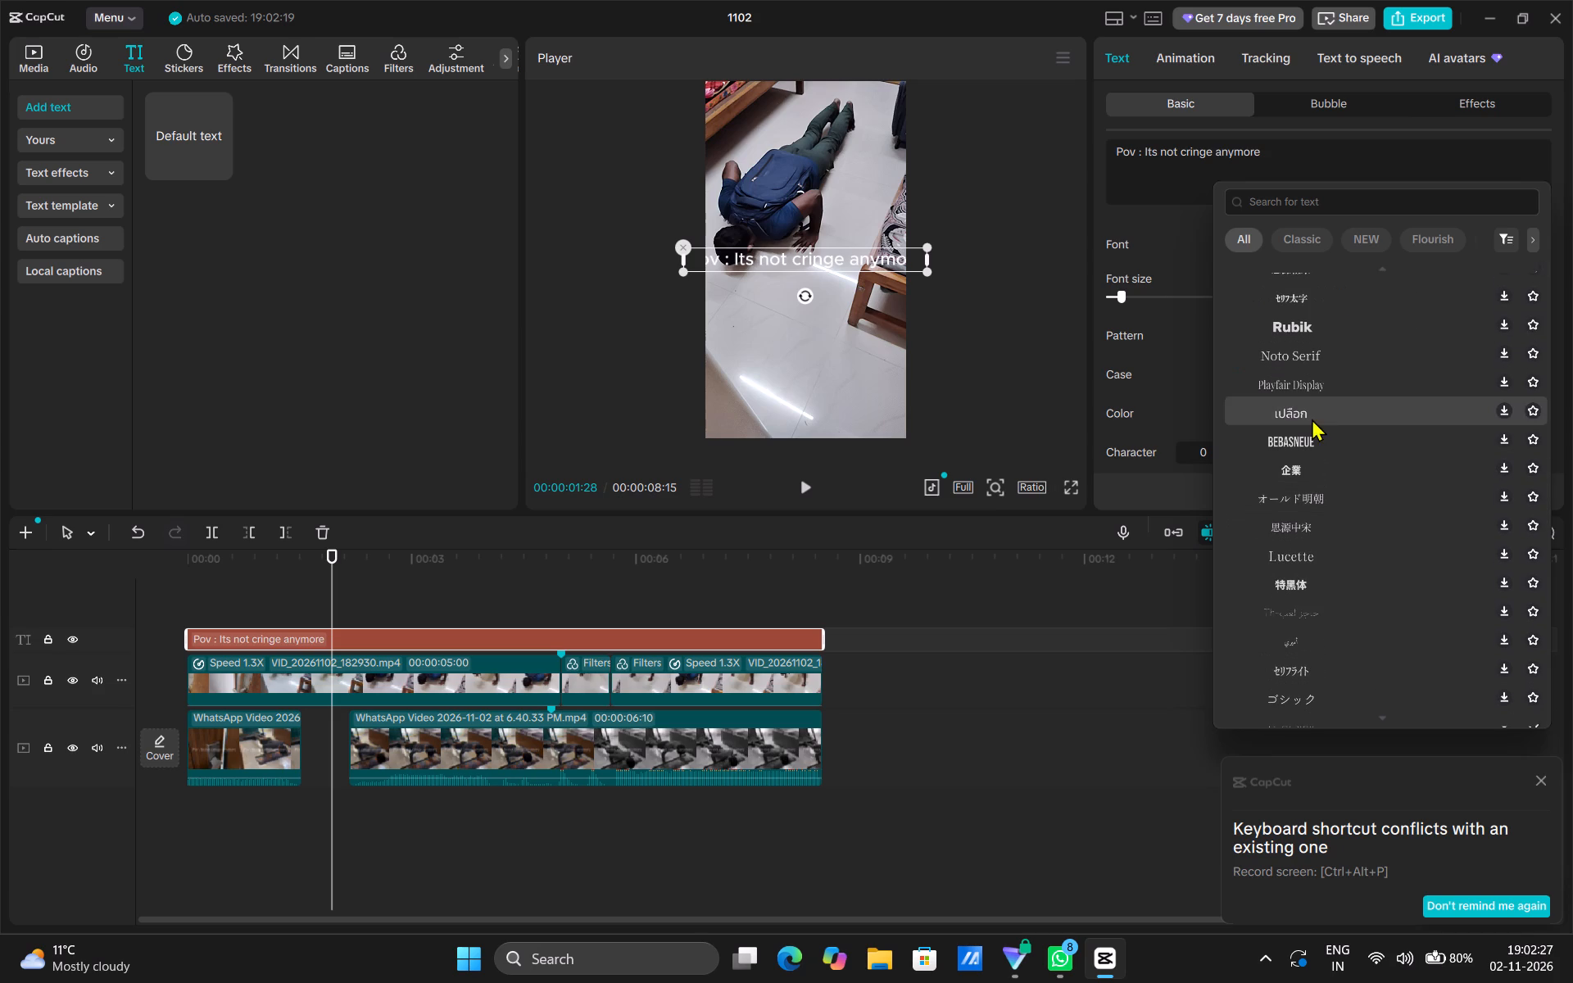
{"action": "left_click", "coordinate": [1306, 386]}
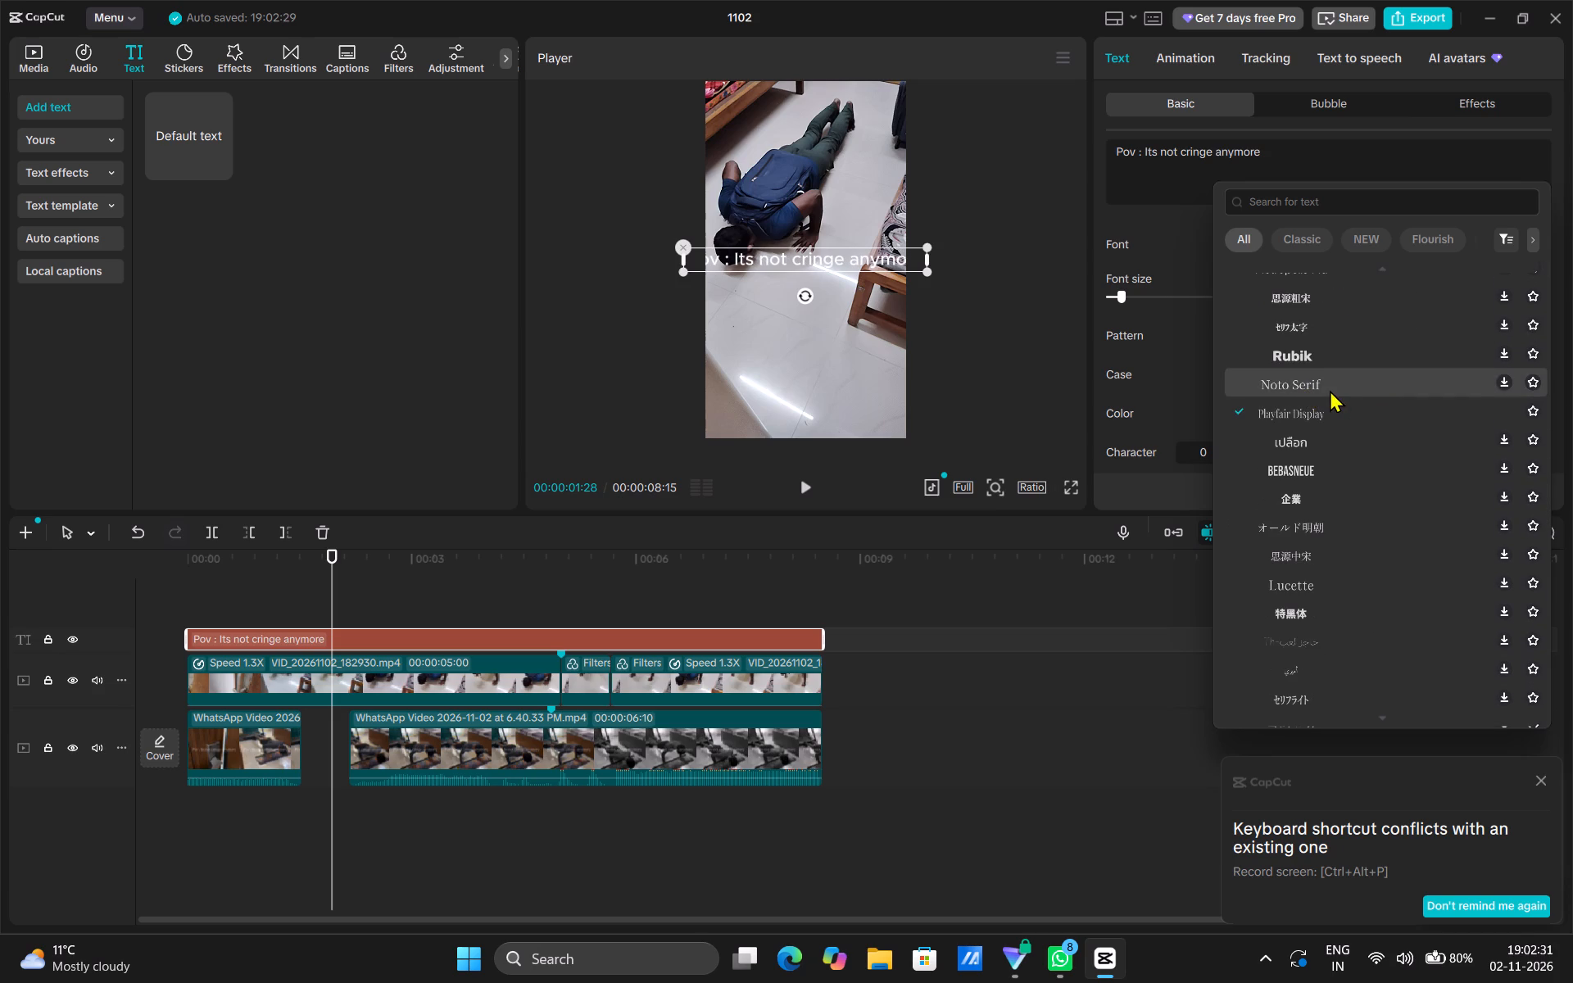
{"action": "left_click", "coordinate": [1313, 413]}
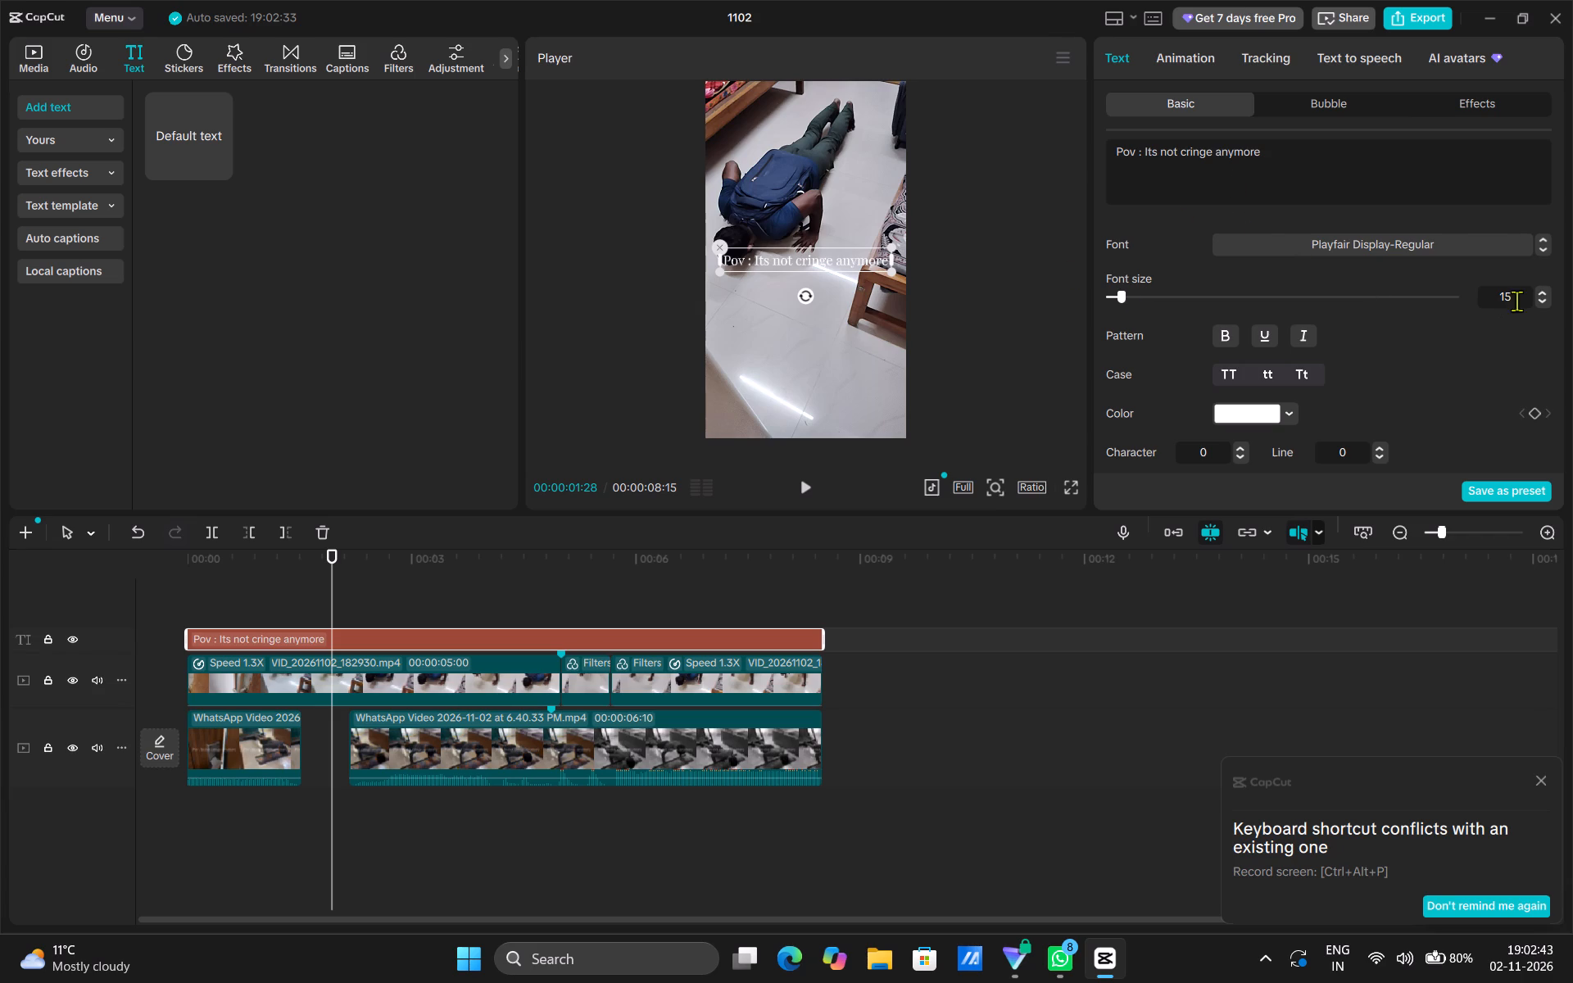
{"action": "left_click", "coordinate": [1540, 292]}
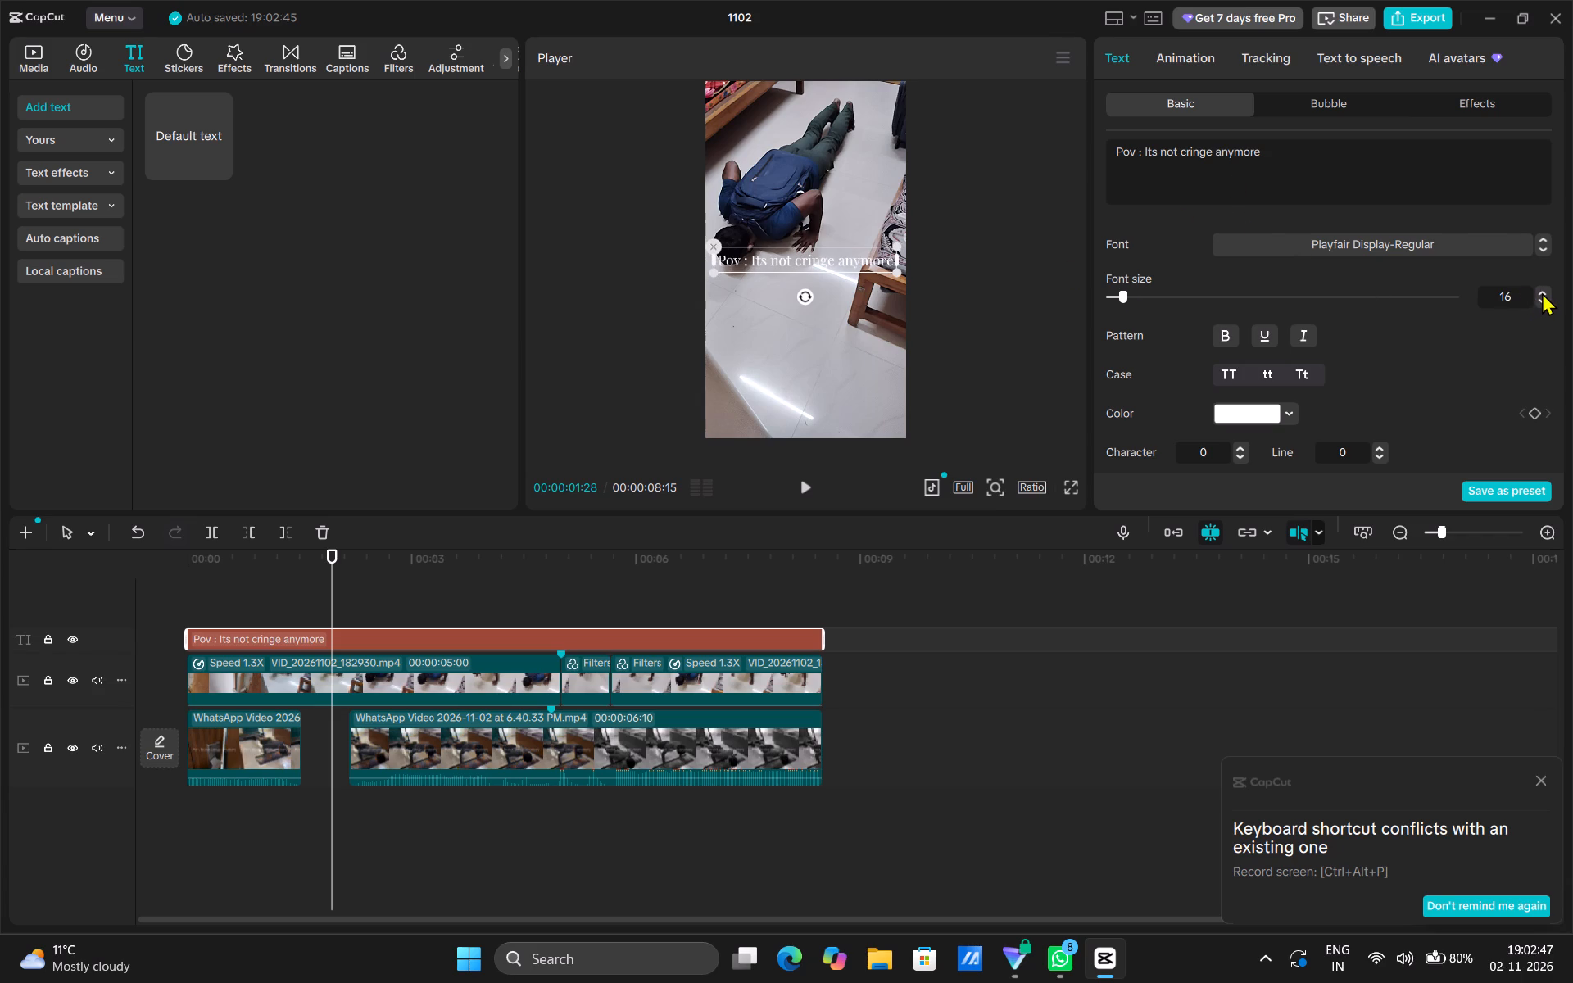
{"action": "left_click", "coordinate": [1542, 292]}
{"action": "left_click", "coordinate": [1542, 292]}
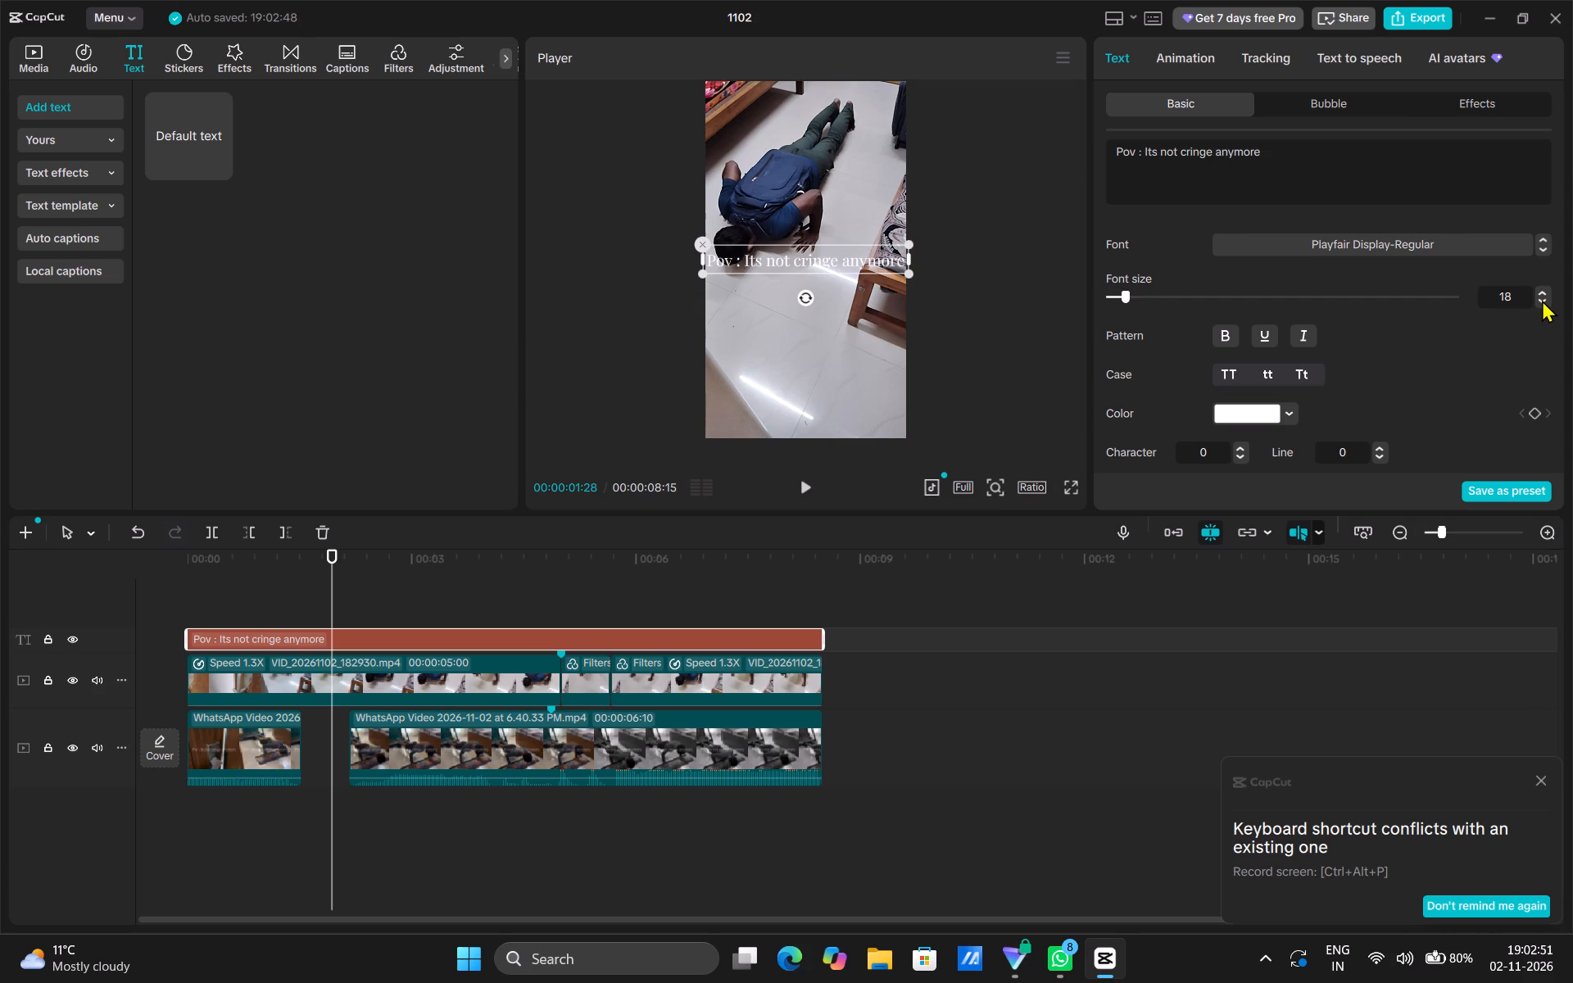
{"action": "left_click", "coordinate": [1542, 300]}
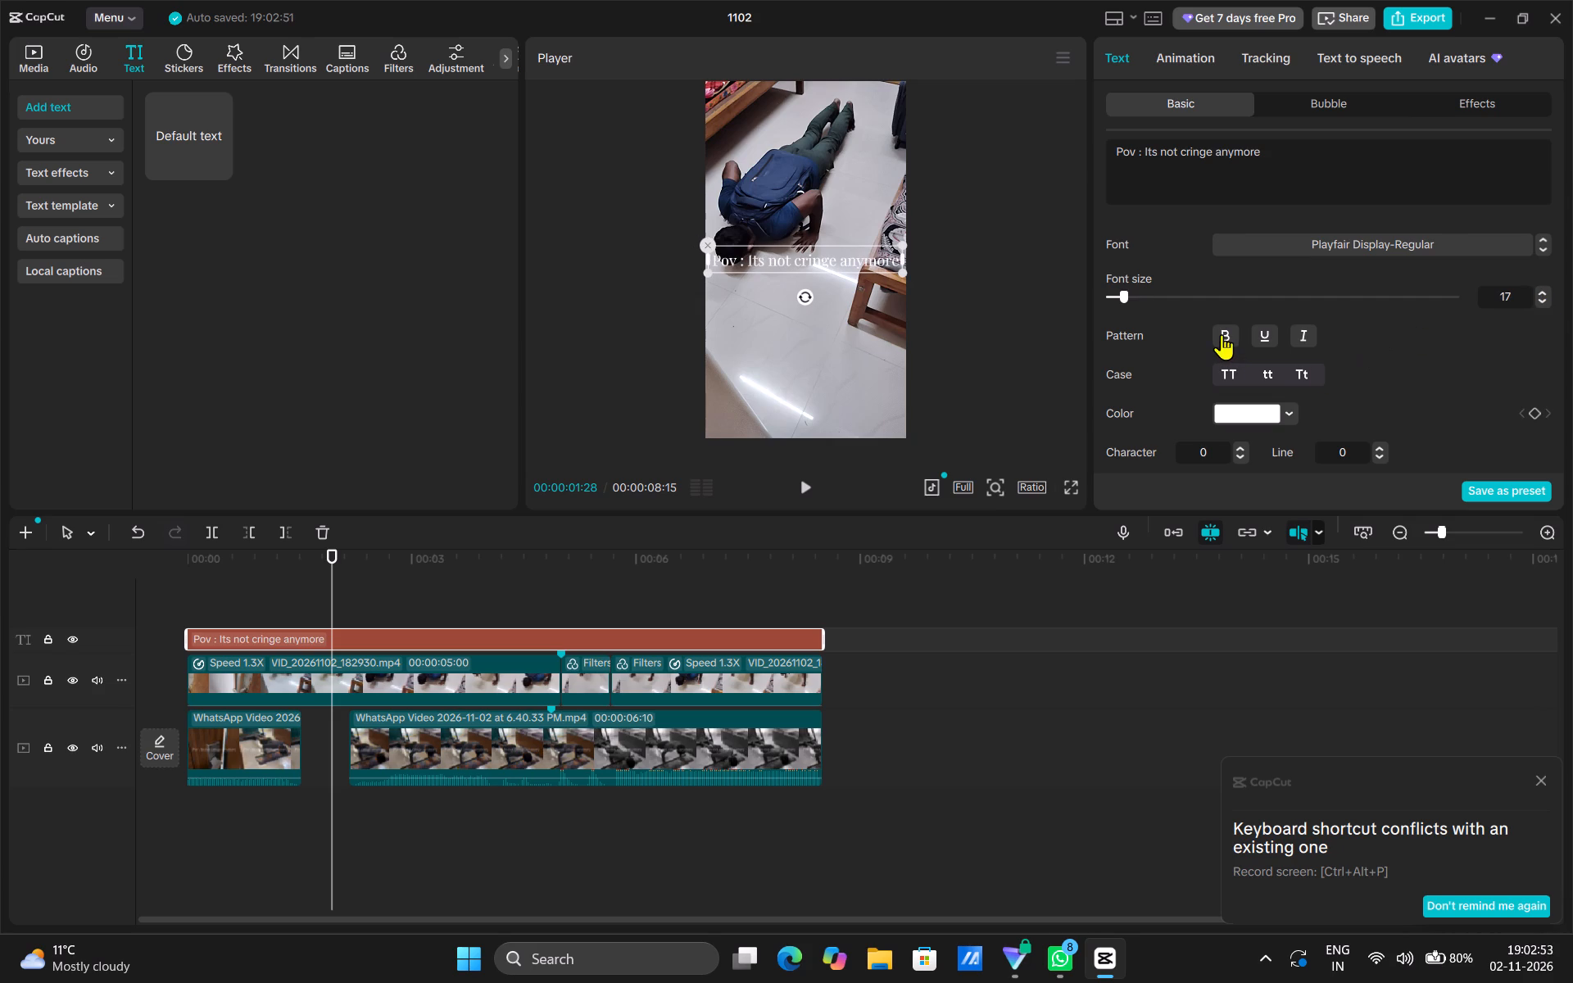
{"action": "left_click", "coordinate": [1222, 334]}
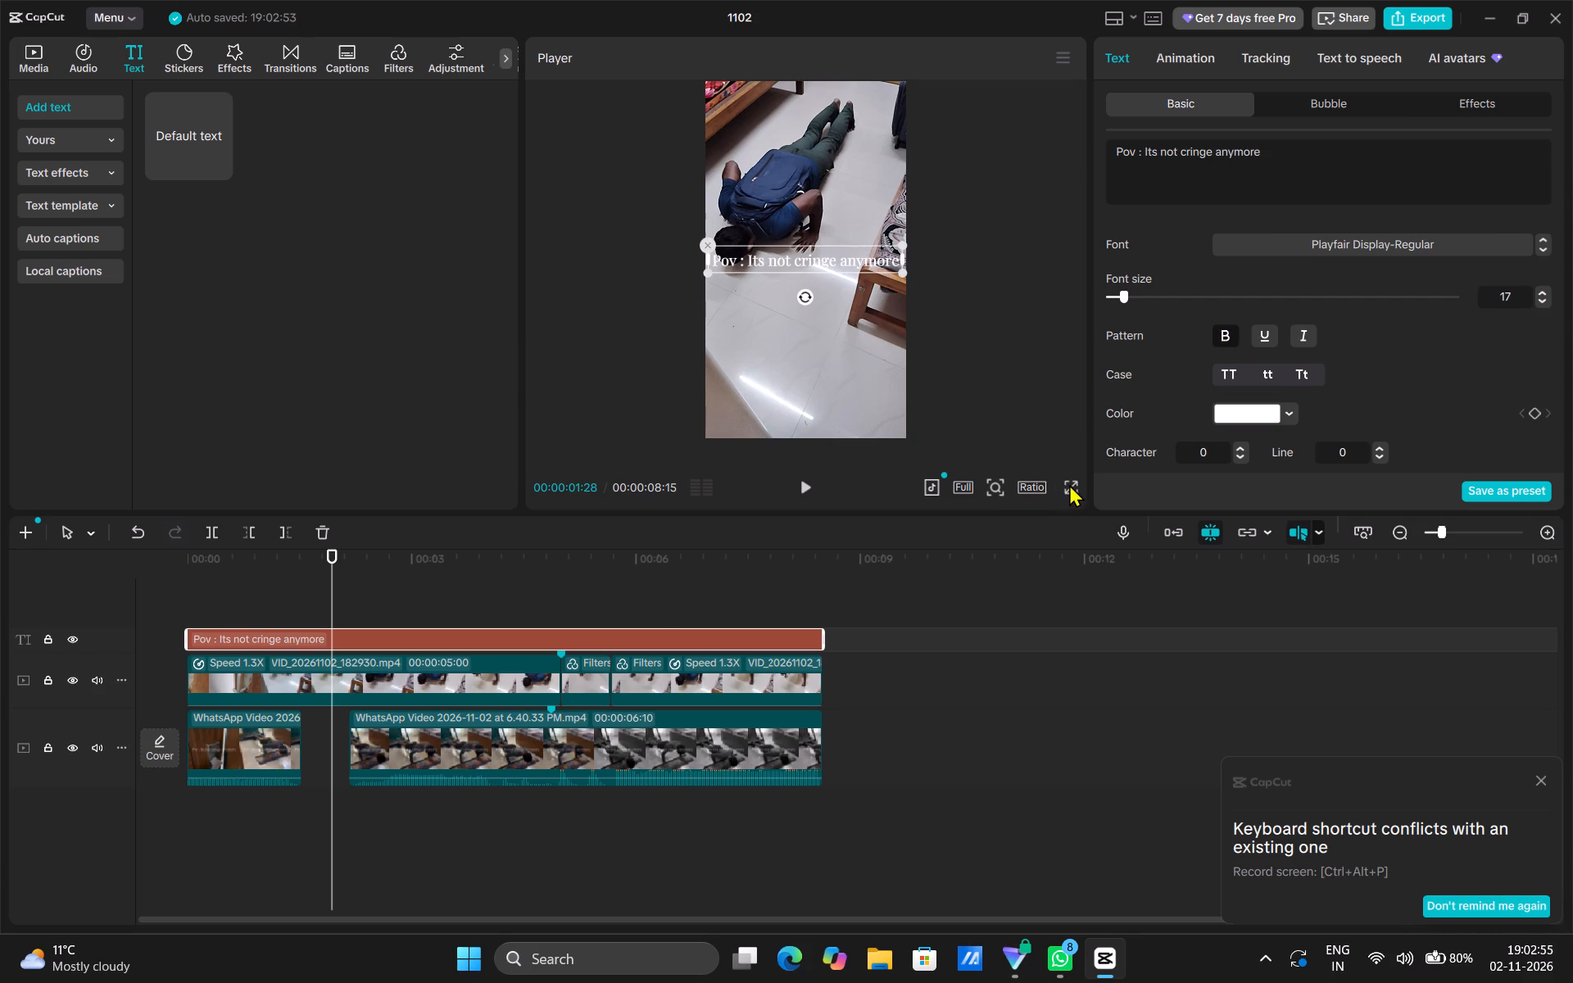
Check the text overlay in a full-screen preview and look through the remaining text style options.
{"action": "left_click", "coordinate": [1069, 484]}
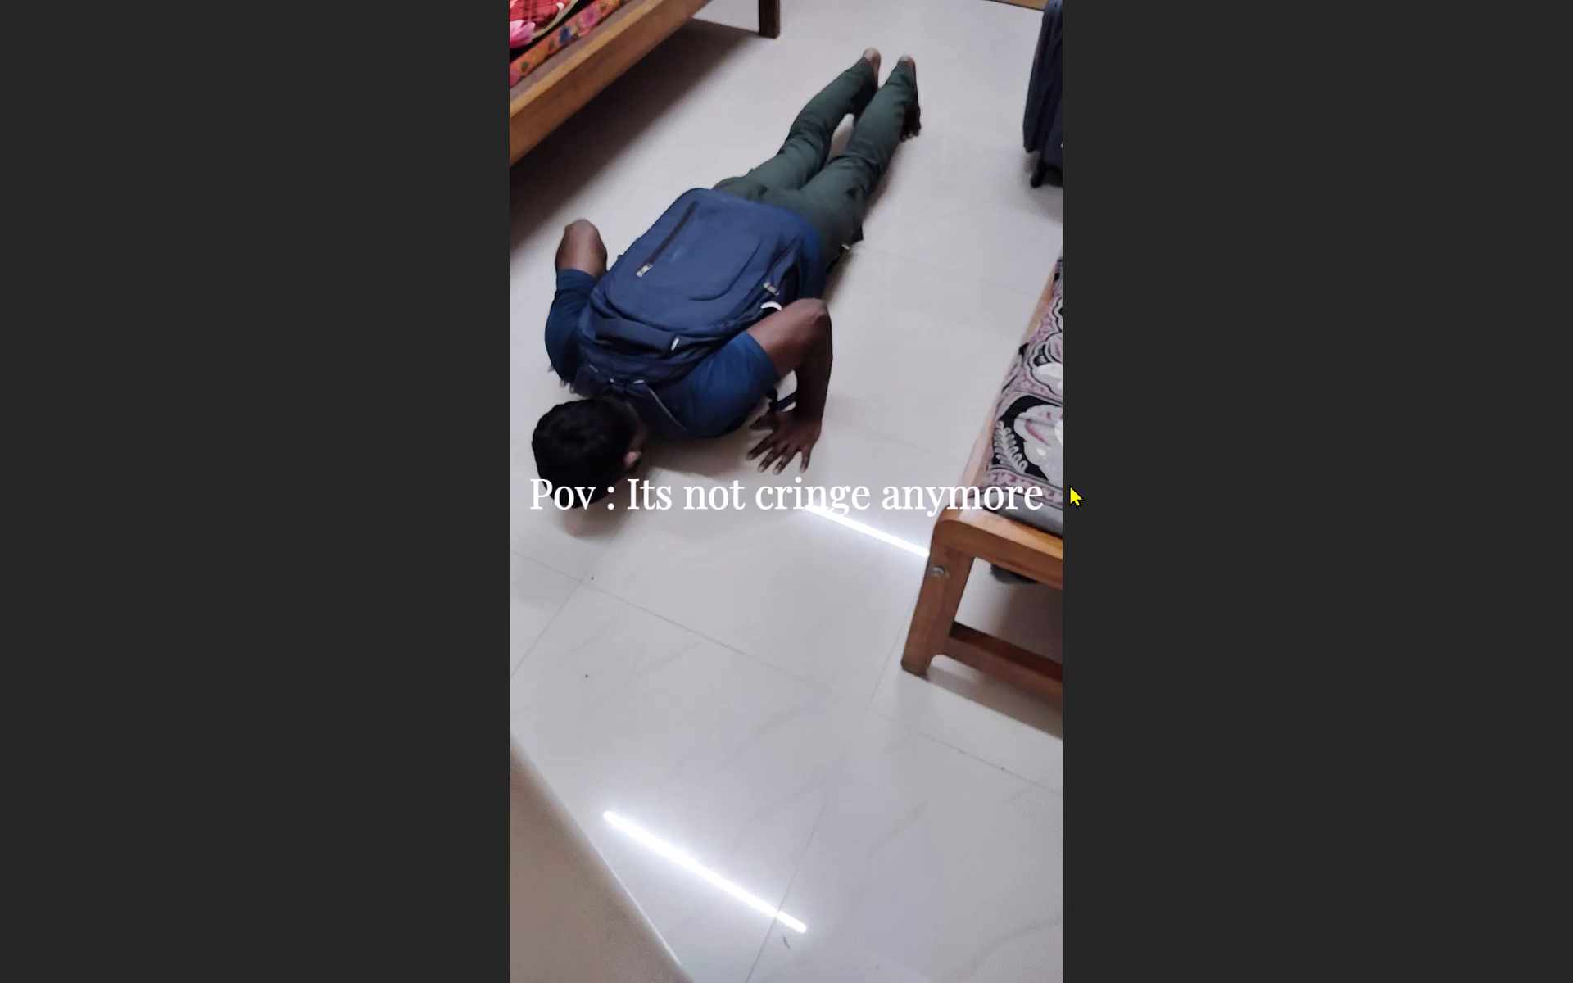
{"action": "left_click", "coordinate": [927, 637]}
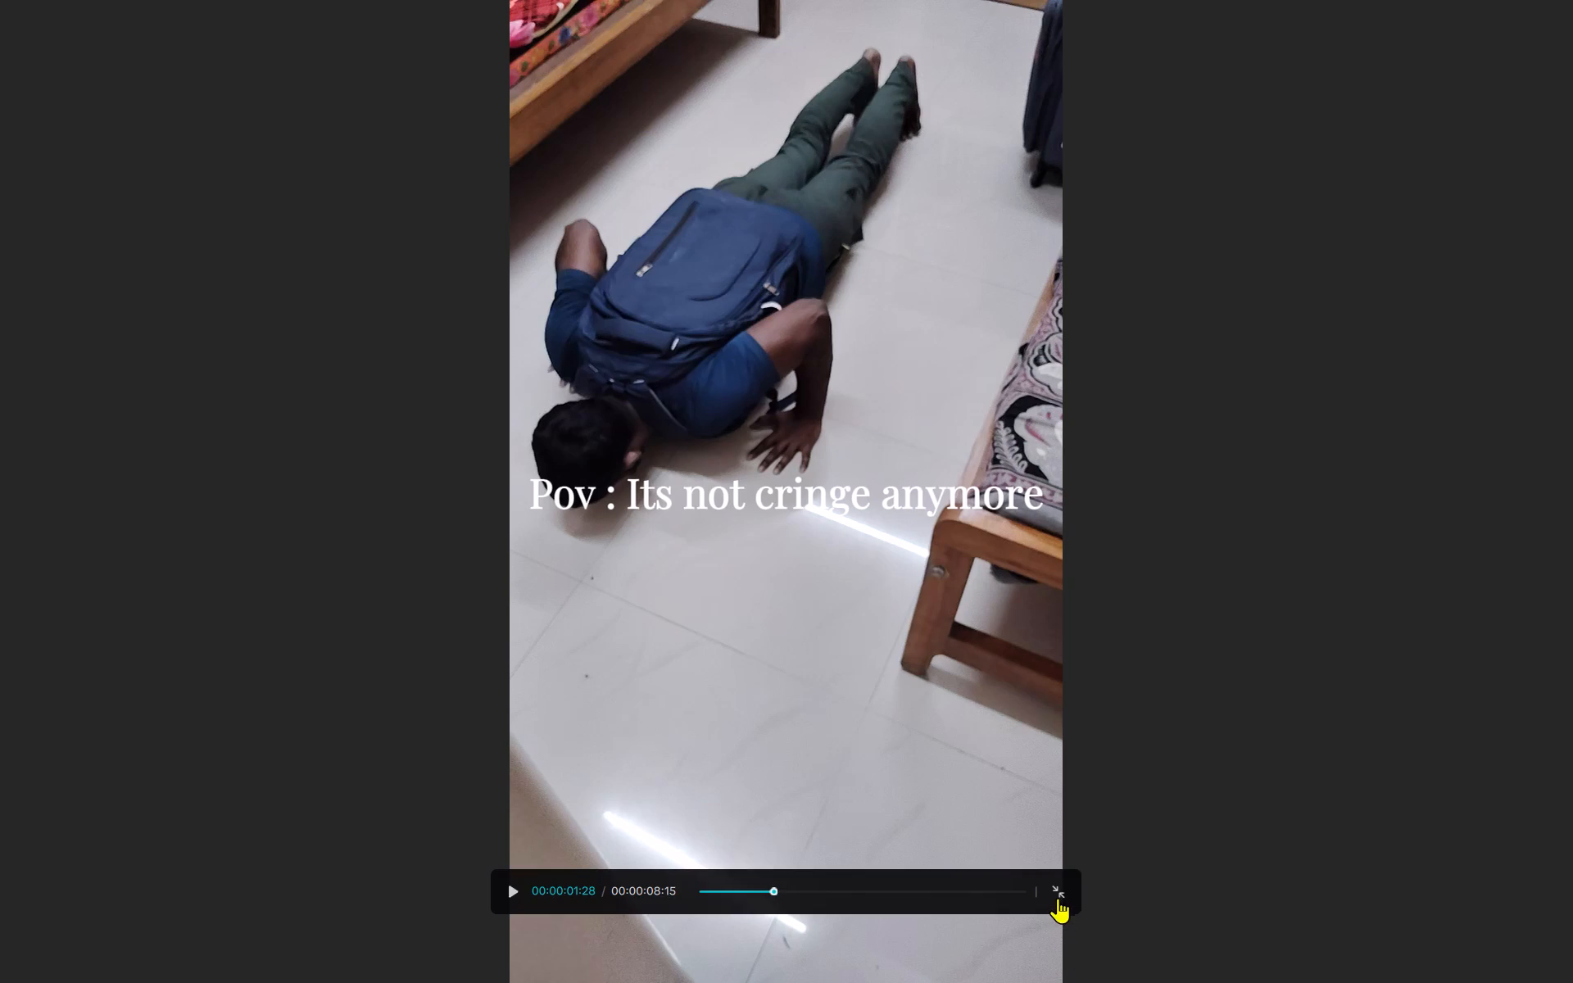
{"action": "left_click", "coordinate": [1058, 894]}
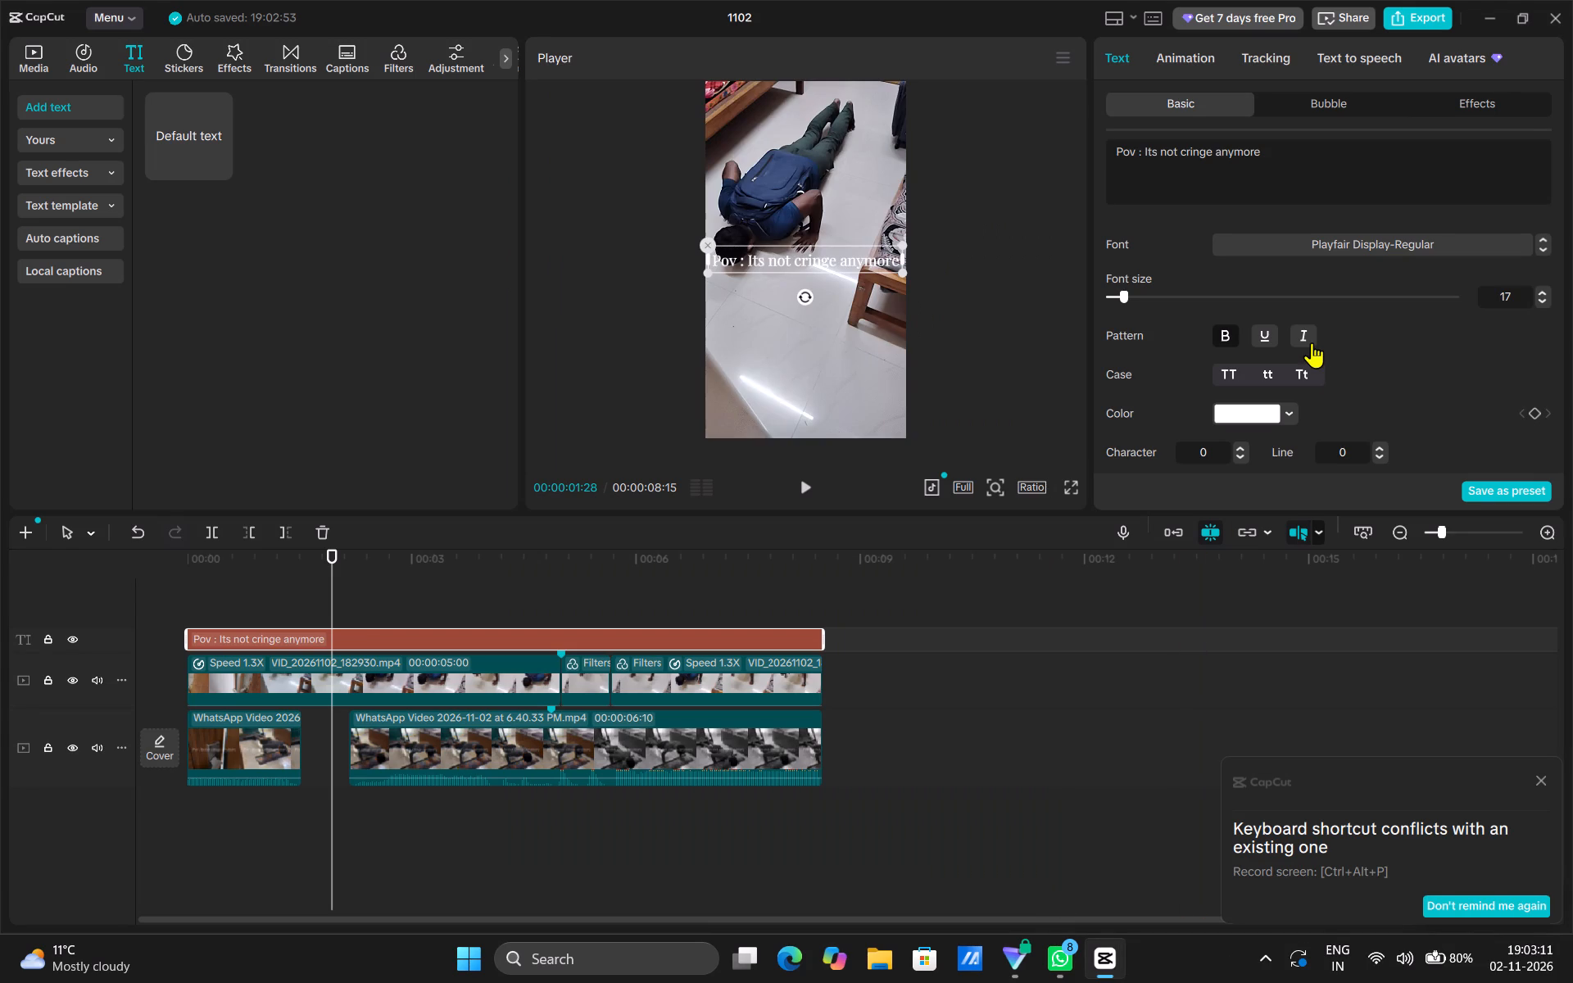
{"action": "scroll", "coordinate": [1312, 342], "scroll_direction": "down", "scroll_amount": 1}
{"action": "scroll", "coordinate": [1312, 342], "scroll_direction": "up", "scroll_amount": 1}
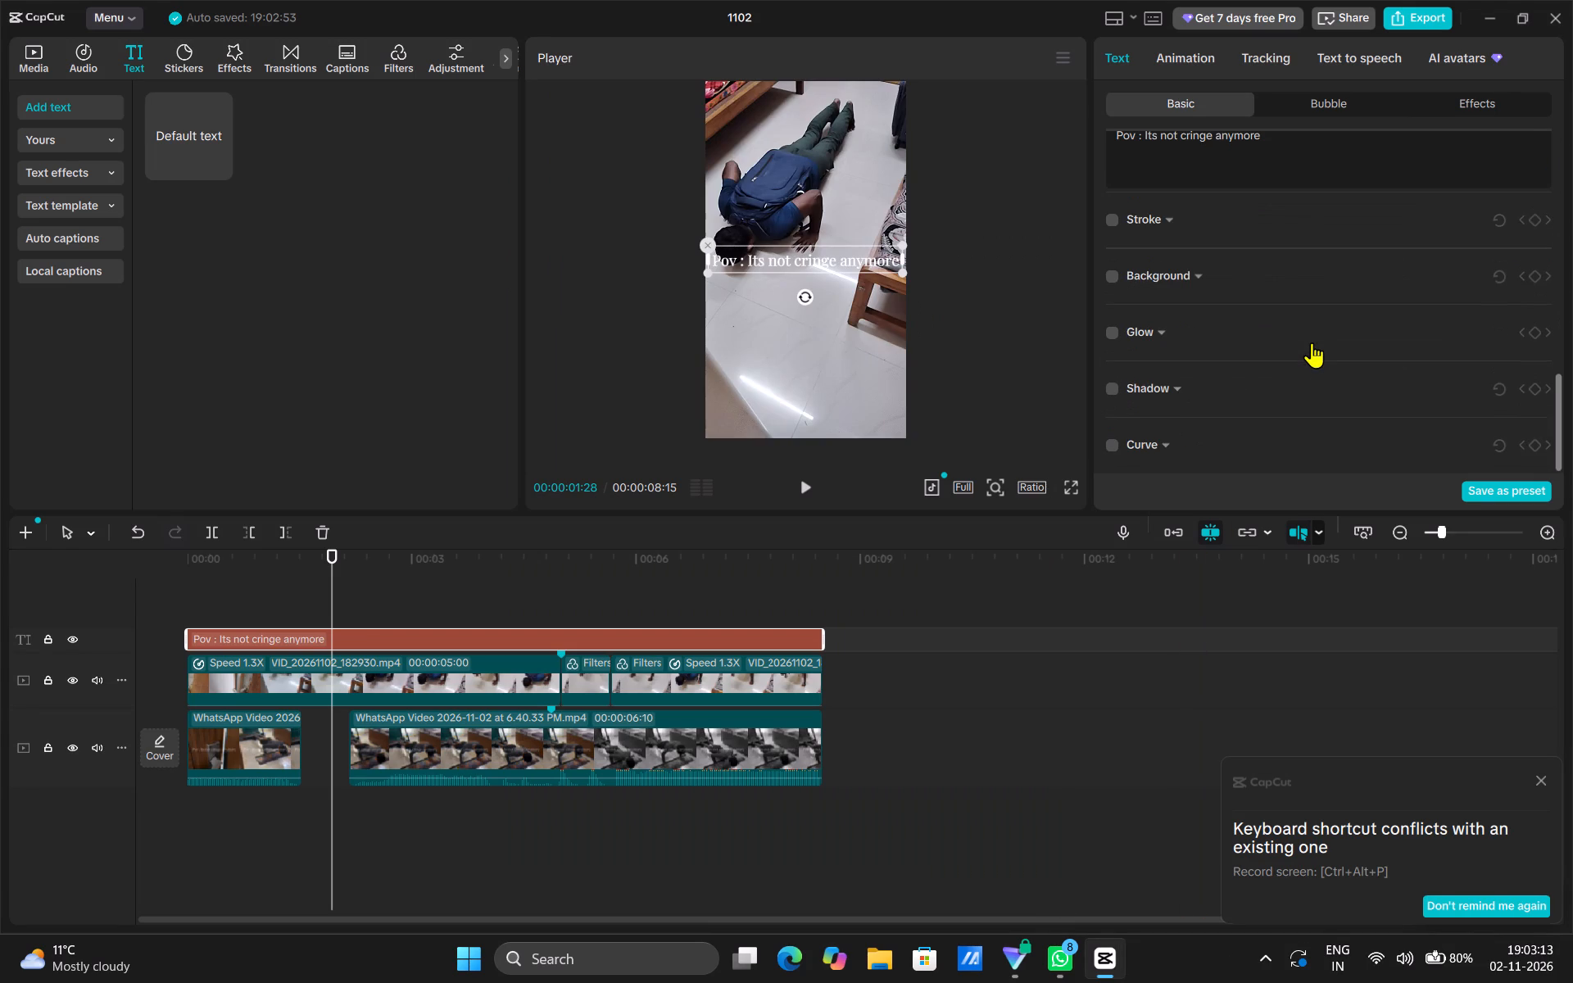
{"action": "scroll", "coordinate": [1312, 342], "scroll_direction": "up", "scroll_amount": 2}
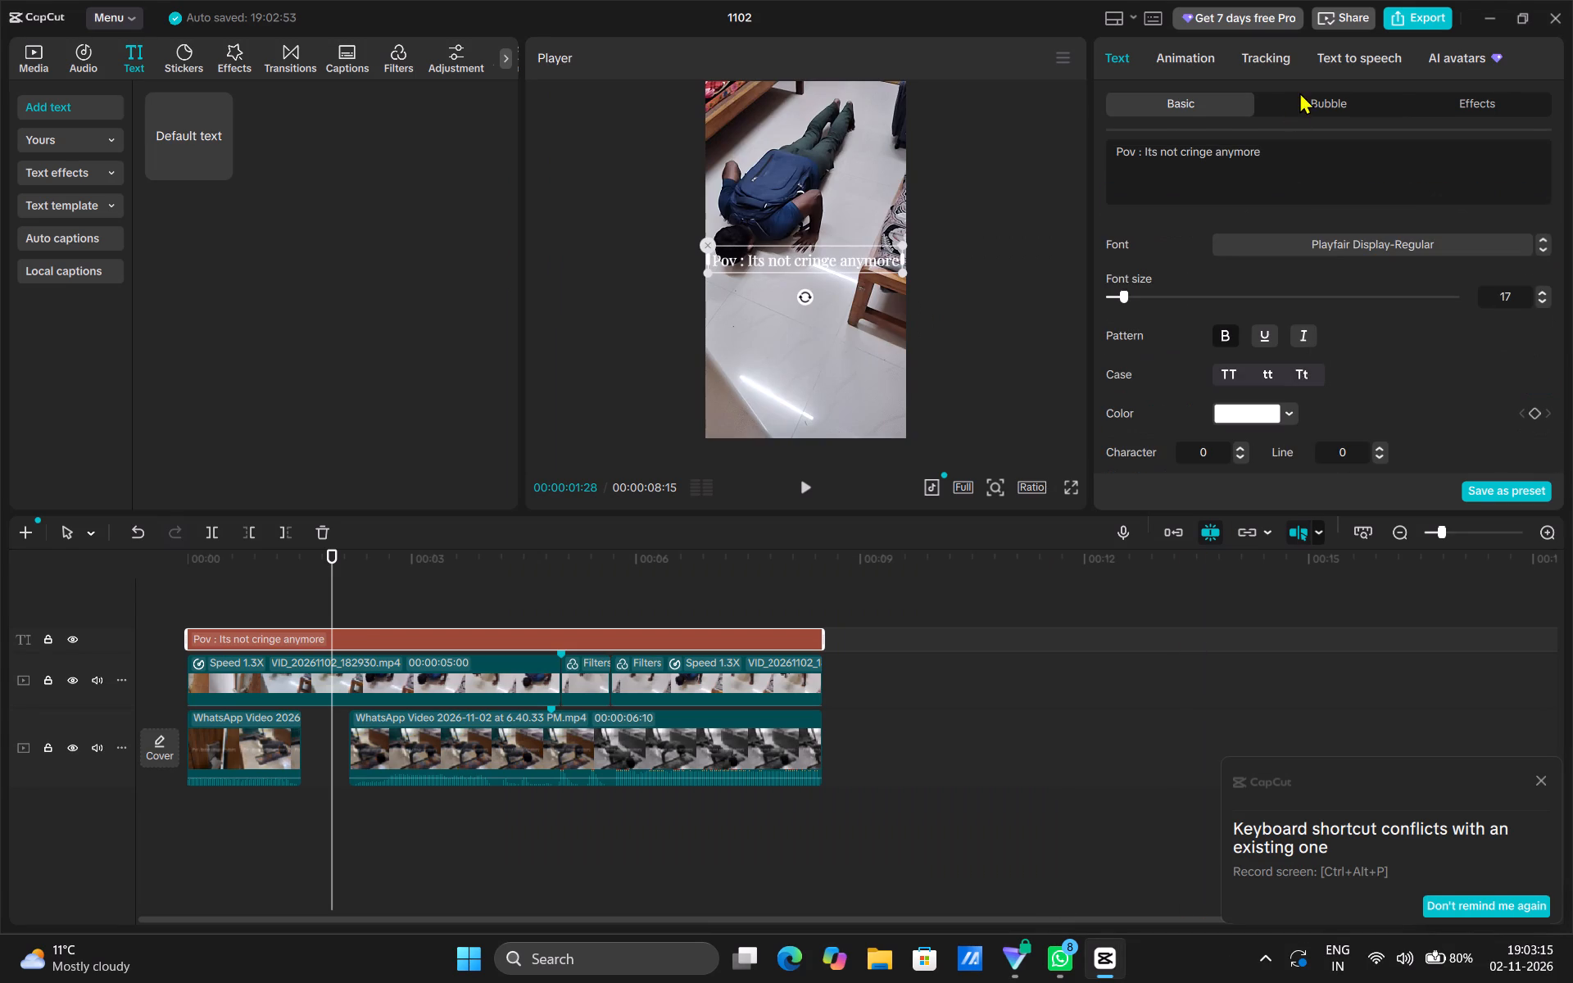
Select all the VID segments together and set their Clarity adjustment to 15.
{"action": "left_click", "coordinate": [477, 678]}
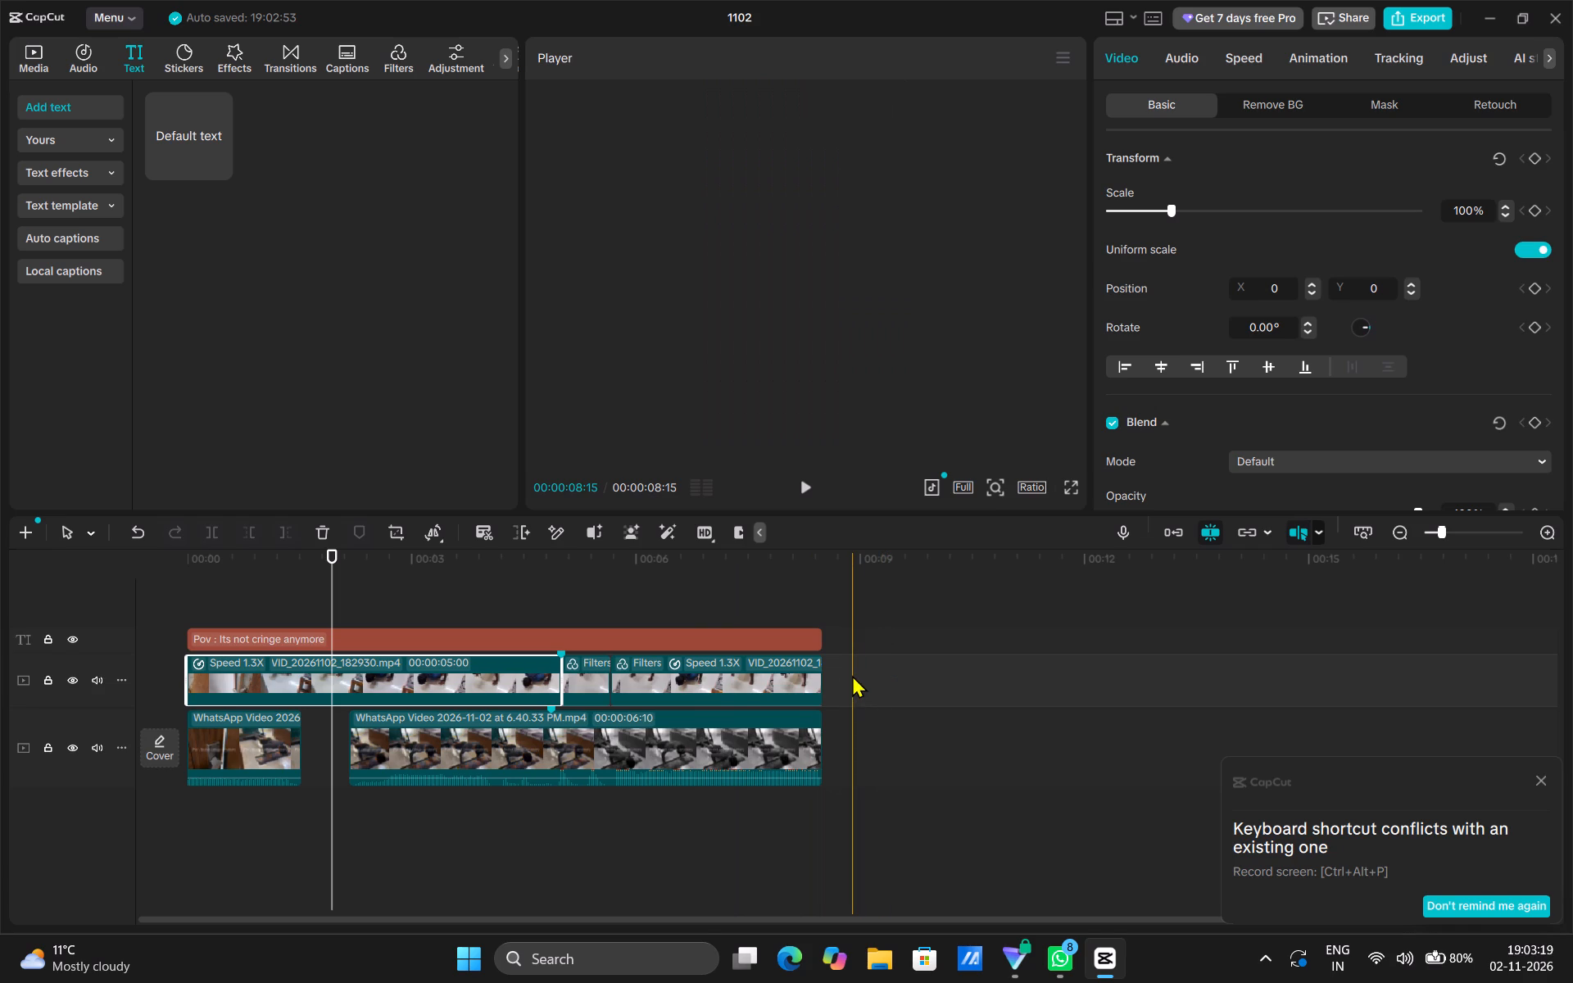
{"action": "left_click_drag", "start_coordinate": [852, 675], "coordinate": [477, 691]}
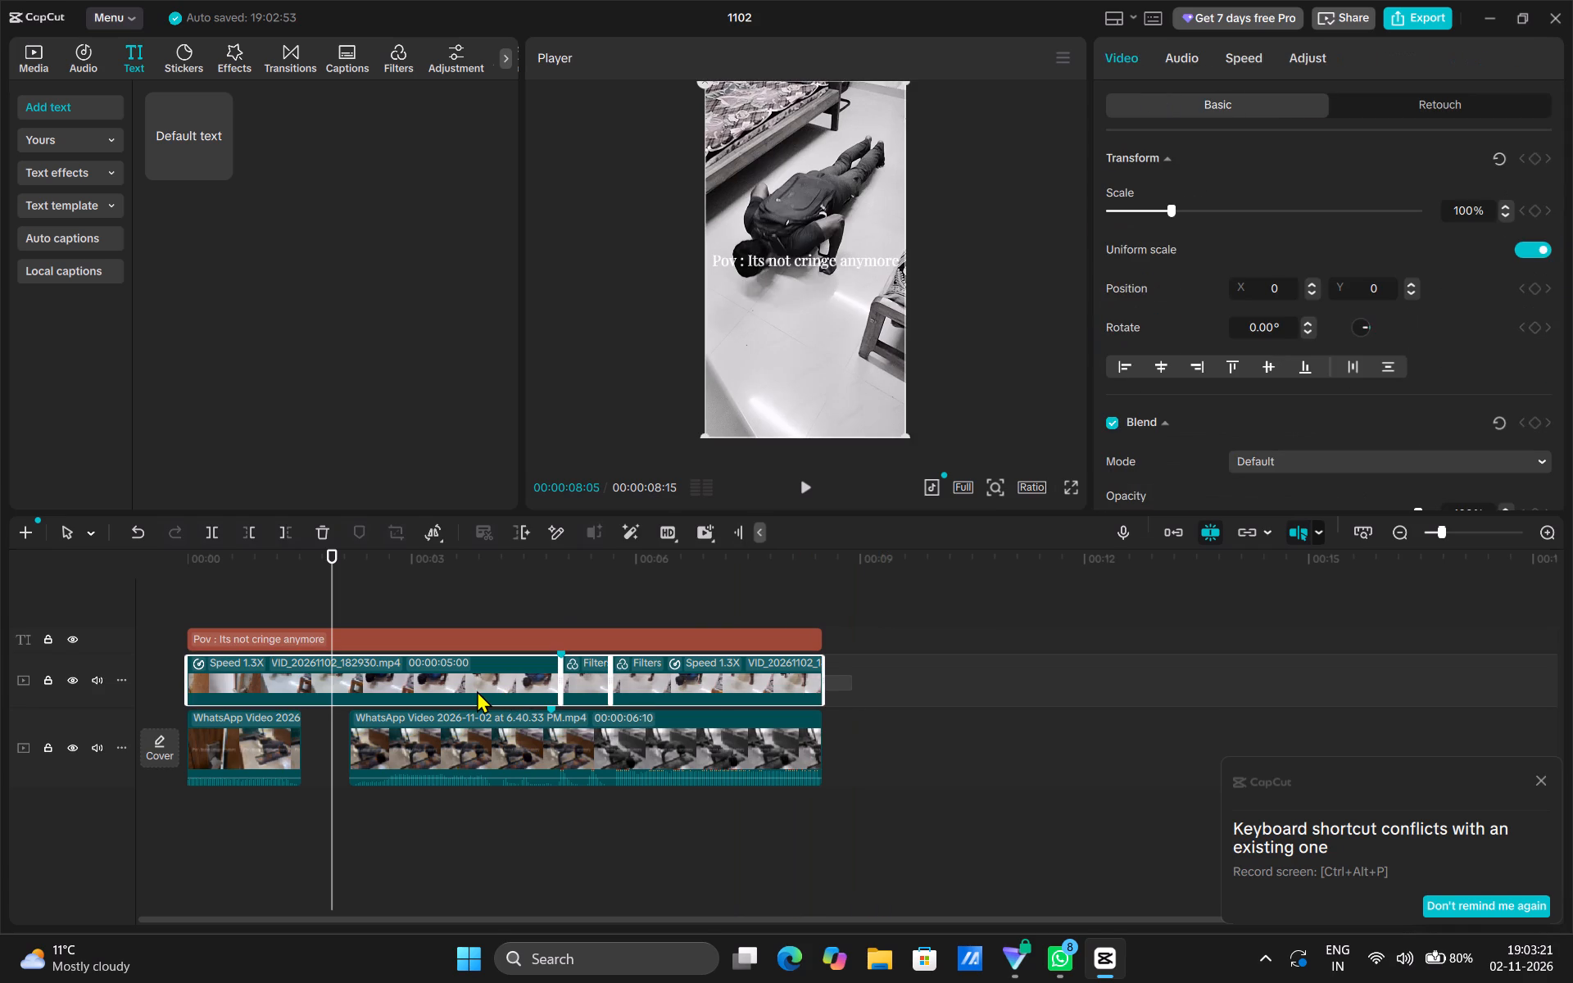
{"action": "left_click", "coordinate": [1304, 52]}
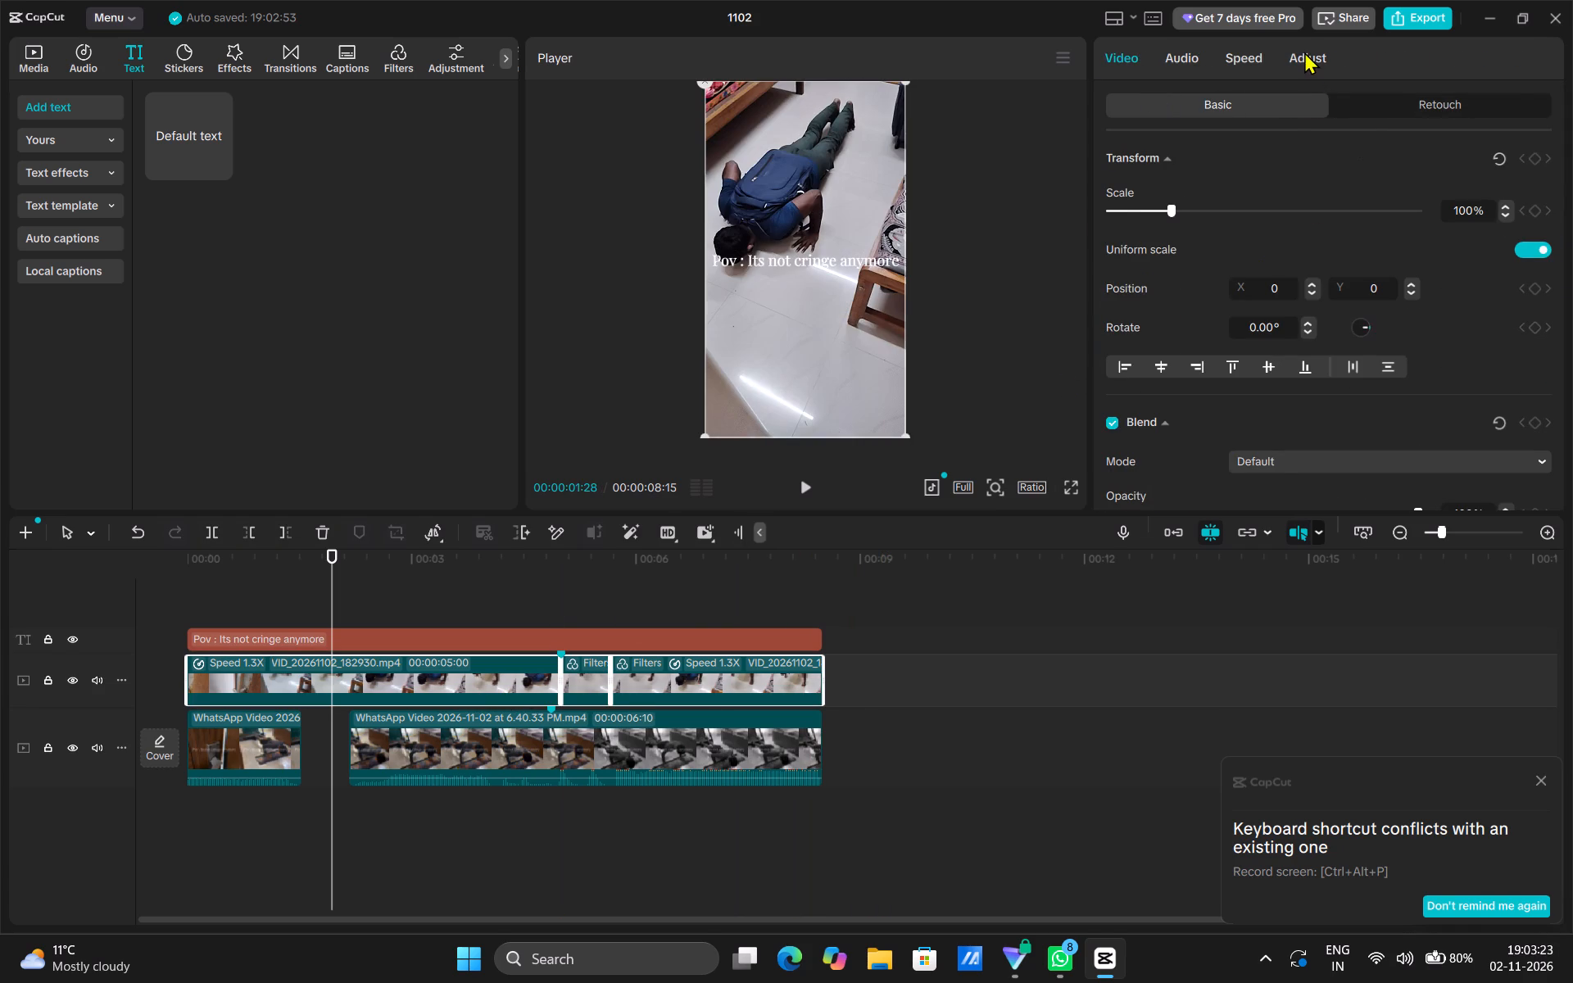
{"action": "scroll", "coordinate": [1258, 307], "scroll_direction": "down", "scroll_amount": 3}
{"action": "scroll", "coordinate": [1258, 307], "scroll_direction": "up", "scroll_amount": 1}
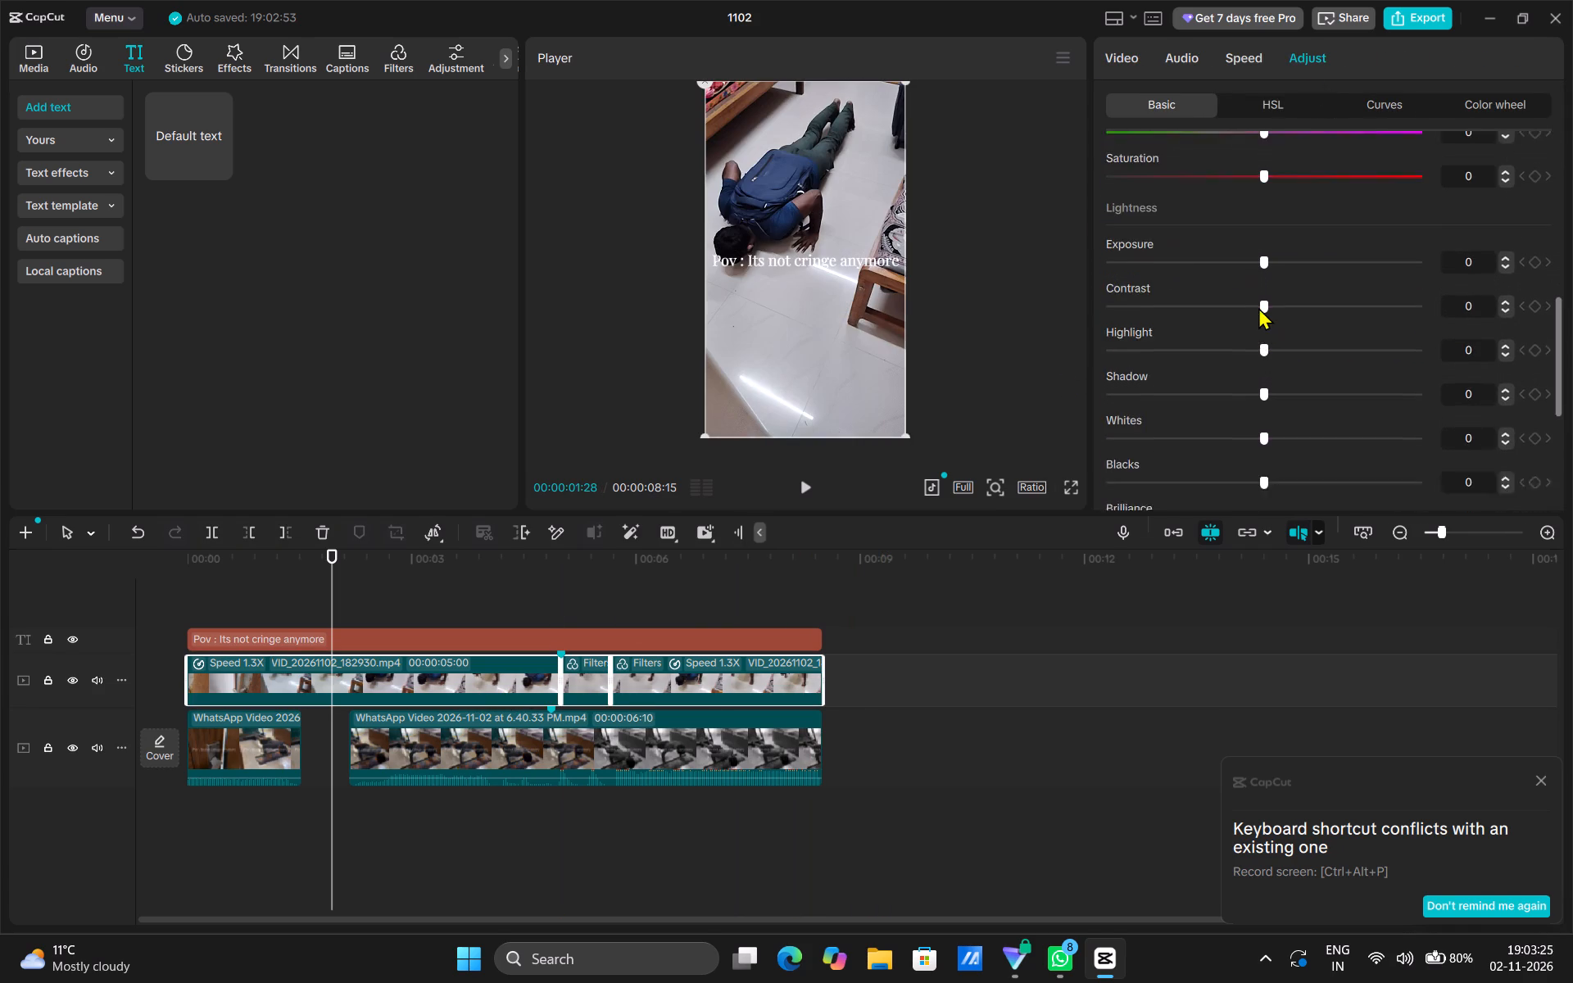
{"action": "scroll", "coordinate": [1258, 307], "scroll_direction": "up", "scroll_amount": 2}
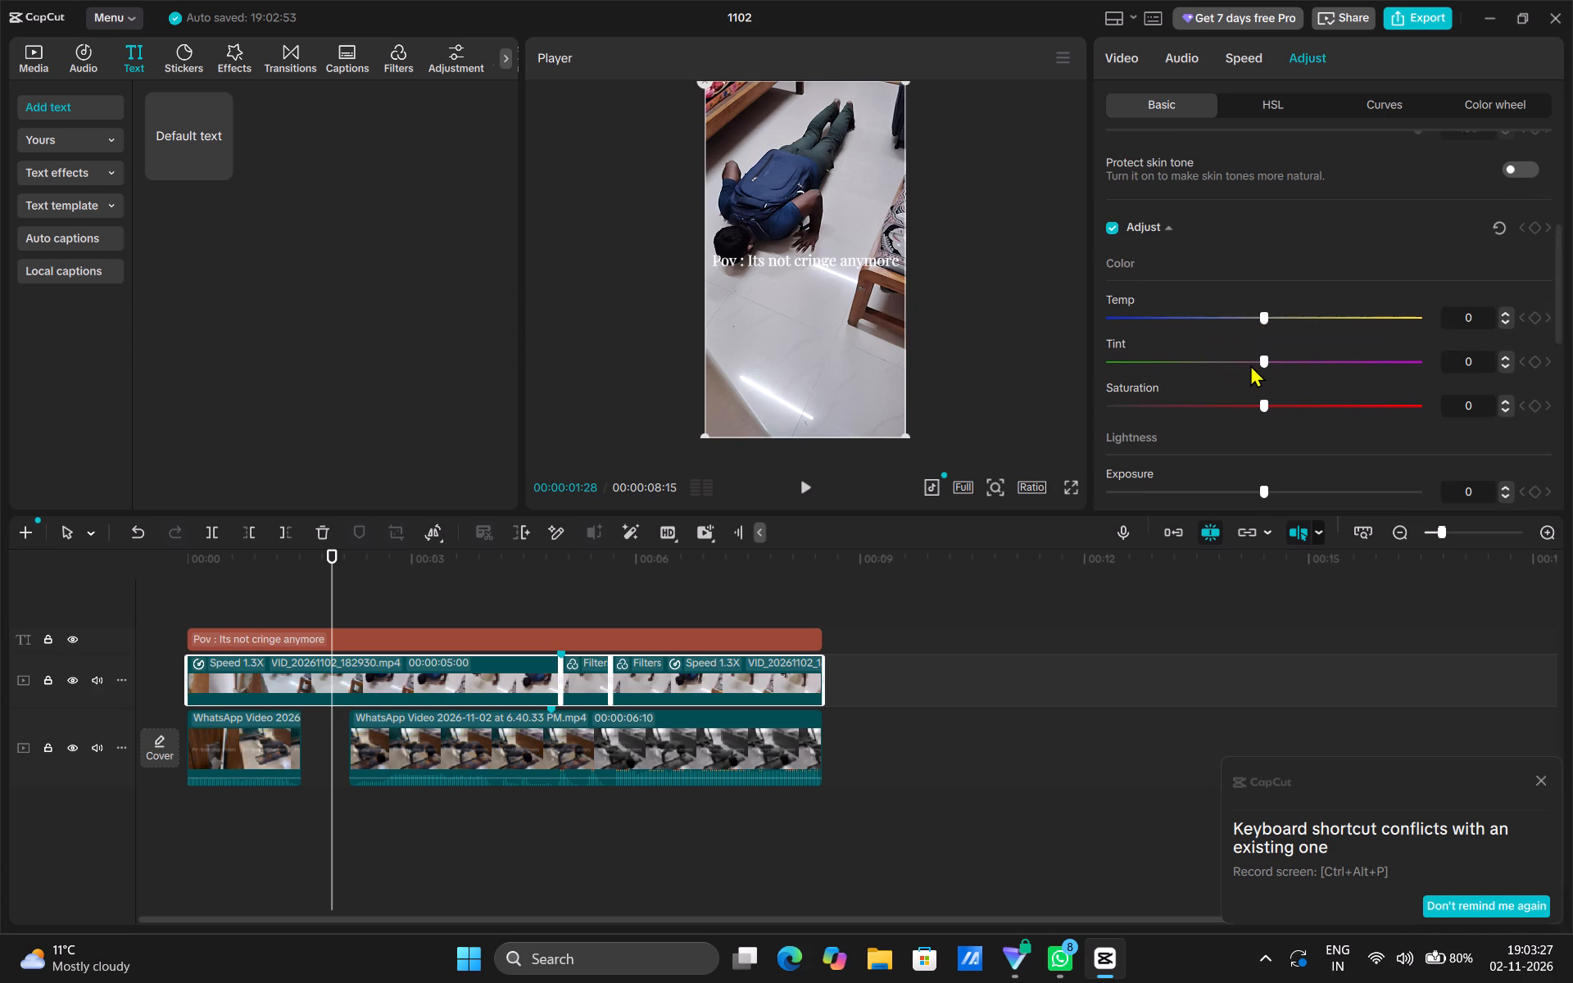
{"action": "scroll", "coordinate": [1250, 365], "scroll_direction": "down", "scroll_amount": 1}
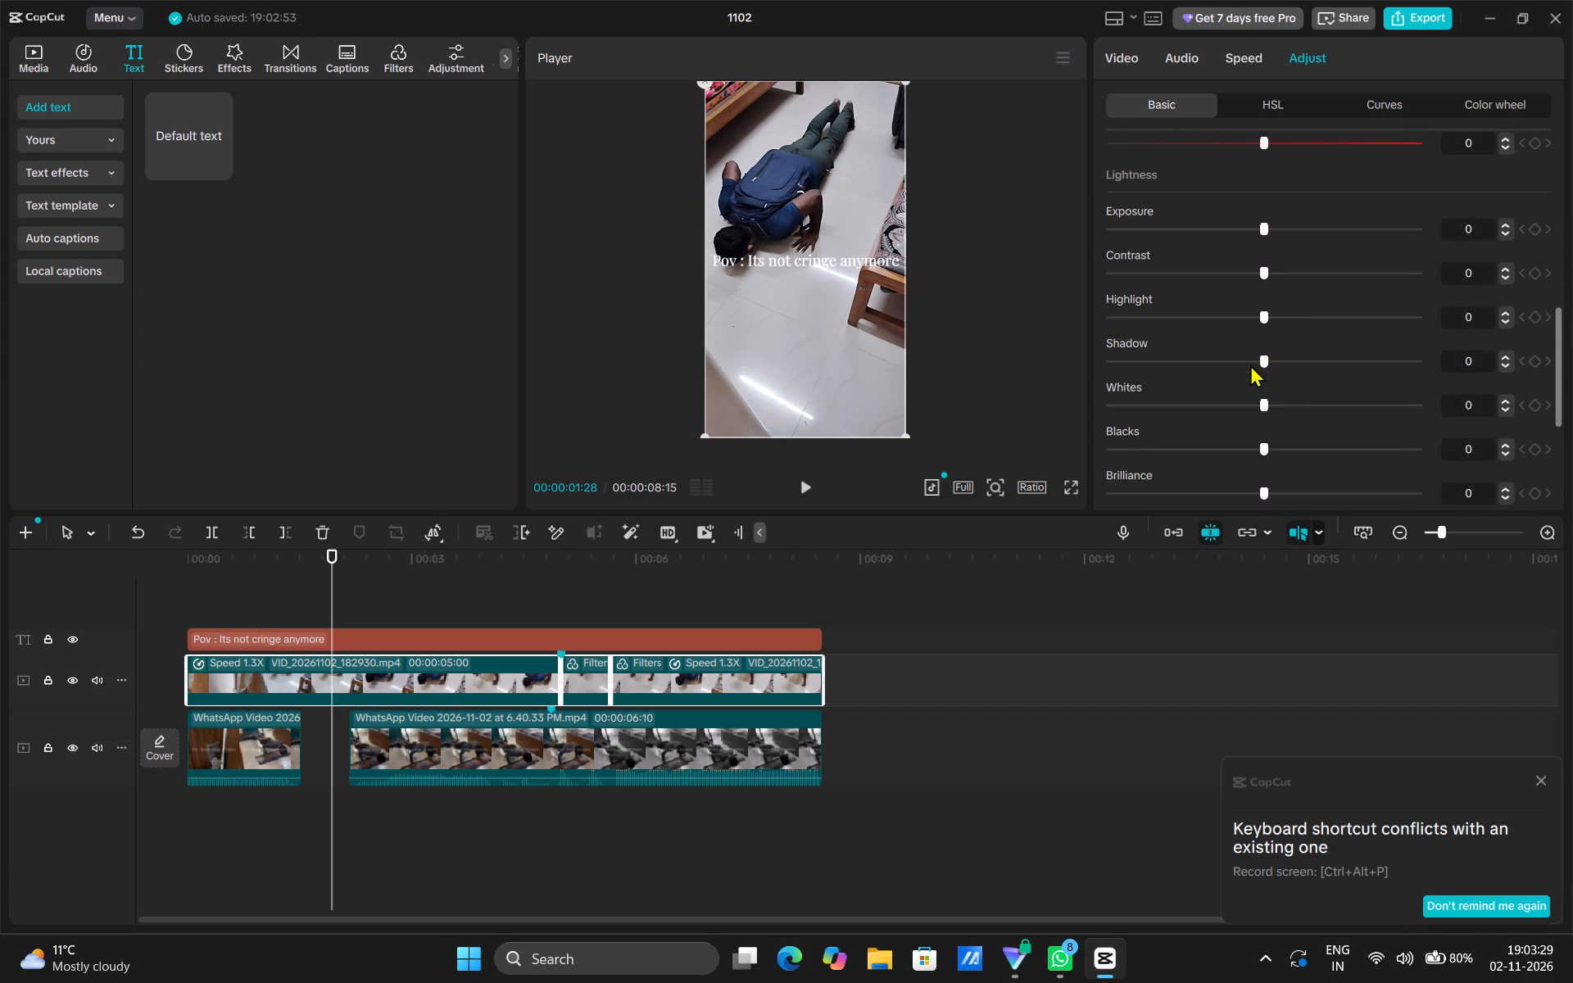
{"action": "scroll", "coordinate": [1250, 365], "scroll_direction": "down", "scroll_amount": 1}
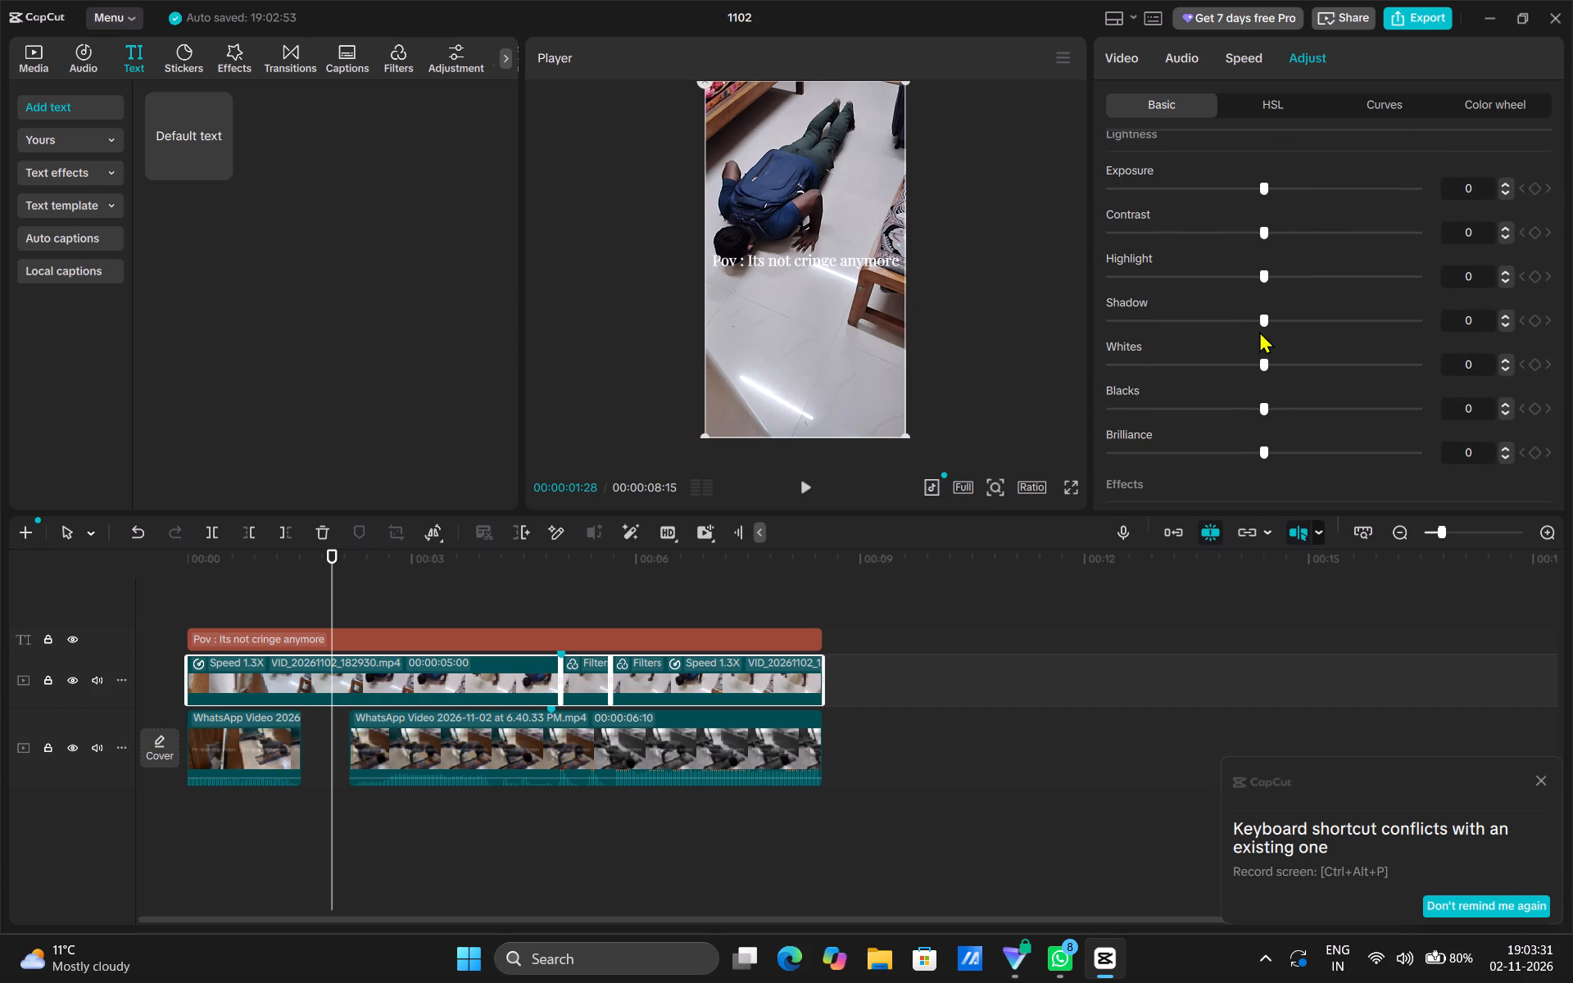
{"action": "scroll", "coordinate": [1257, 228], "scroll_direction": "down", "scroll_amount": 2}
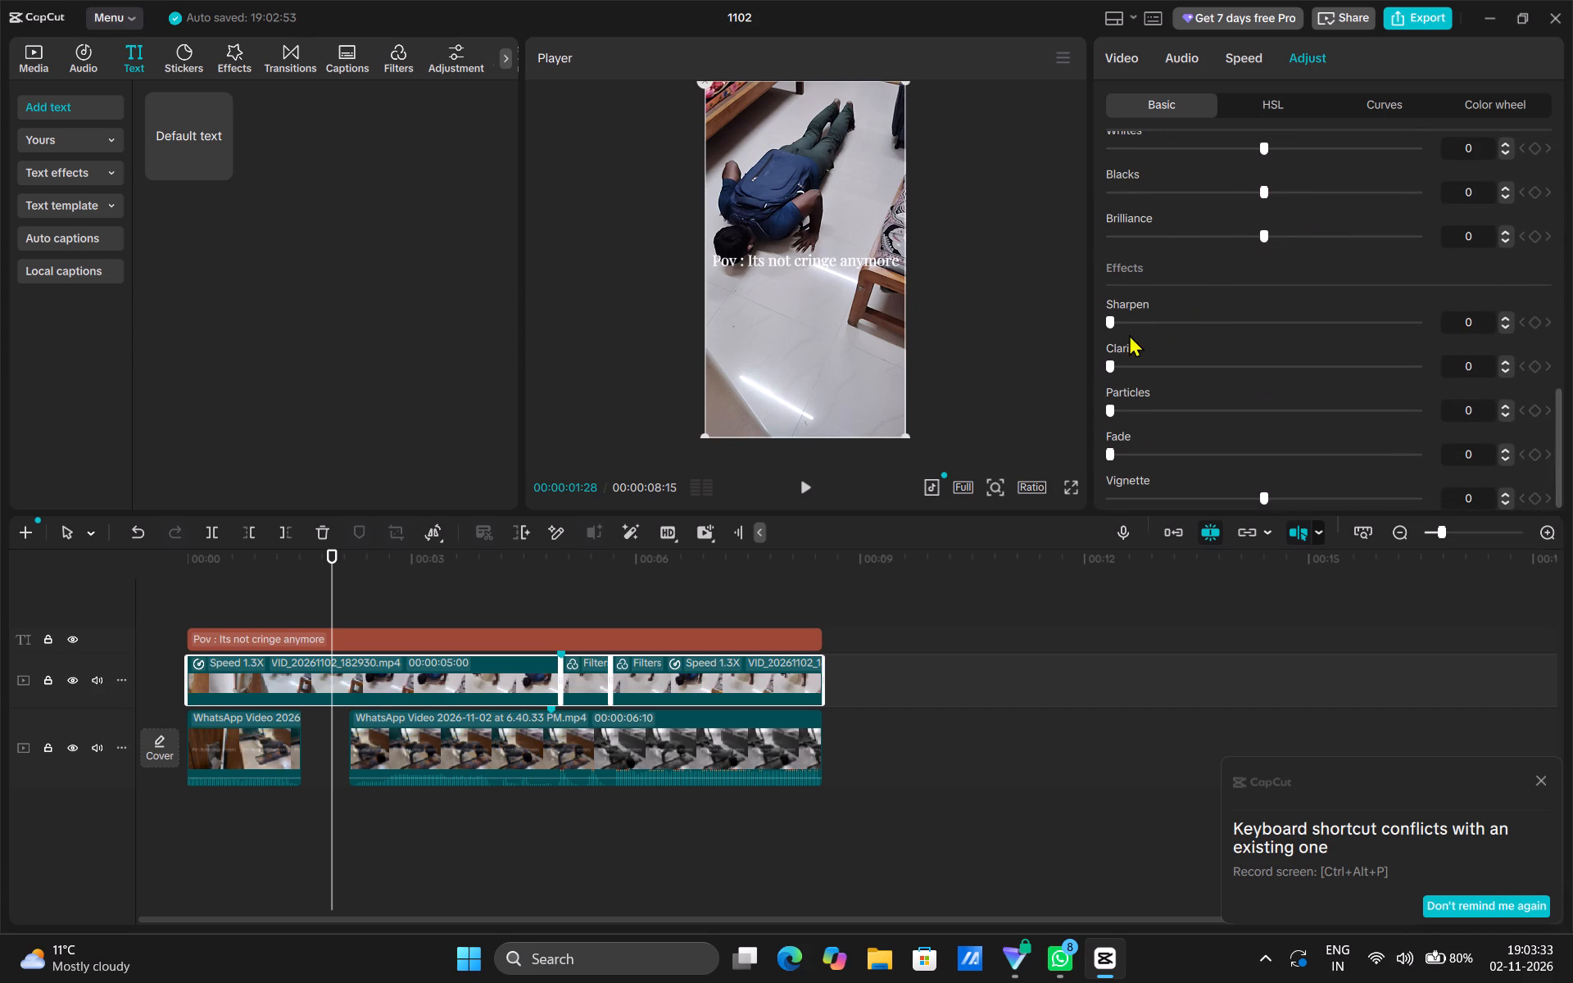
{"action": "left_click_drag", "start_coordinate": [1109, 365], "coordinate": [1193, 387]}
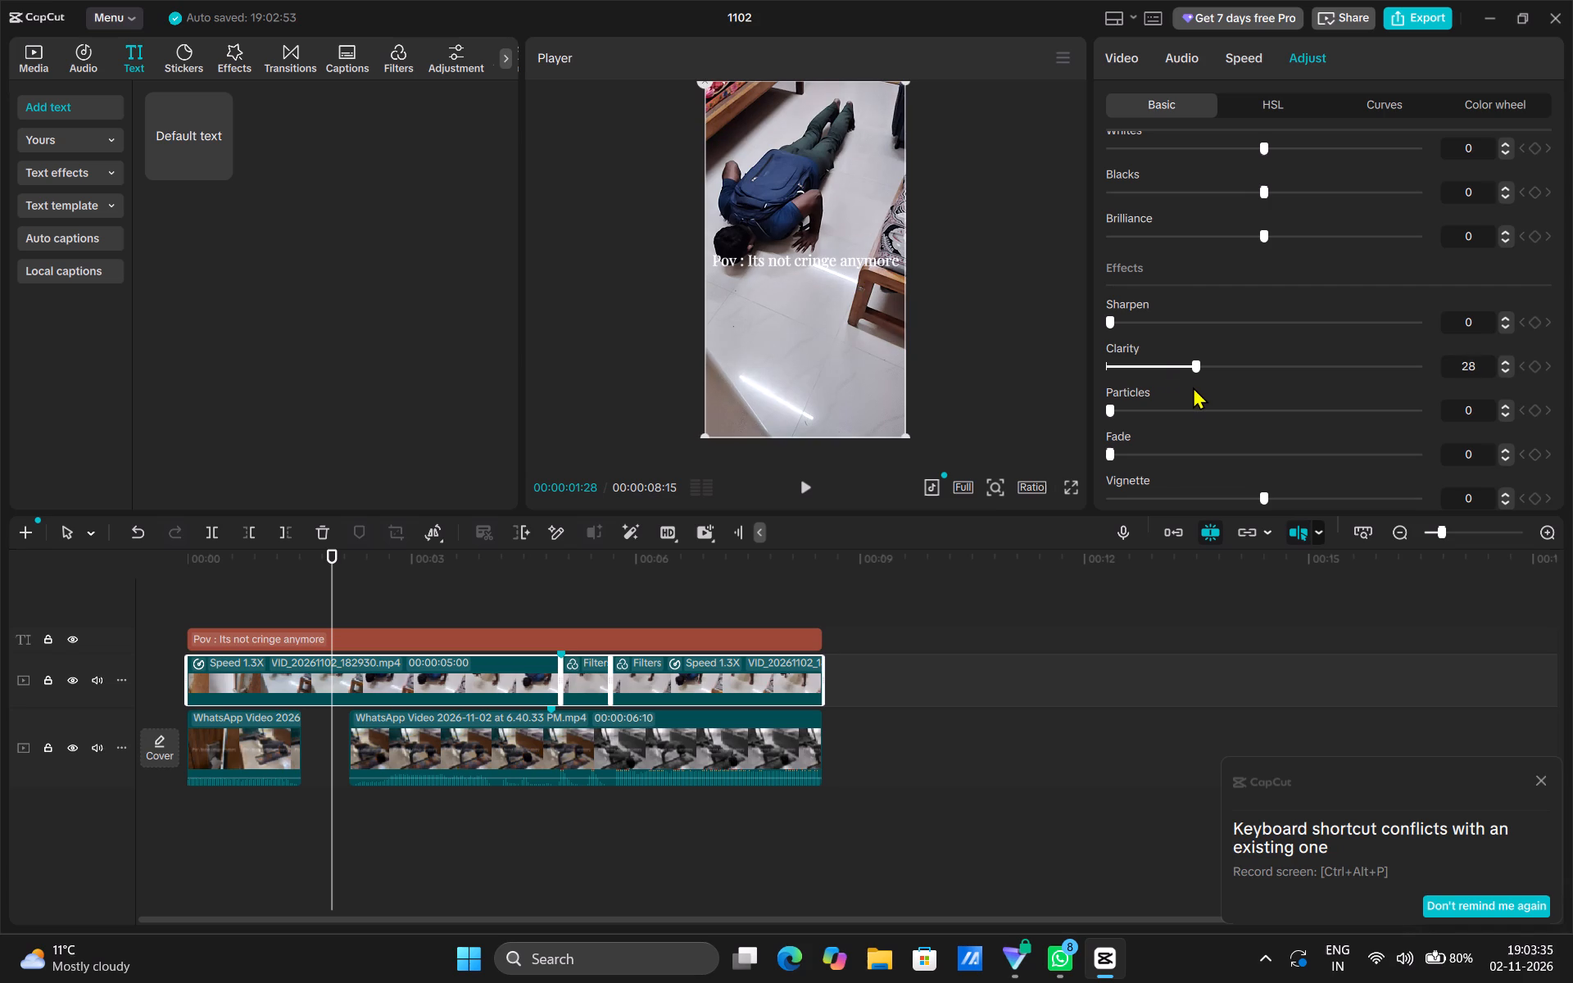
{"action": "left_click_drag", "start_coordinate": [1193, 387], "coordinate": [1158, 389]}
{"action": "left_click_drag", "start_coordinate": [1158, 389], "coordinate": [1154, 387]}
{"action": "left_click_drag", "start_coordinate": [1108, 319], "coordinate": [1080, 335]}
{"action": "left_click_drag", "start_coordinate": [1080, 335], "coordinate": [1104, 341]}
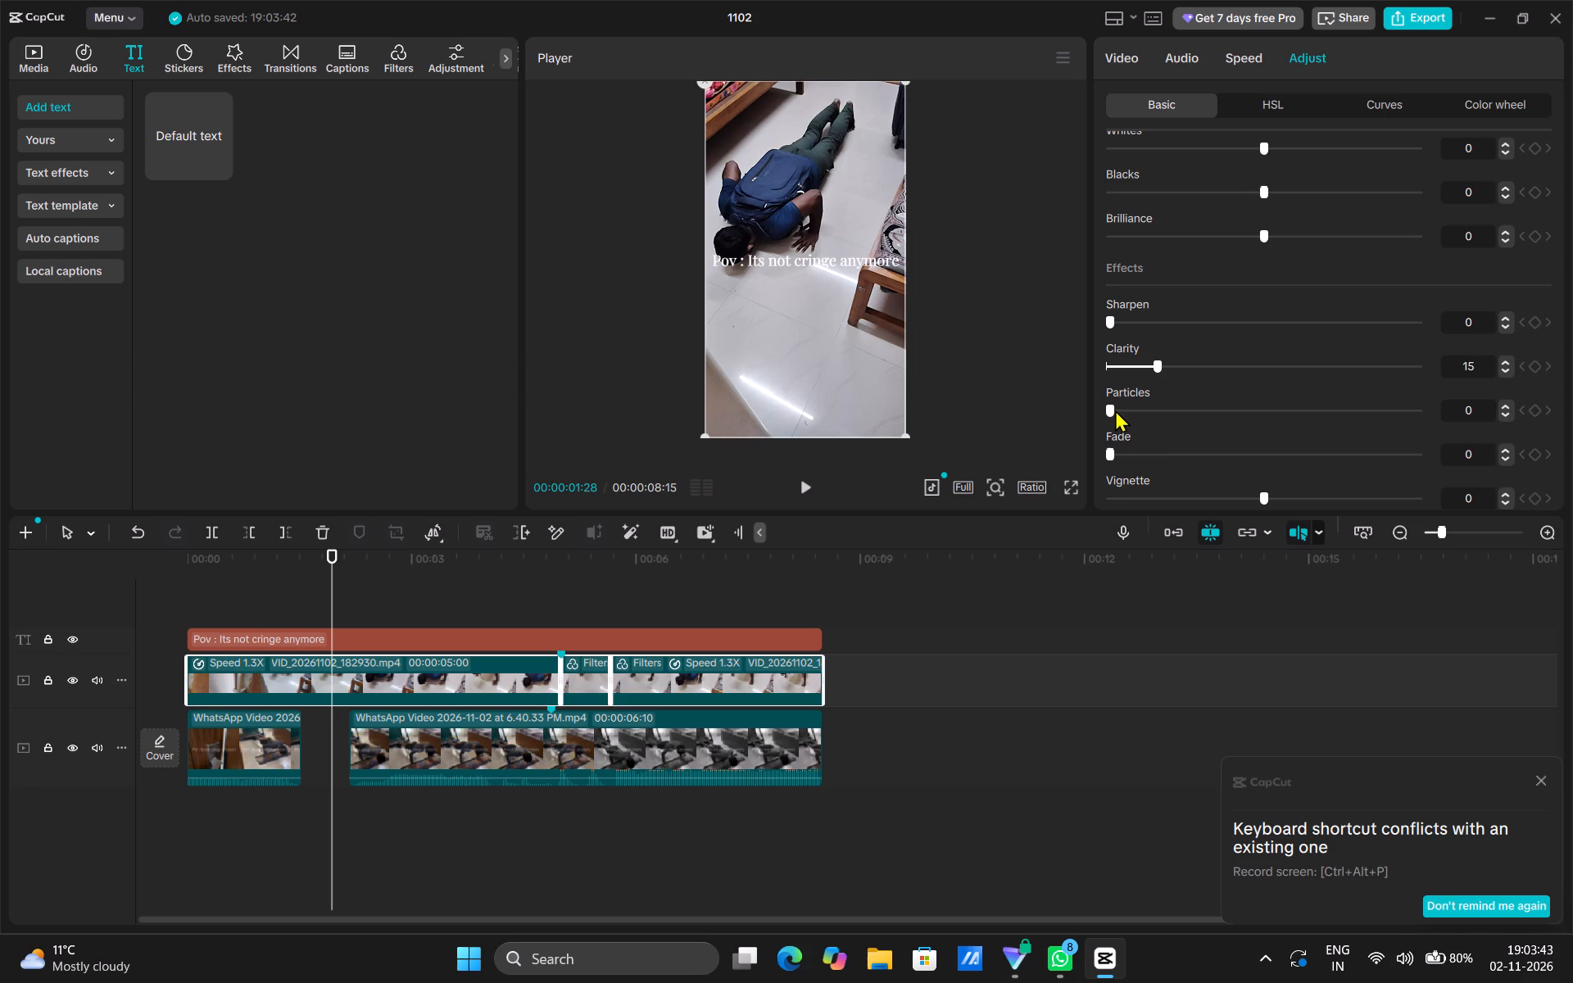
Set the Exposure of all the selected VID segments to 5.
{"action": "scroll", "coordinate": [1147, 432], "scroll_direction": "up", "scroll_amount": 1}
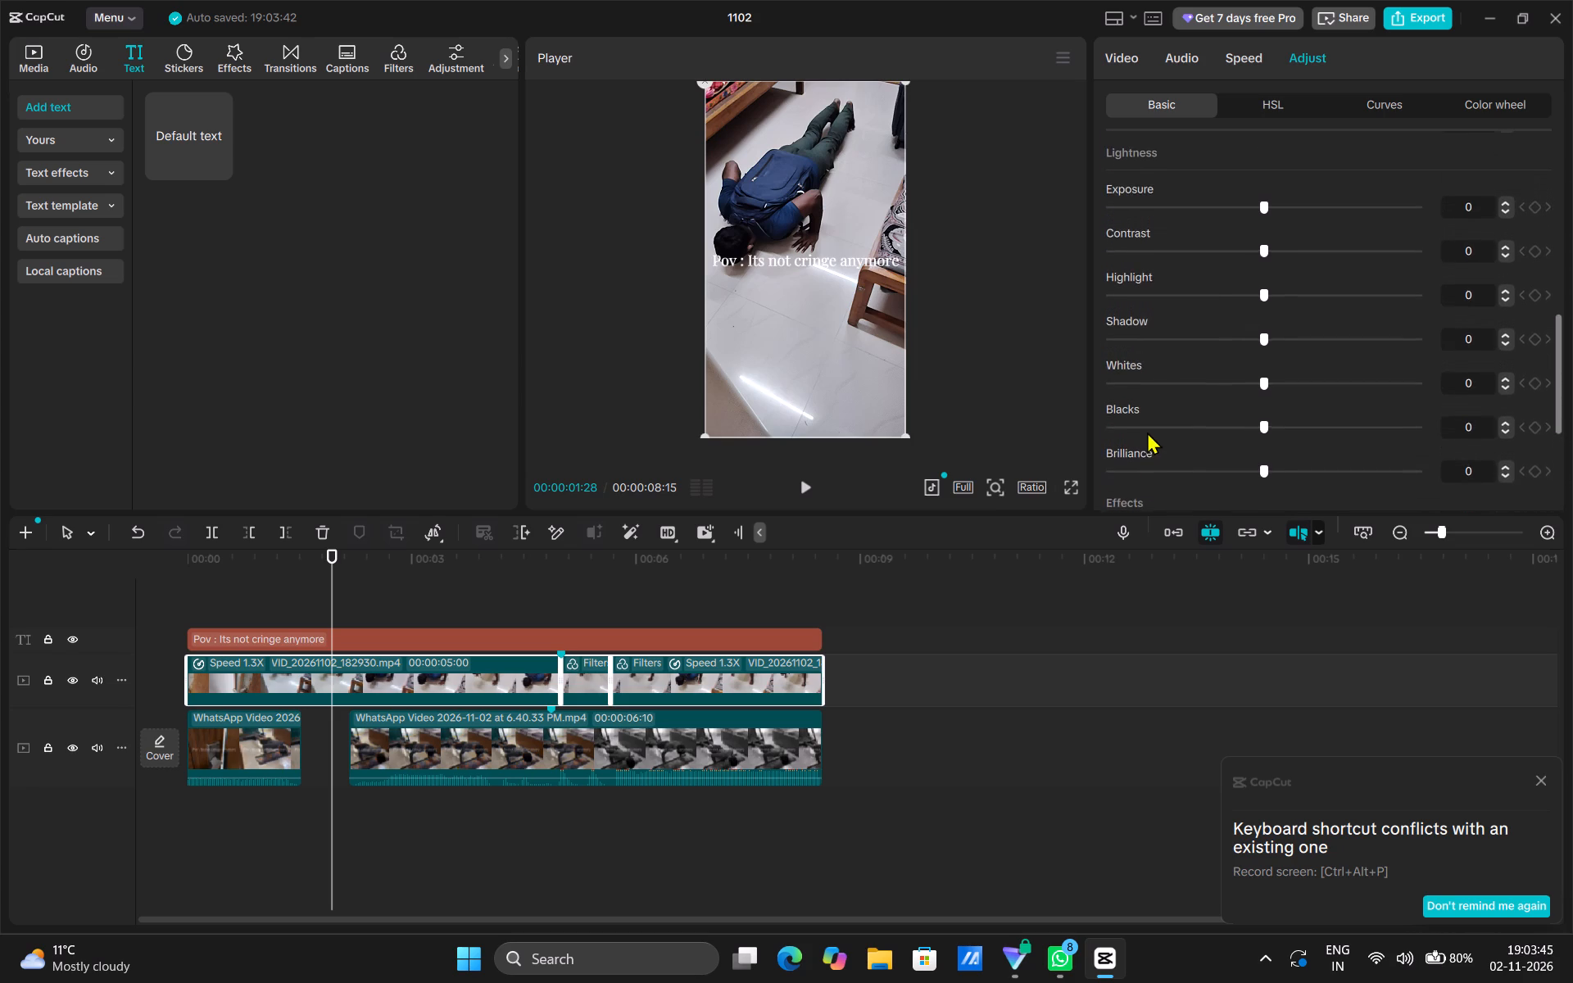
{"action": "scroll", "coordinate": [1147, 432], "scroll_direction": "up", "scroll_amount": 1}
{"action": "left_click_drag", "start_coordinate": [1264, 235], "coordinate": [1337, 247]}
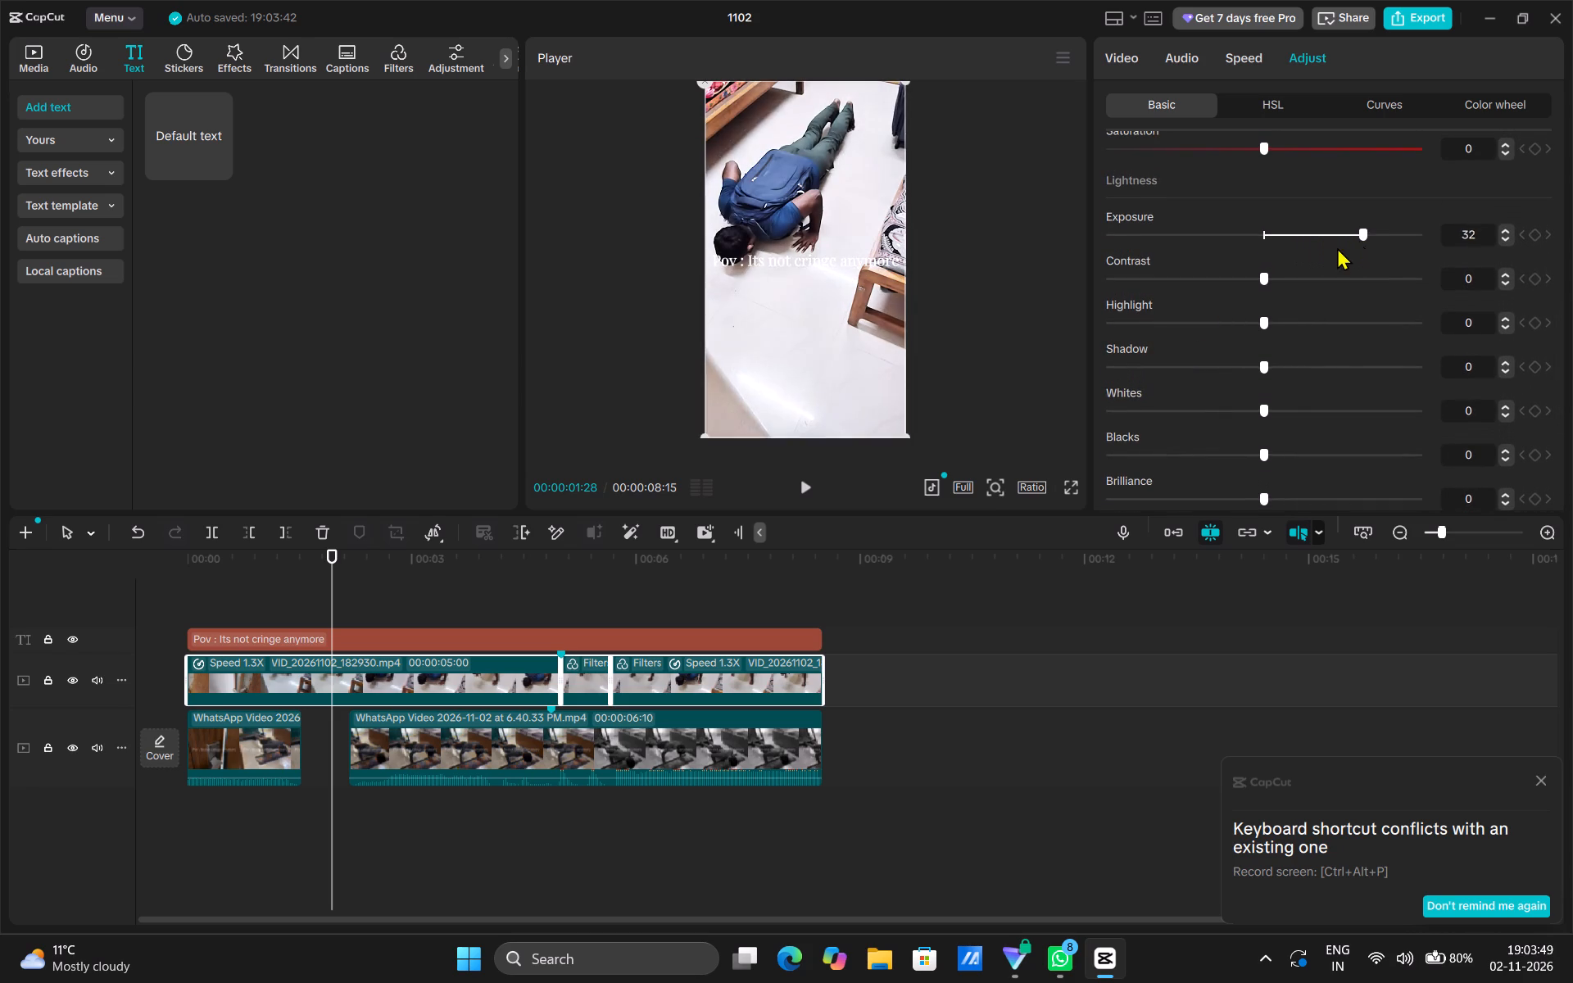
{"action": "left_click_drag", "start_coordinate": [1337, 247], "coordinate": [1290, 252]}
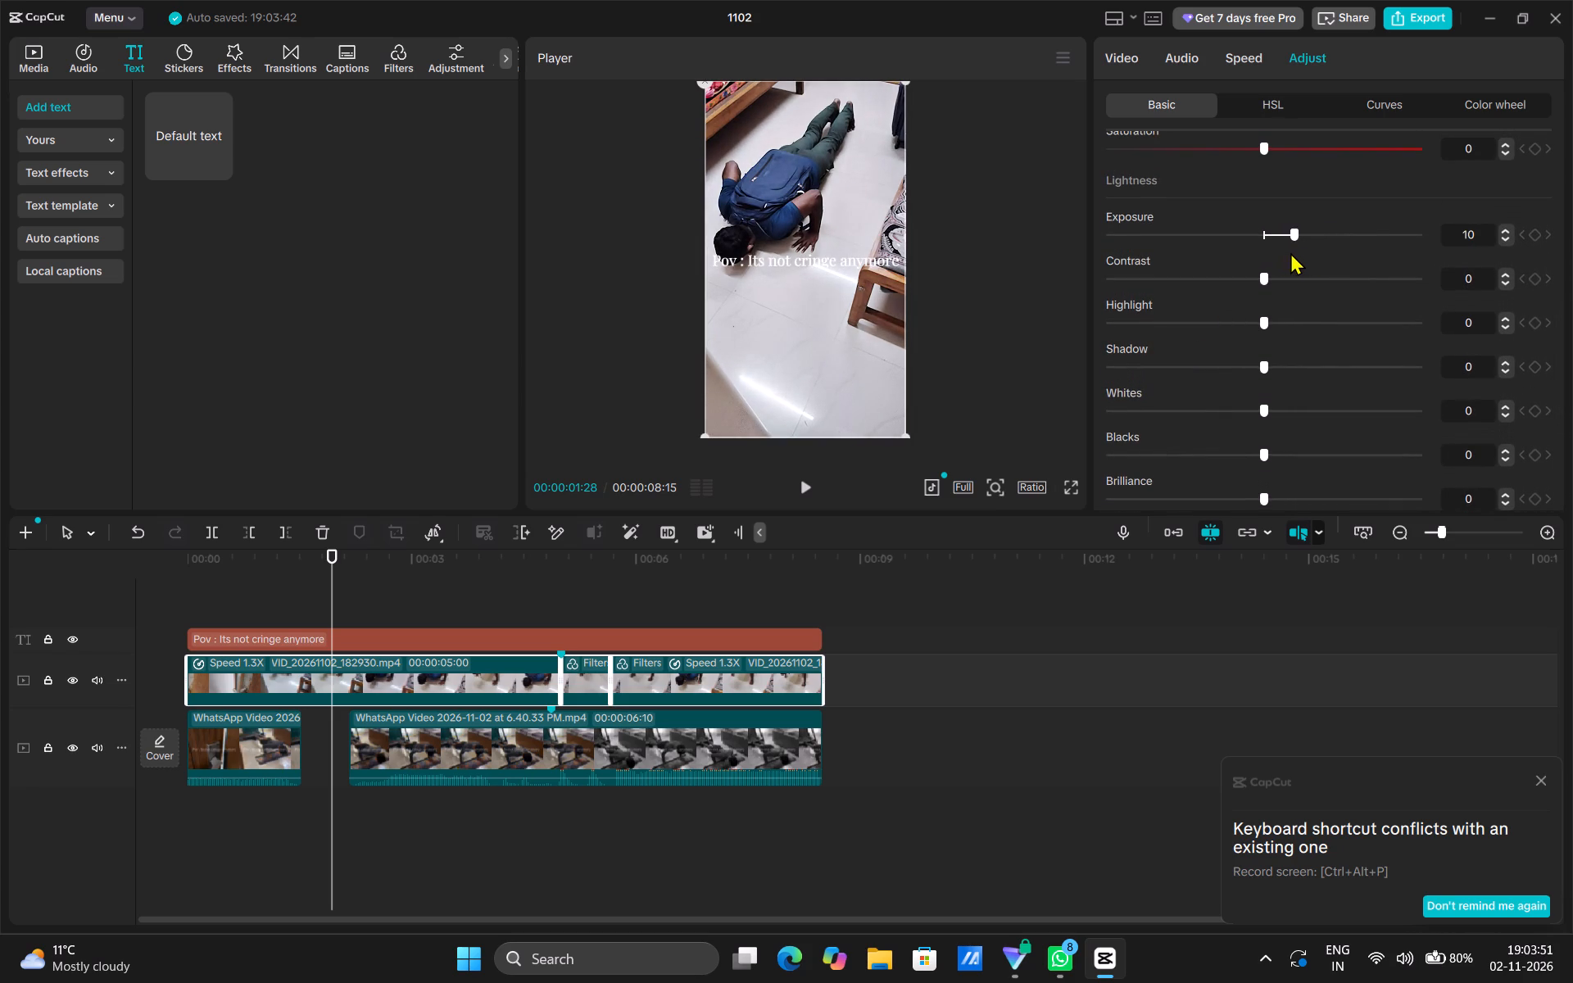
{"action": "left_click_drag", "start_coordinate": [1290, 252], "coordinate": [1256, 264]}
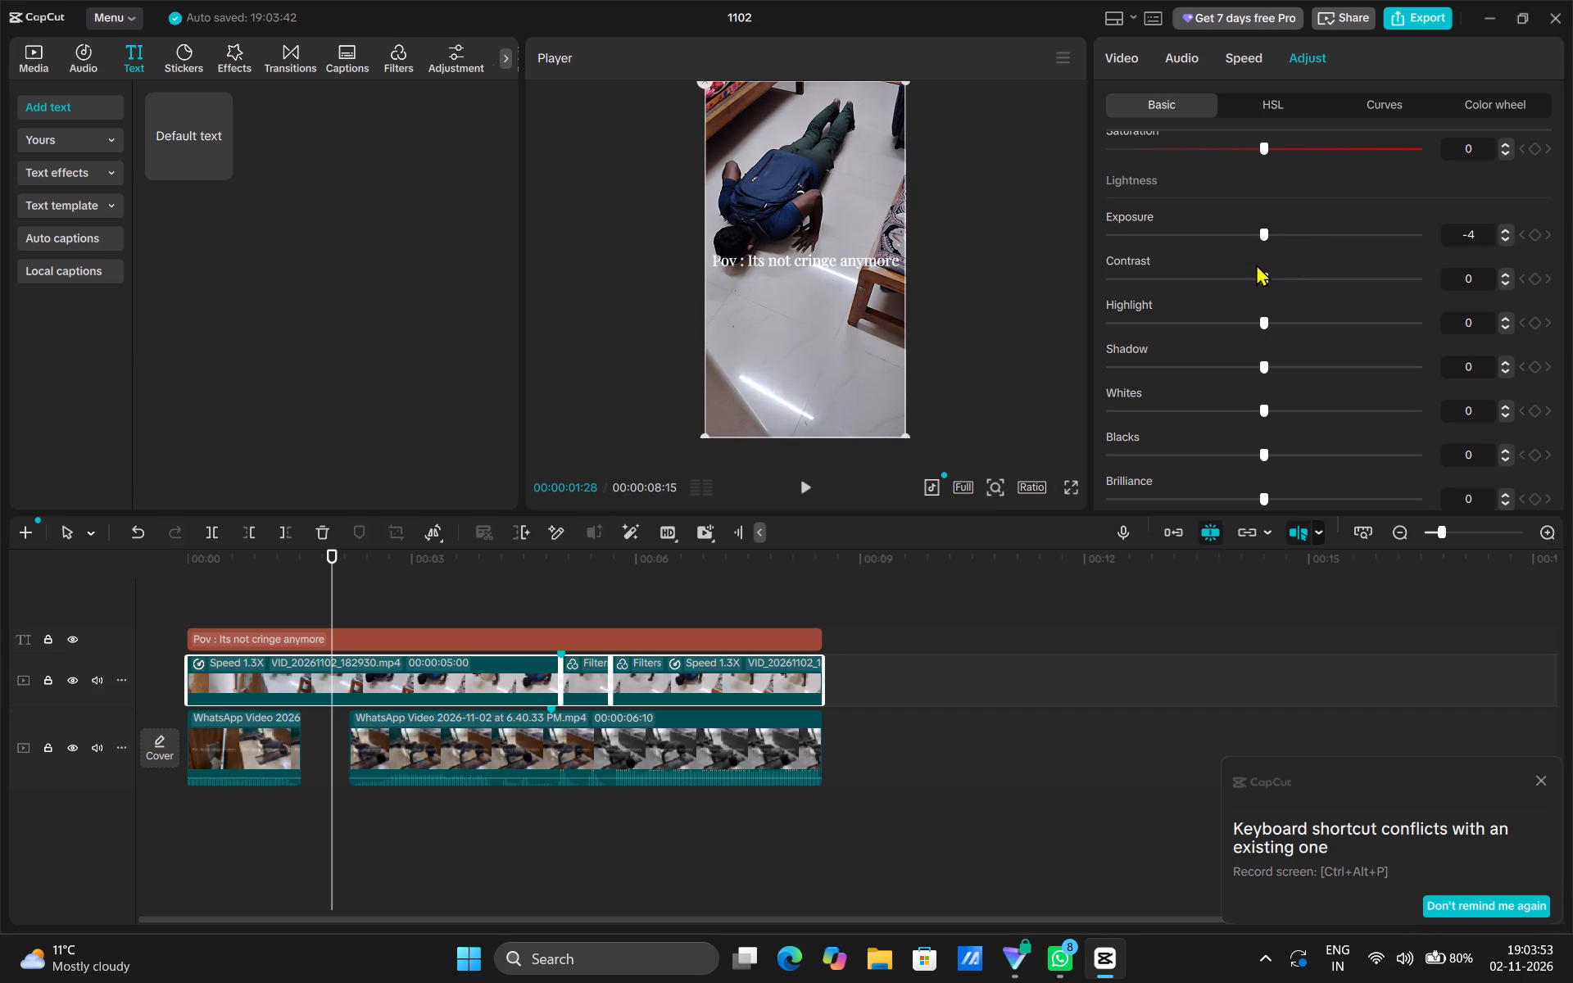
{"action": "left_click_drag", "start_coordinate": [1256, 264], "coordinate": [1290, 271]}
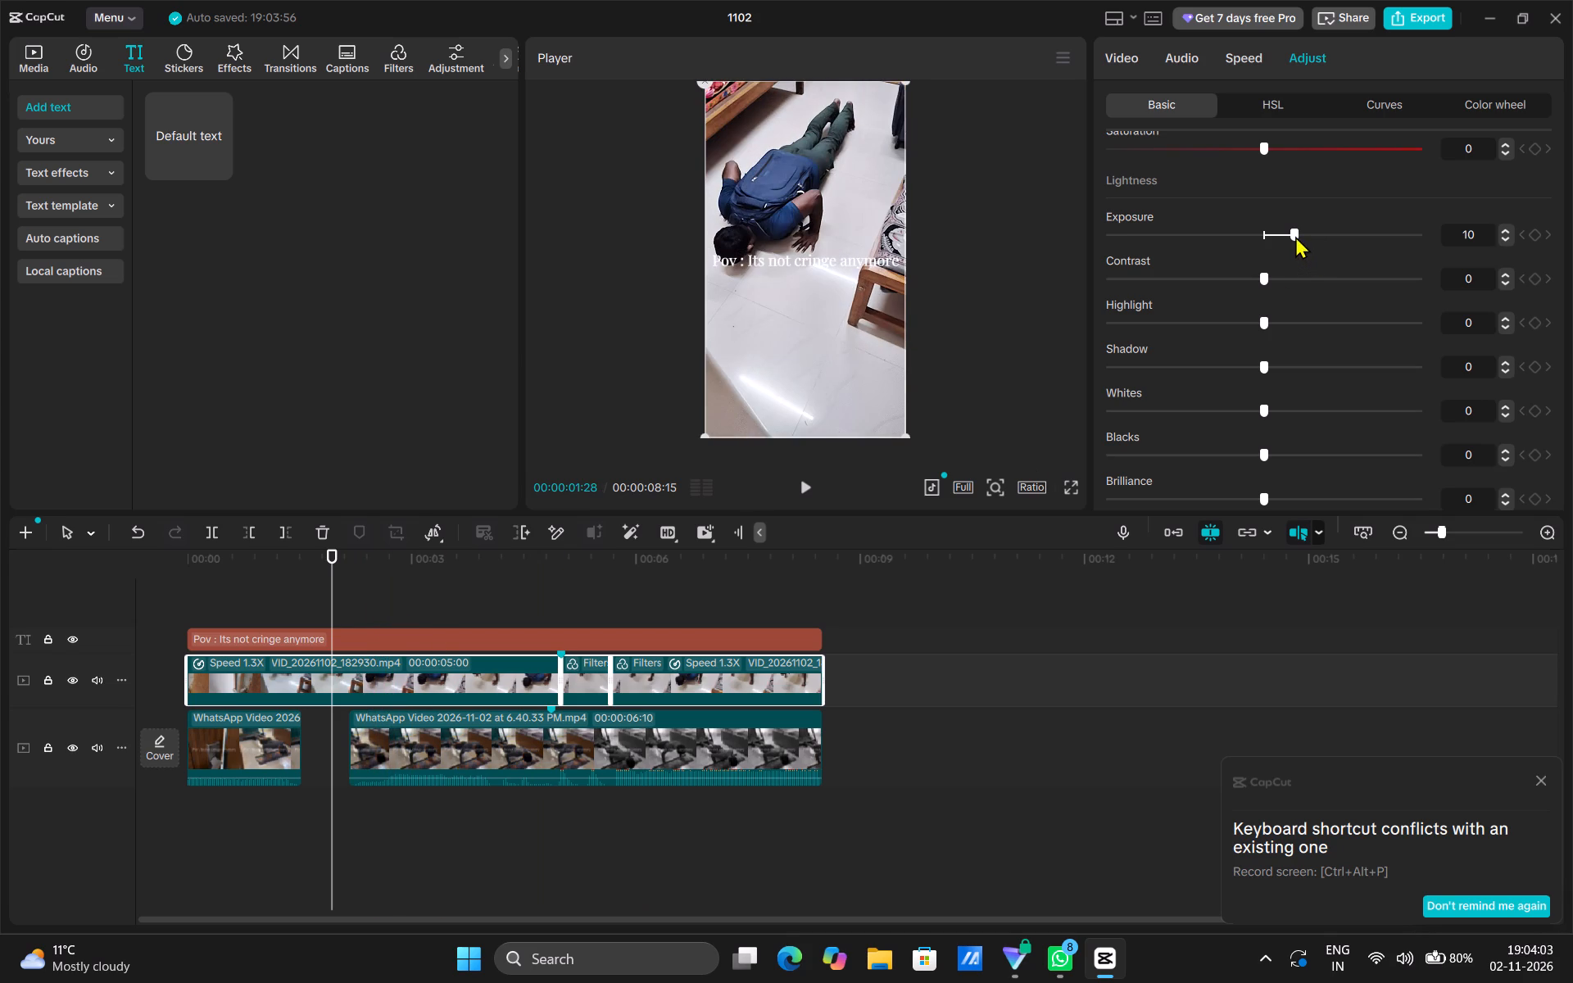
{"action": "left_click_drag", "start_coordinate": [1295, 235], "coordinate": [1276, 241]}
Set the selected VID segments' Contrast to -15 and Highlight to 5.
{"action": "left_click_drag", "start_coordinate": [1261, 278], "coordinate": [1257, 301]}
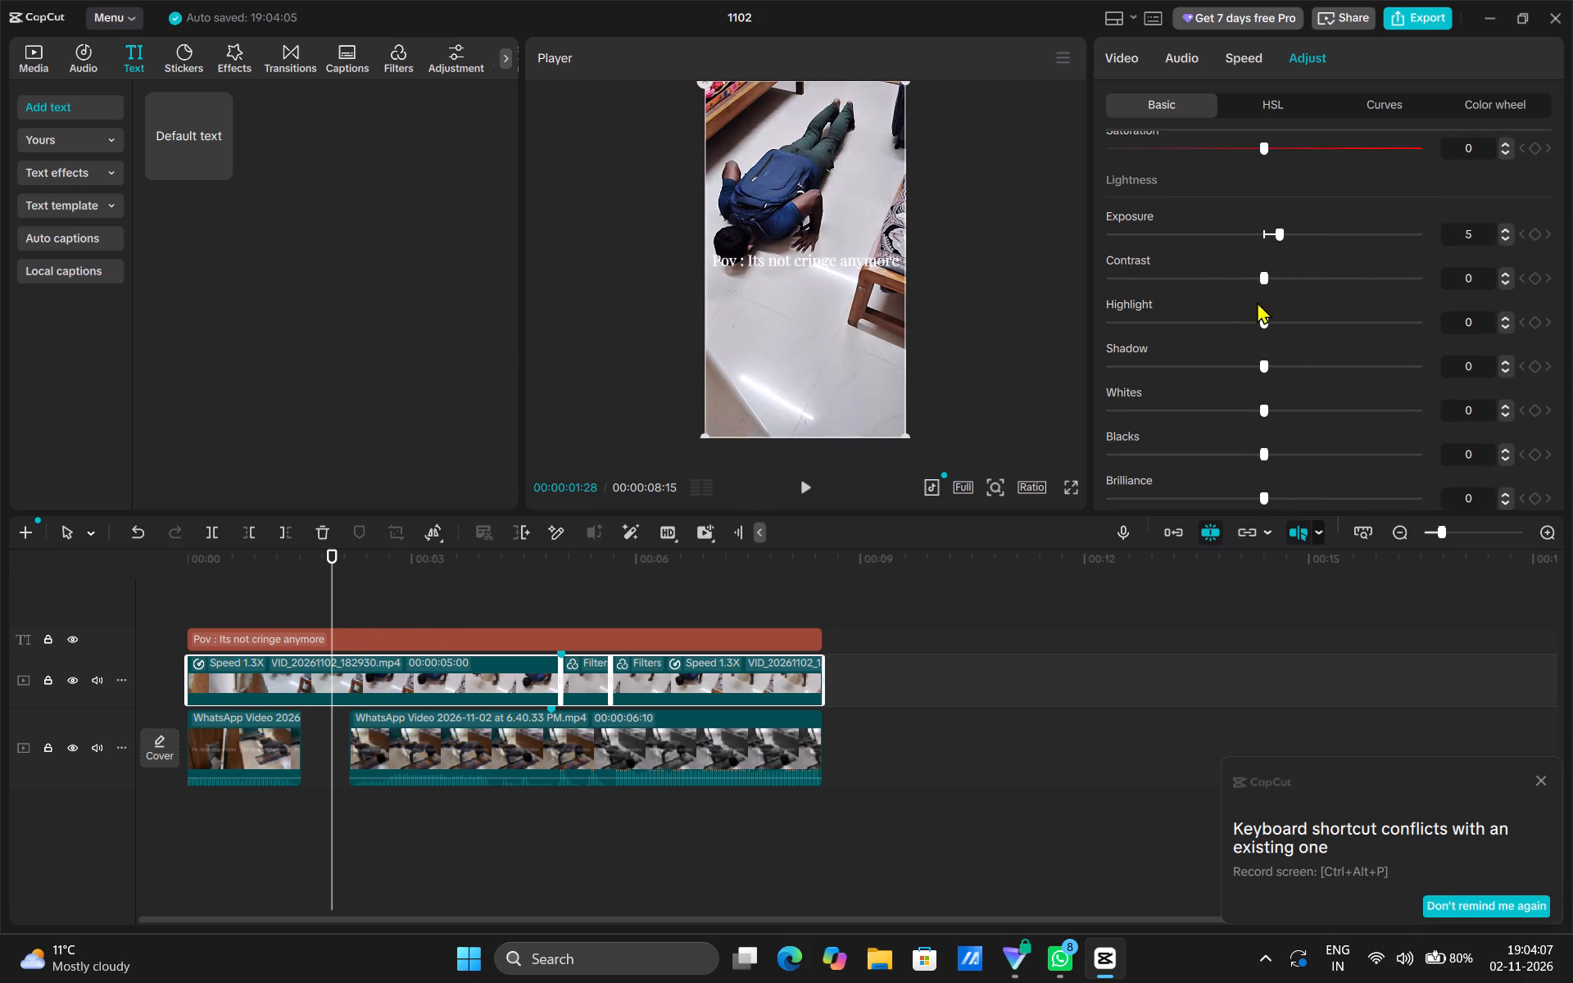
{"action": "left_click_drag", "start_coordinate": [1257, 301], "coordinate": [1196, 312]}
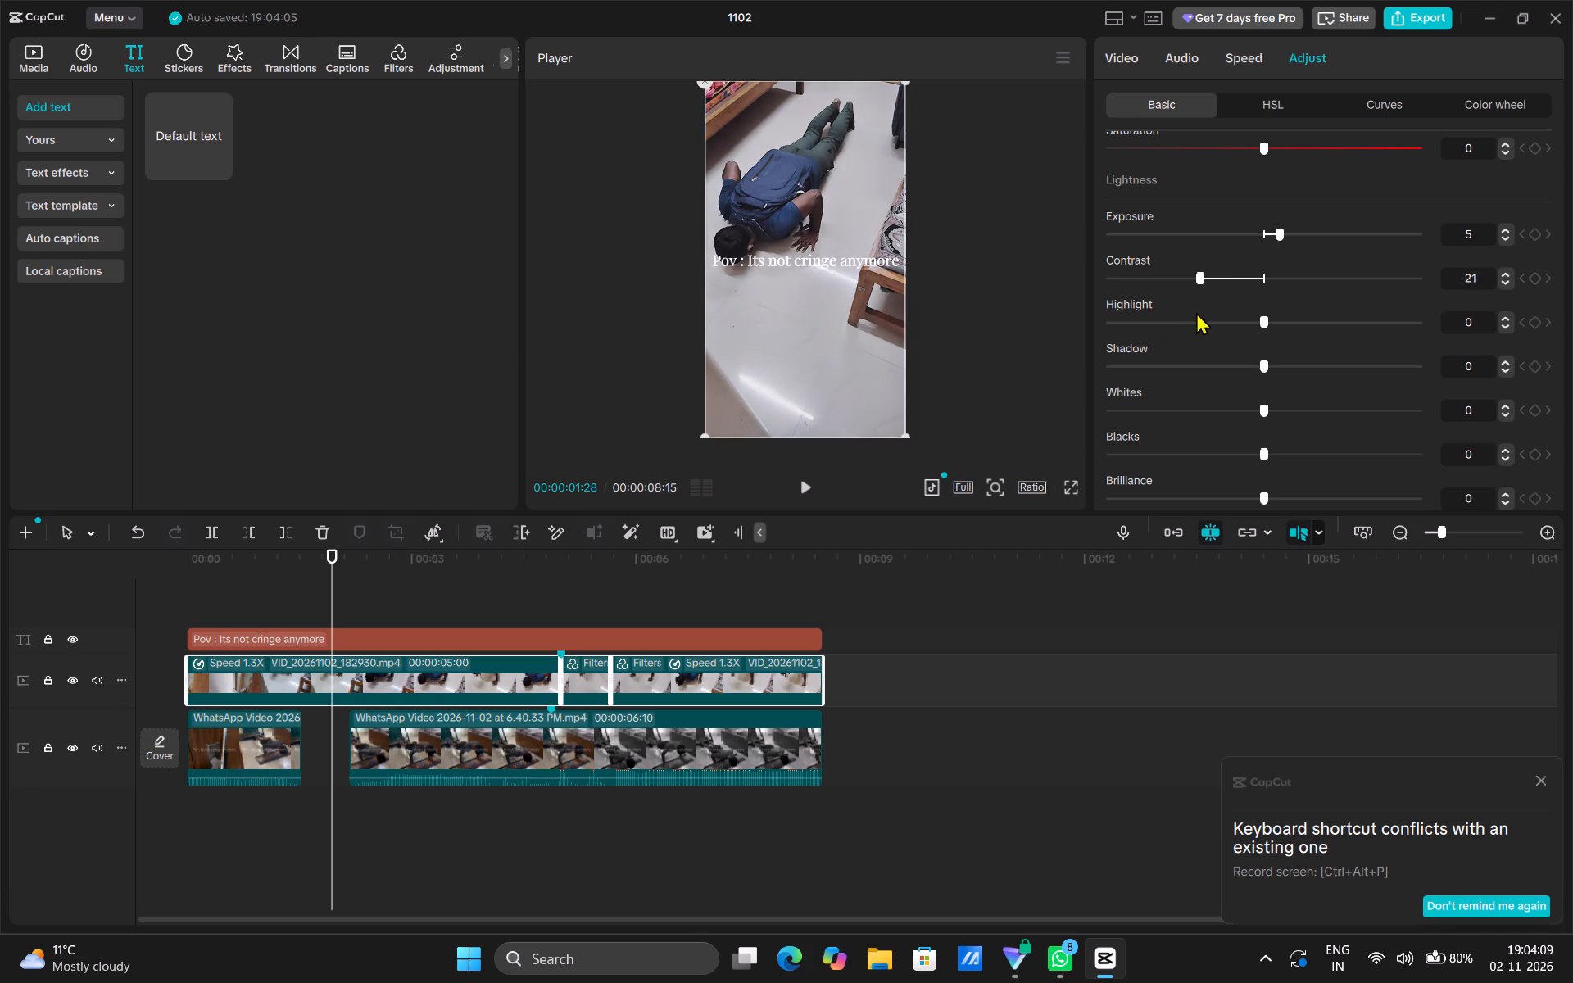
{"action": "left_click_drag", "start_coordinate": [1196, 312], "coordinate": [1209, 326]}
{"action": "left_click", "coordinate": [1208, 277]}
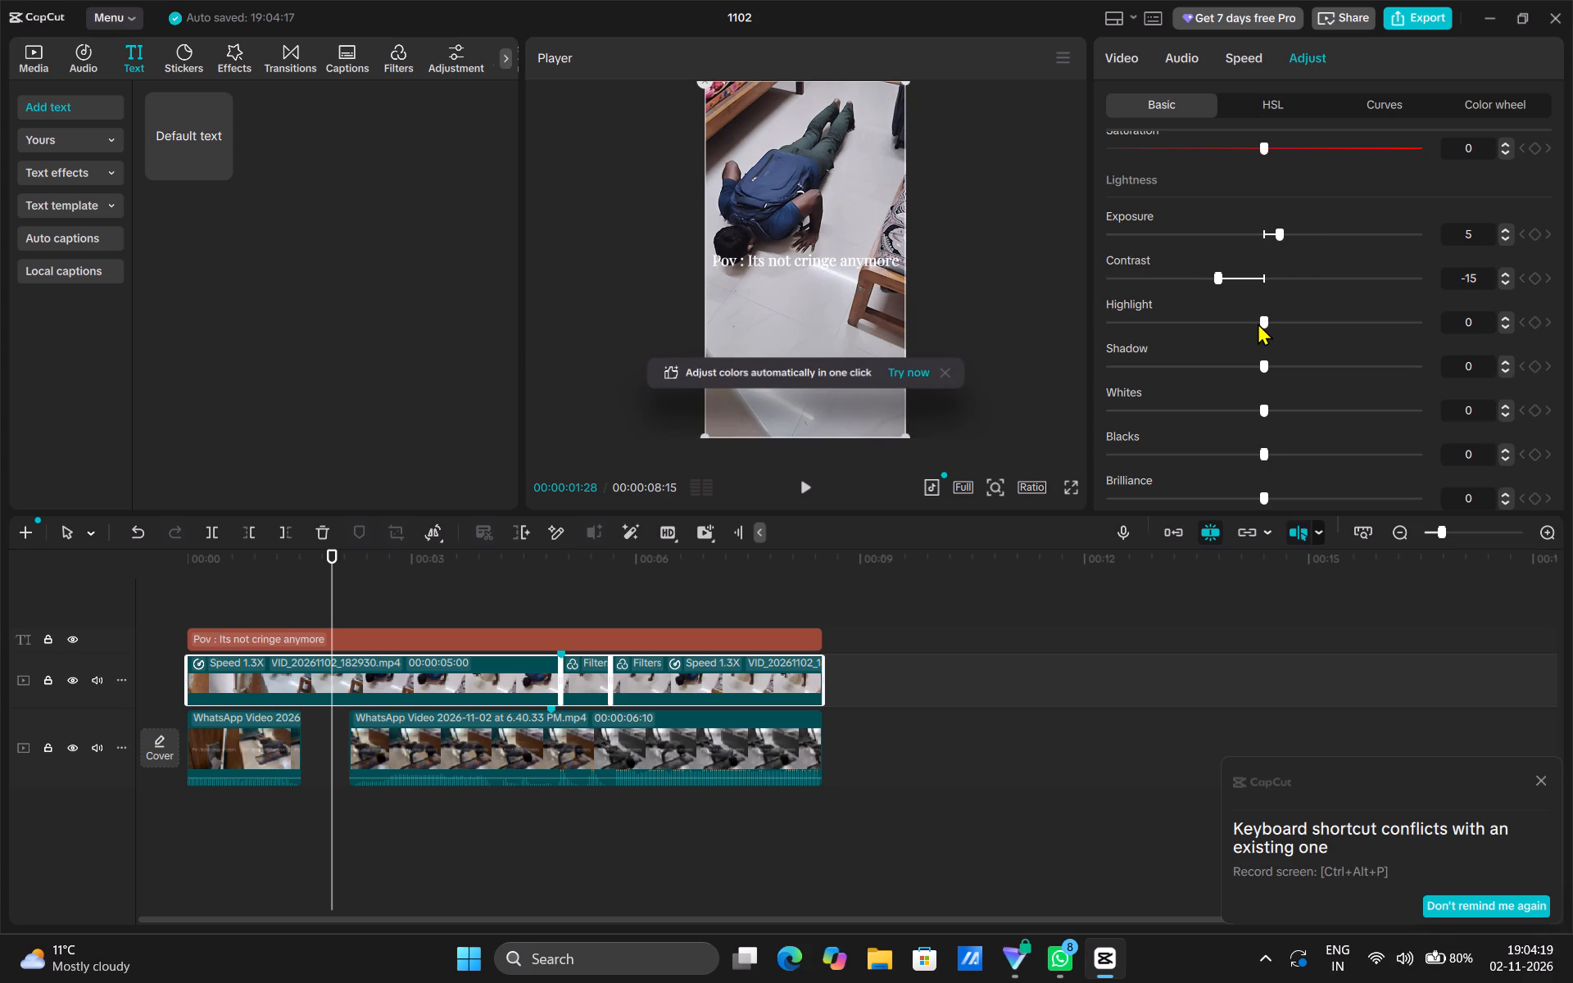
{"action": "left_click_drag", "start_coordinate": [1258, 321], "coordinate": [1313, 342]}
{"action": "left_click_drag", "start_coordinate": [1313, 342], "coordinate": [1279, 356]}
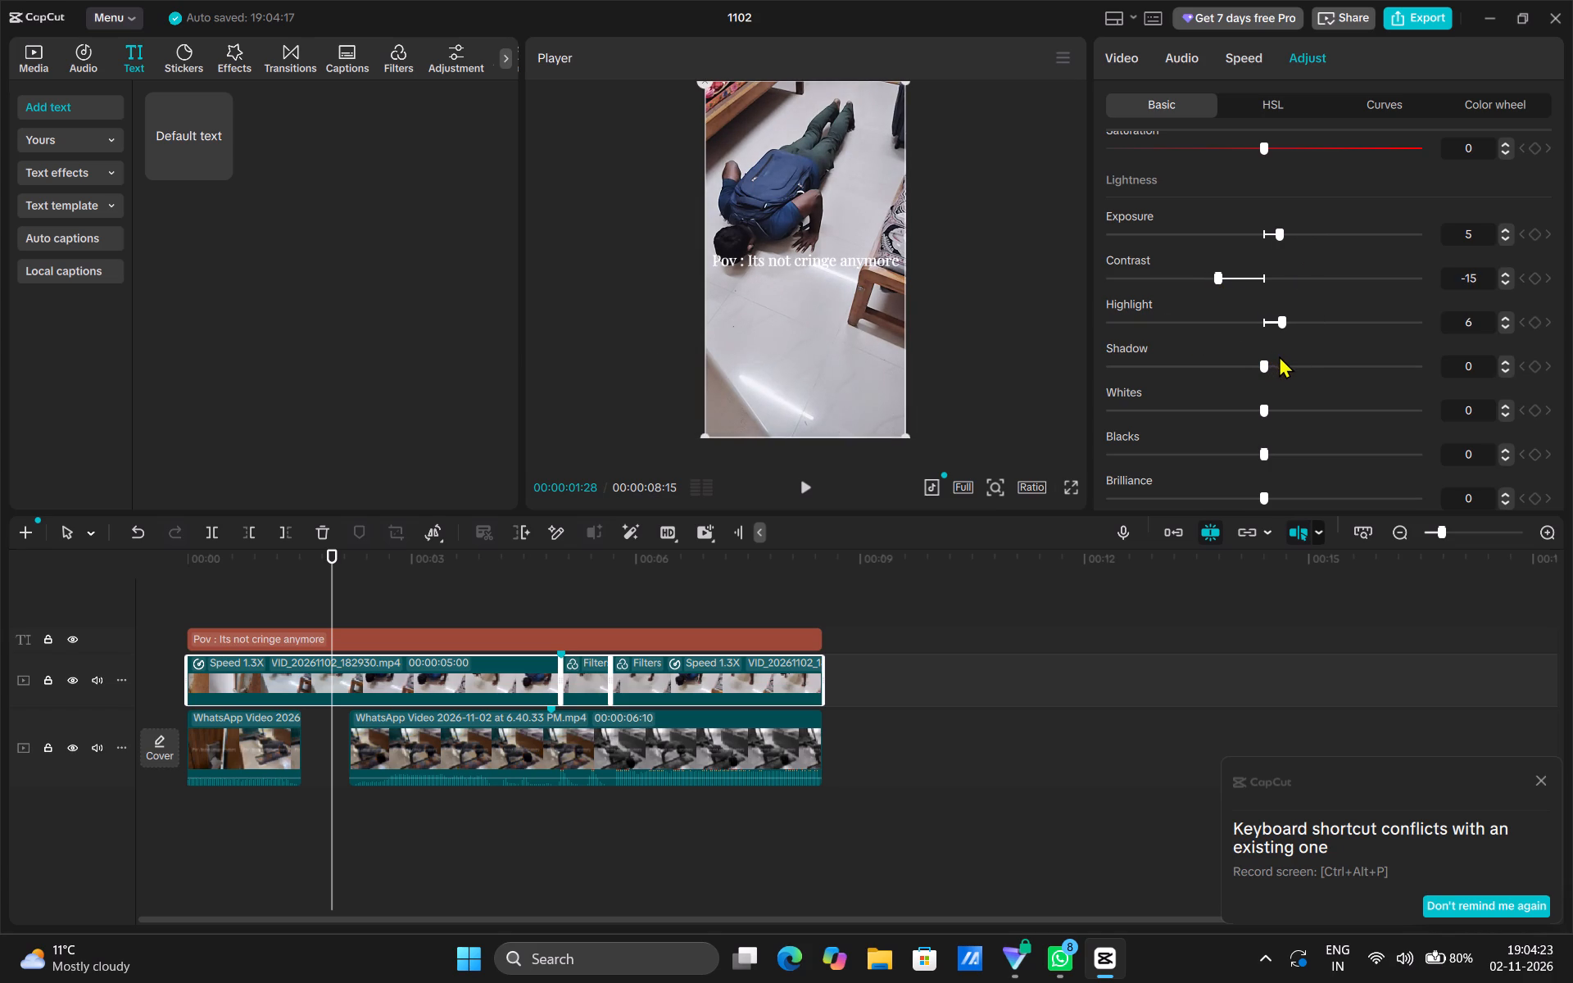
{"action": "left_click_drag", "start_coordinate": [1279, 356], "coordinate": [1276, 358]}
Set both Shadow and Whites of the selected VID segments to 5.
{"action": "left_click_drag", "start_coordinate": [1262, 366], "coordinate": [1275, 369]}
{"action": "left_click_drag", "start_coordinate": [1275, 369], "coordinate": [1262, 384]}
{"action": "left_click_drag", "start_coordinate": [1262, 384], "coordinate": [1276, 398]}
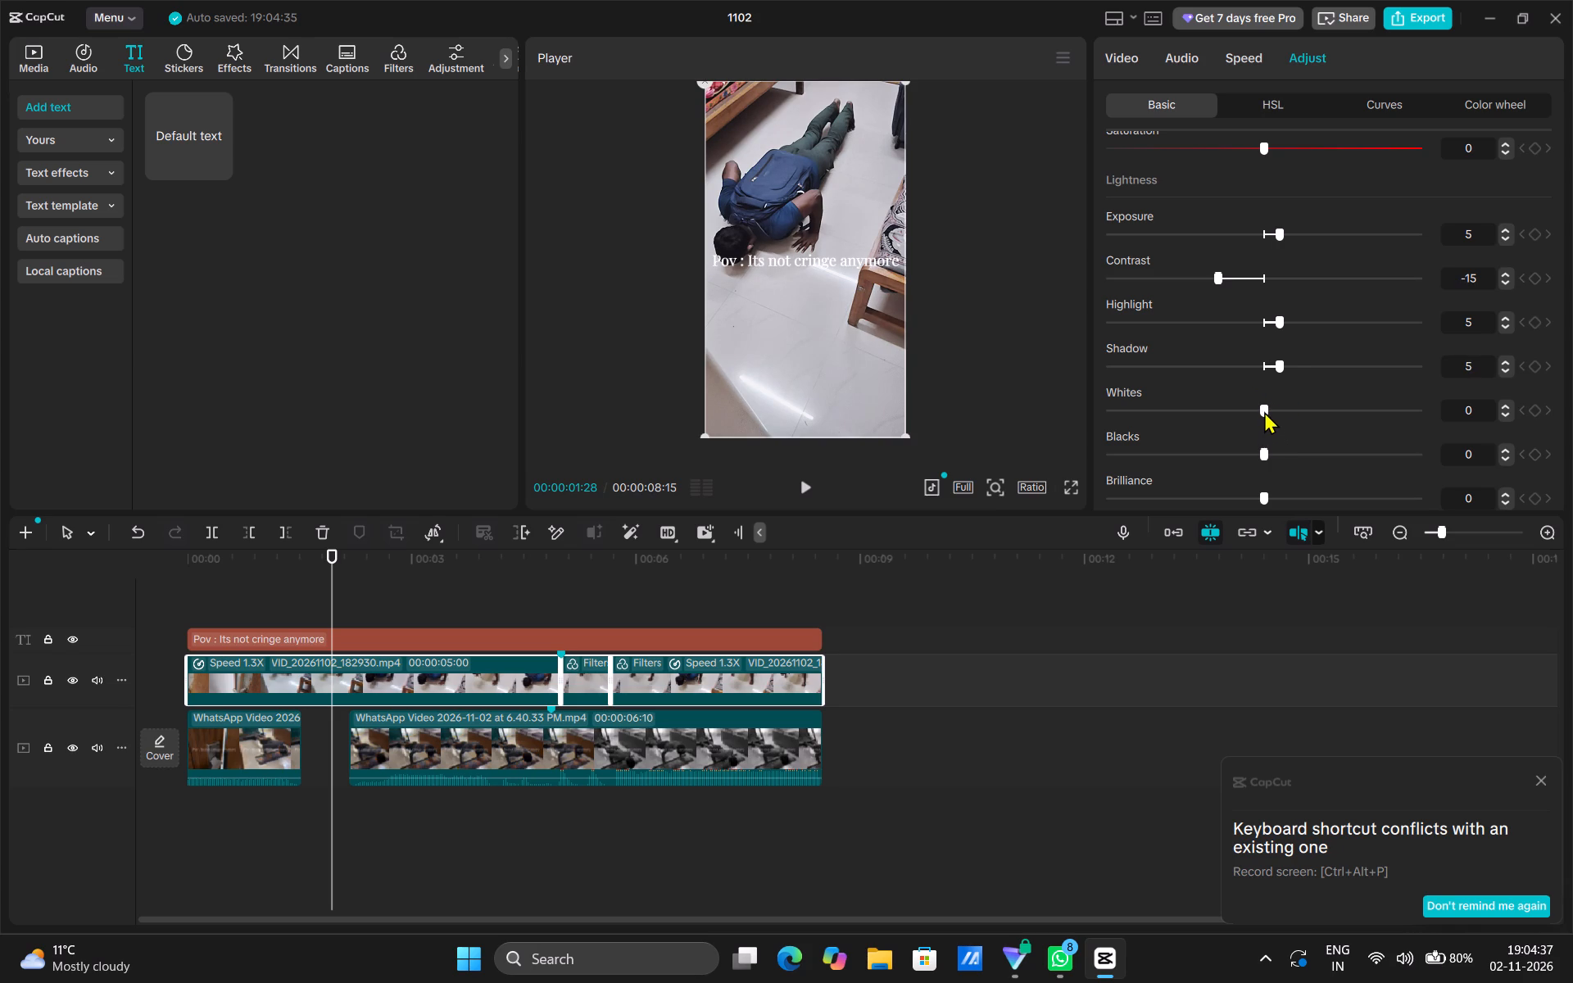
{"action": "left_click_drag", "start_coordinate": [1262, 410], "coordinate": [1275, 456]}
{"action": "left_click_drag", "start_coordinate": [1275, 456], "coordinate": [1276, 455]}
Look over the remaining adjustments and check the adjusted footage in a full-screen preview.
{"action": "scroll", "coordinate": [1287, 410], "scroll_direction": "down", "scroll_amount": 2}
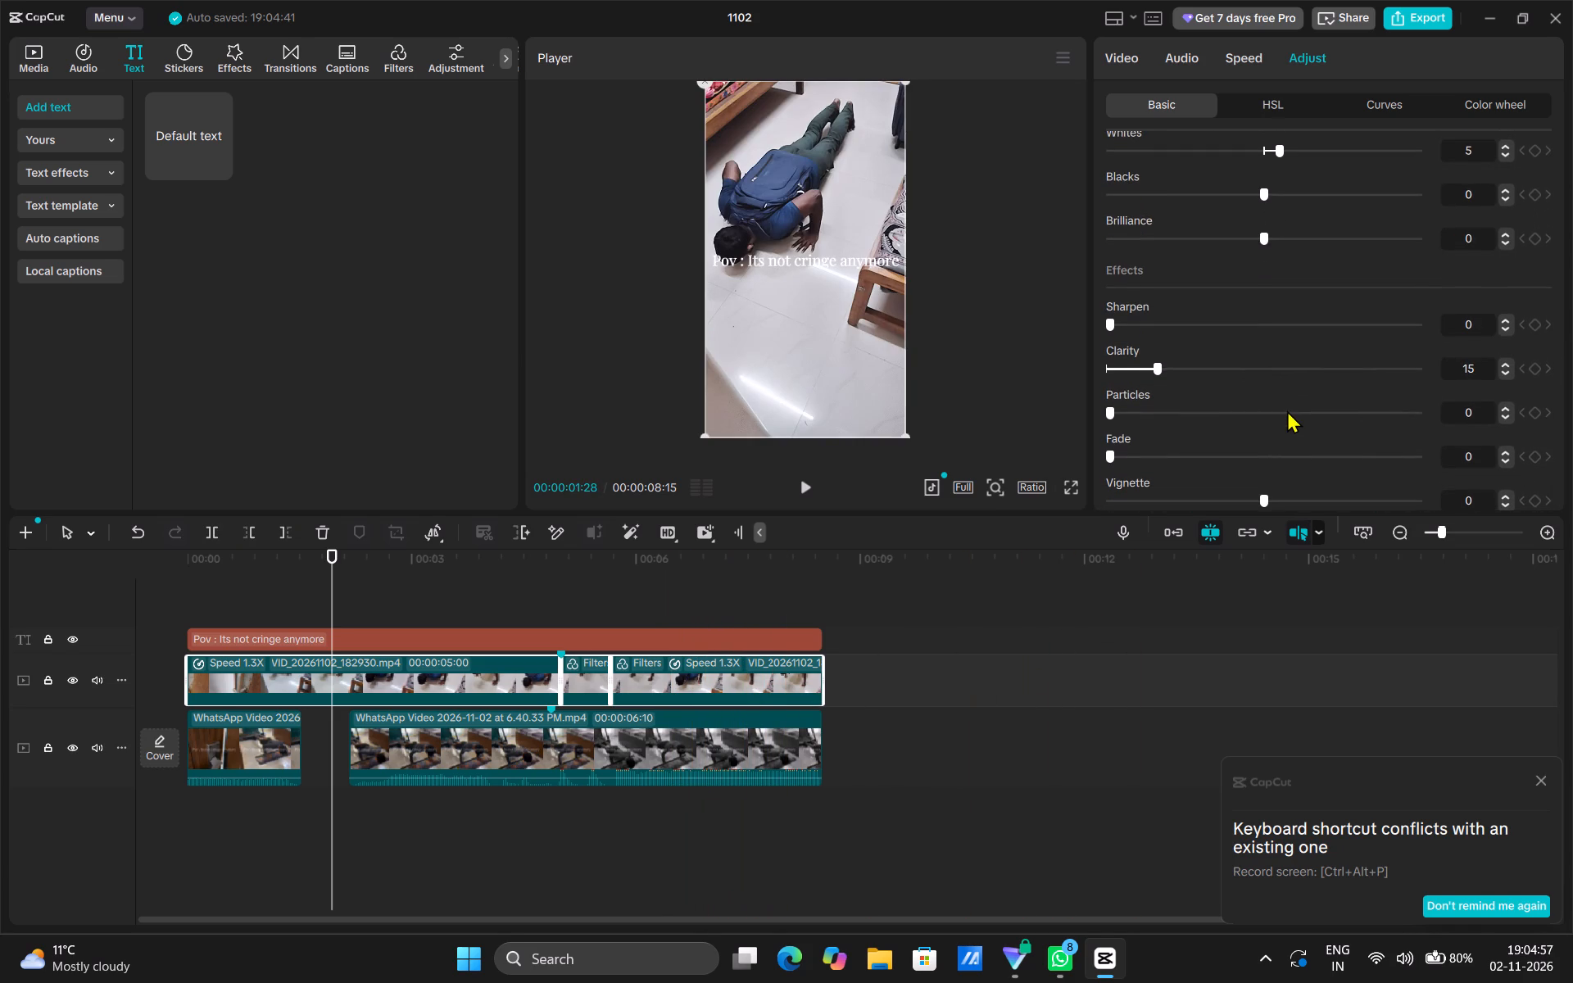
{"action": "left_click", "coordinate": [1070, 486]}
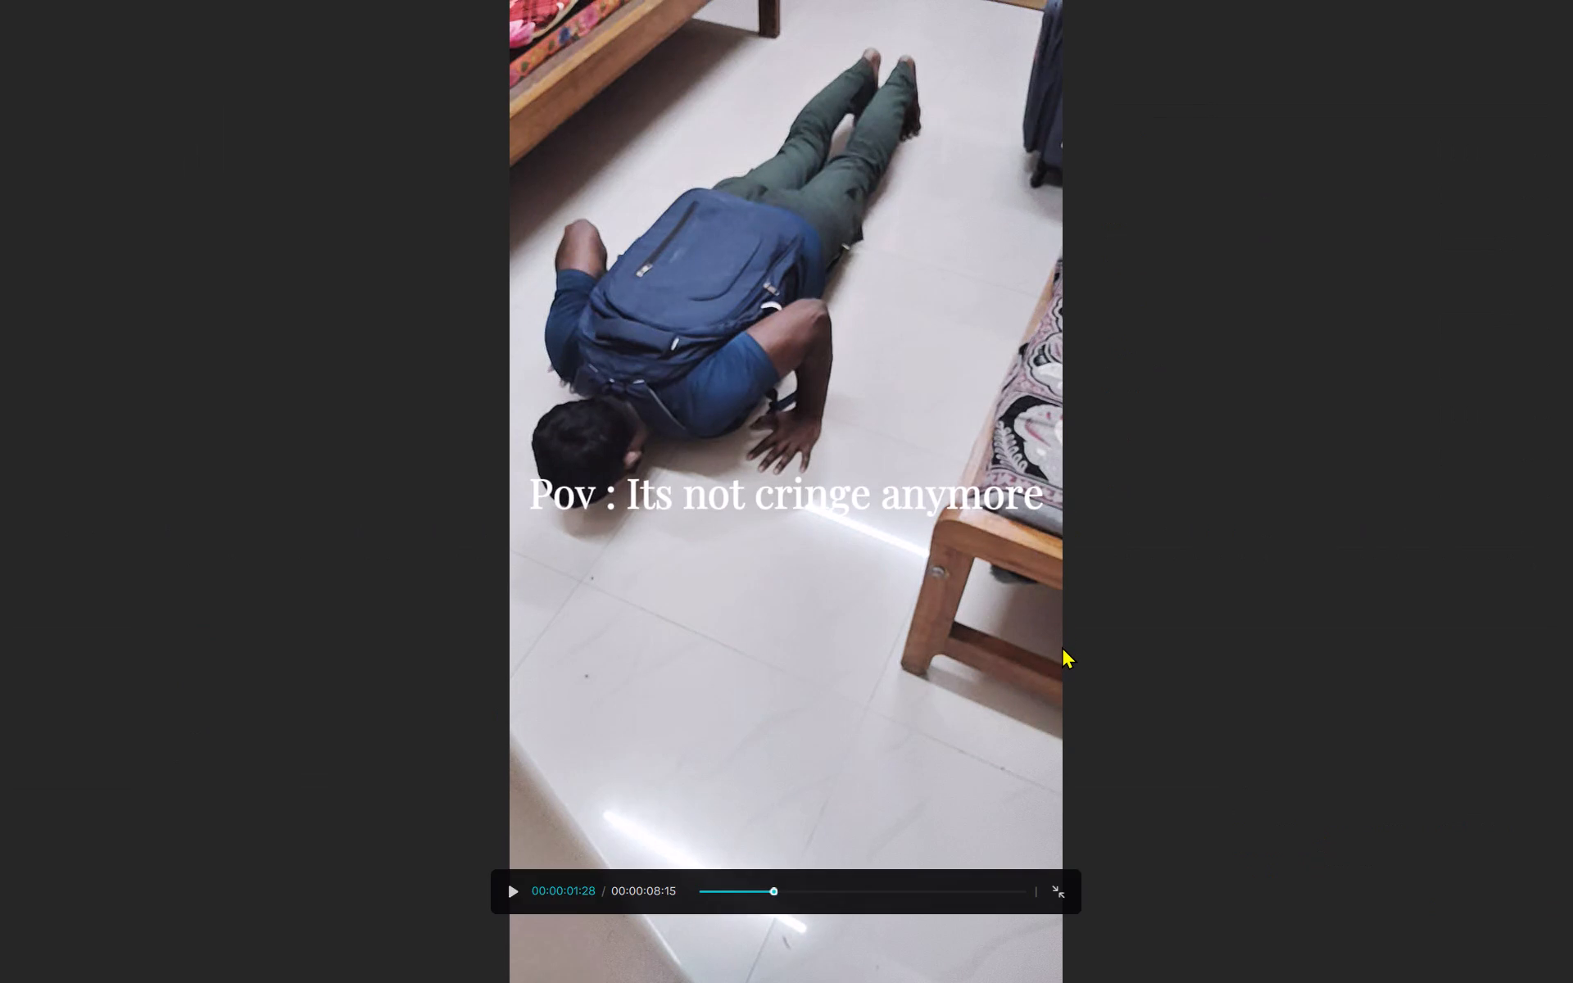
{"action": "left_click", "coordinate": [971, 641]}
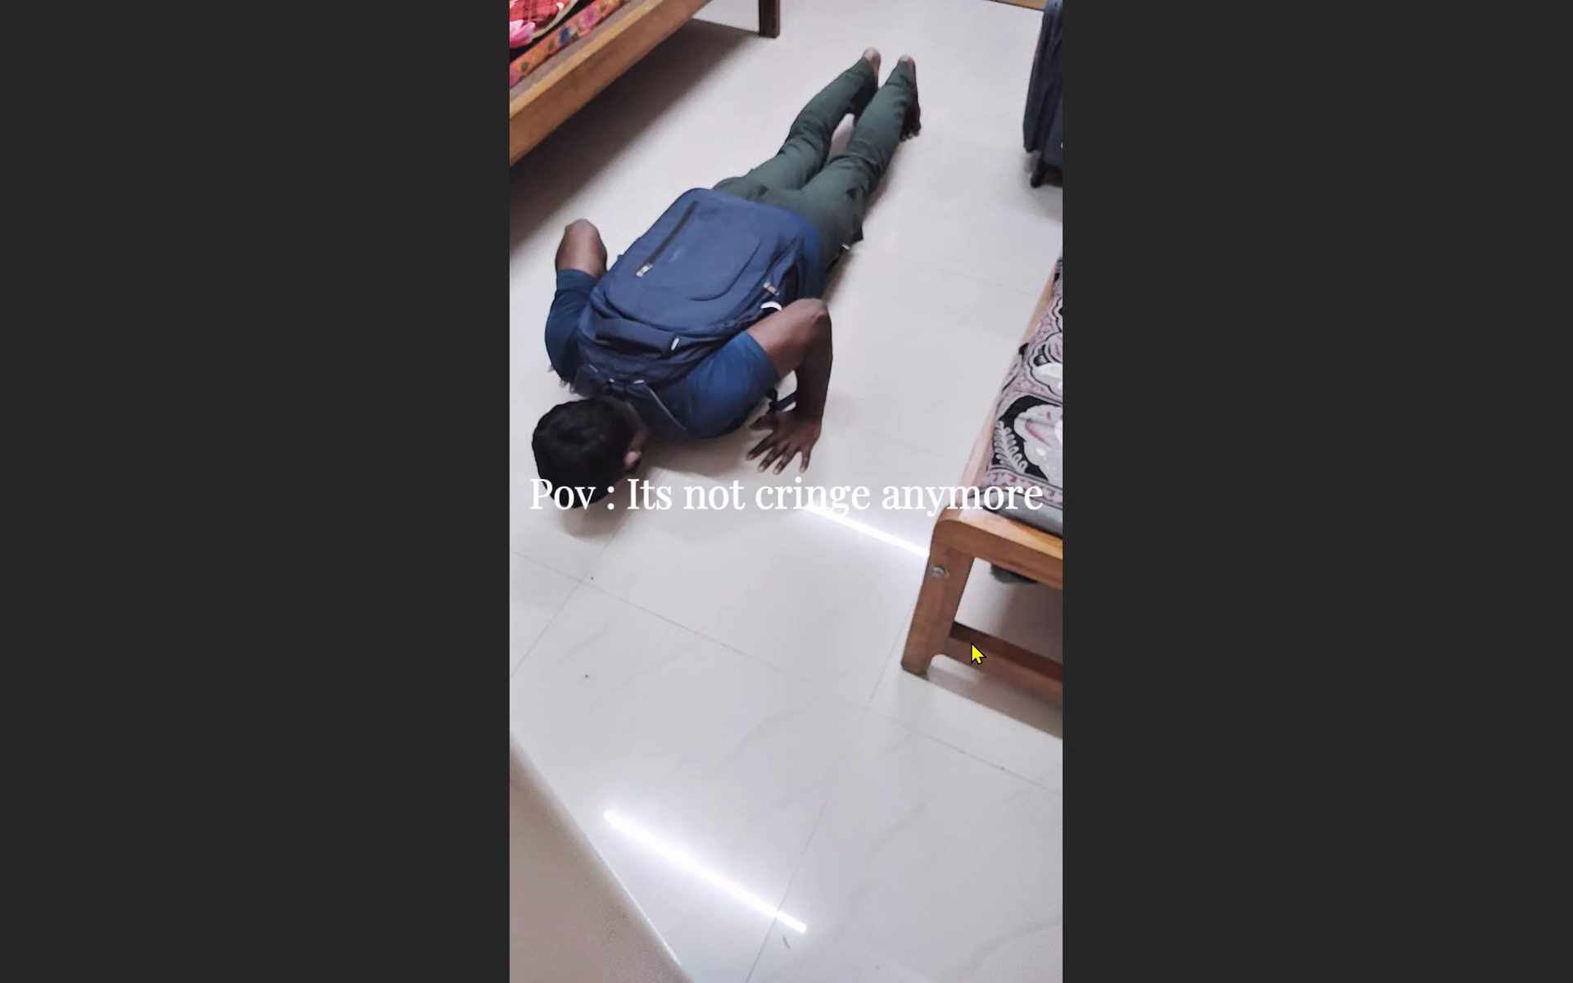
{"action": "left_click", "coordinate": [1054, 889]}
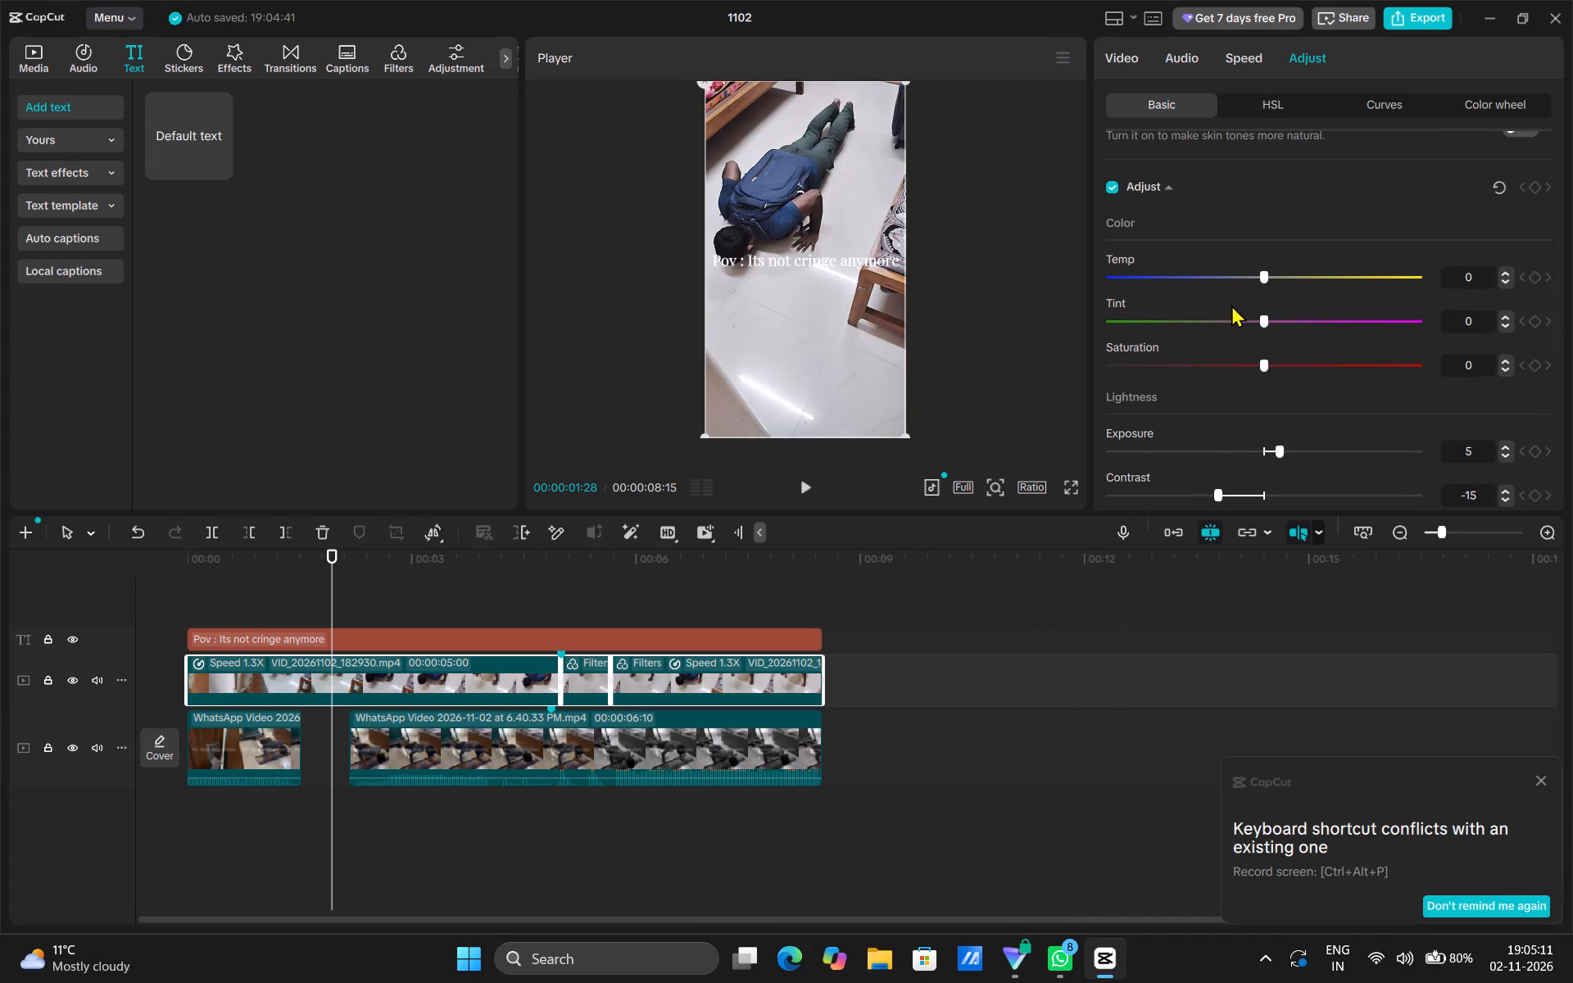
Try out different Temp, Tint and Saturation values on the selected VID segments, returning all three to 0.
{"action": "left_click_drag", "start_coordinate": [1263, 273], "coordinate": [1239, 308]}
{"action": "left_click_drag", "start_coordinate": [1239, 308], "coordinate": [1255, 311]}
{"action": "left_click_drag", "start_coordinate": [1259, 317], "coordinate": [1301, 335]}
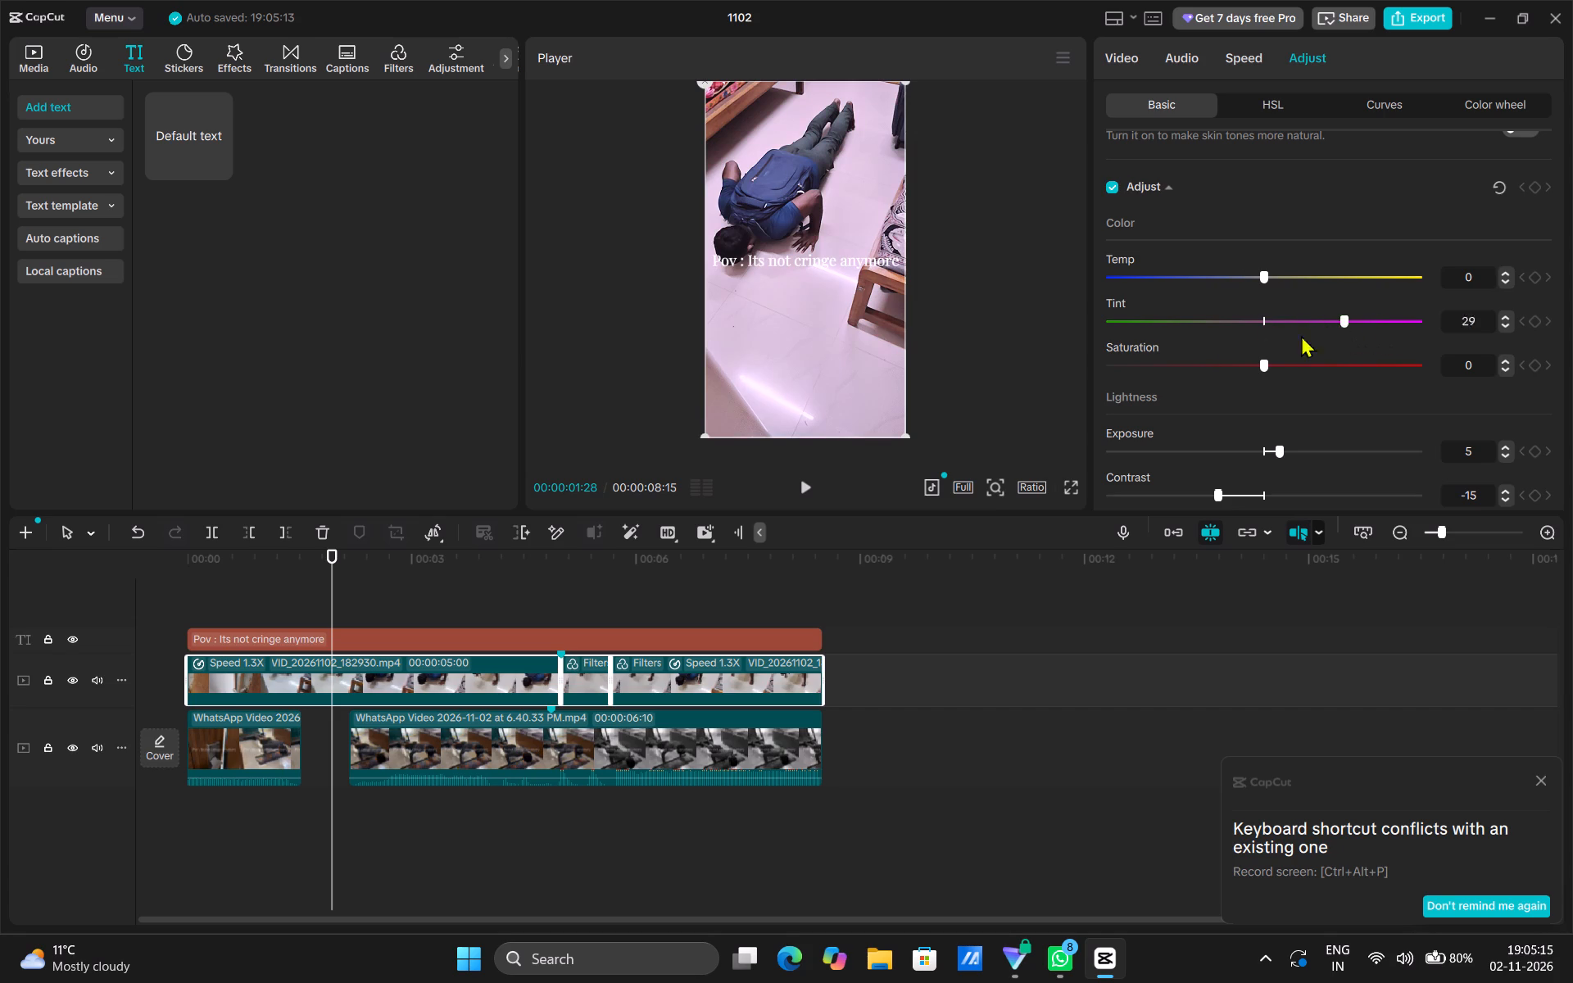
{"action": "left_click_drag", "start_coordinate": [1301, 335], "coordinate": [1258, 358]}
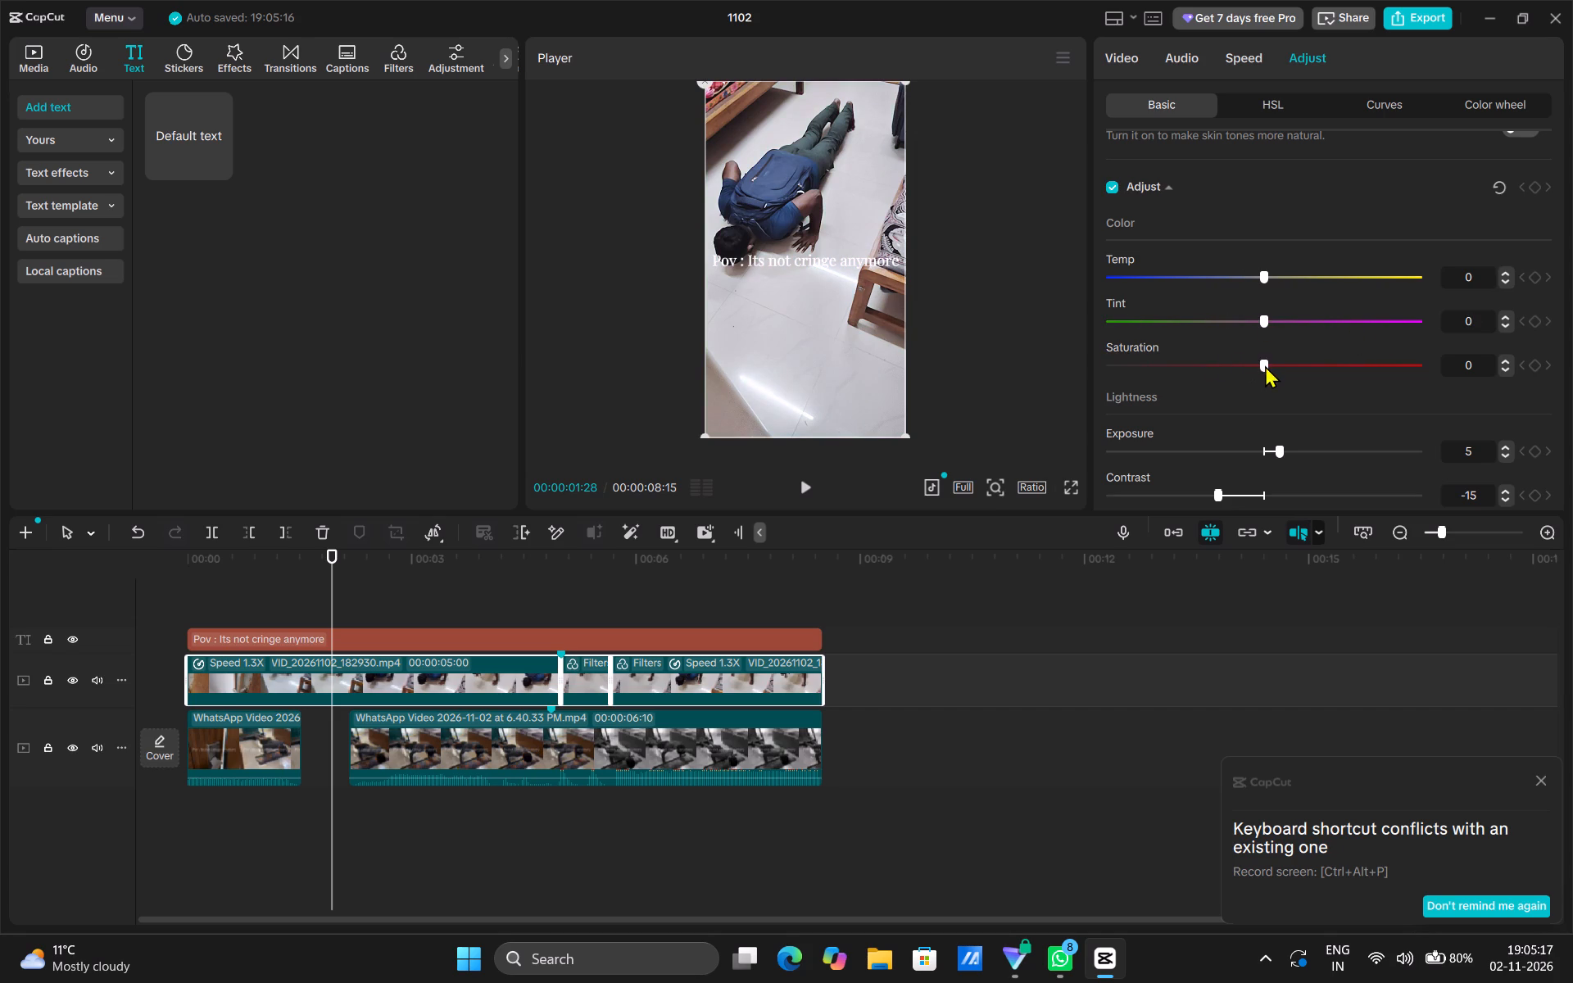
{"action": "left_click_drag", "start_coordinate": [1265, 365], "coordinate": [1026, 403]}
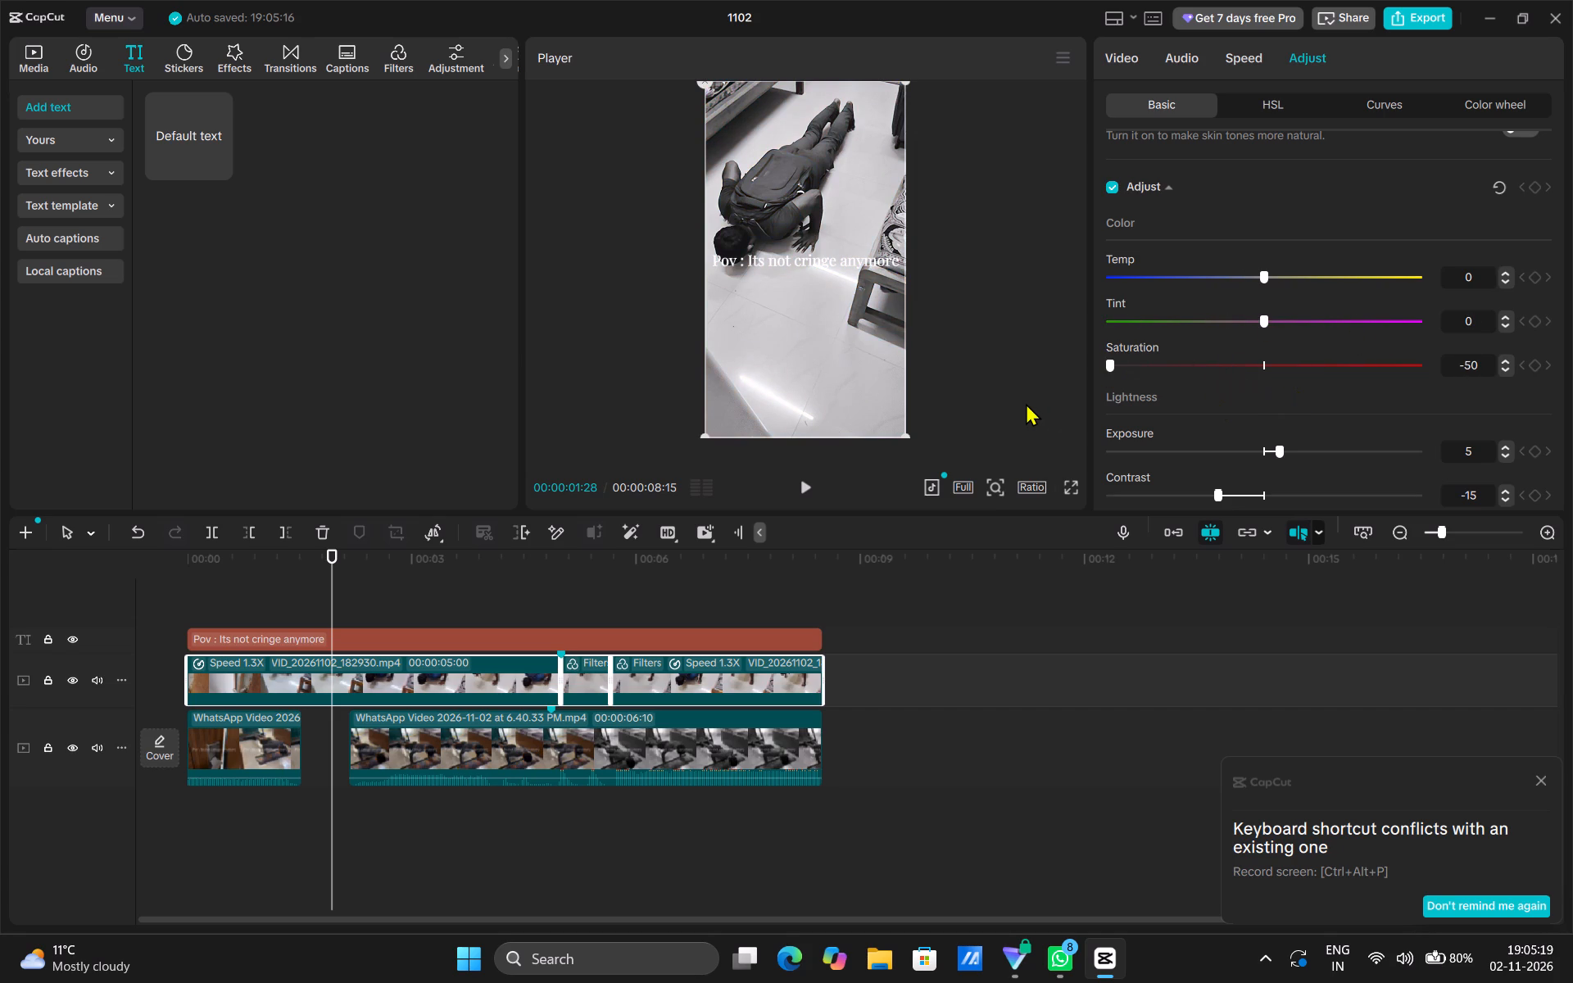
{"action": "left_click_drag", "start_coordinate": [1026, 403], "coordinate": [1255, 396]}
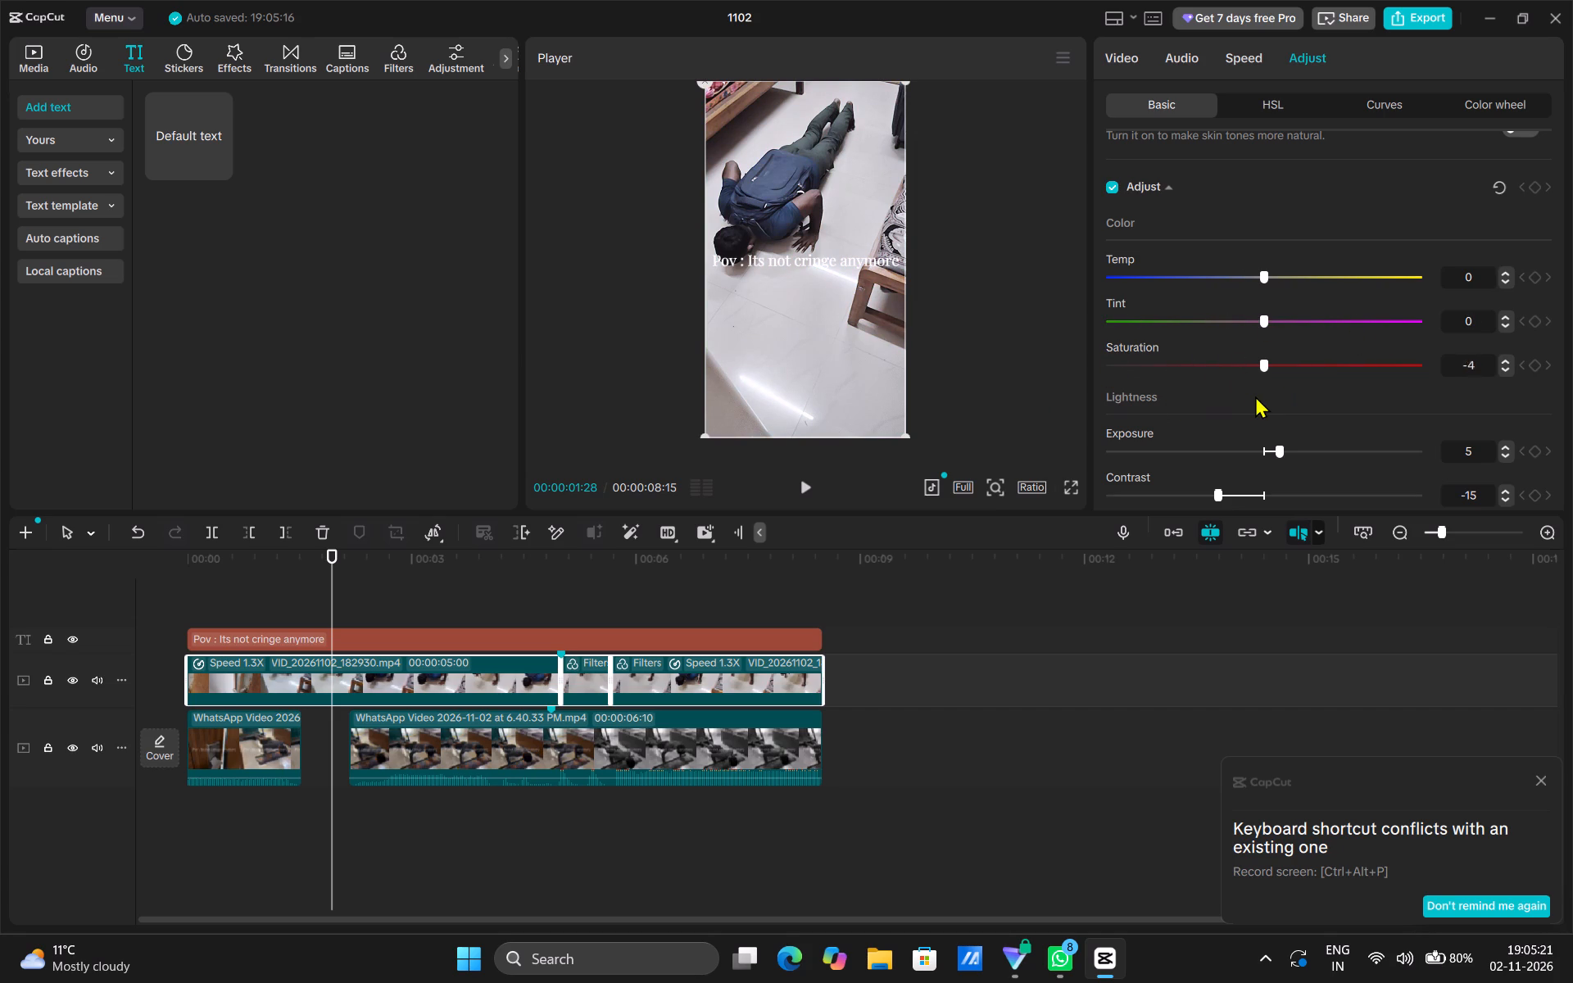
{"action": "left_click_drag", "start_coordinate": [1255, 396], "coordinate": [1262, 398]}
Turn off the BW 3 filter on the last VID segment alone.
{"action": "left_click_drag", "start_coordinate": [329, 584], "coordinate": [680, 606]}
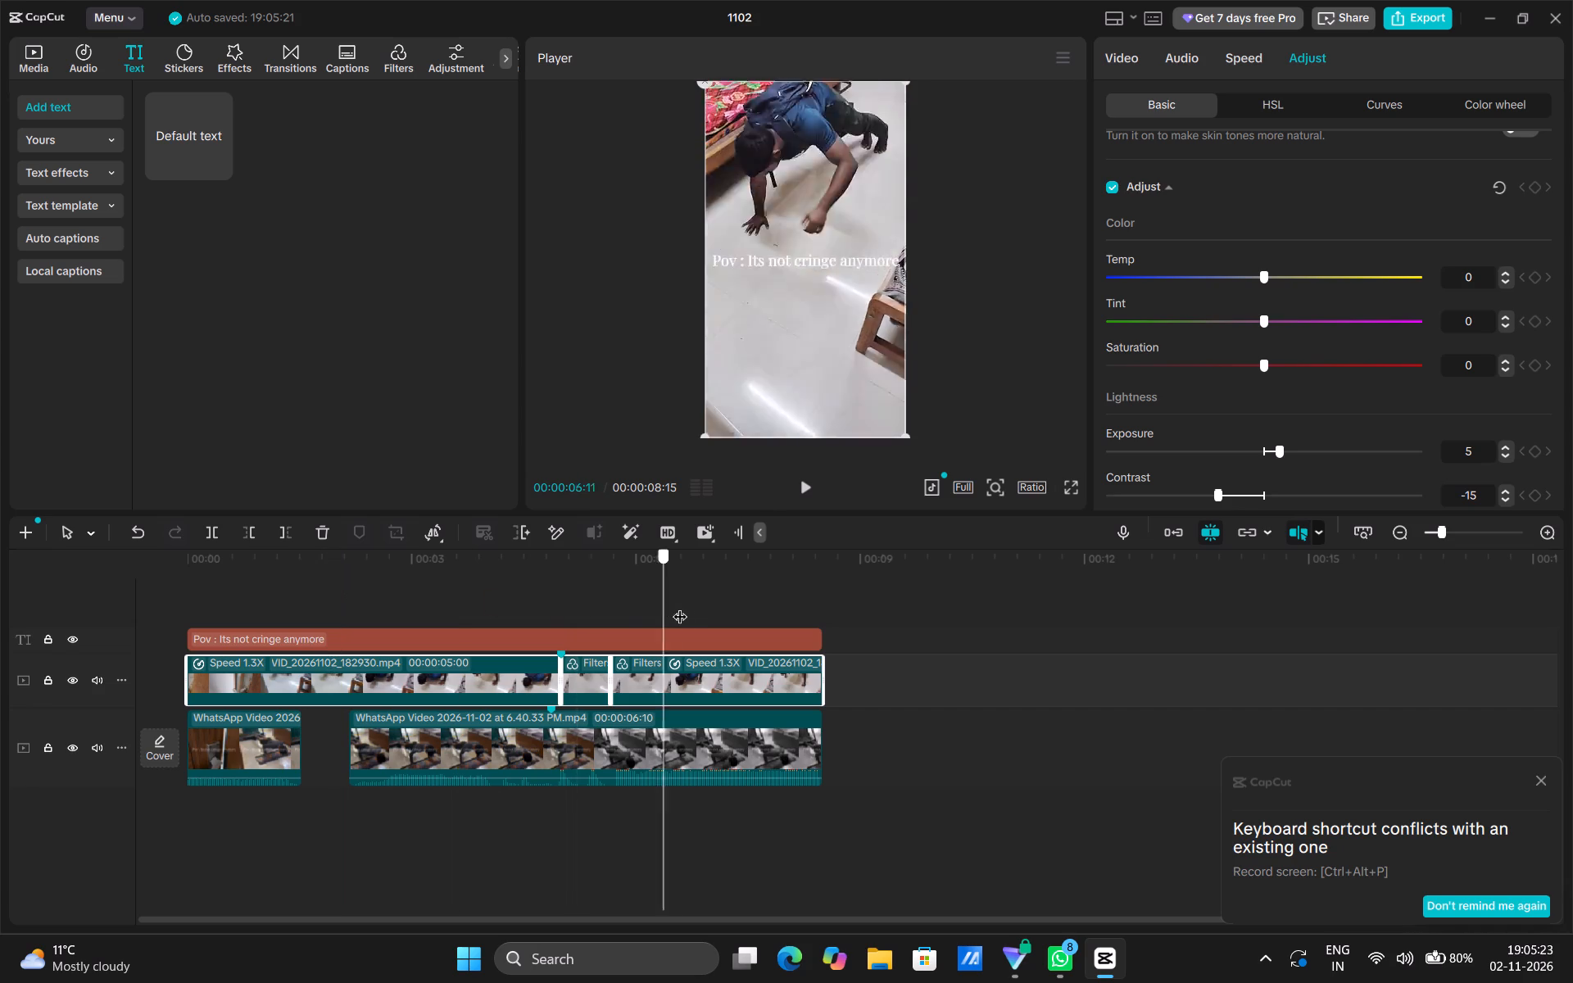
{"action": "left_click_drag", "start_coordinate": [680, 606], "coordinate": [690, 606]}
{"action": "left_click", "coordinate": [724, 689]}
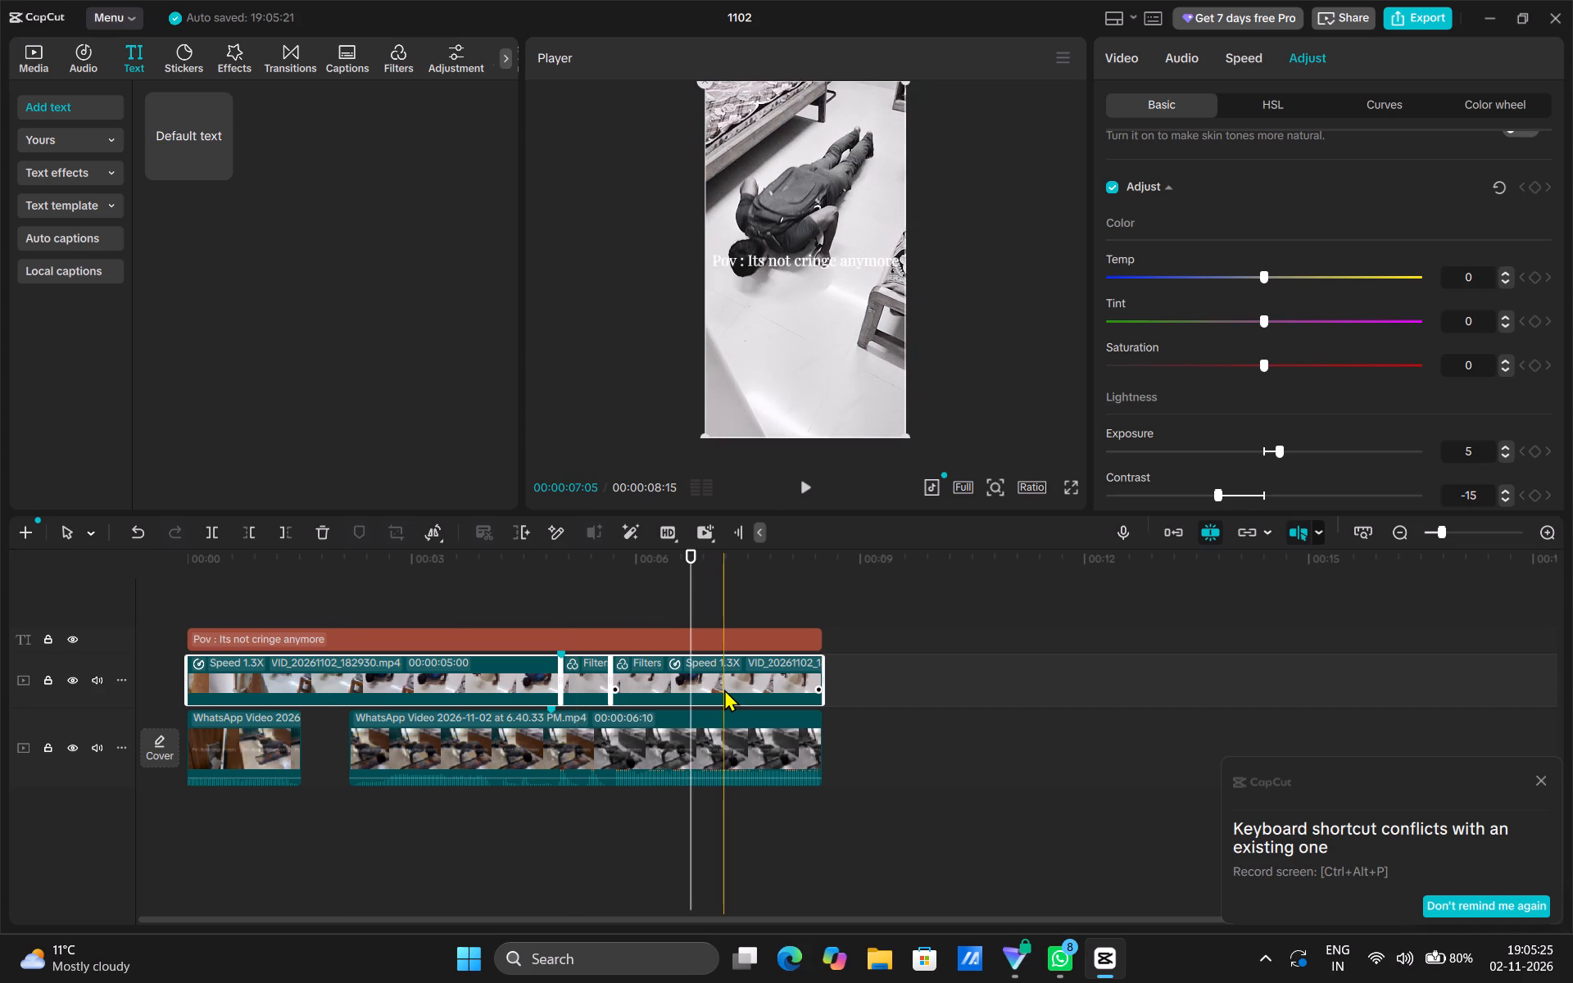
{"action": "left_click_drag", "start_coordinate": [1263, 363], "coordinate": [1256, 405]}
{"action": "scroll", "coordinate": [1117, 172], "scroll_direction": "up", "scroll_amount": 8}
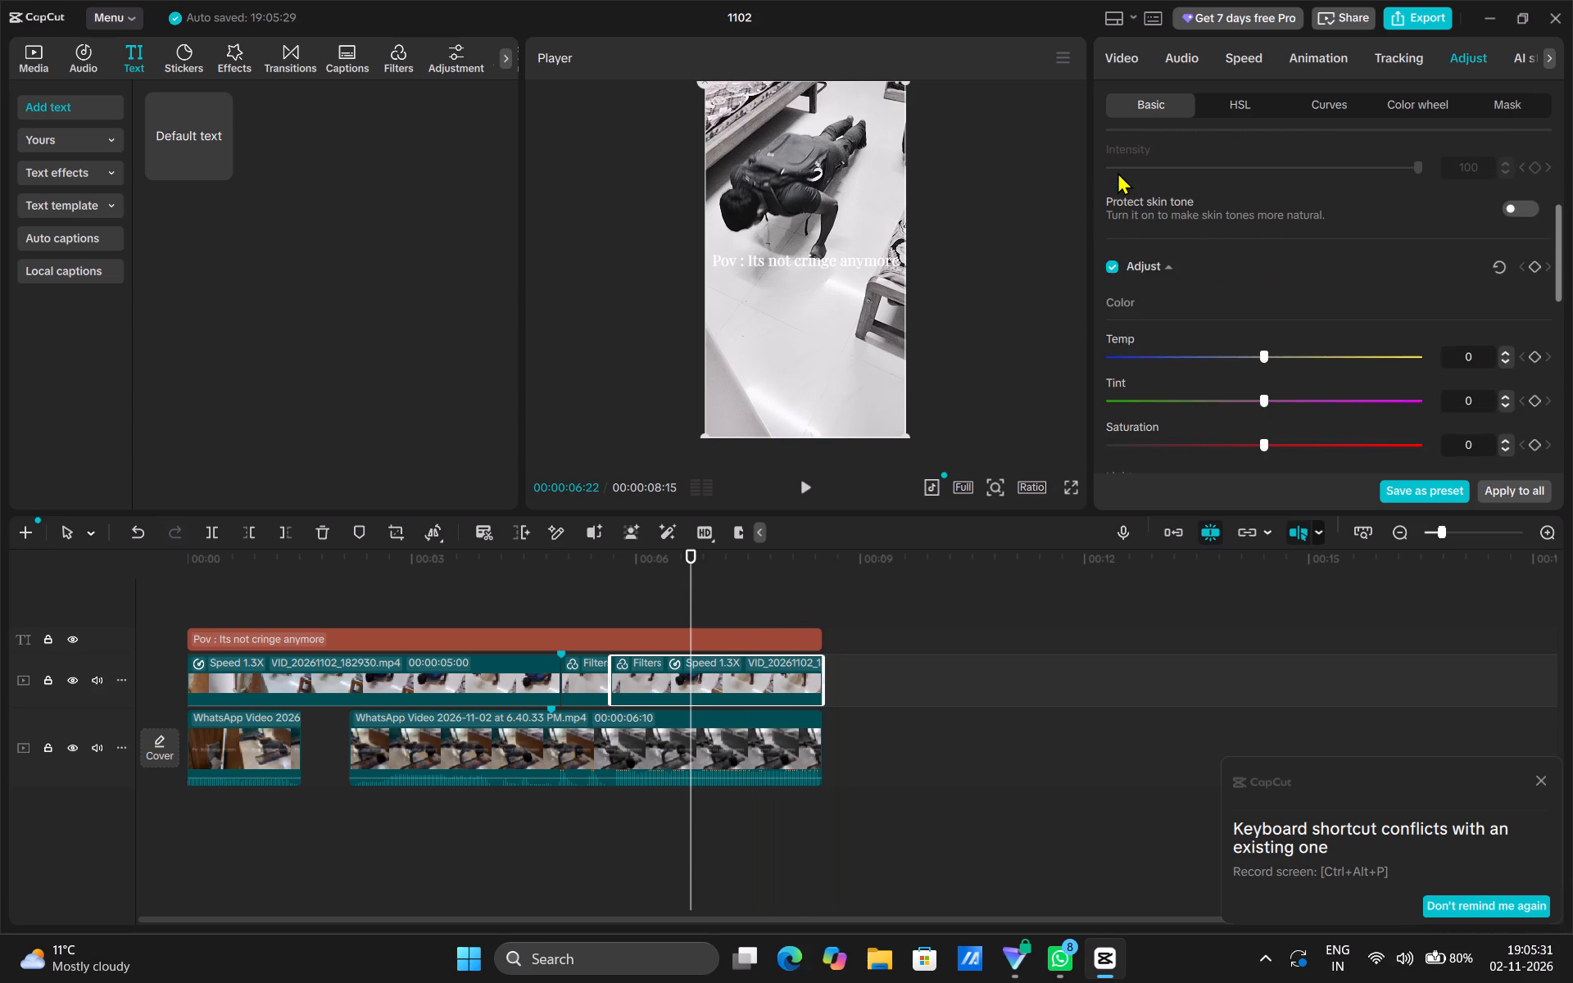
{"action": "scroll", "coordinate": [1124, 193], "scroll_direction": "up", "scroll_amount": 7}
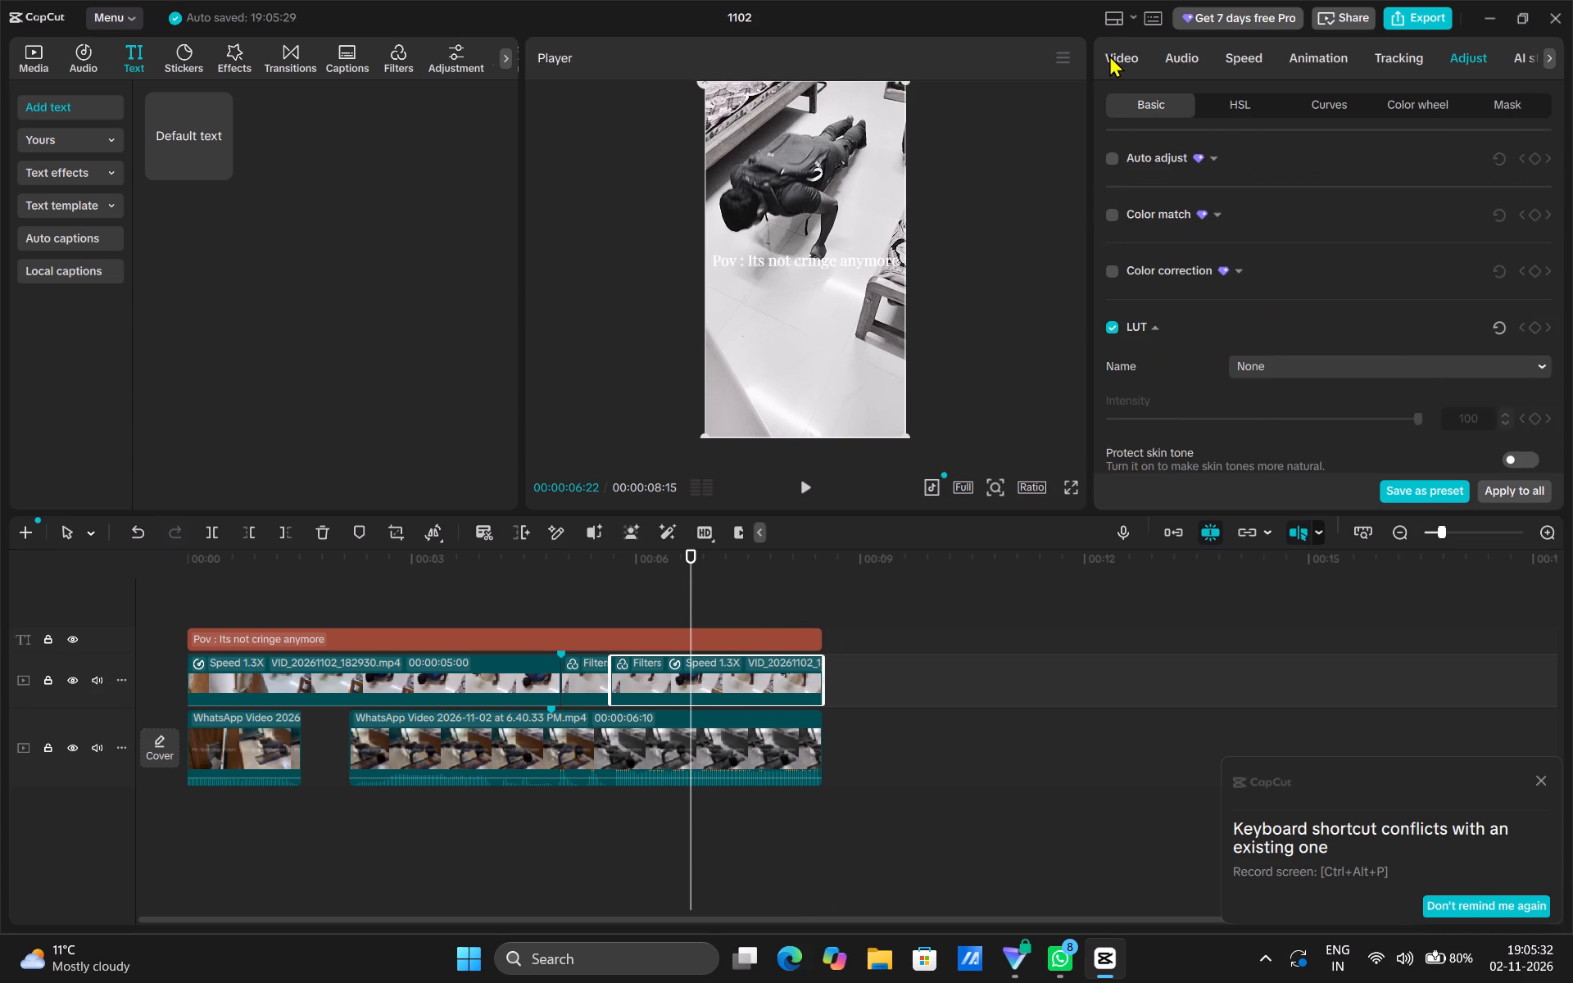
{"action": "left_click", "coordinate": [1109, 55]}
{"action": "left_click", "coordinate": [1112, 159]}
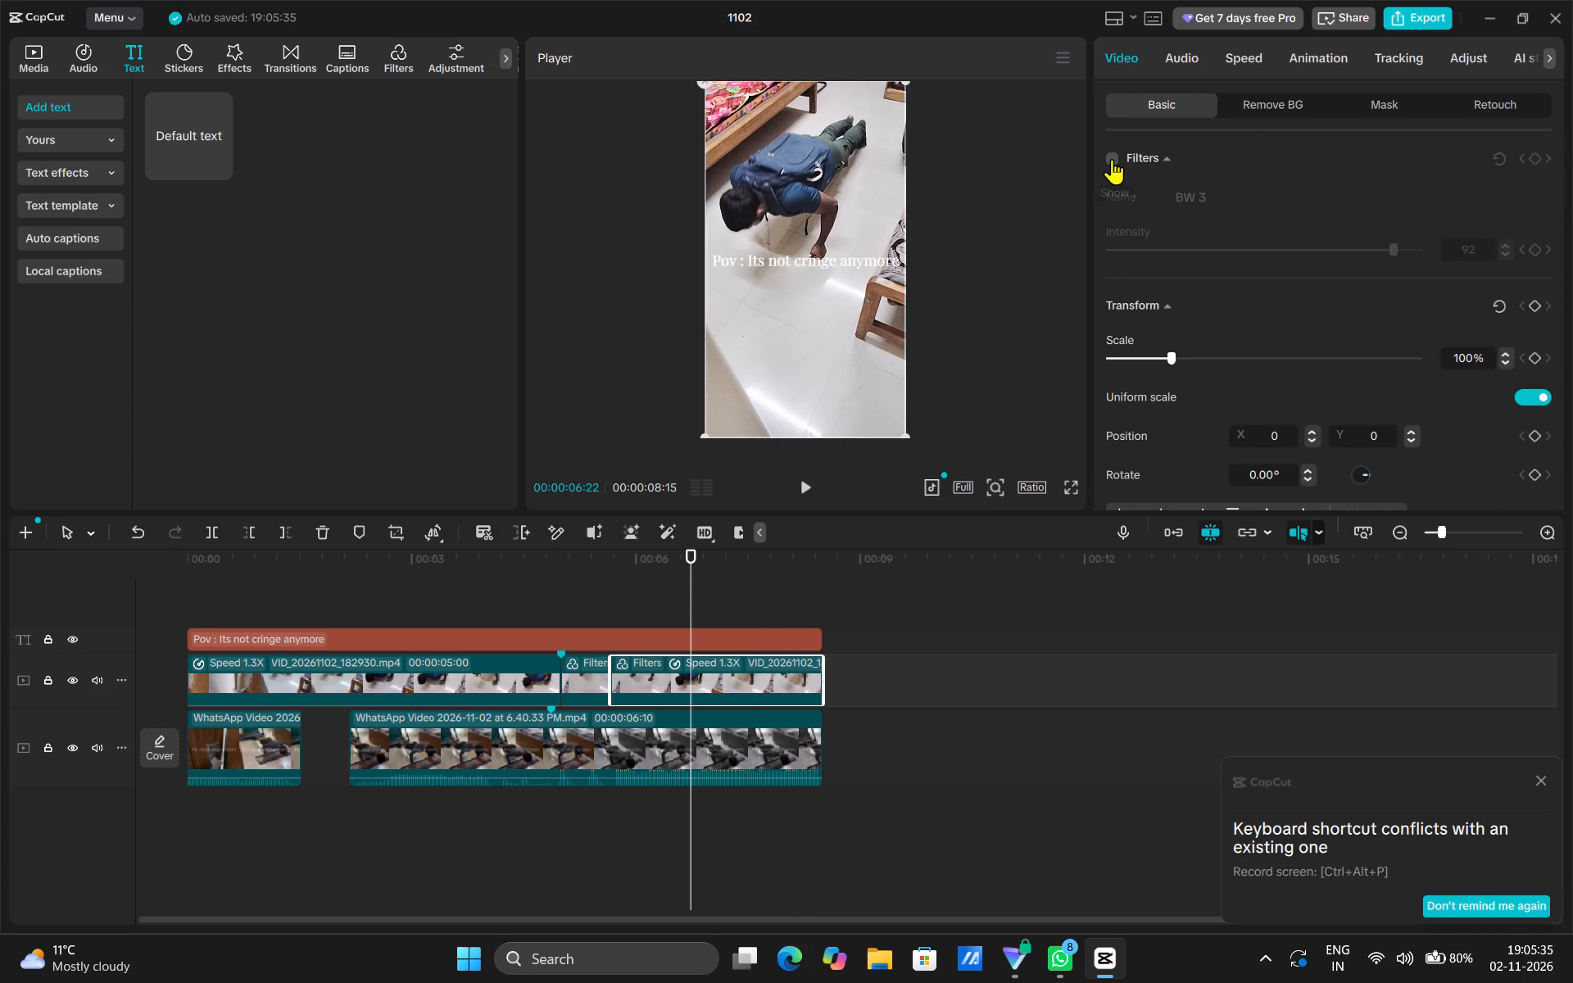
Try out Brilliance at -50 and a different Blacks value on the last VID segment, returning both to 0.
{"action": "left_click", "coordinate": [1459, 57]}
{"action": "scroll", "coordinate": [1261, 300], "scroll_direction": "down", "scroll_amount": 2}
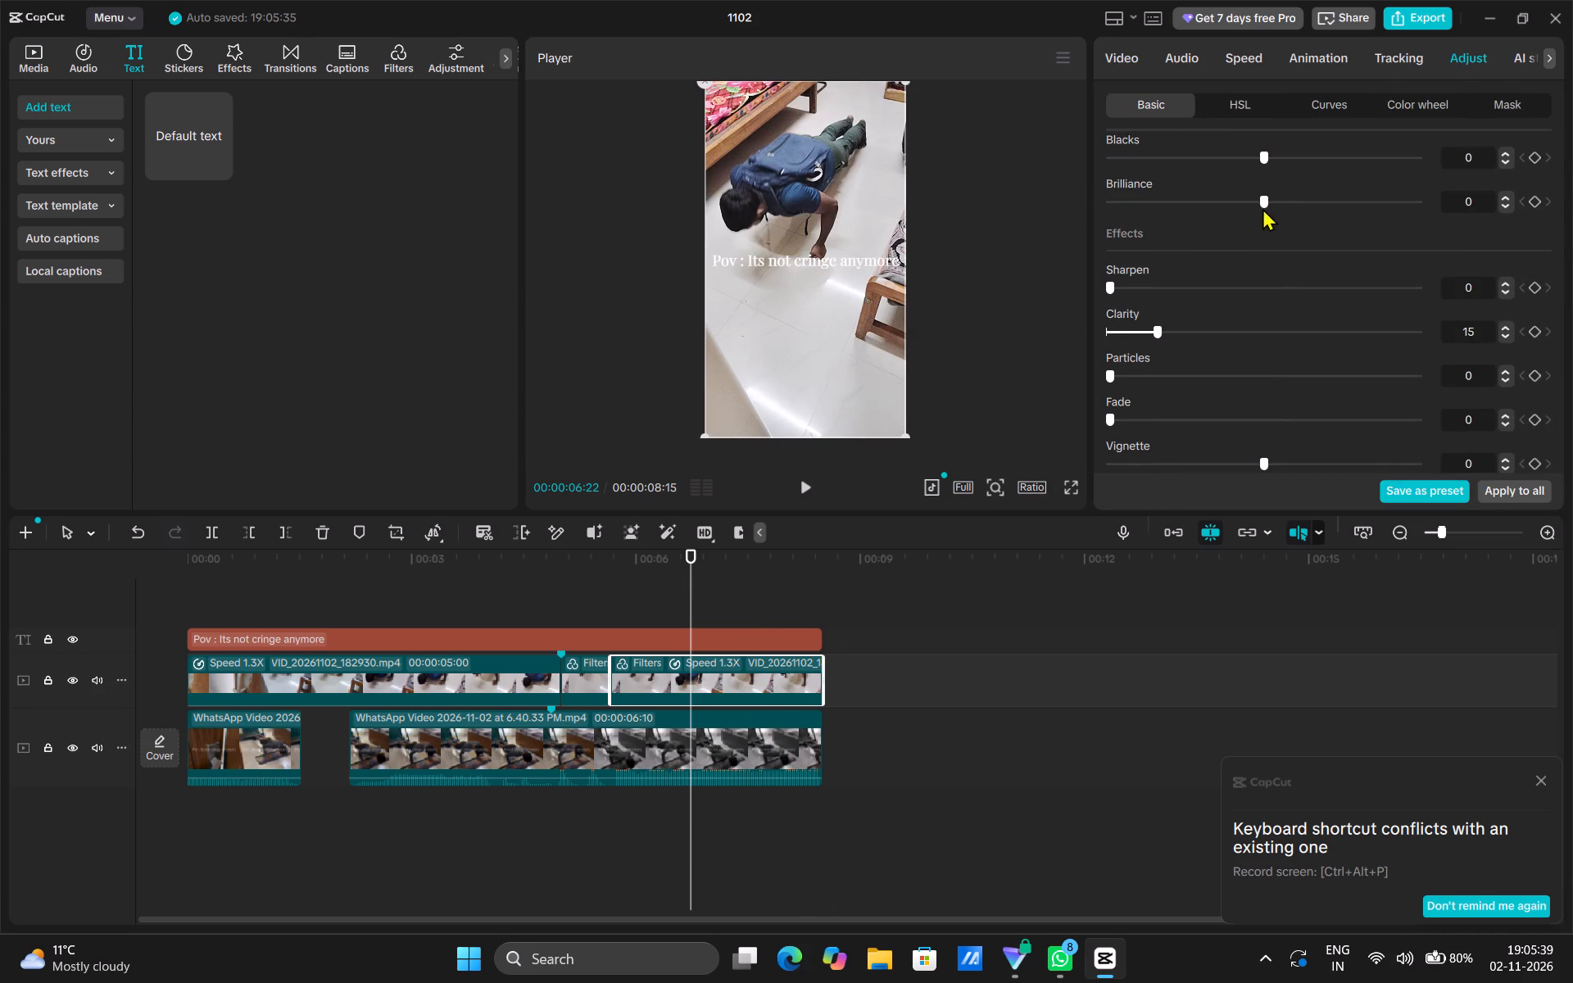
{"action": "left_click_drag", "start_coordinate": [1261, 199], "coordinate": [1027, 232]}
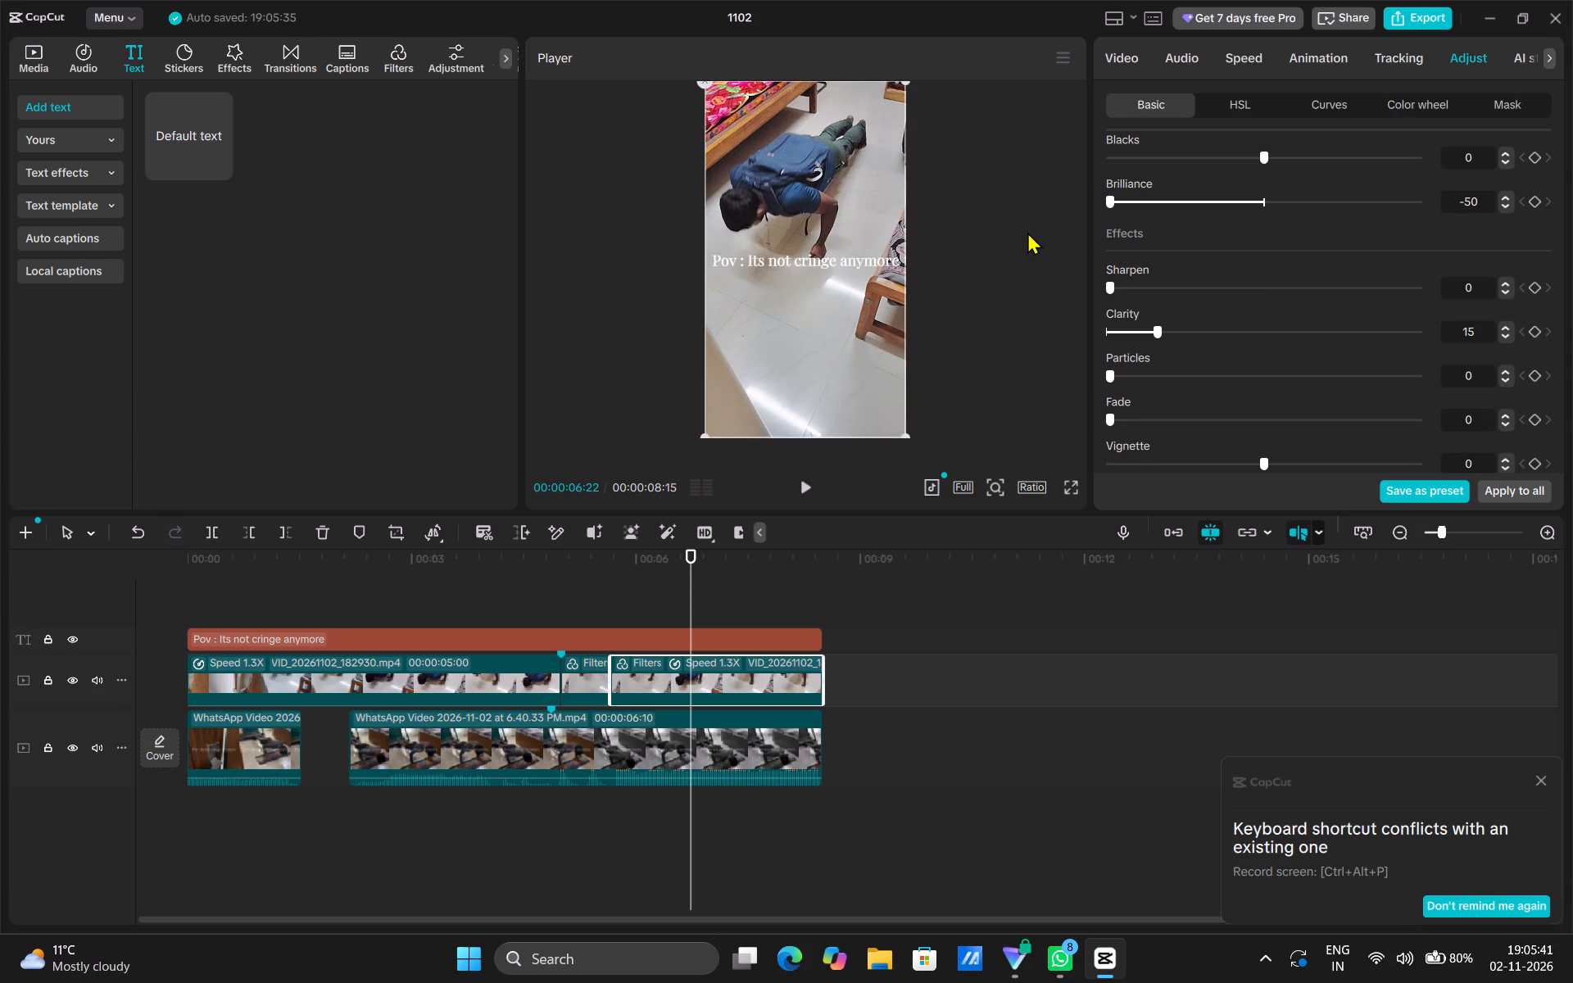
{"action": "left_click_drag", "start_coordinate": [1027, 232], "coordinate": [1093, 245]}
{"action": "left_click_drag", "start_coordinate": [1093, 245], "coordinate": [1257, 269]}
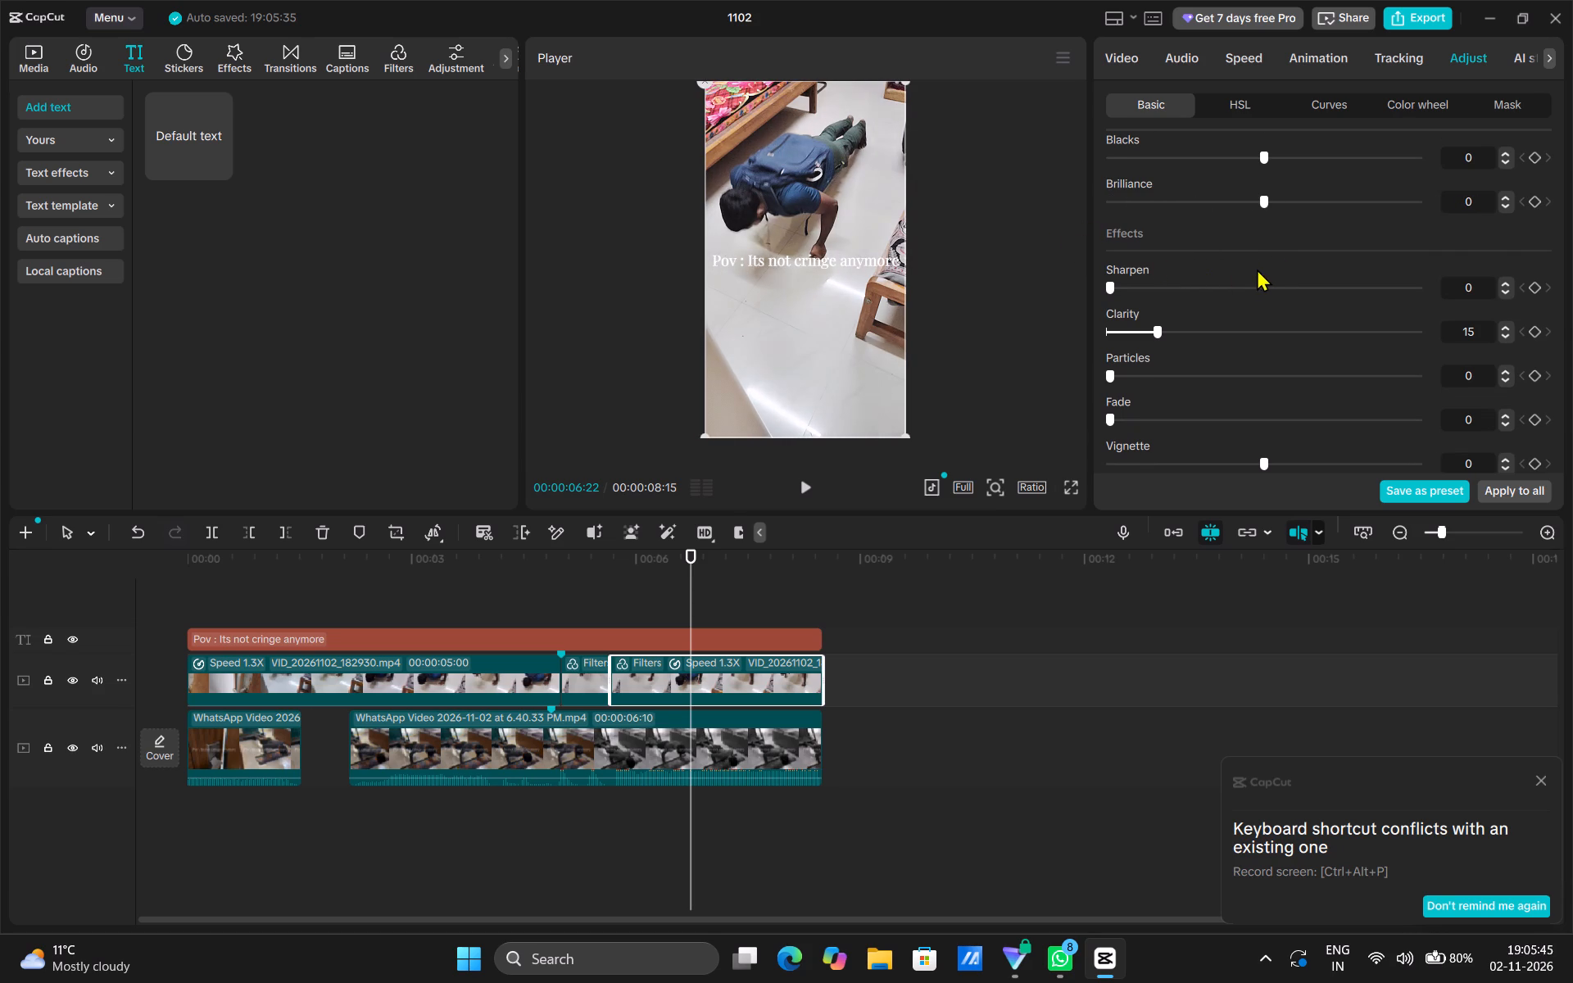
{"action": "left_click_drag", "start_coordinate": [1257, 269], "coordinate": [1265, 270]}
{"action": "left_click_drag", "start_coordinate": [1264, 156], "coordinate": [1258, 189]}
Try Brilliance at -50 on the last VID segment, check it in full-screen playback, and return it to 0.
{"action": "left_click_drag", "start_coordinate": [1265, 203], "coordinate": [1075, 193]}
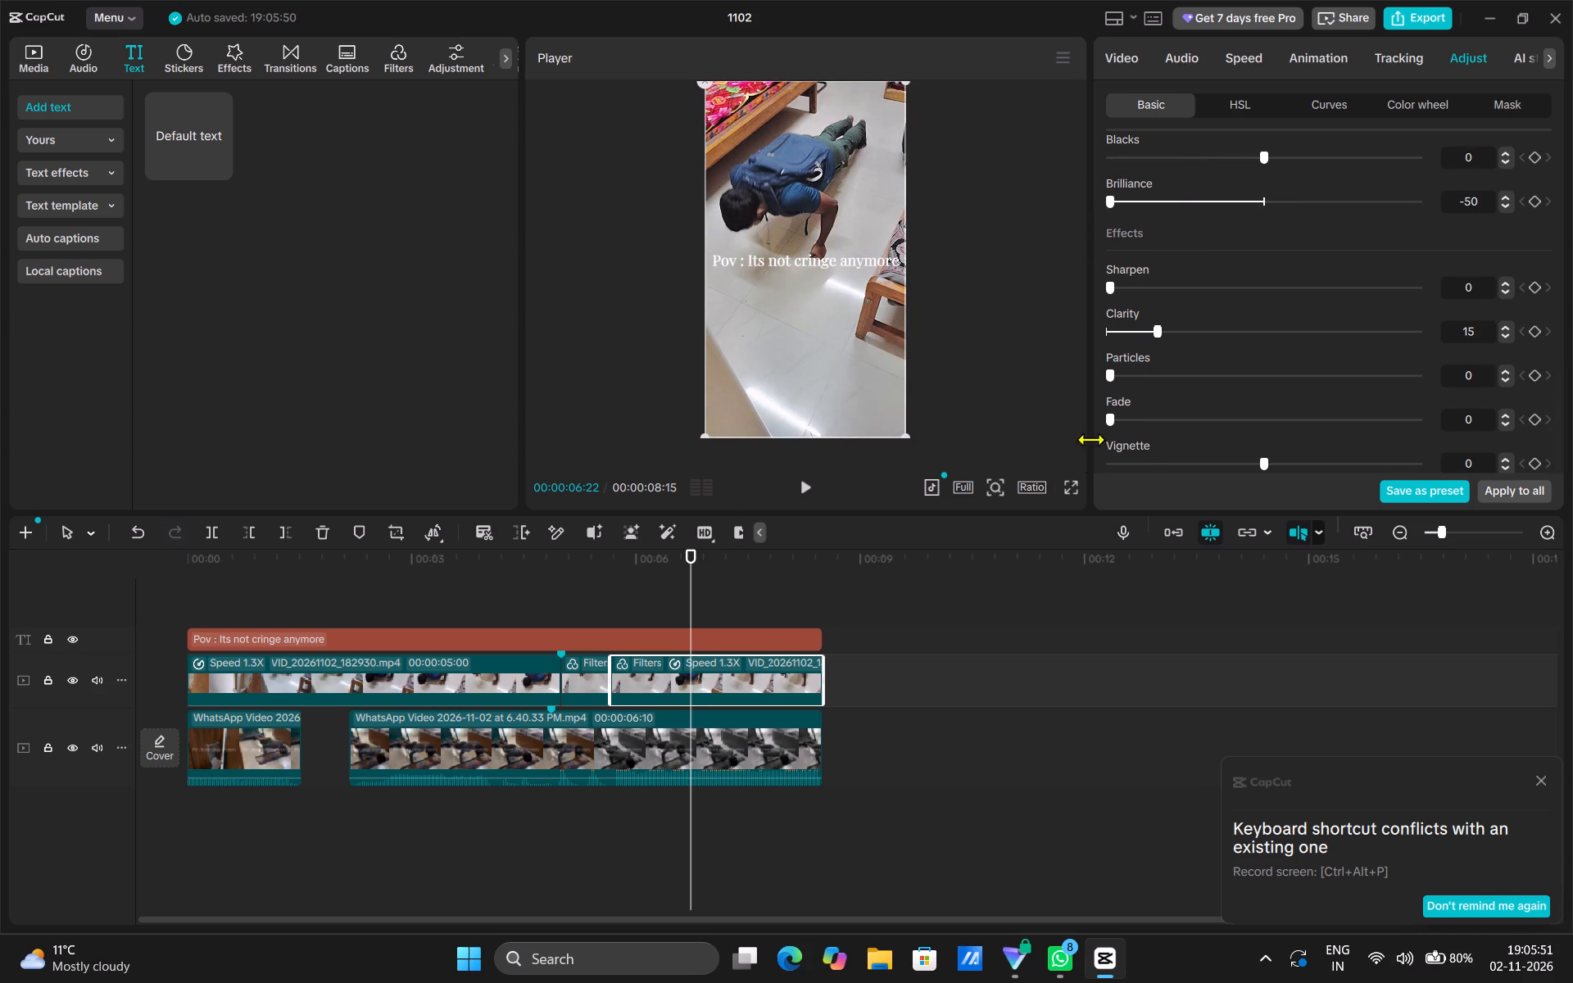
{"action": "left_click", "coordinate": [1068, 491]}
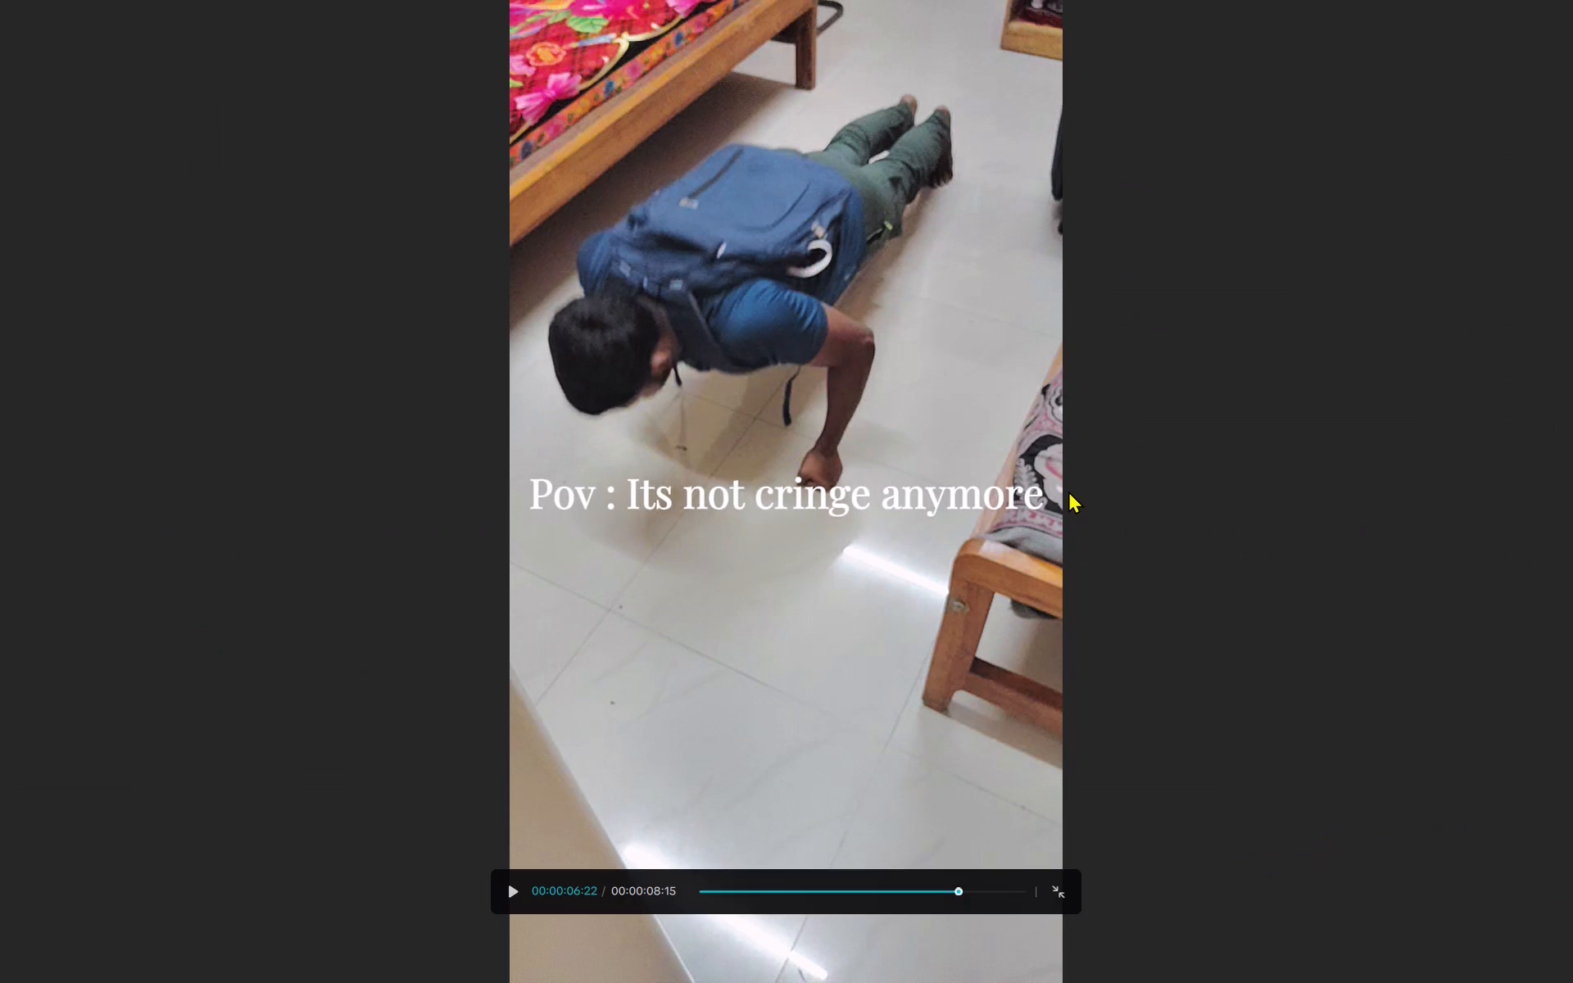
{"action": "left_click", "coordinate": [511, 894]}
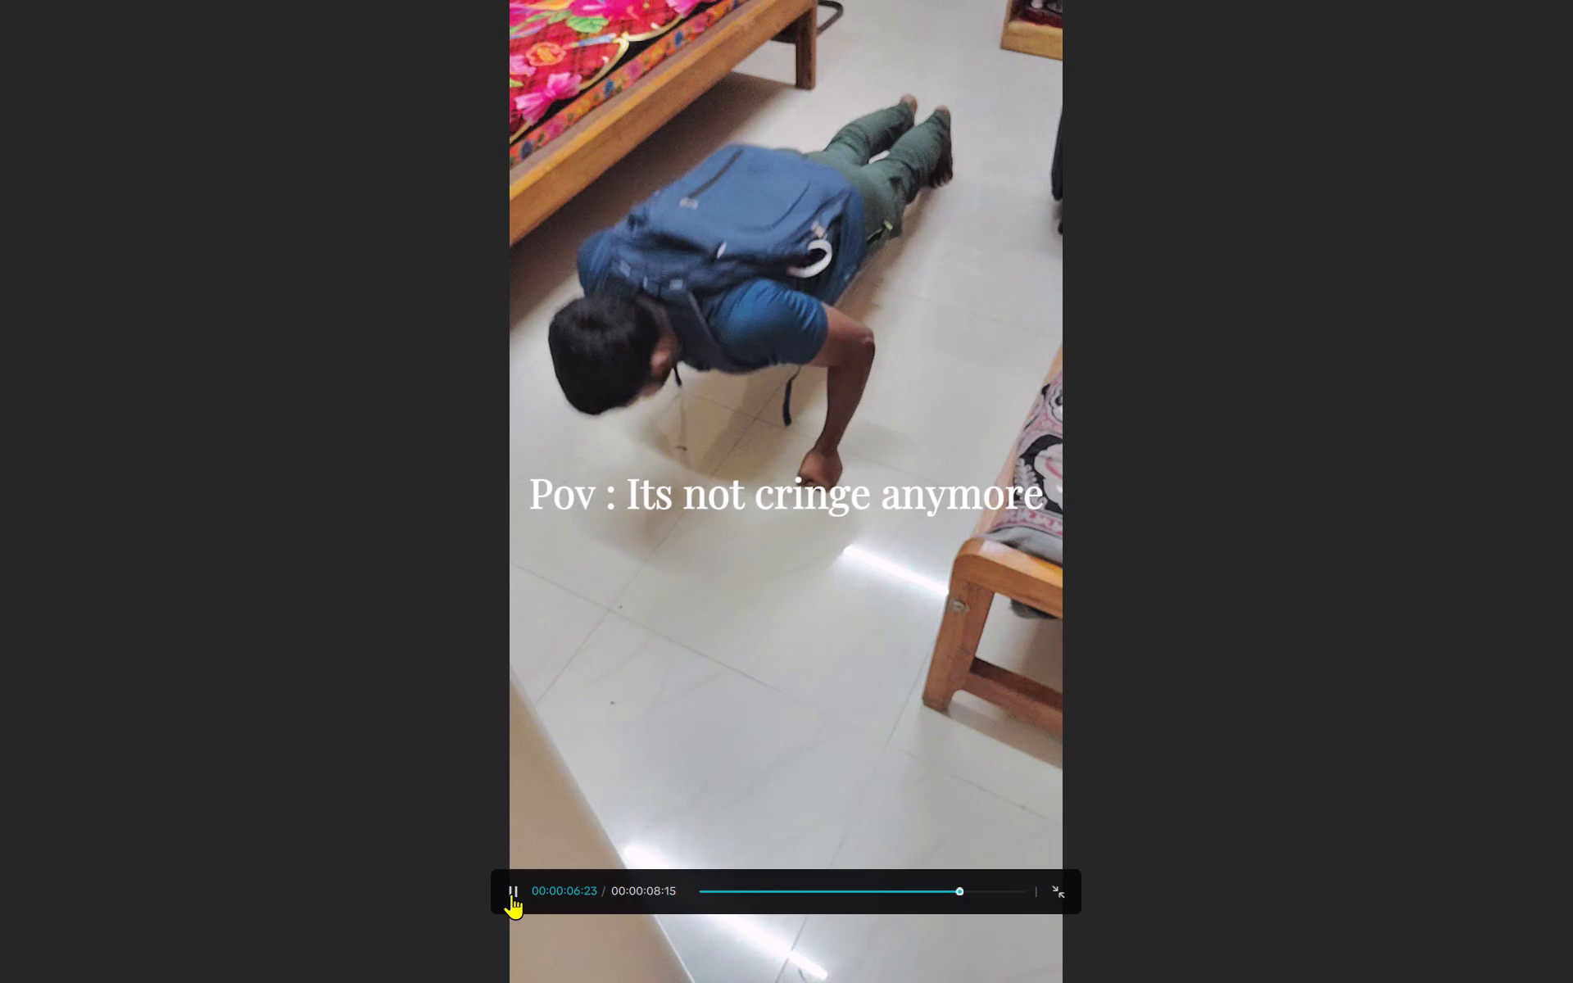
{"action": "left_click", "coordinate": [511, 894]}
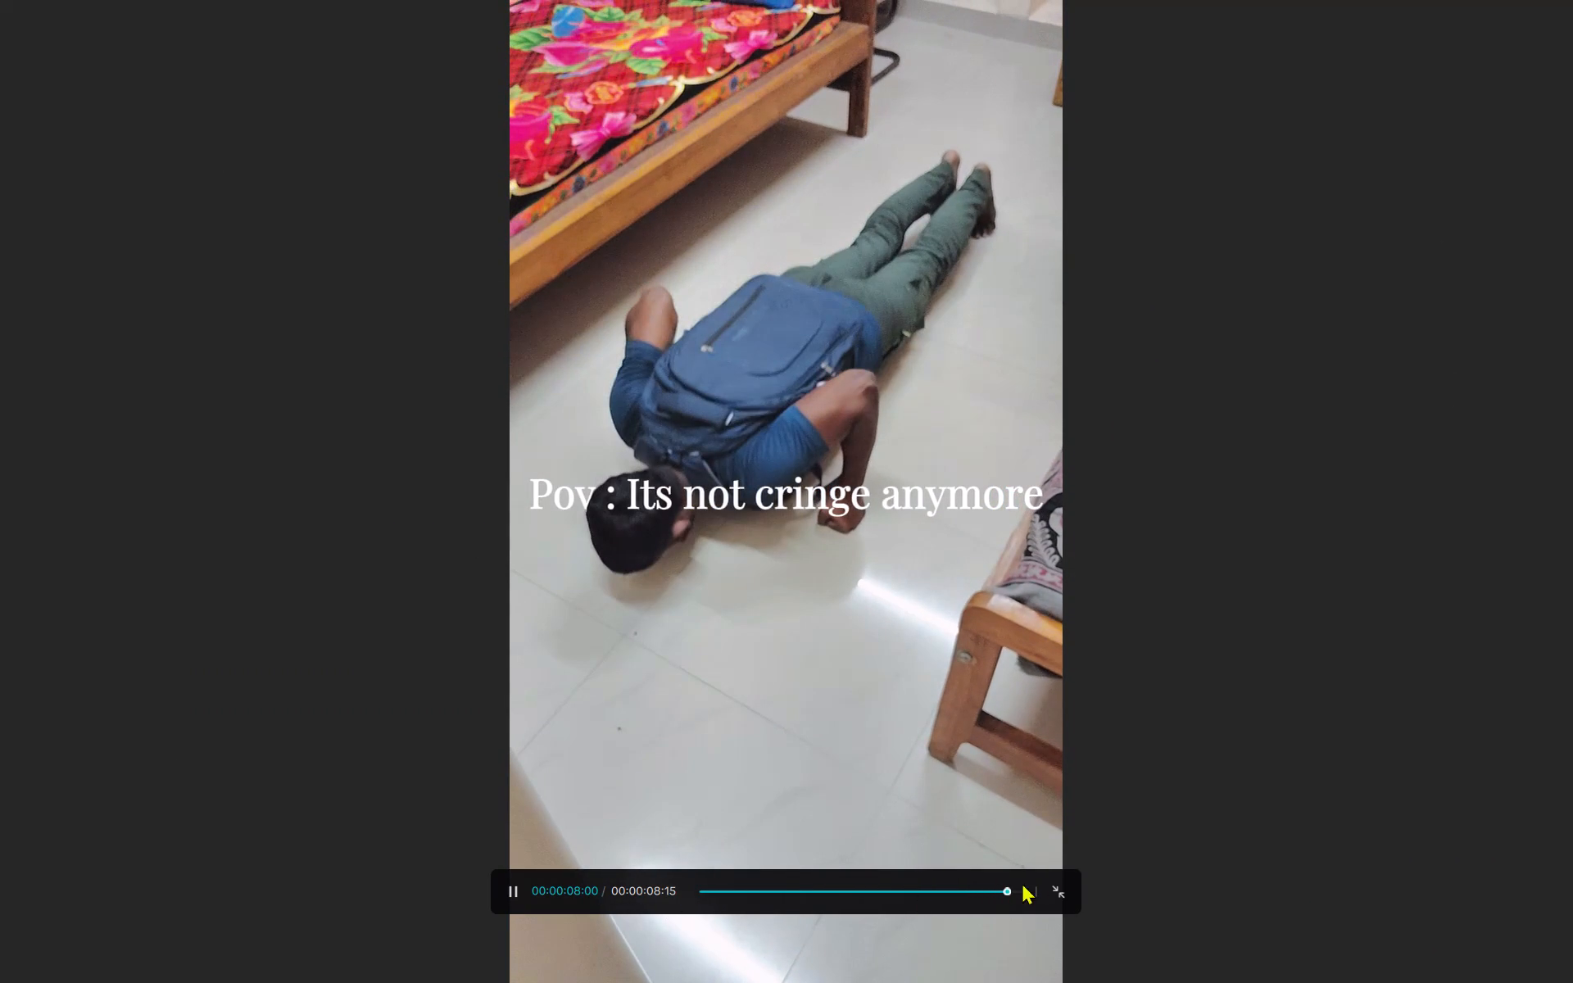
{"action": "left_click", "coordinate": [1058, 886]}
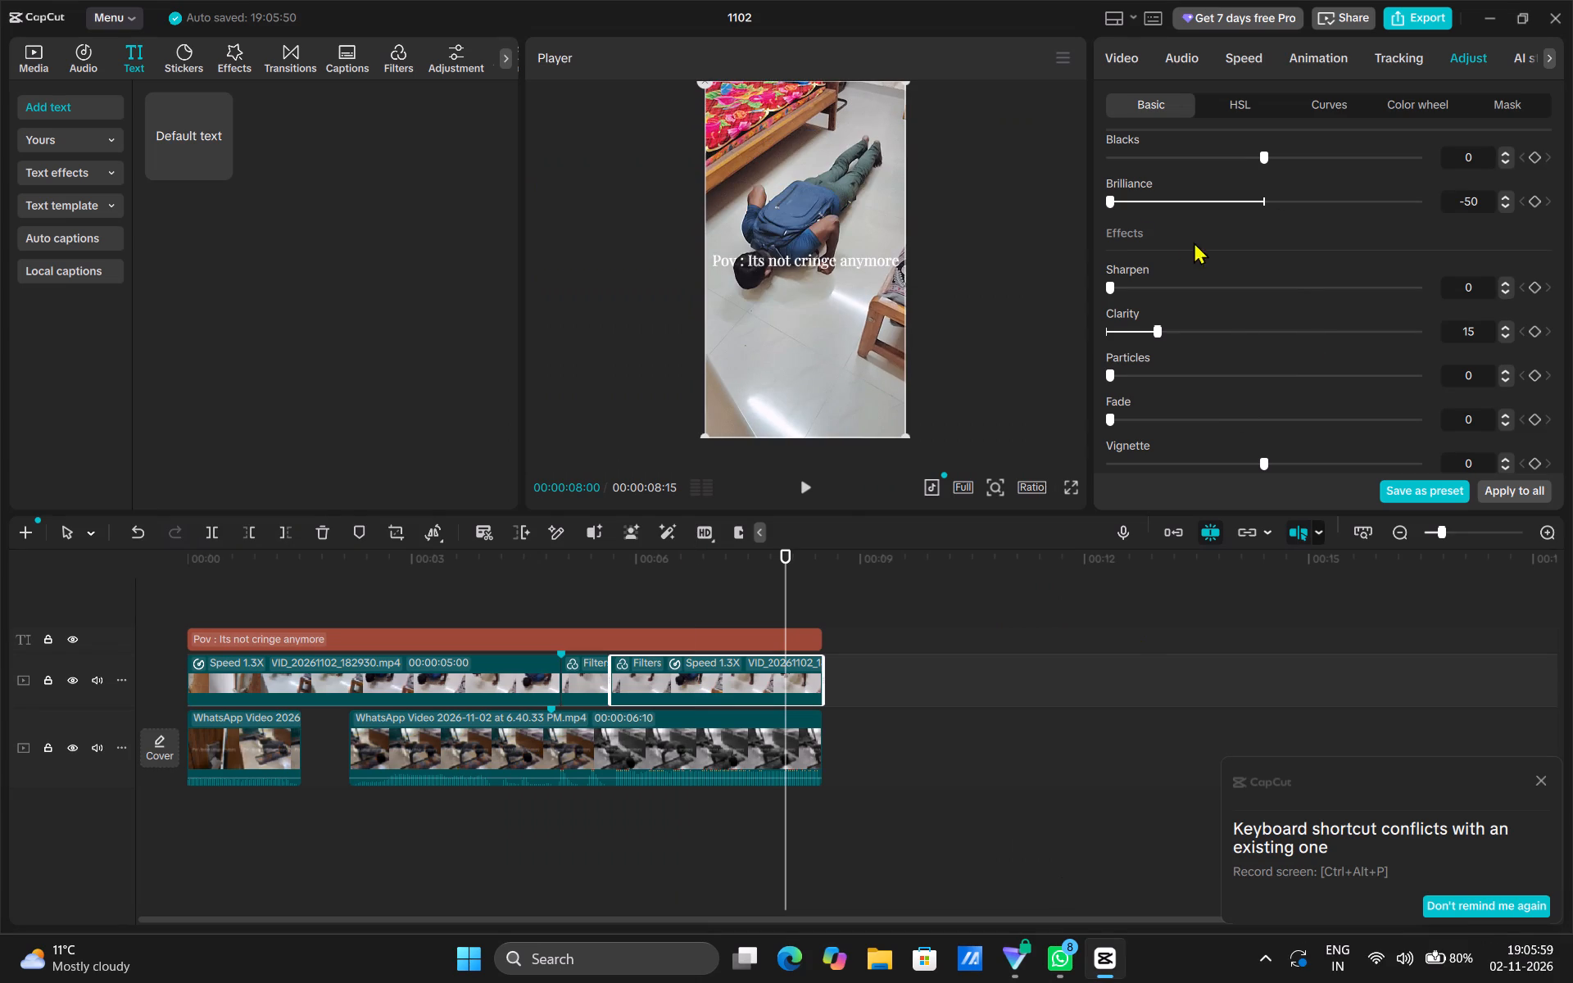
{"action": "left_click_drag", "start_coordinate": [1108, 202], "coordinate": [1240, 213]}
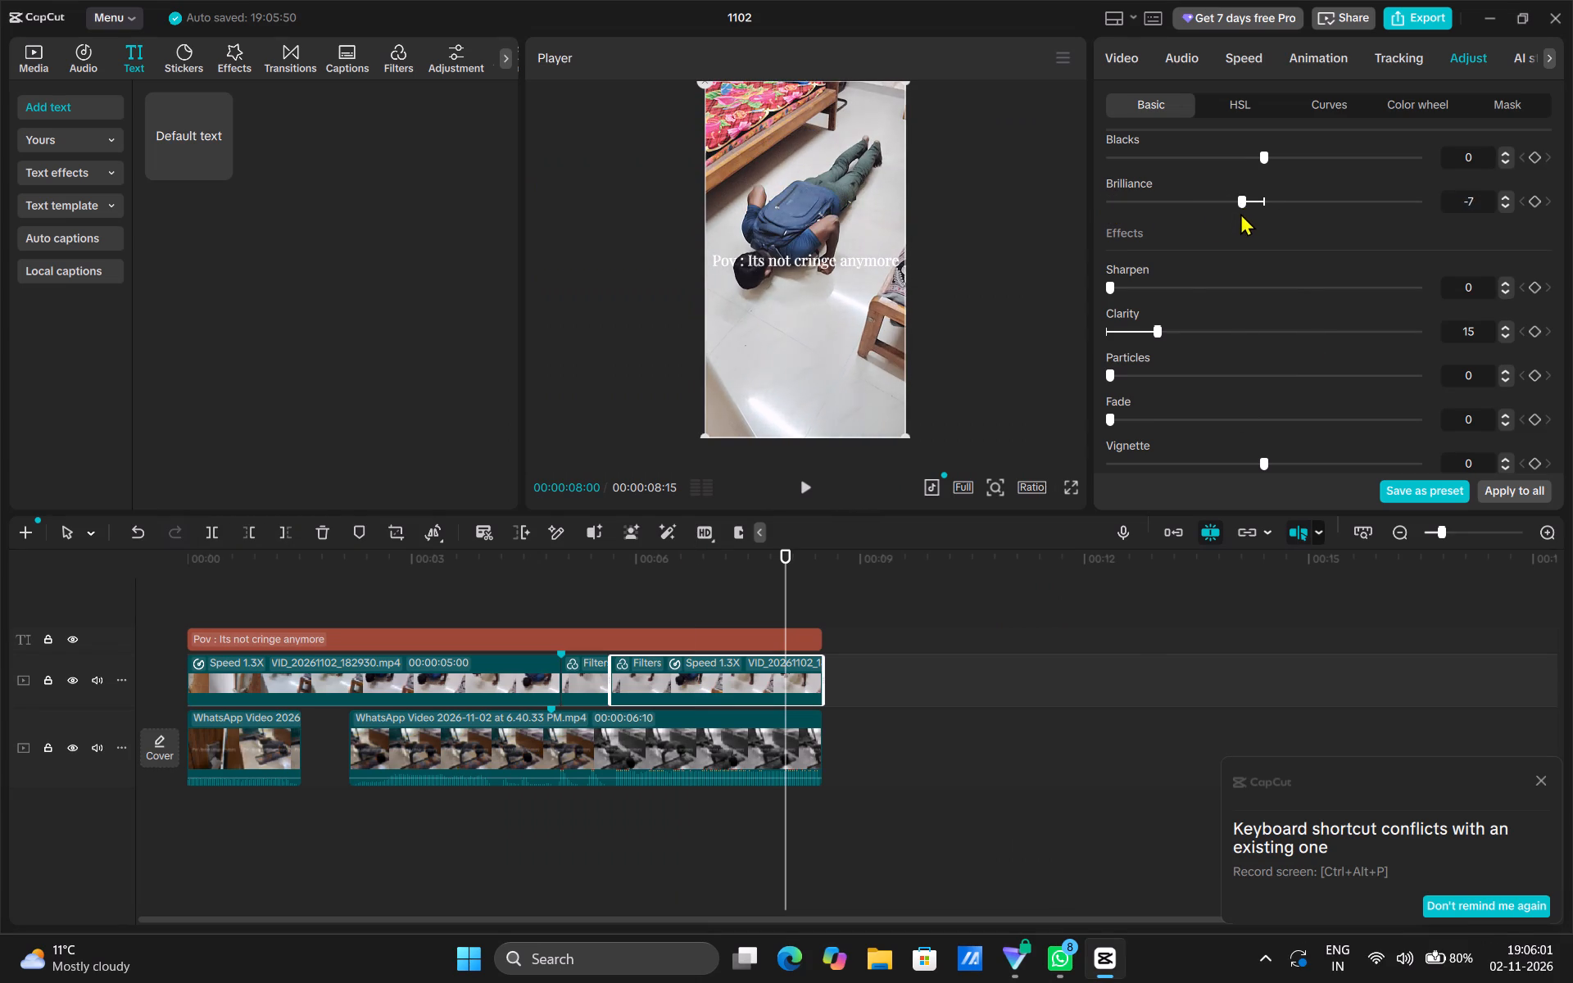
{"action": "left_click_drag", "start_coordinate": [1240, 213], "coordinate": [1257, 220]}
Play the last VID segment in the full-screen preview from about 00:00:07:04 to the end to check its look.
{"action": "left_click", "coordinate": [1070, 489]}
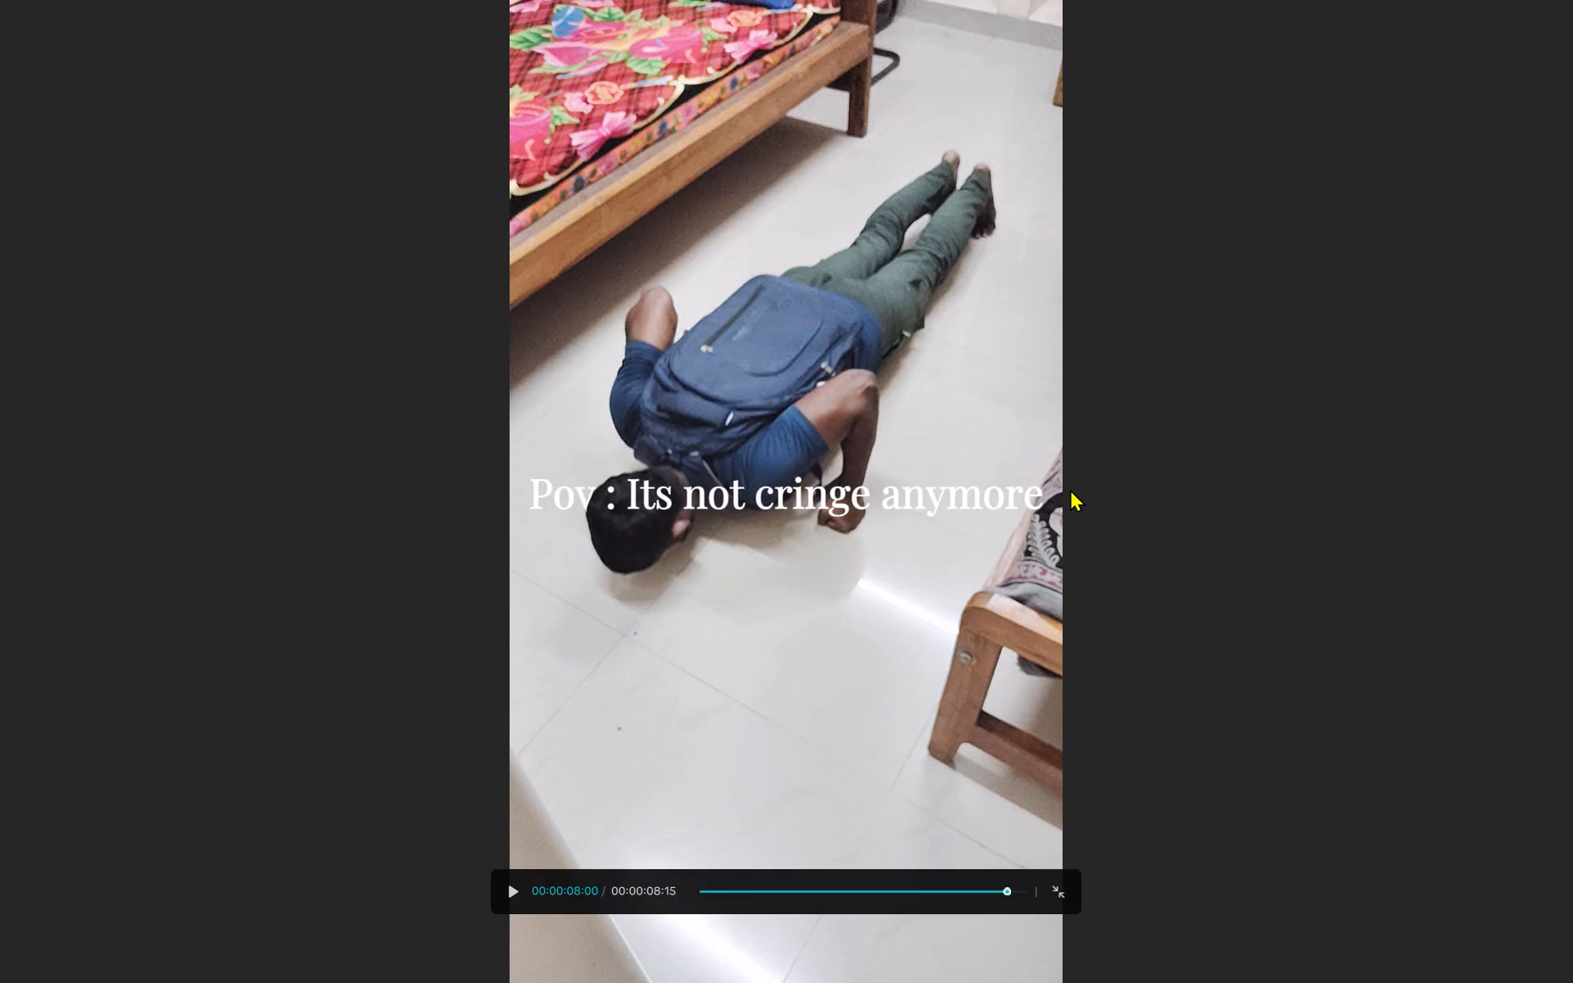
{"action": "left_click_drag", "start_coordinate": [1003, 896], "coordinate": [973, 898]}
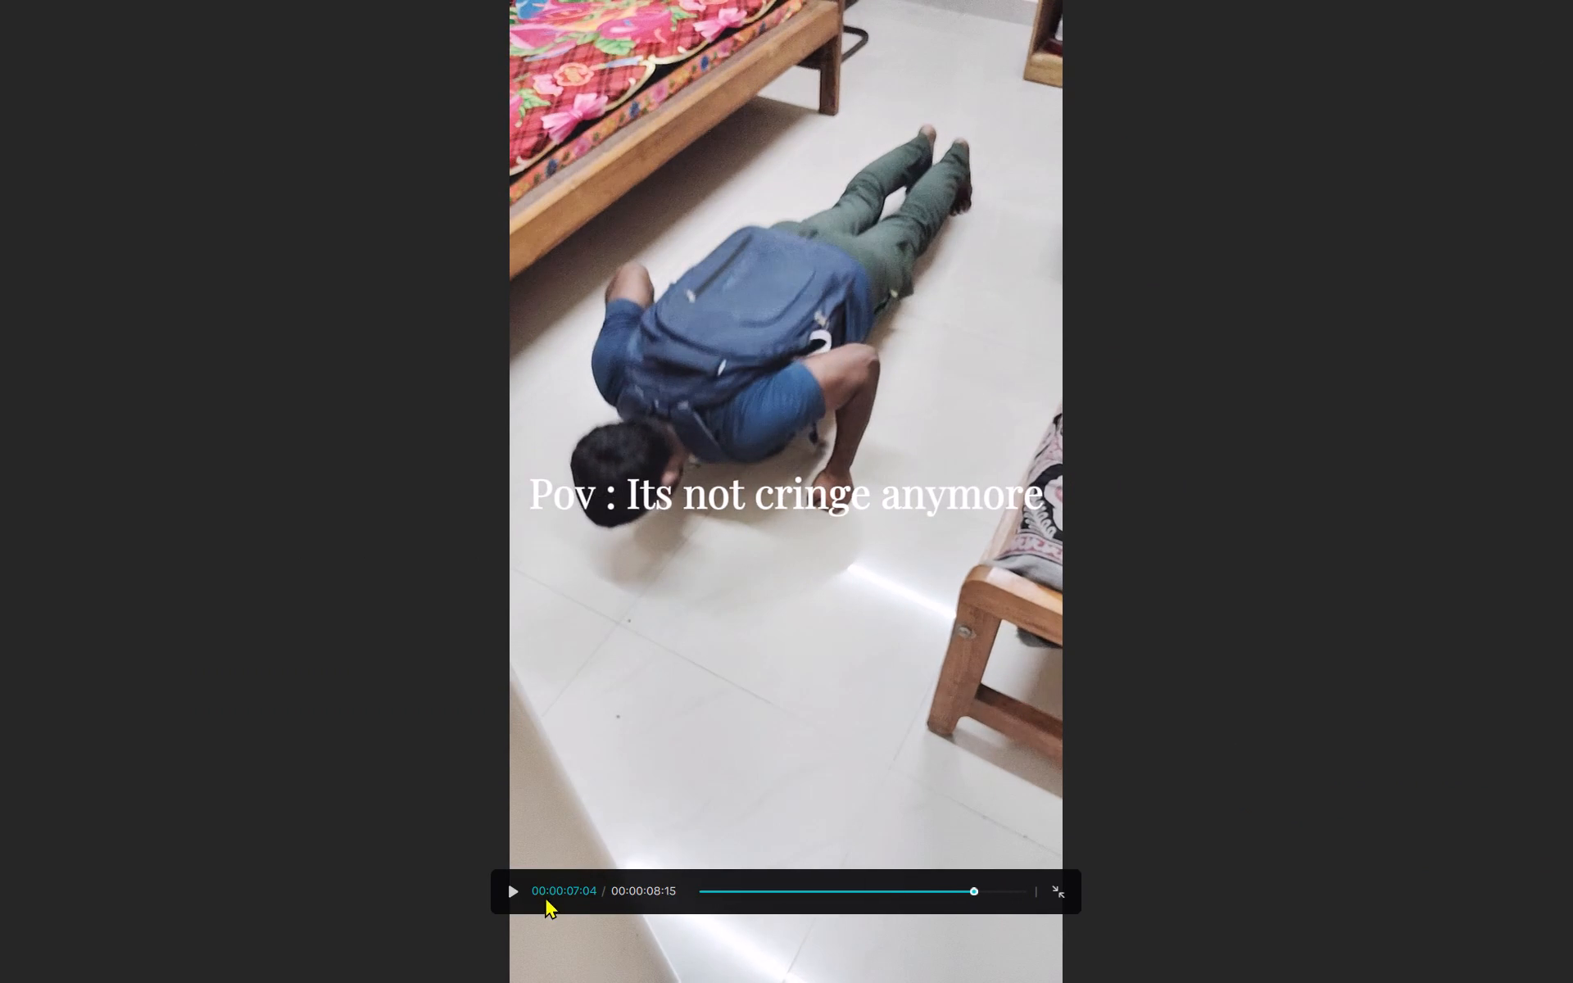
{"action": "left_click", "coordinate": [513, 887]}
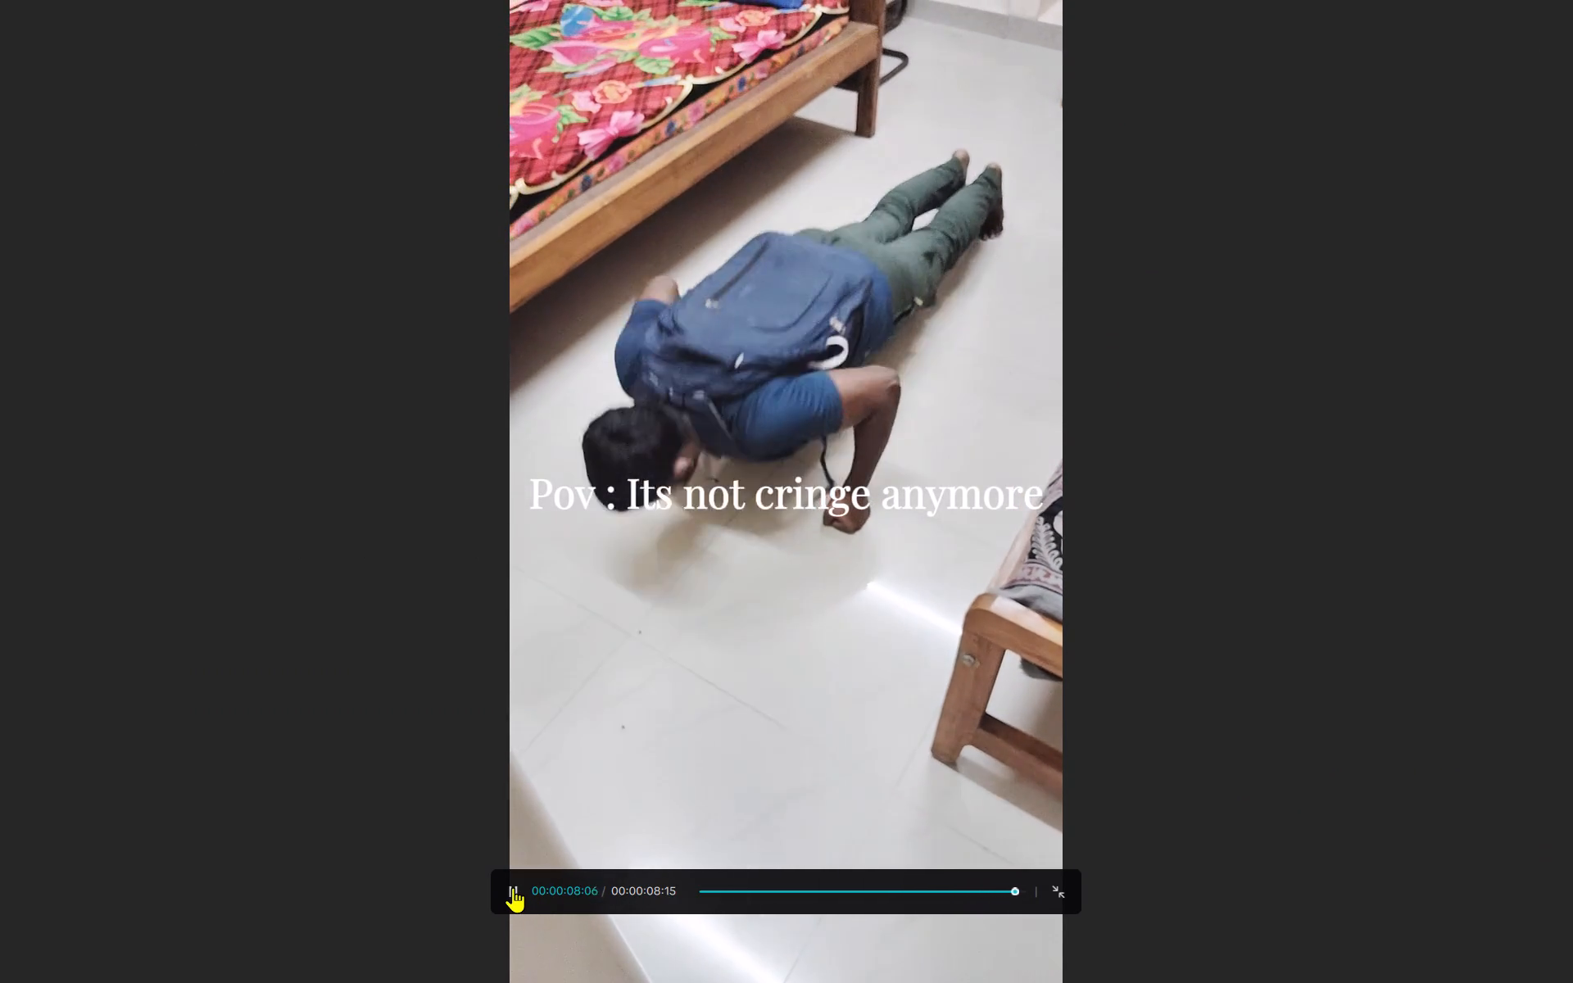
{"action": "left_click", "coordinate": [513, 887]}
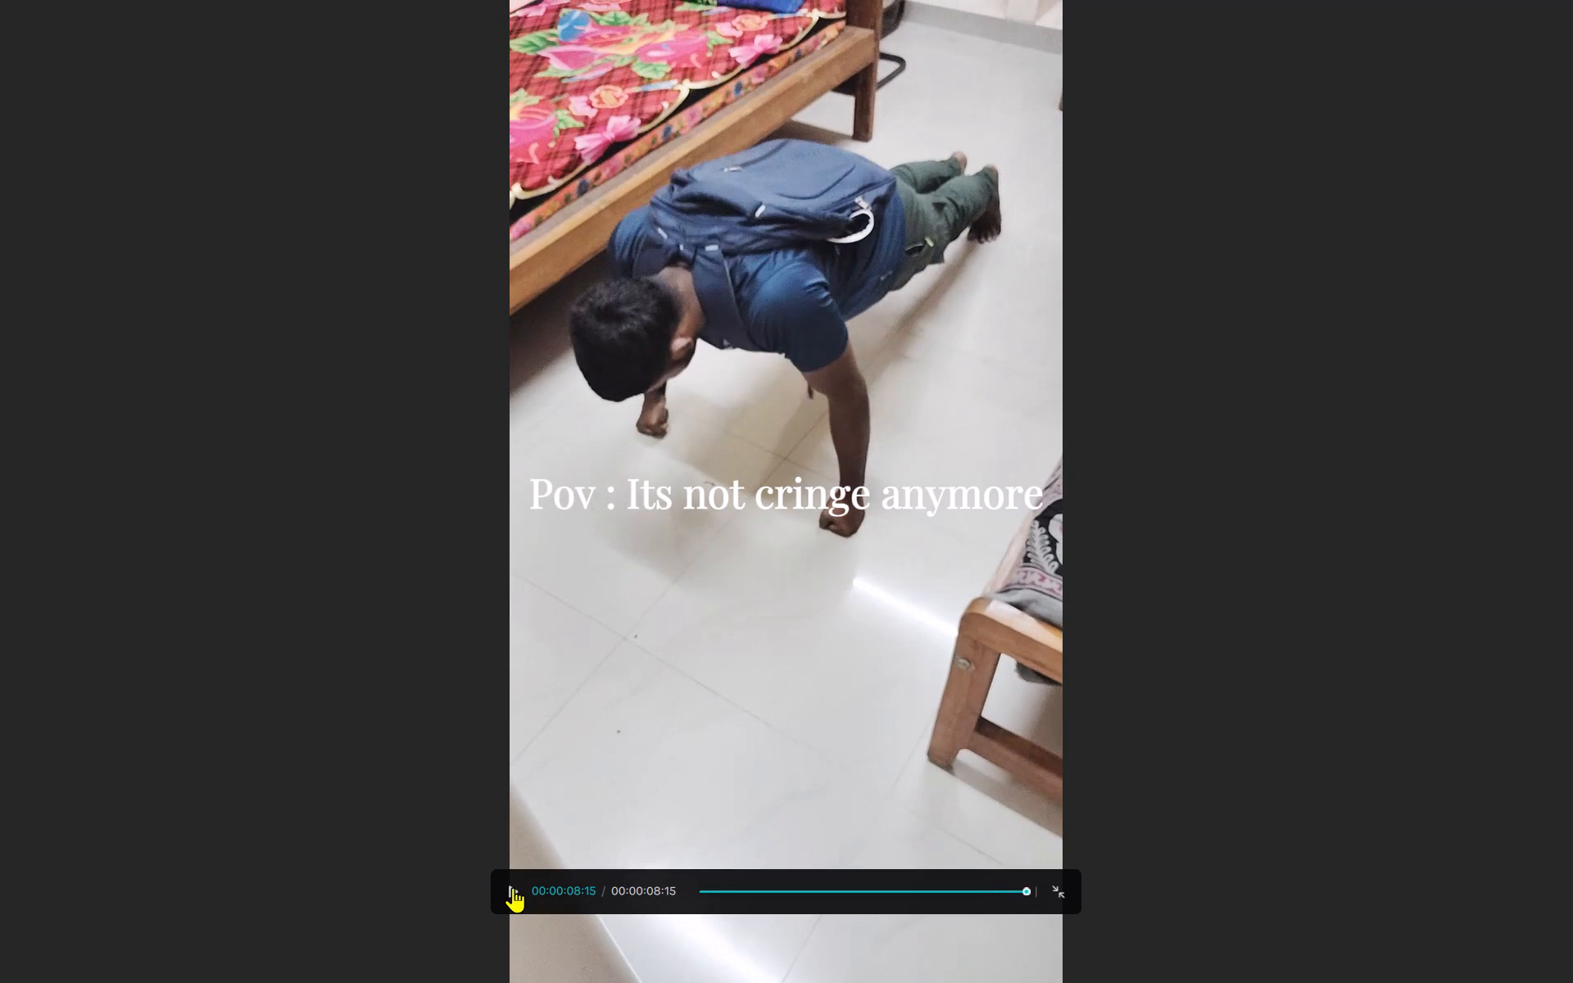
{"action": "left_click", "coordinate": [1059, 884]}
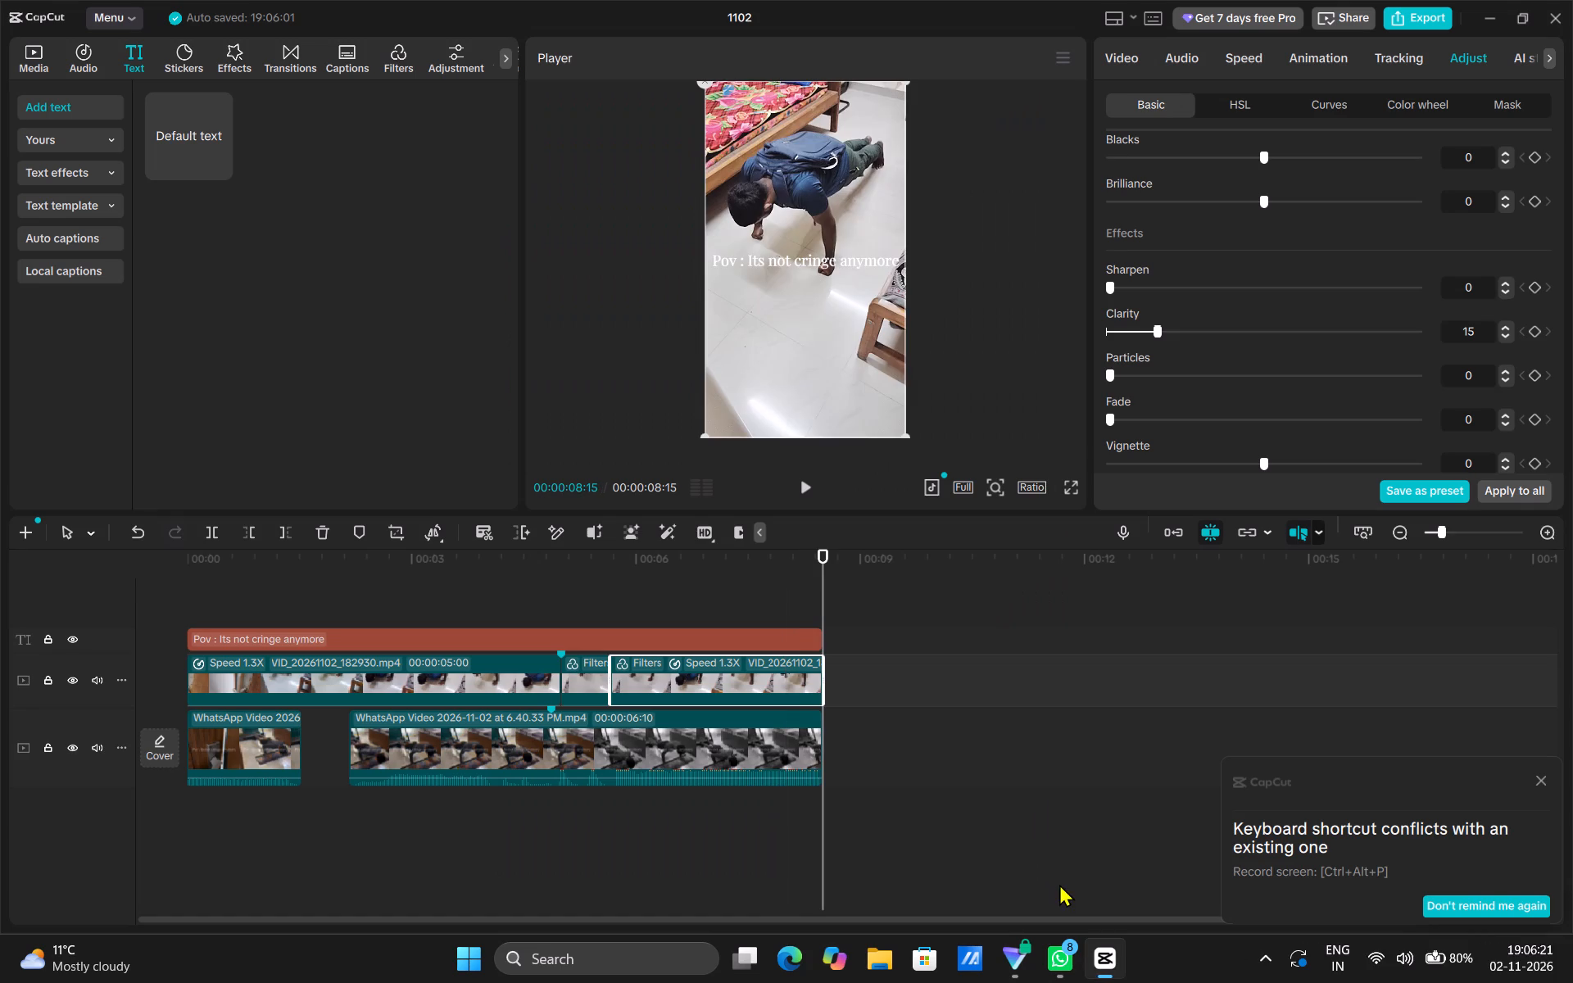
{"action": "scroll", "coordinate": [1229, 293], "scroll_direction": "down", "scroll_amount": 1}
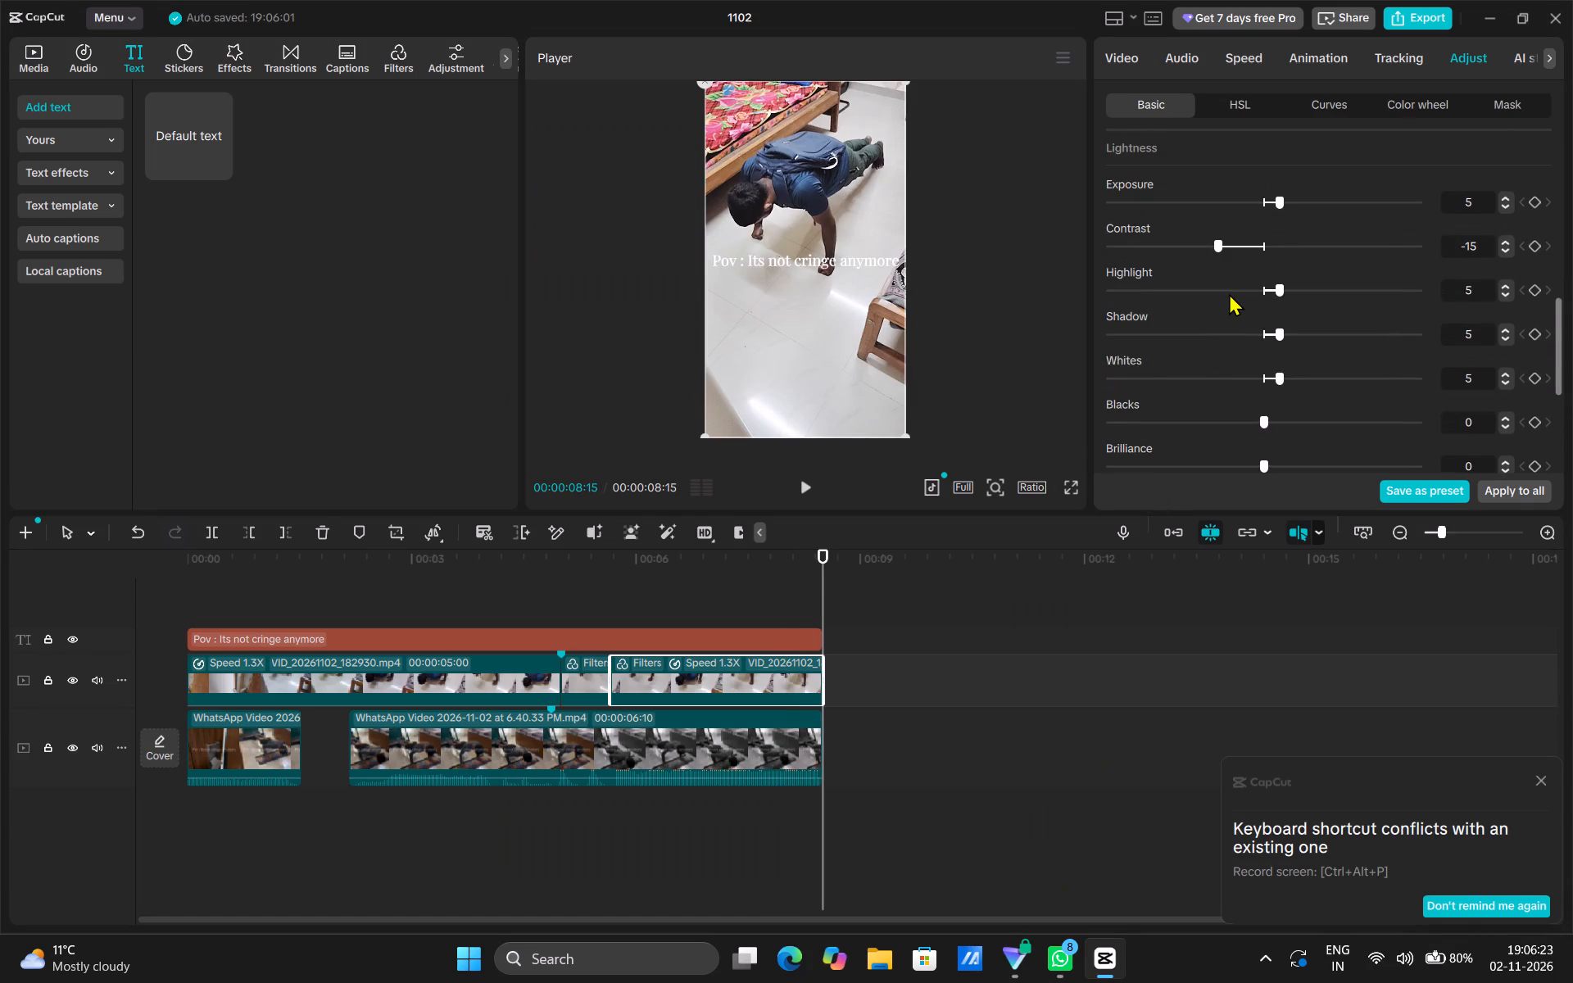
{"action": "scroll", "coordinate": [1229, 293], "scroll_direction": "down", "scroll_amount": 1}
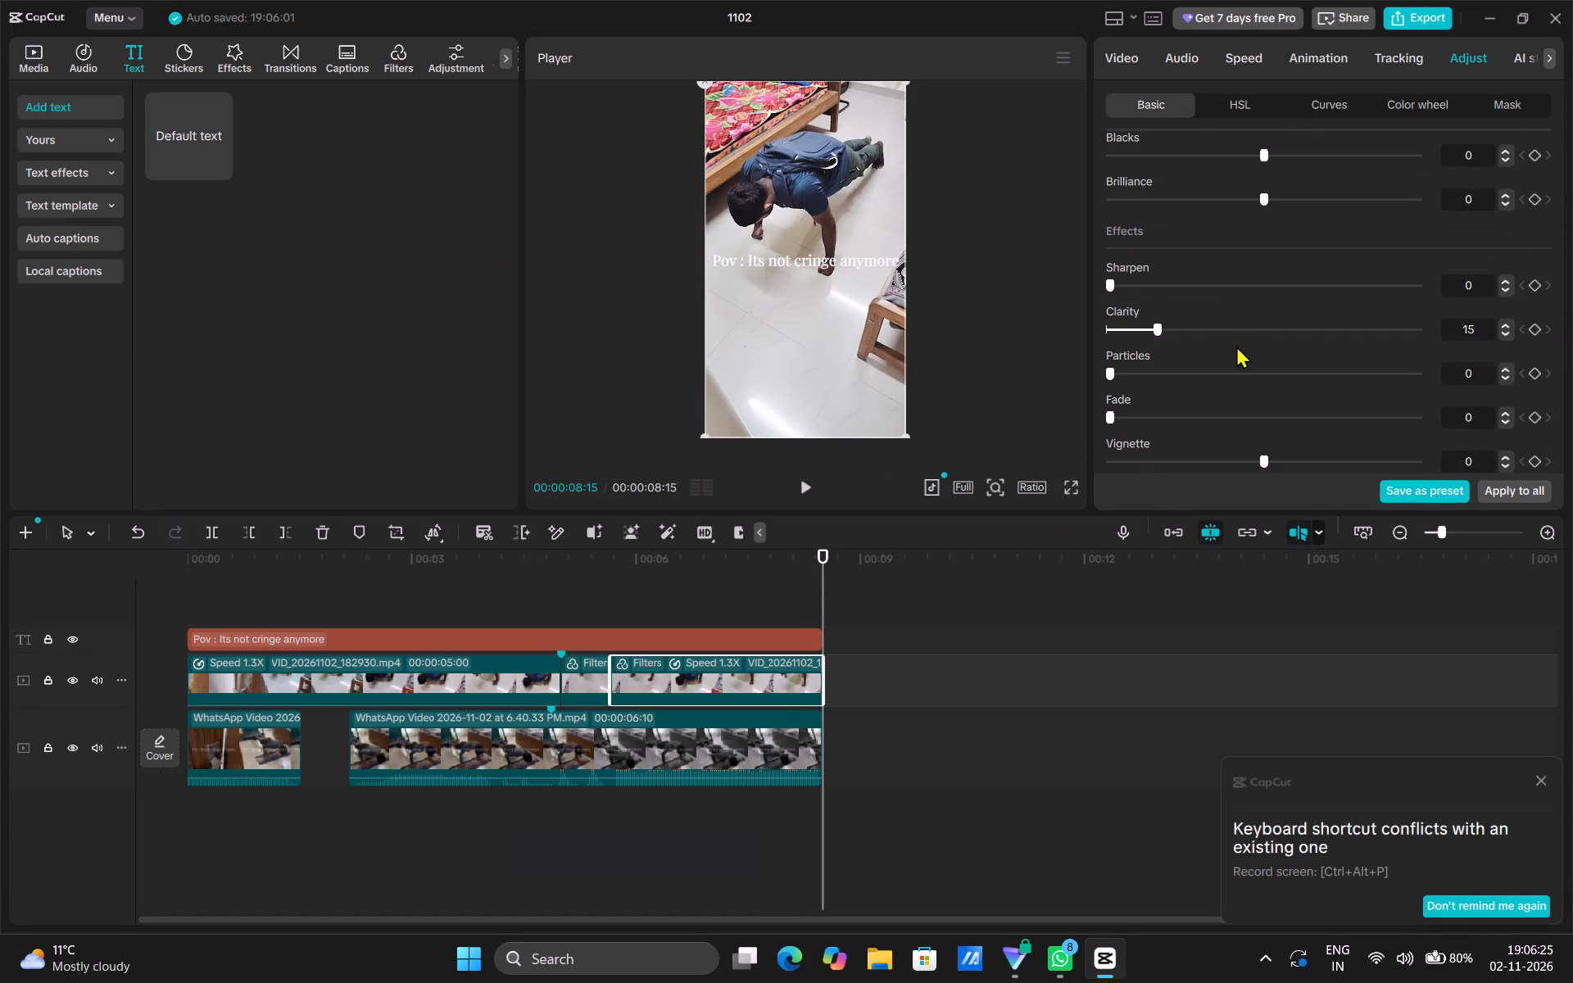
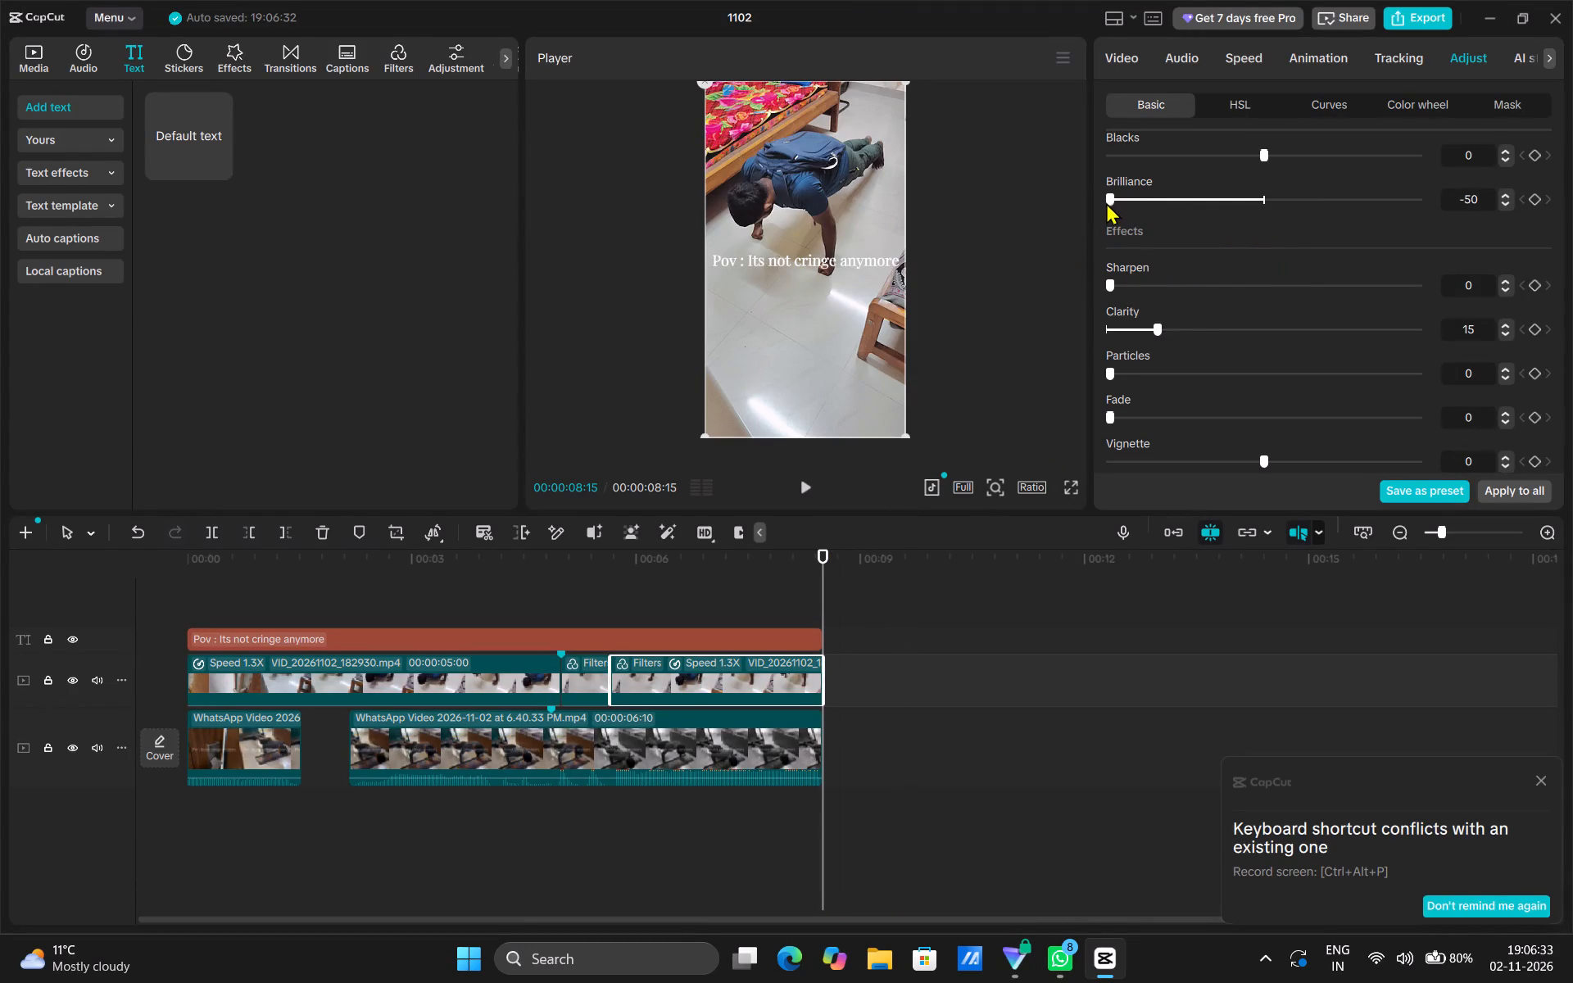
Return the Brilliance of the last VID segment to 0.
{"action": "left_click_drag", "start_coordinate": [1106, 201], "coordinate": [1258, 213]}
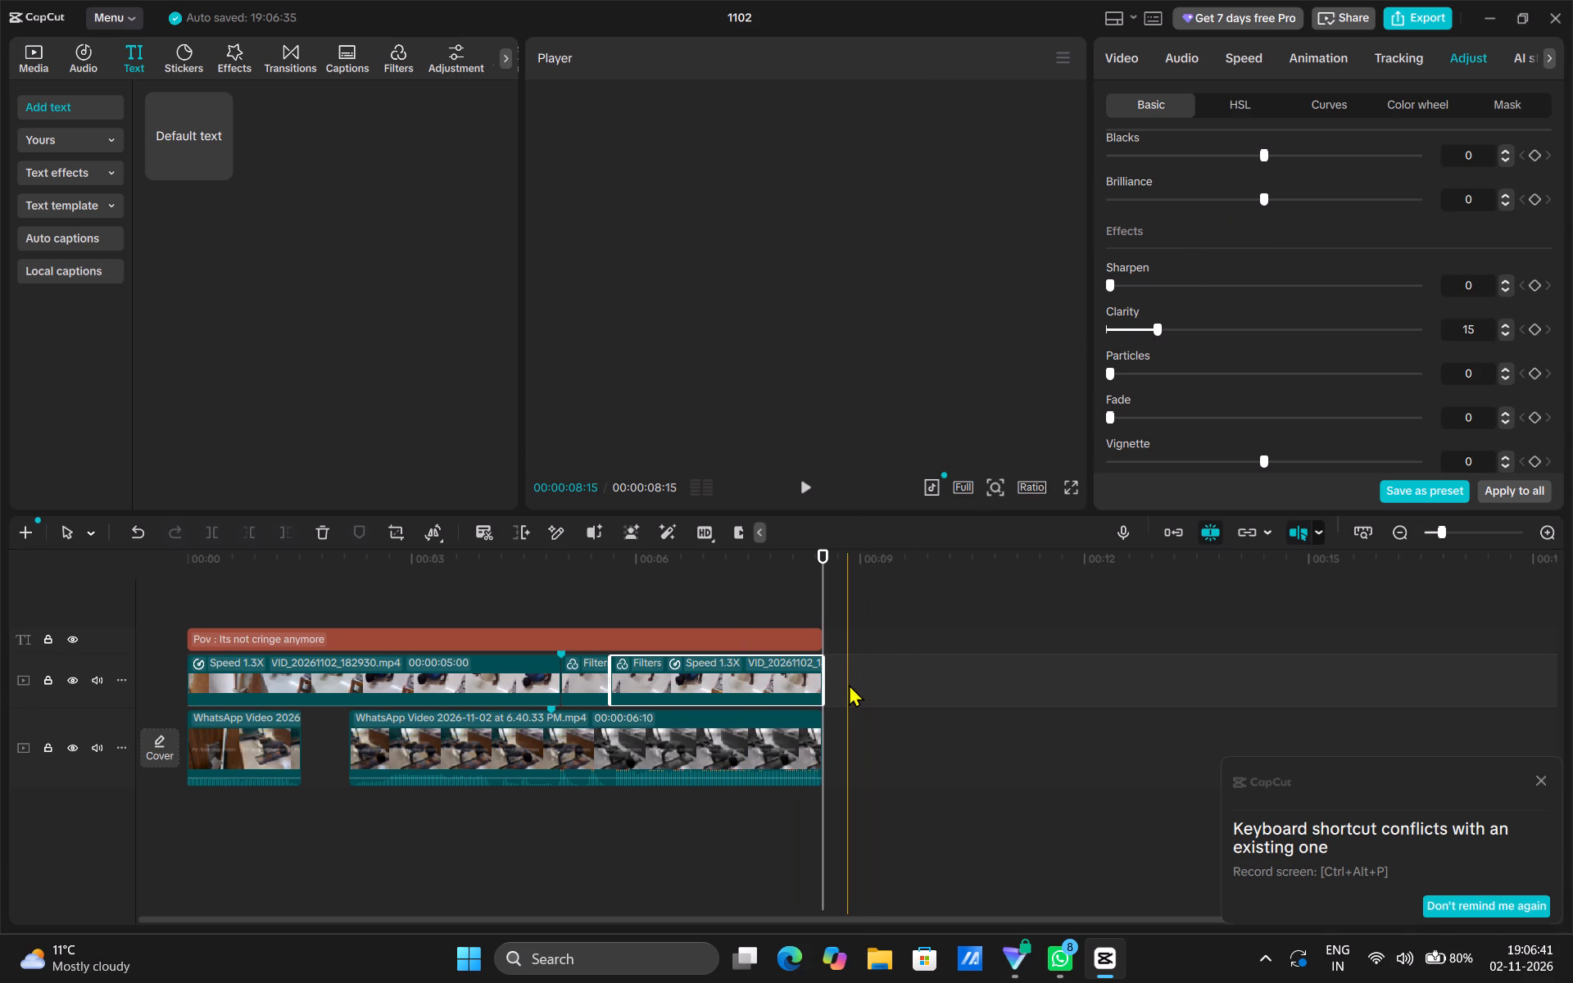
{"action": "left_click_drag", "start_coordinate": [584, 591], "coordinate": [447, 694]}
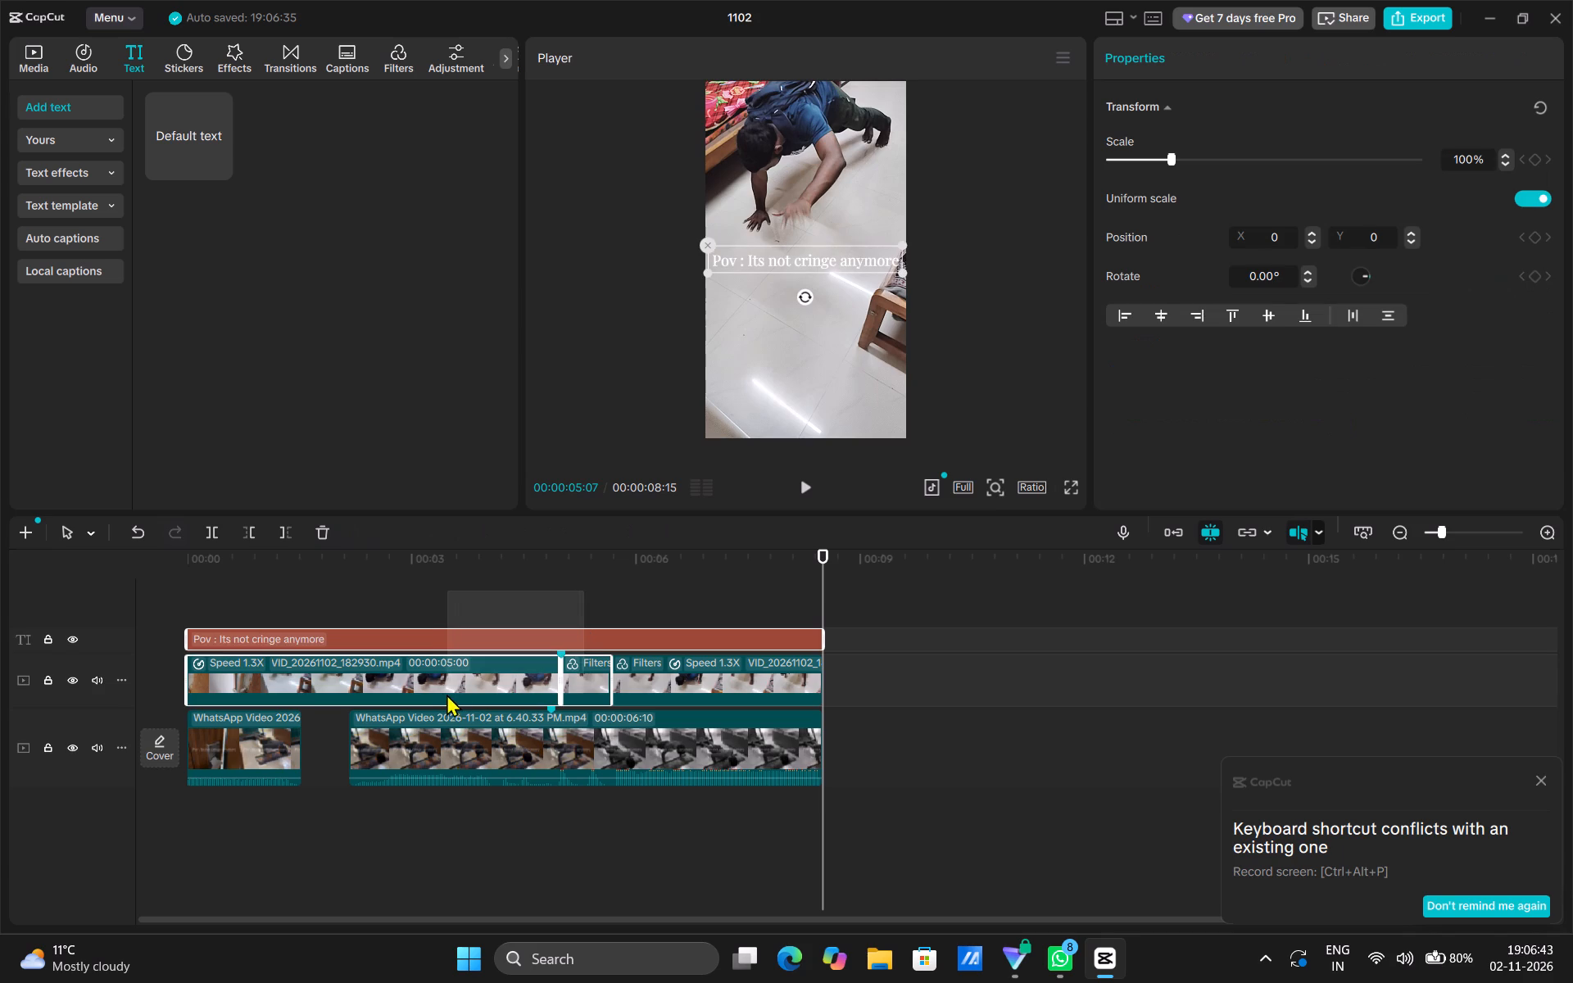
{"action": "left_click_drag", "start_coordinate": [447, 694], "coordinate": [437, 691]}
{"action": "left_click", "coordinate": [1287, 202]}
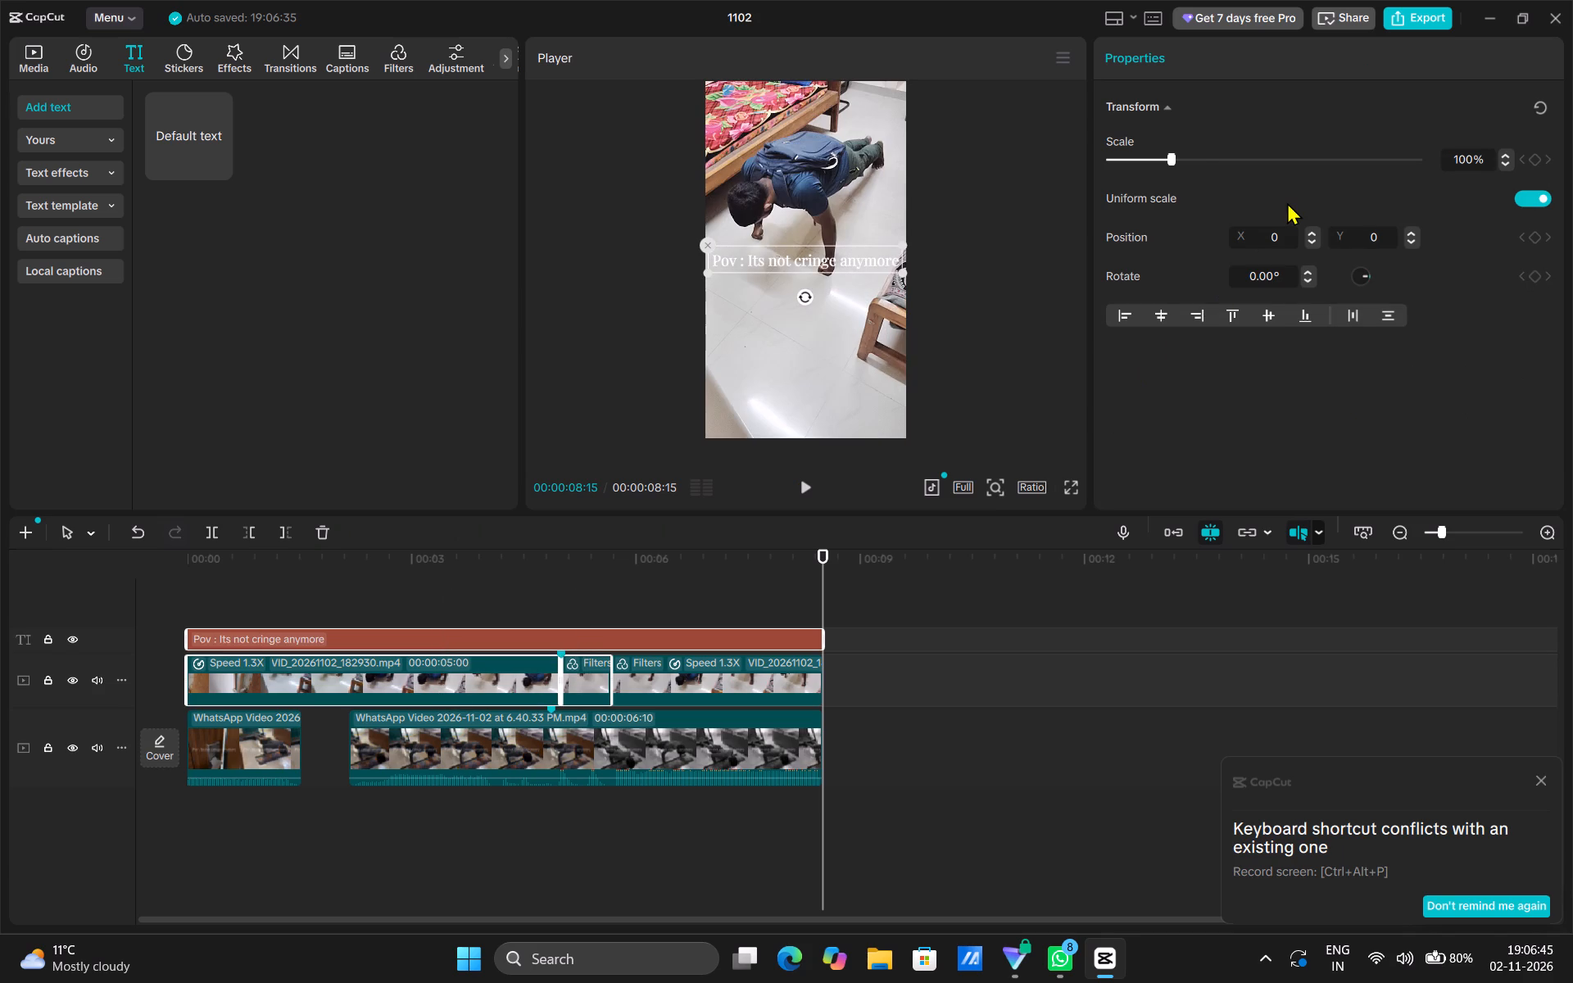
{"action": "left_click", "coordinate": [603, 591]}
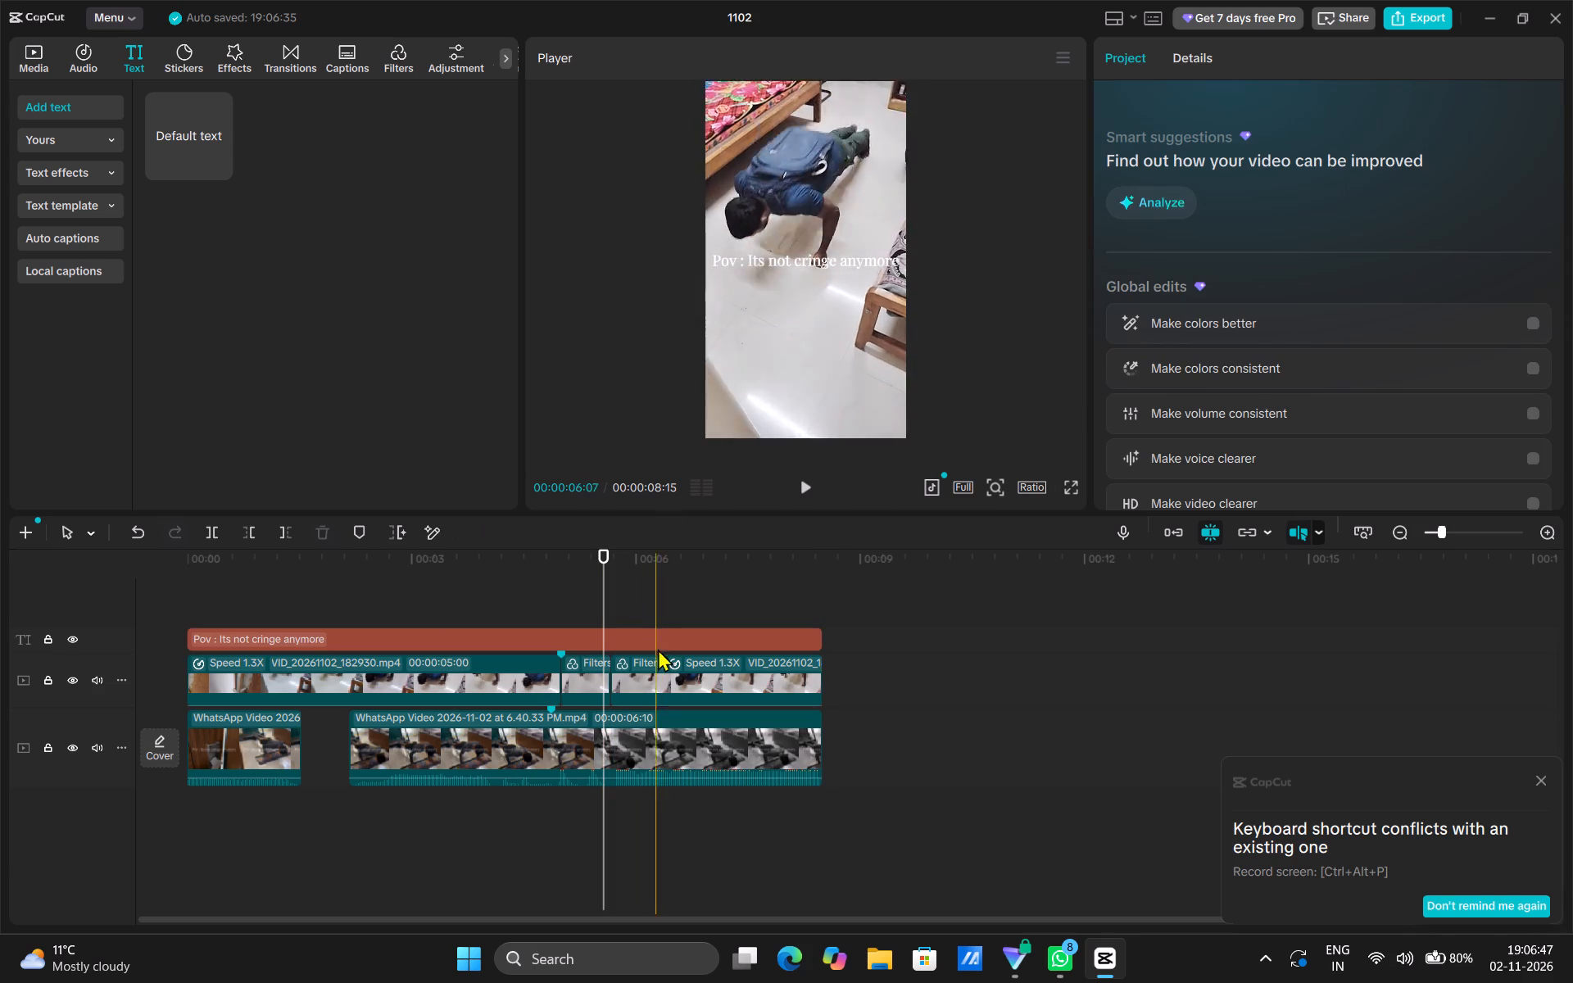
Set Brilliance to -50 on all three VID segments together and check the frame in the full-screen preview.
{"action": "left_click_drag", "start_coordinate": [849, 674], "coordinate": [474, 685]}
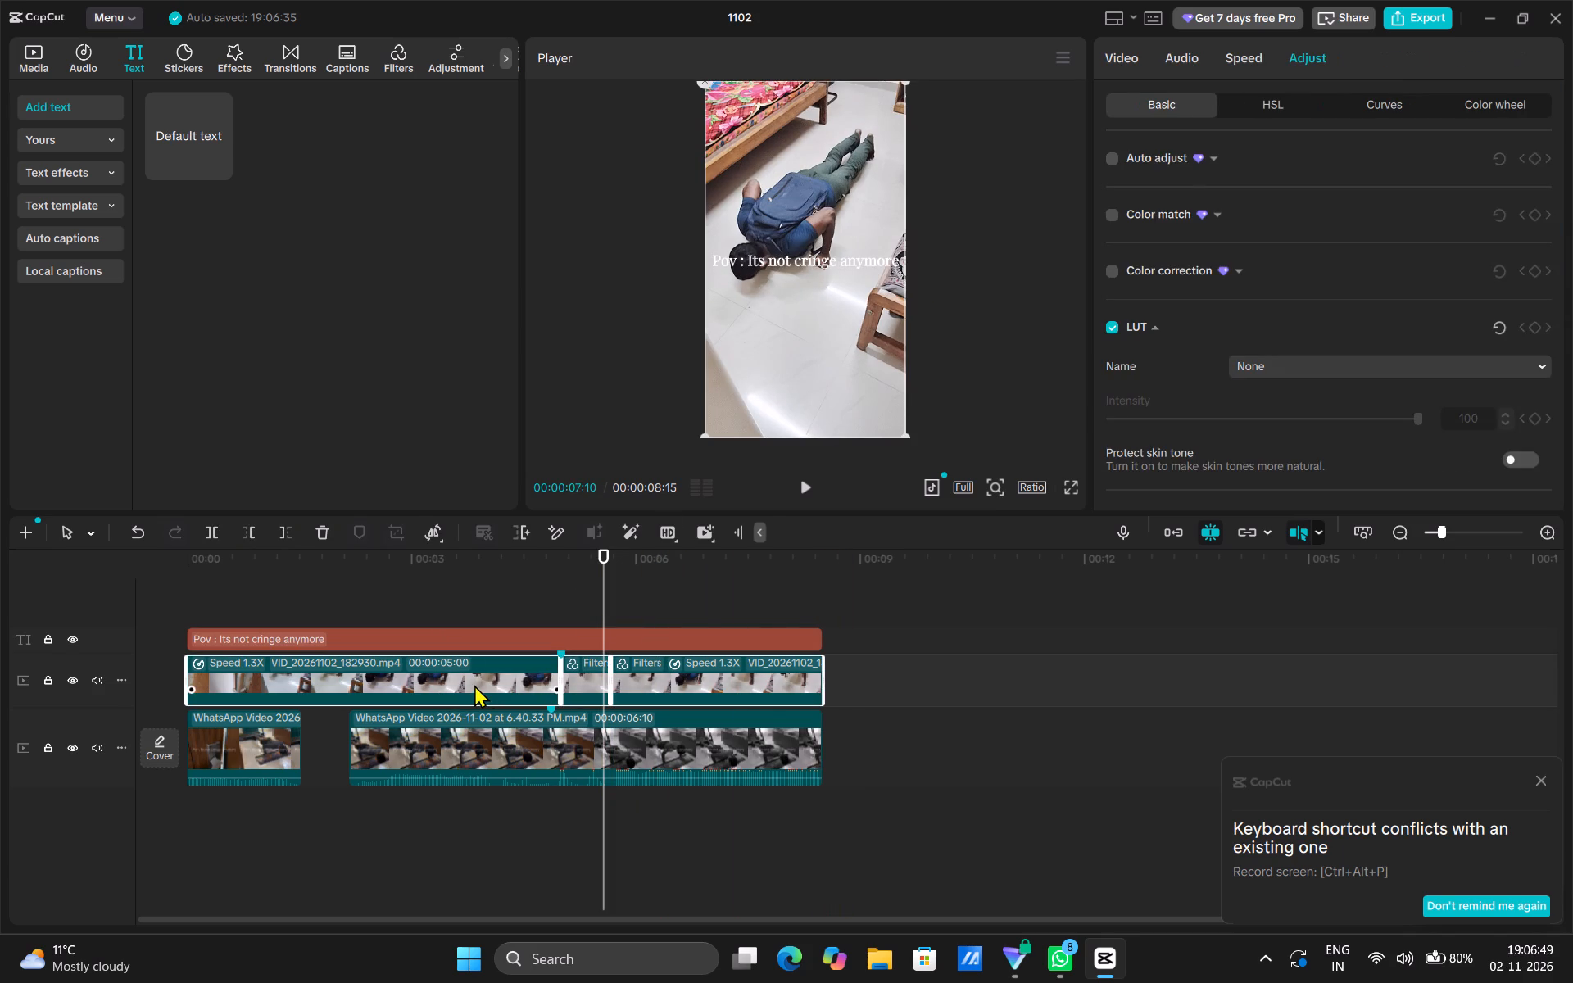
{"action": "scroll", "coordinate": [1226, 242], "scroll_direction": "down", "scroll_amount": 1}
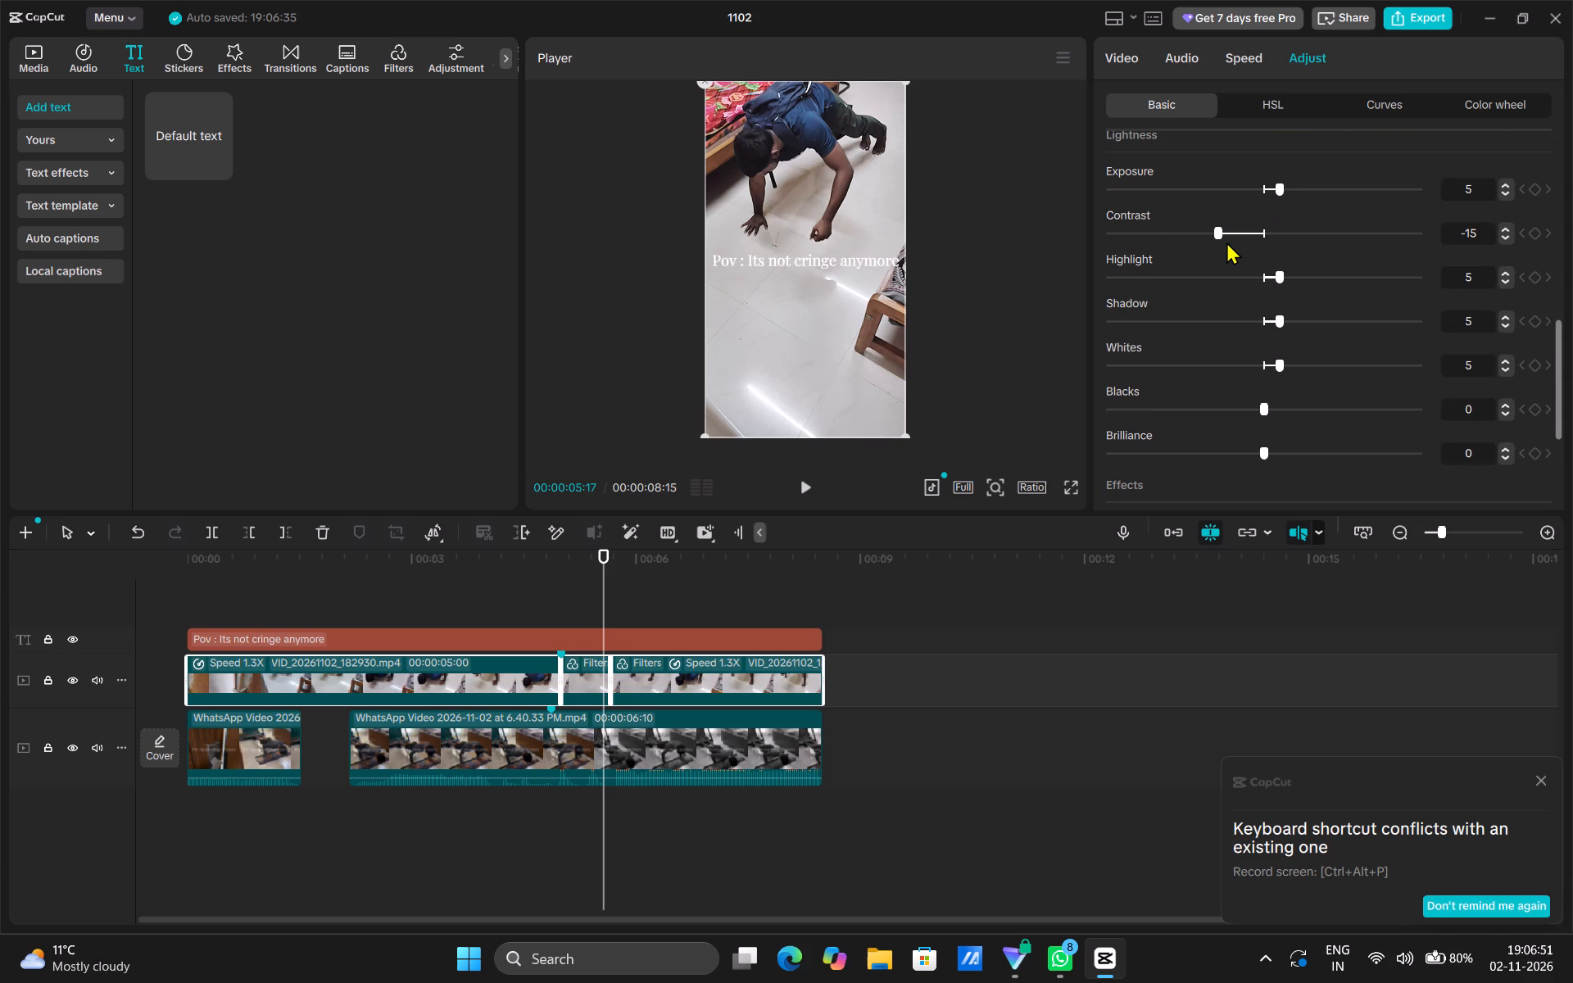
{"action": "left_click_drag", "start_coordinate": [601, 596], "coordinate": [591, 596]}
{"action": "scroll", "coordinate": [1188, 419], "scroll_direction": "down", "scroll_amount": 1}
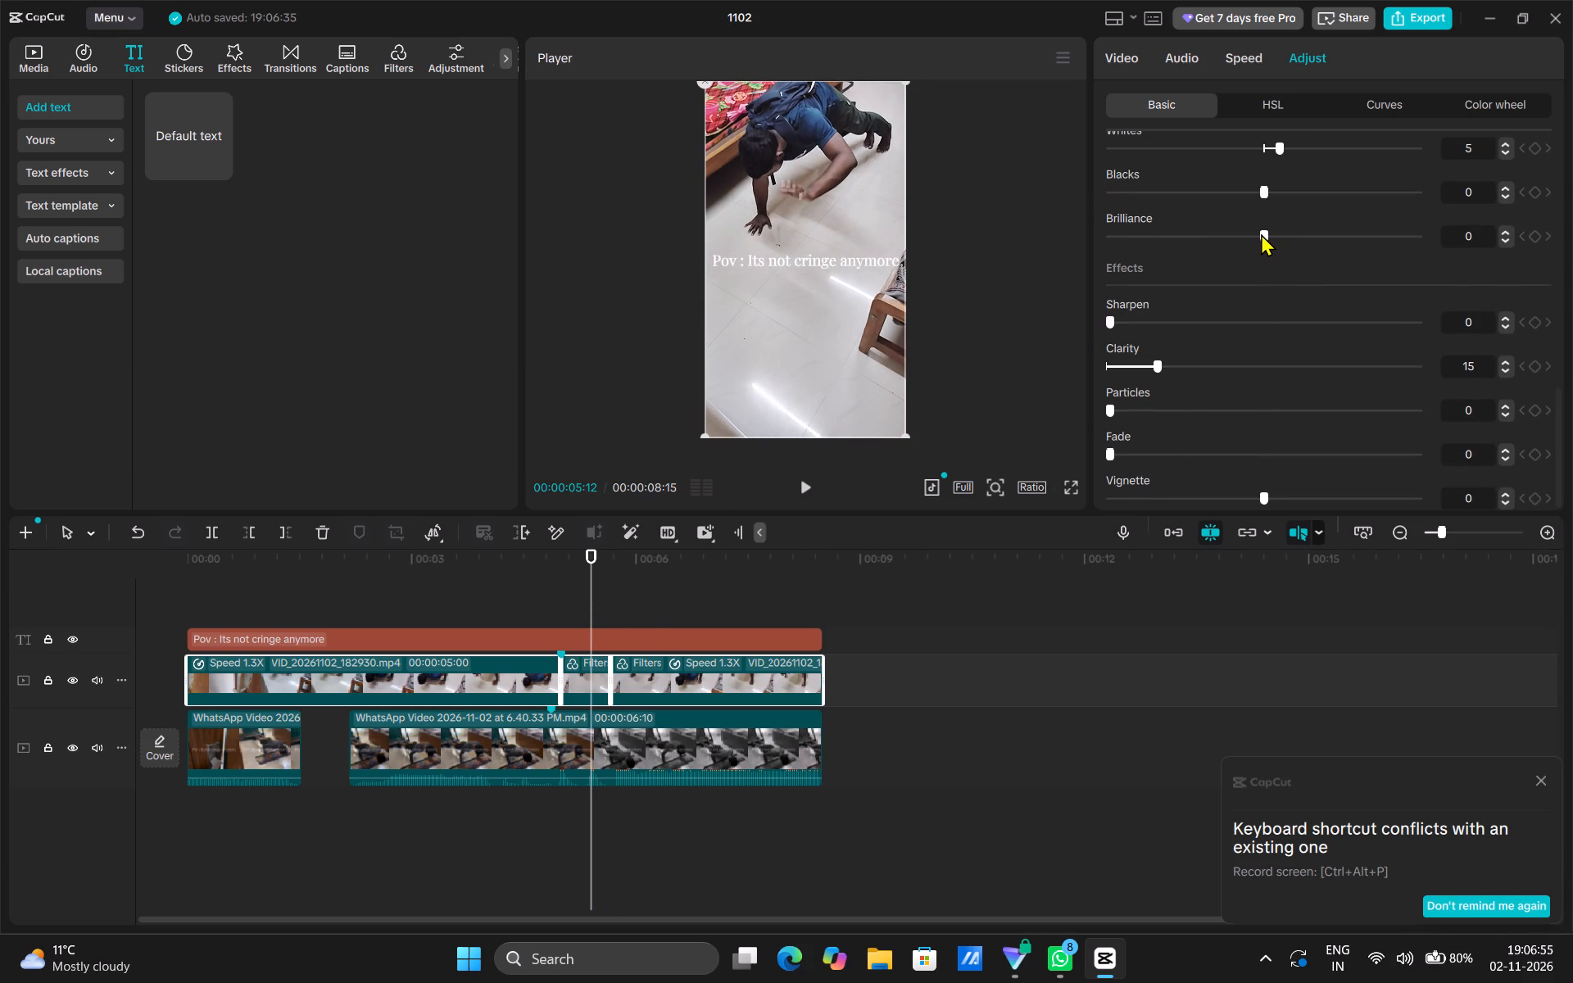
{"action": "left_click_drag", "start_coordinate": [1261, 233], "coordinate": [1060, 270]}
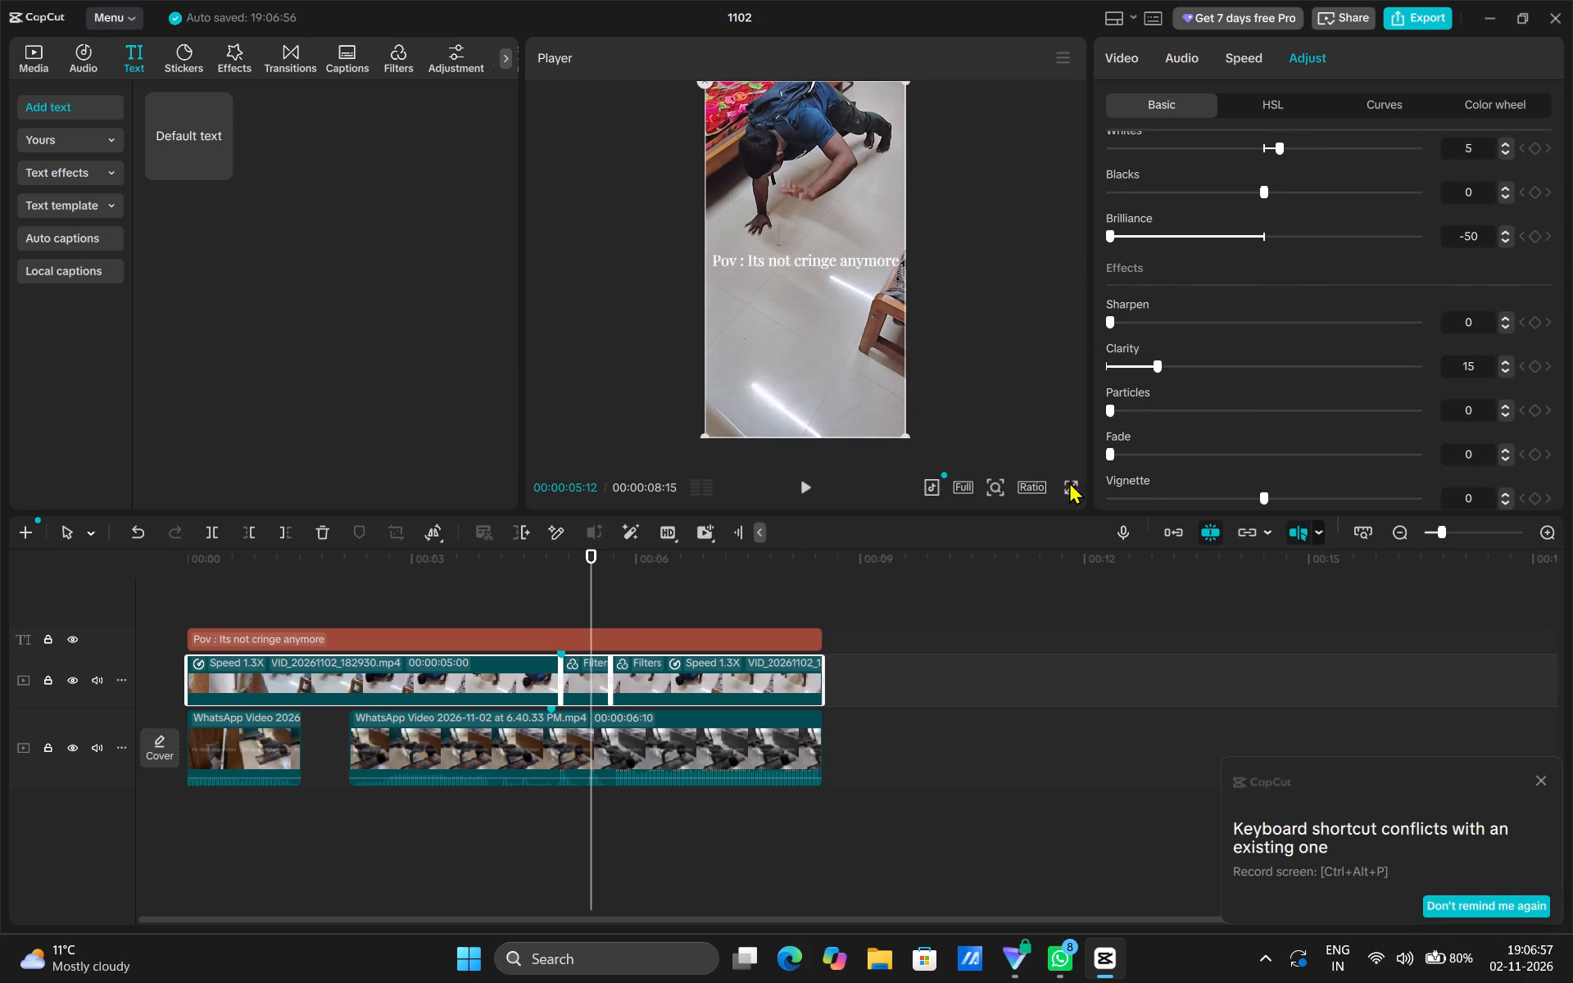
{"action": "left_click", "coordinate": [1069, 482]}
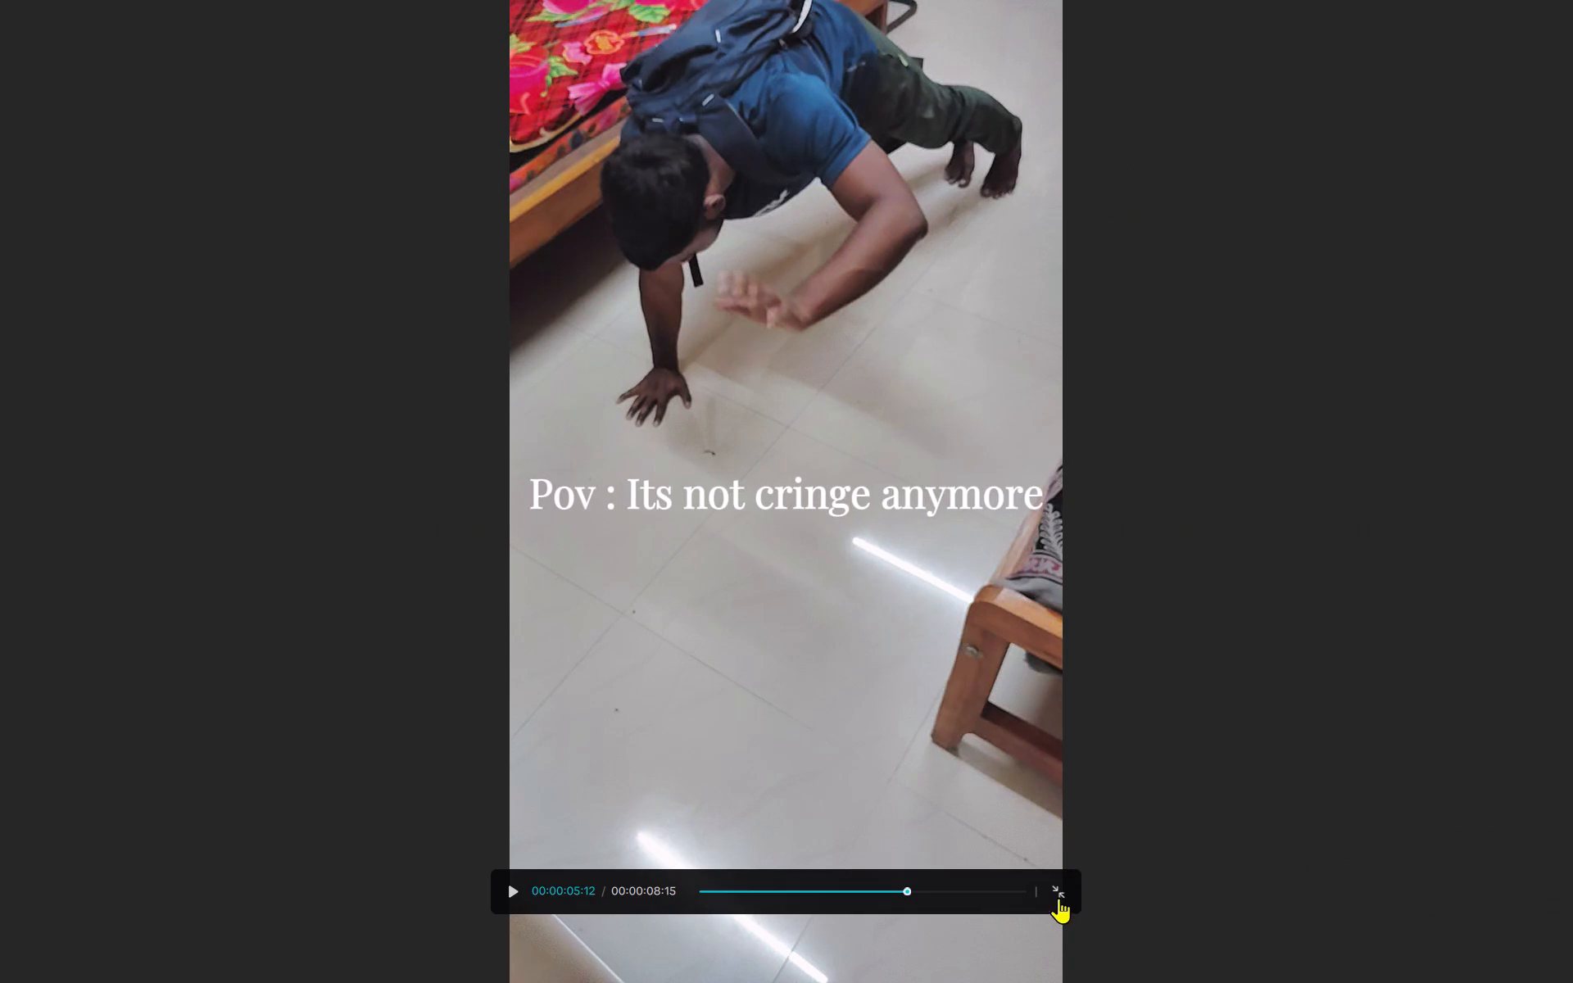
{"action": "left_click", "coordinate": [1058, 899]}
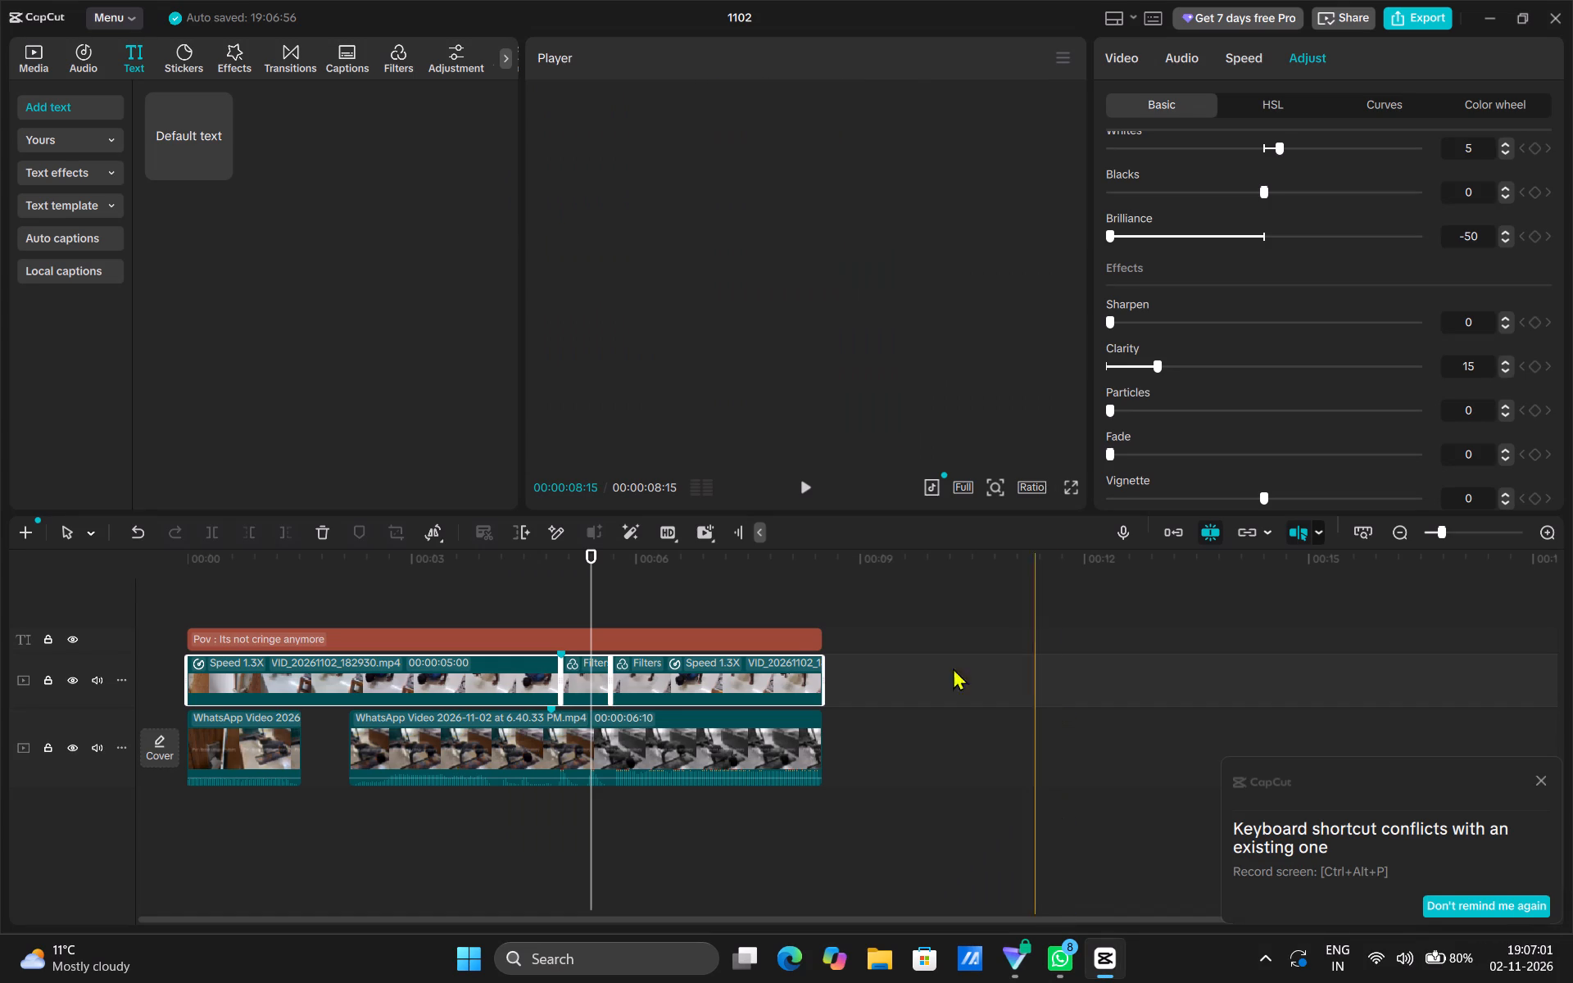
Turn the BW 3 filter back on for the last VID segment alone.
{"action": "left_click", "coordinate": [682, 565]}
{"action": "left_click", "coordinate": [728, 677]}
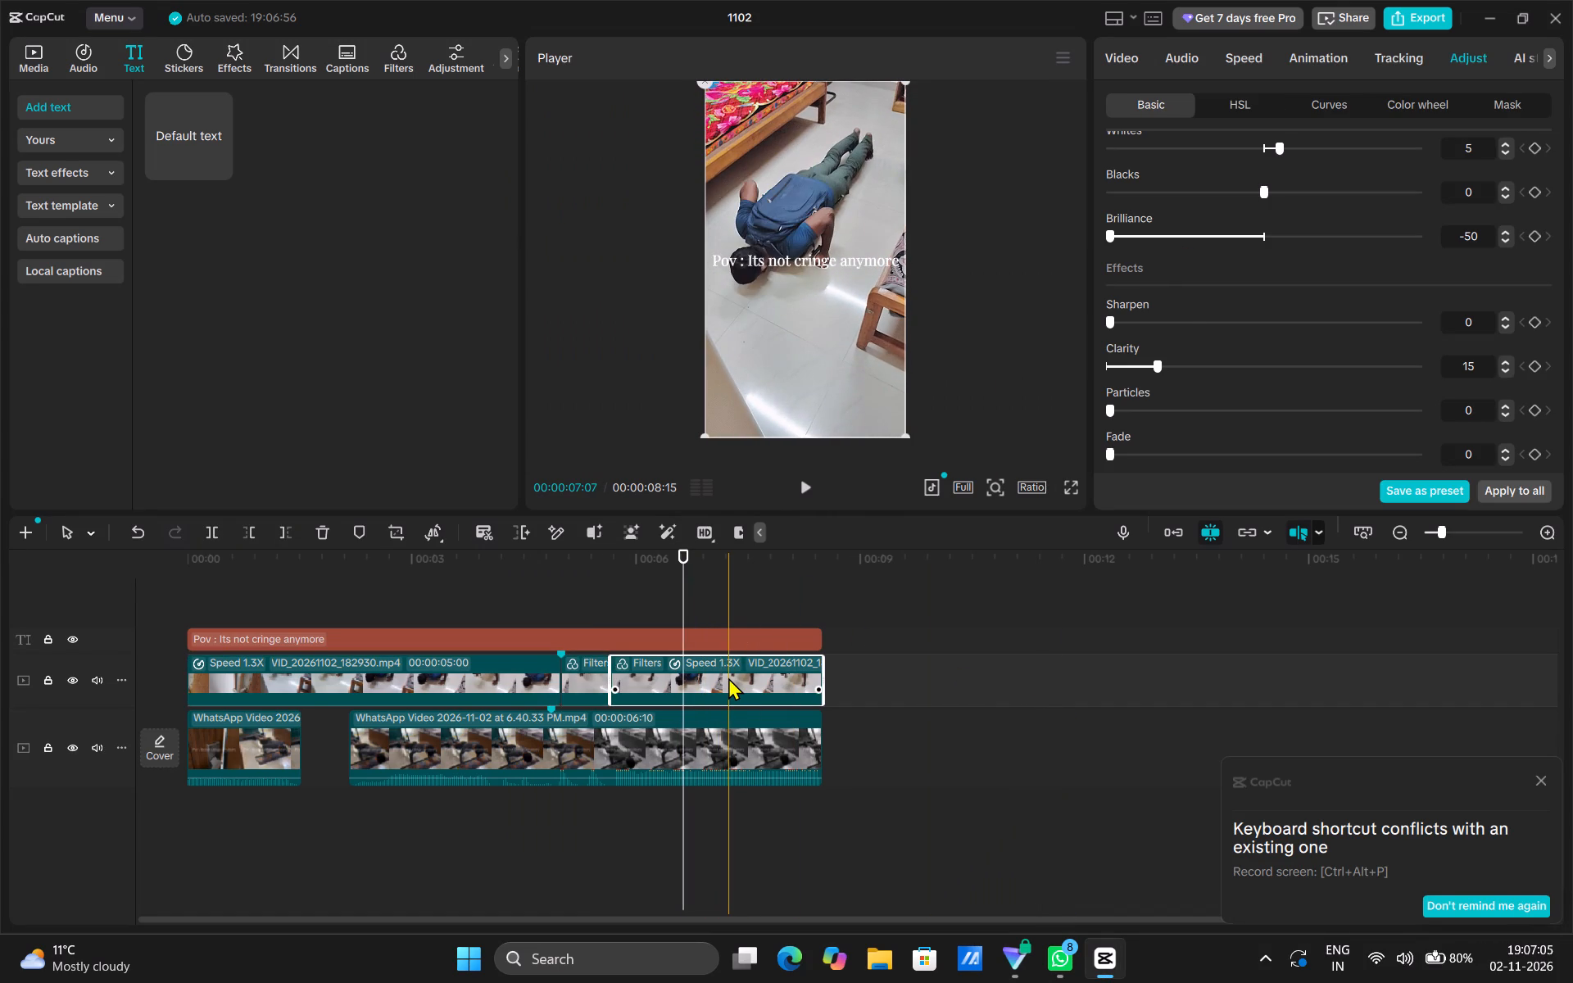
{"action": "left_click", "coordinate": [1194, 286]}
{"action": "scroll", "coordinate": [1194, 286], "scroll_direction": "up", "scroll_amount": 4}
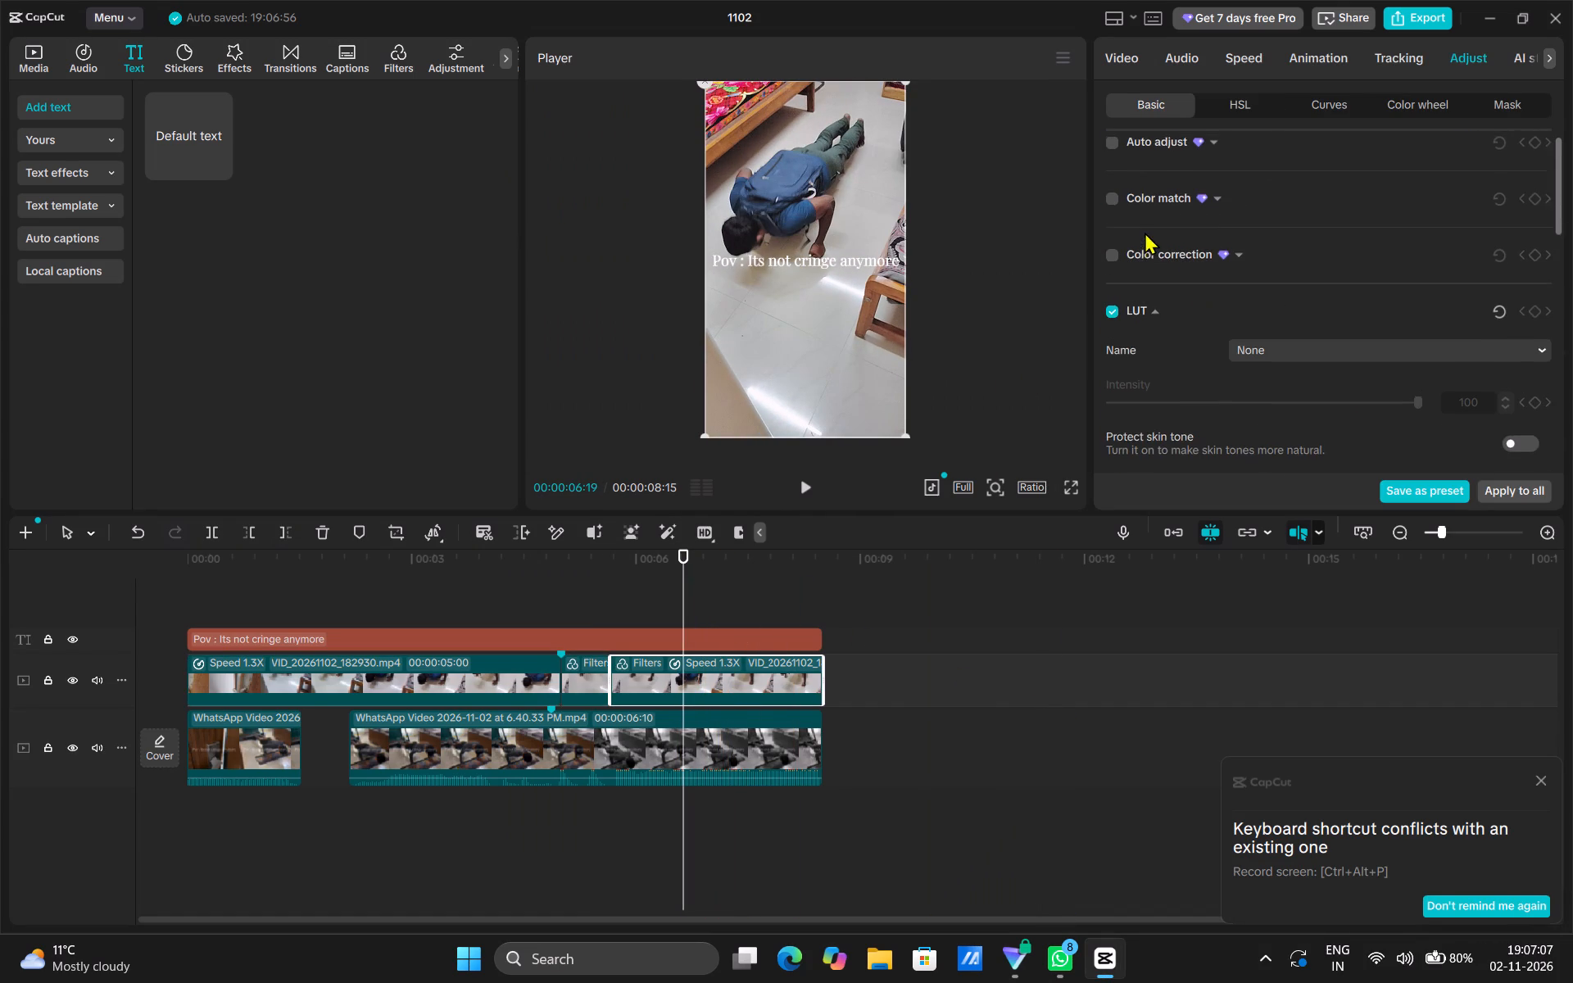
{"action": "scroll", "coordinate": [1145, 232], "scroll_direction": "up", "scroll_amount": 7}
{"action": "left_click", "coordinate": [1126, 50]}
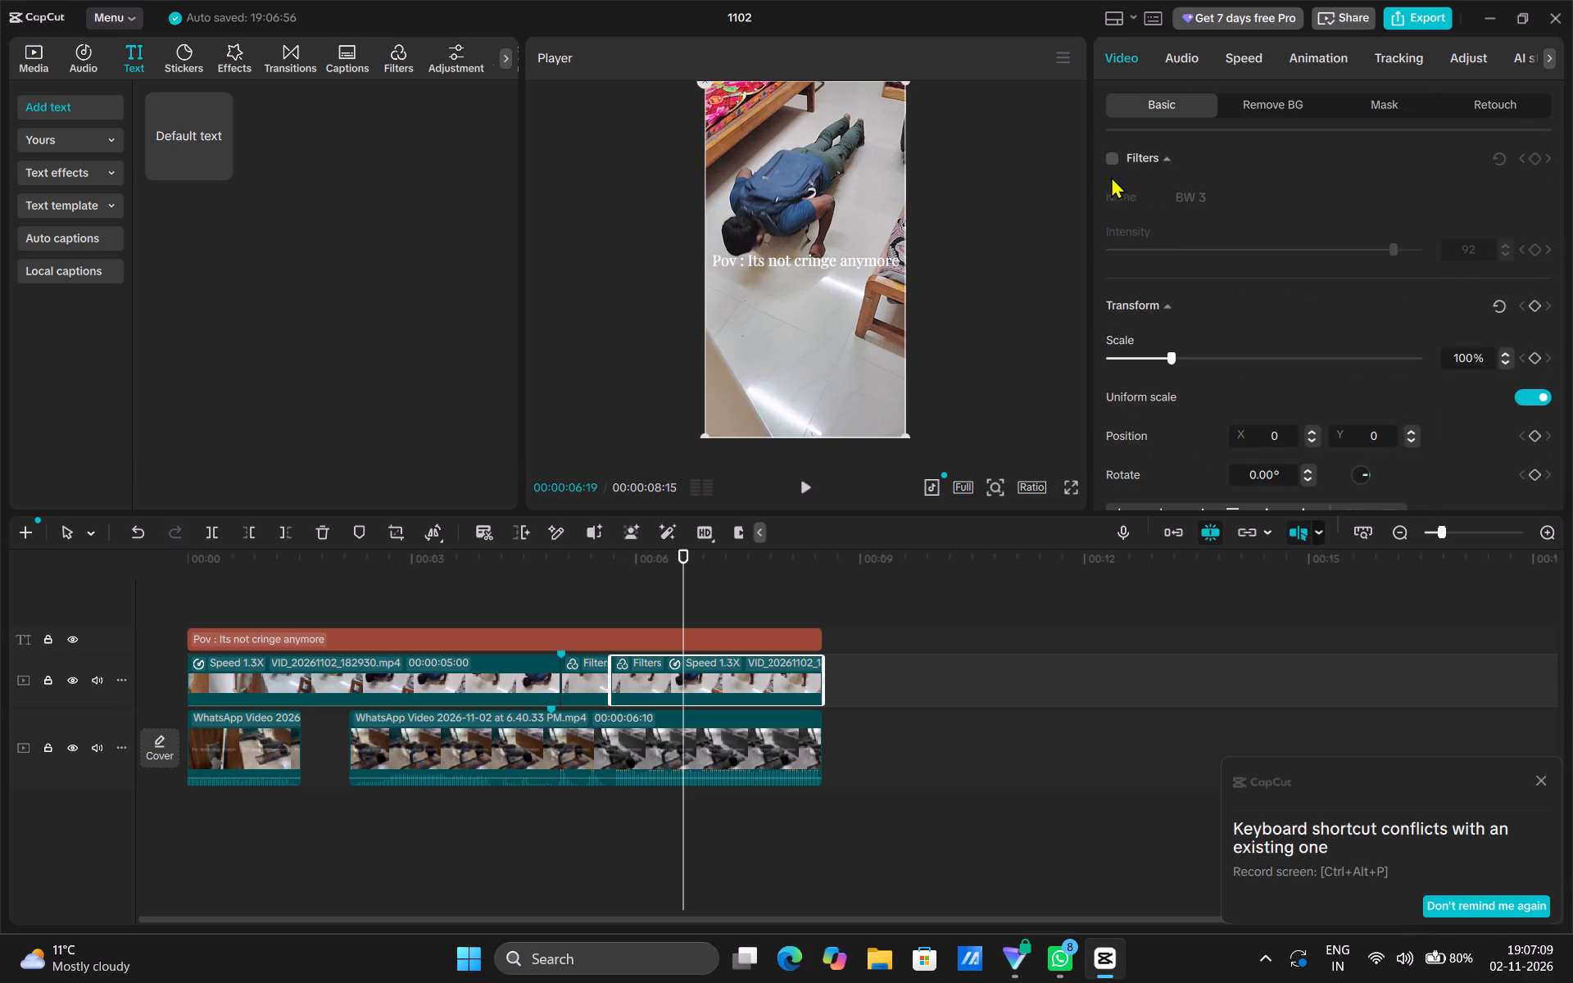
{"action": "left_click", "coordinate": [1112, 159]}
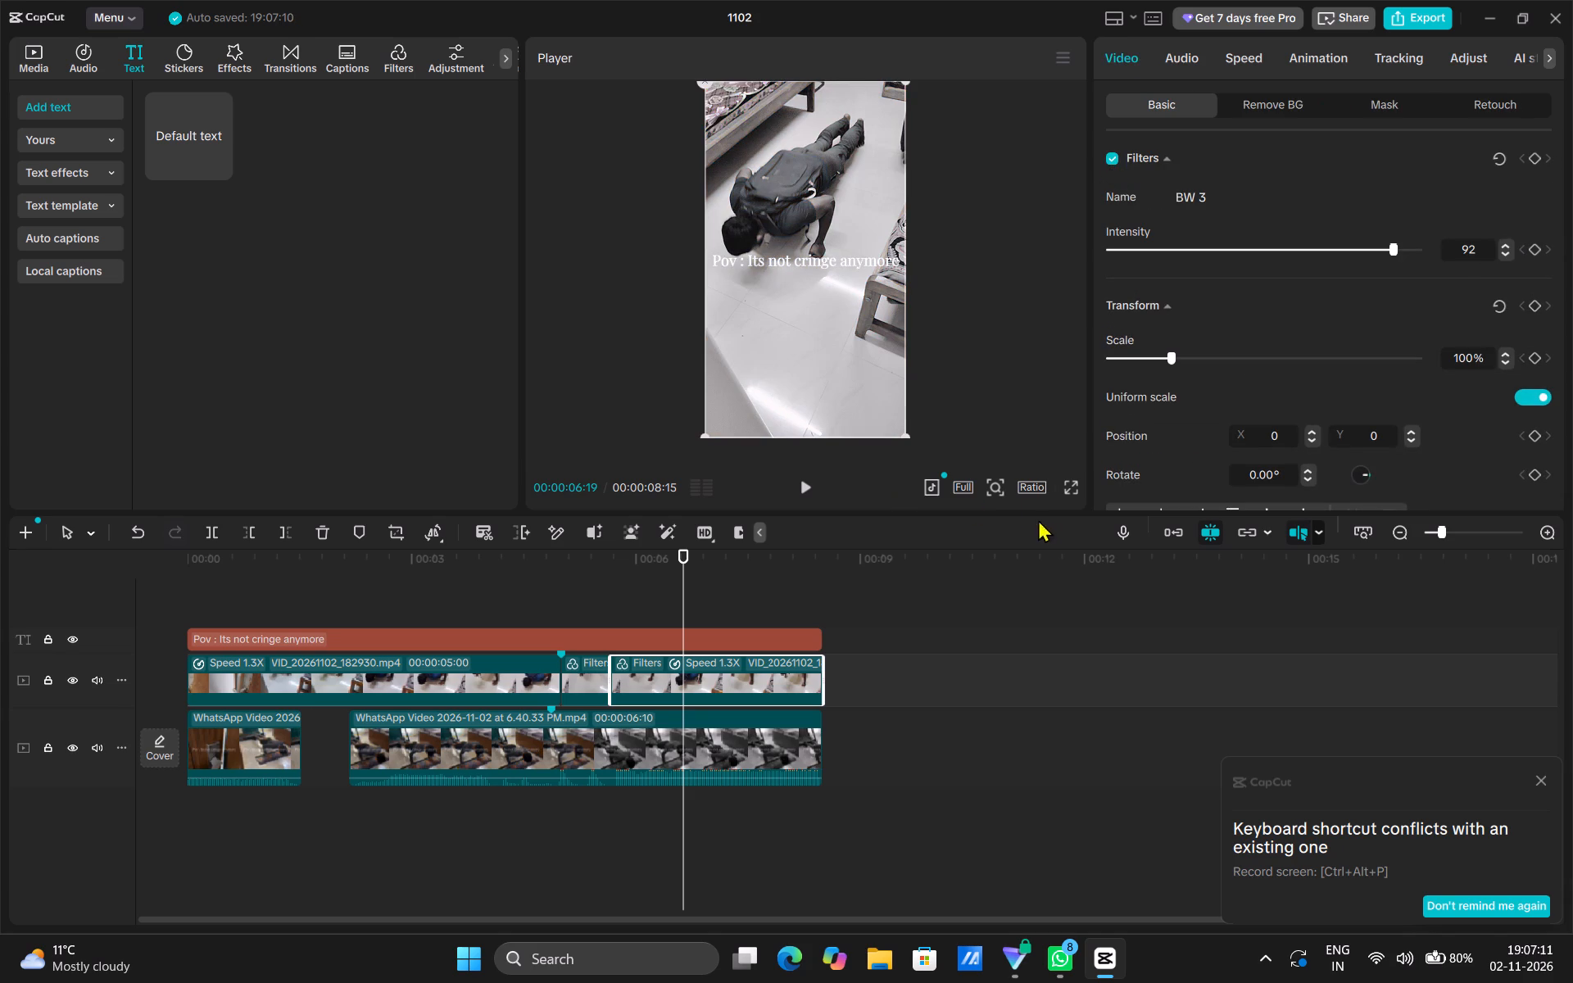
Play the last VID segment in the full-screen preview from 00:00:06:19 to the end to check its black-and-white look.
{"action": "left_click", "coordinate": [1071, 487]}
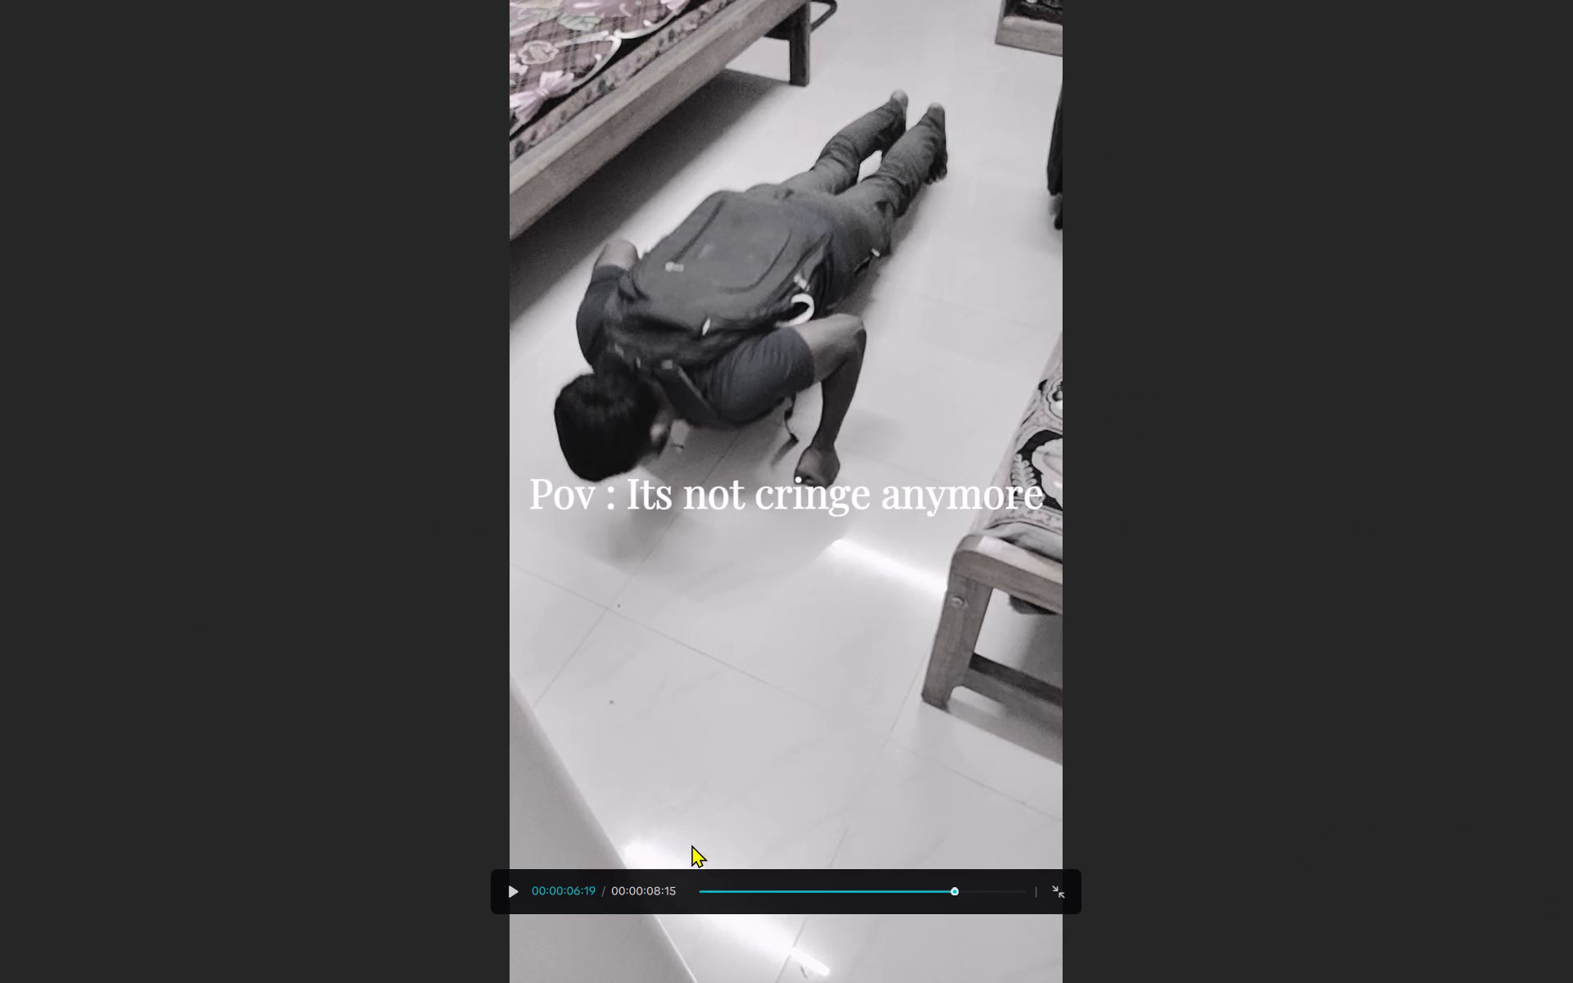
{"action": "left_click", "coordinate": [511, 892]}
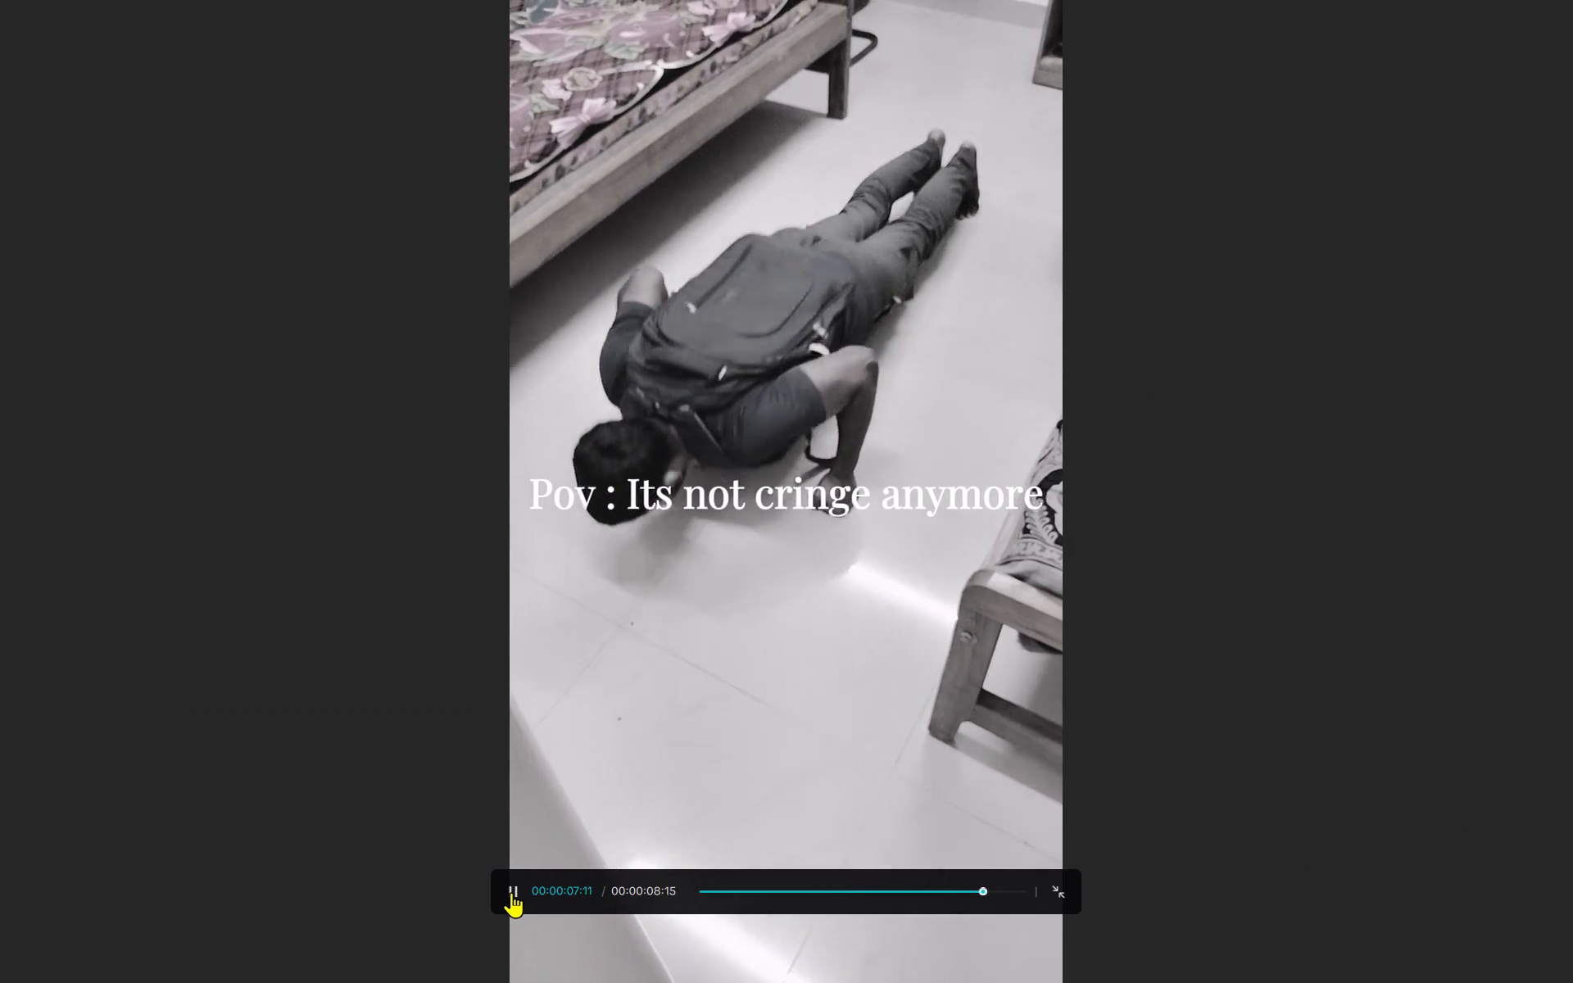
{"action": "left_click", "coordinate": [511, 892]}
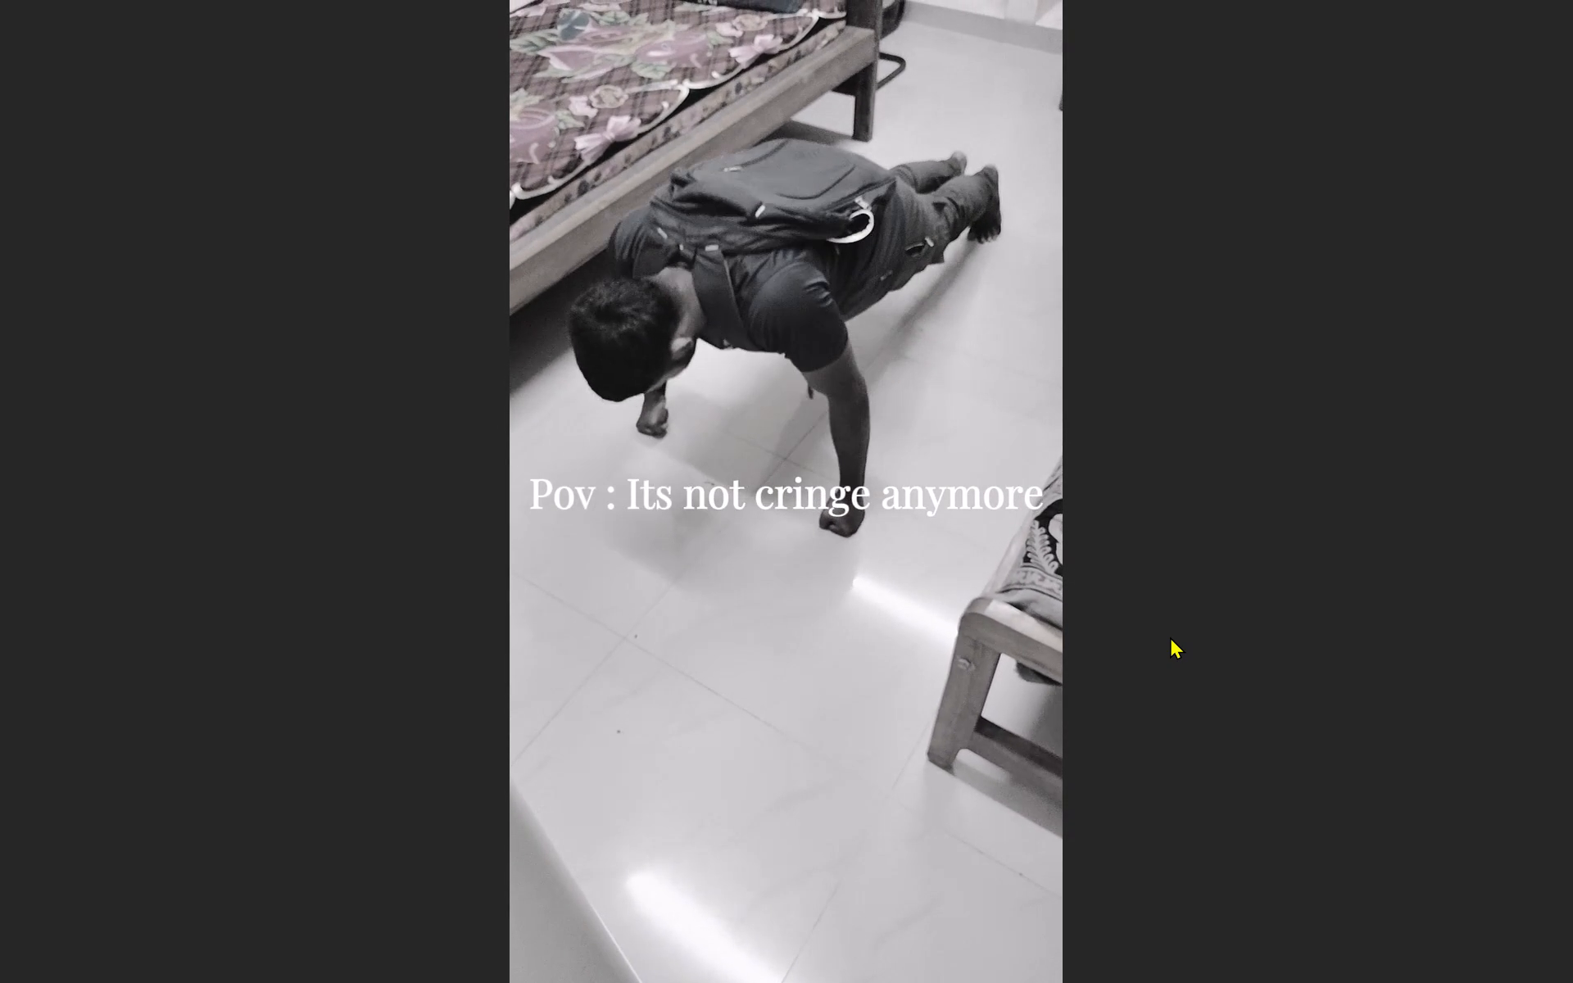
{"action": "left_click", "coordinate": [936, 686]}
{"action": "left_click", "coordinate": [1058, 892]}
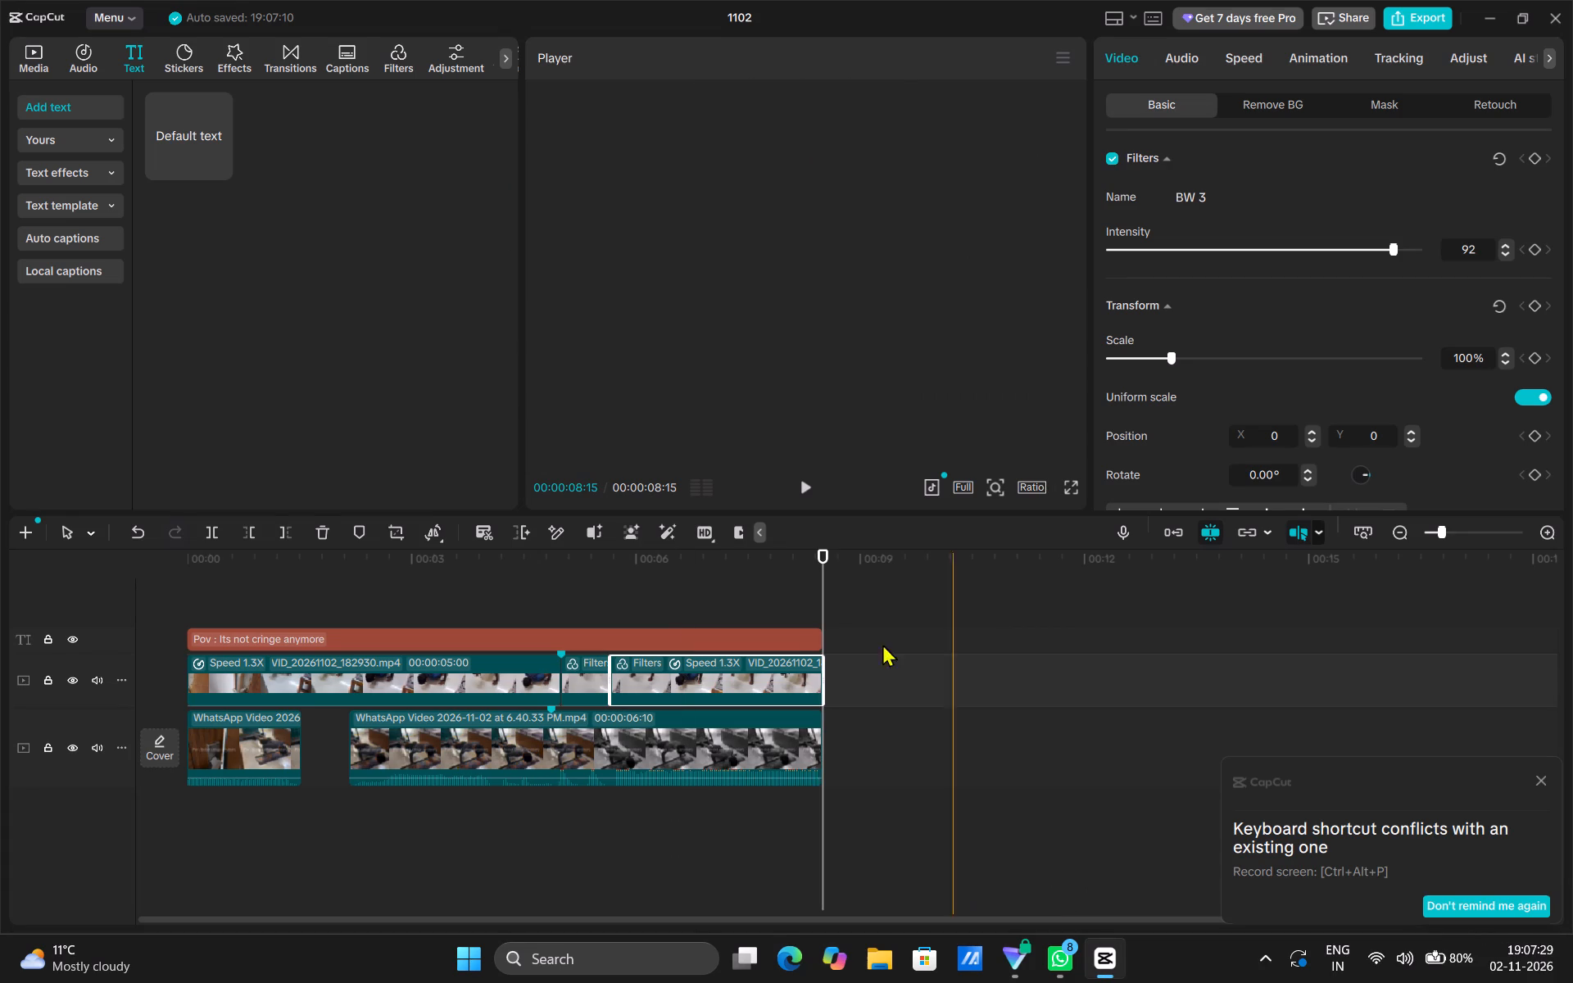
Scrub through the whole timeline and view the final frame full screen to review the colour and black-and-white parts.
{"action": "left_click_drag", "start_coordinate": [824, 597], "coordinate": [486, 550]}
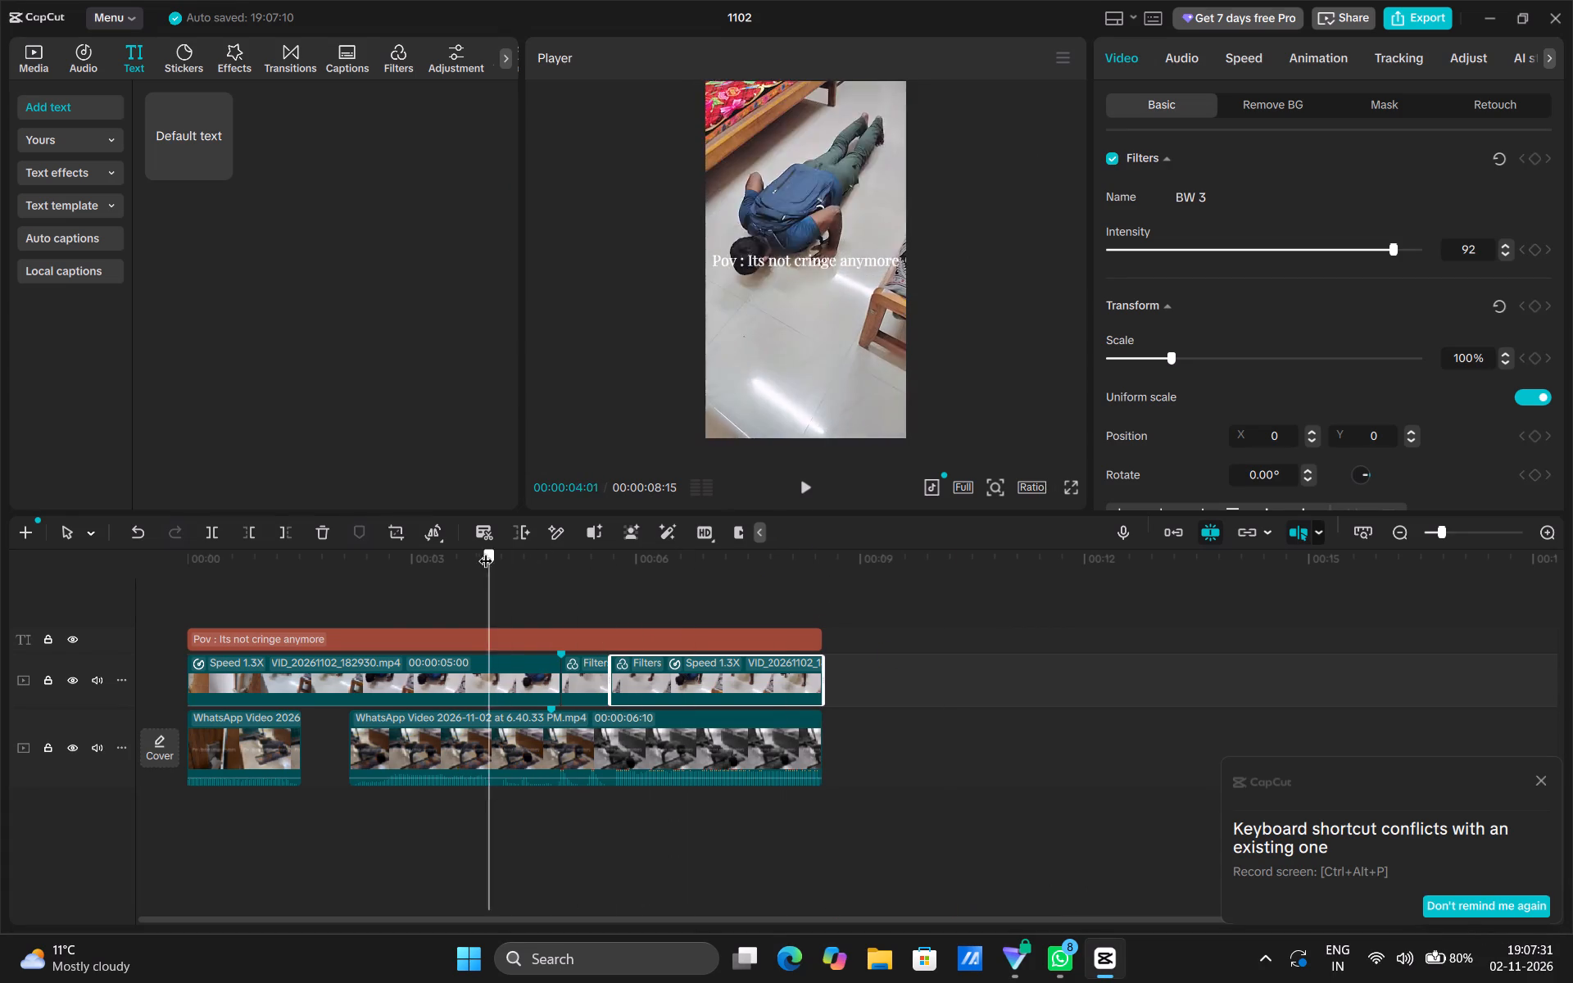
{"action": "left_click_drag", "start_coordinate": [486, 550], "coordinate": [616, 593]}
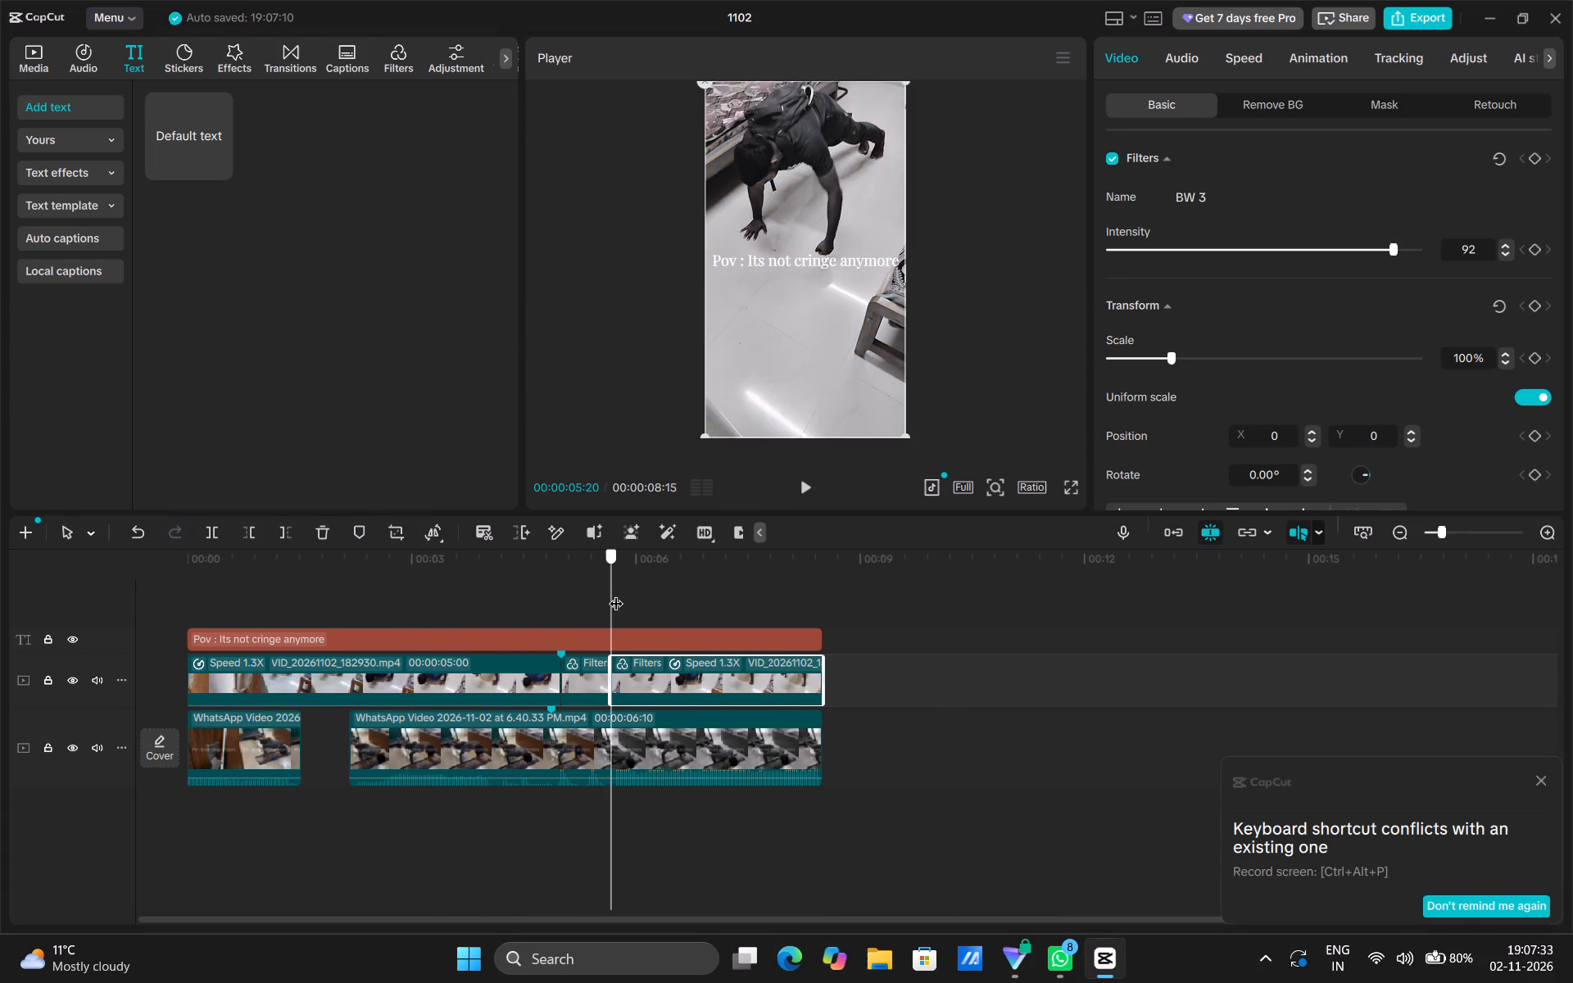
{"action": "left_click_drag", "start_coordinate": [616, 593], "coordinate": [768, 607]}
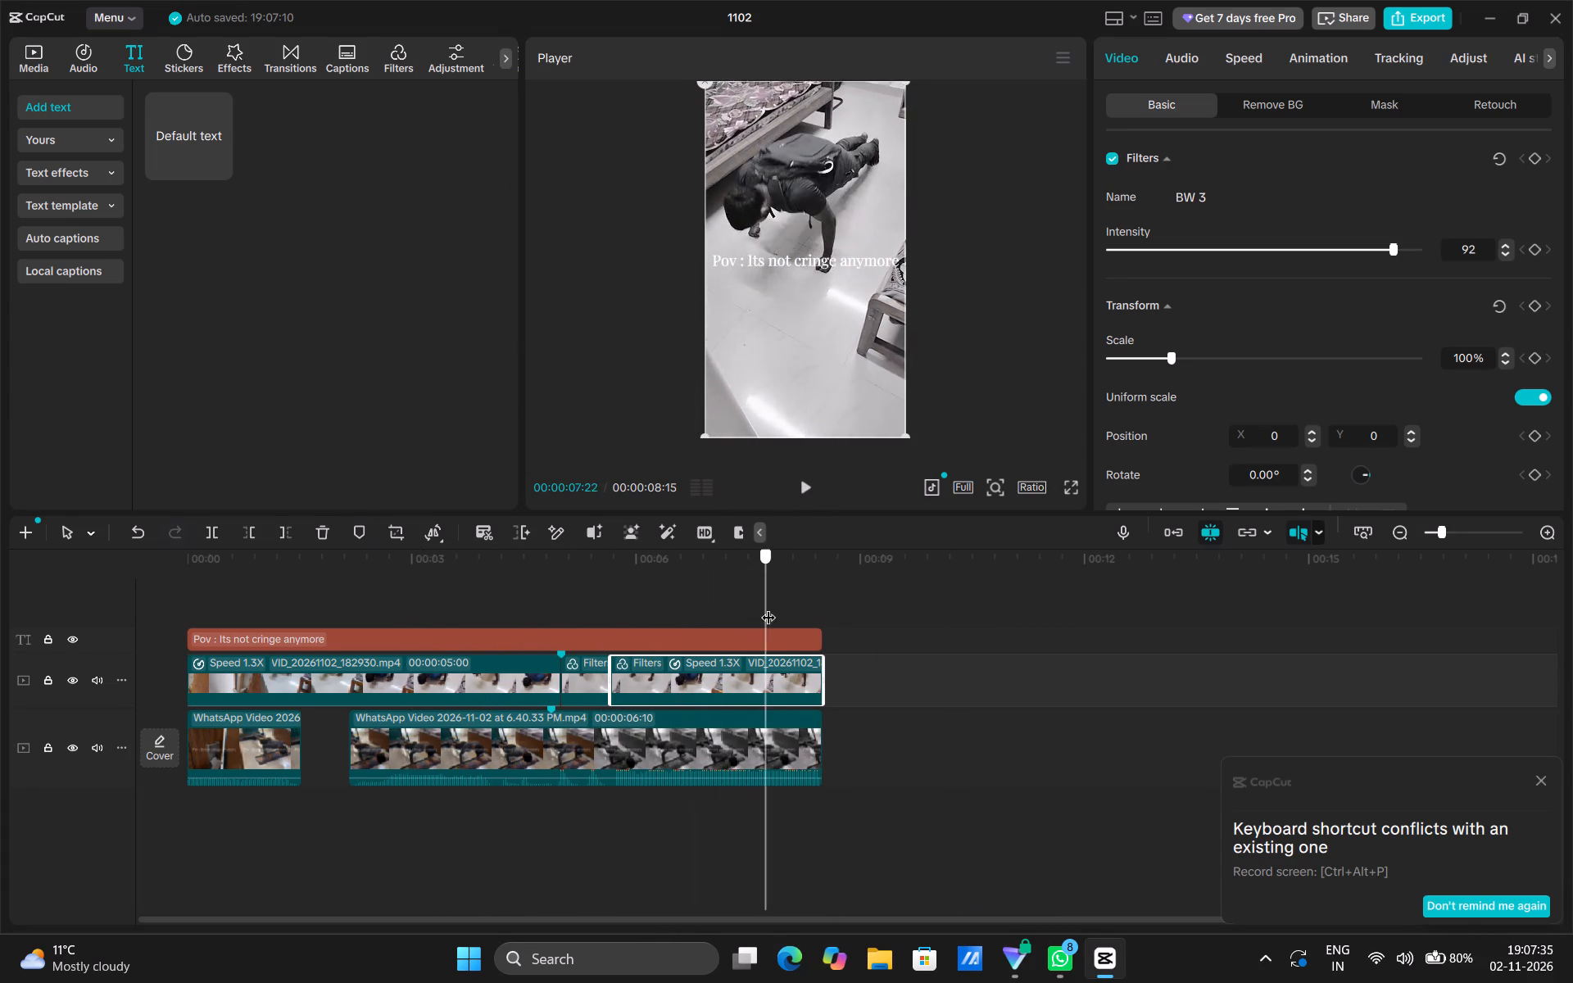
{"action": "left_click_drag", "start_coordinate": [768, 607], "coordinate": [858, 610]}
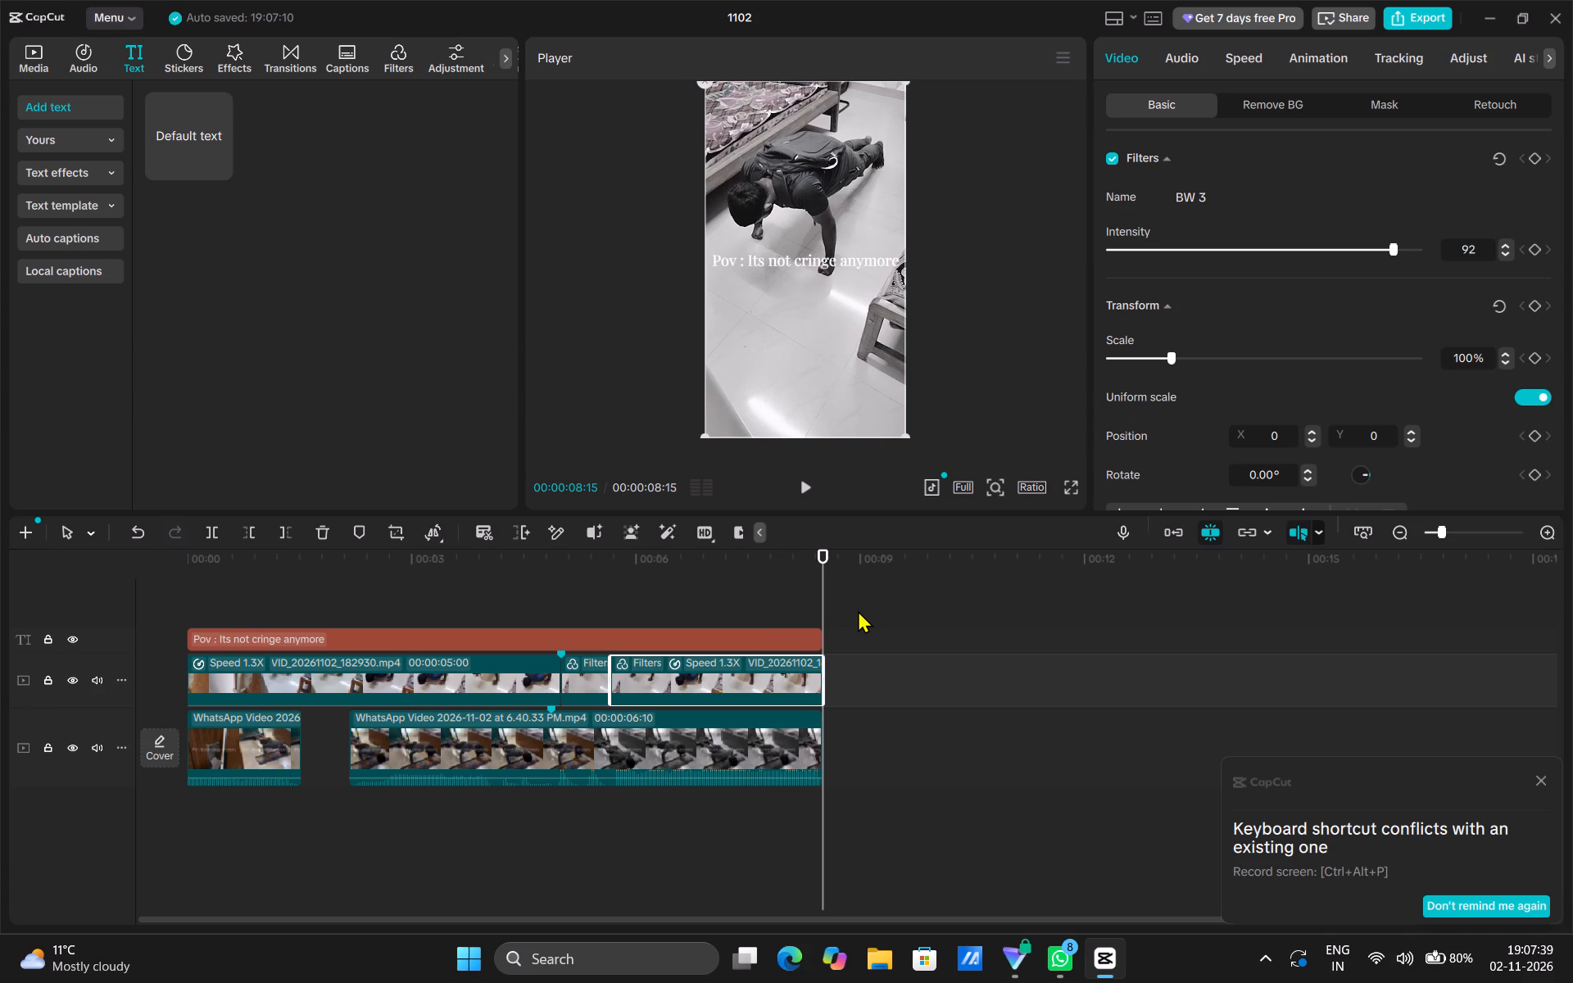
{"action": "left_click", "coordinate": [1075, 491]}
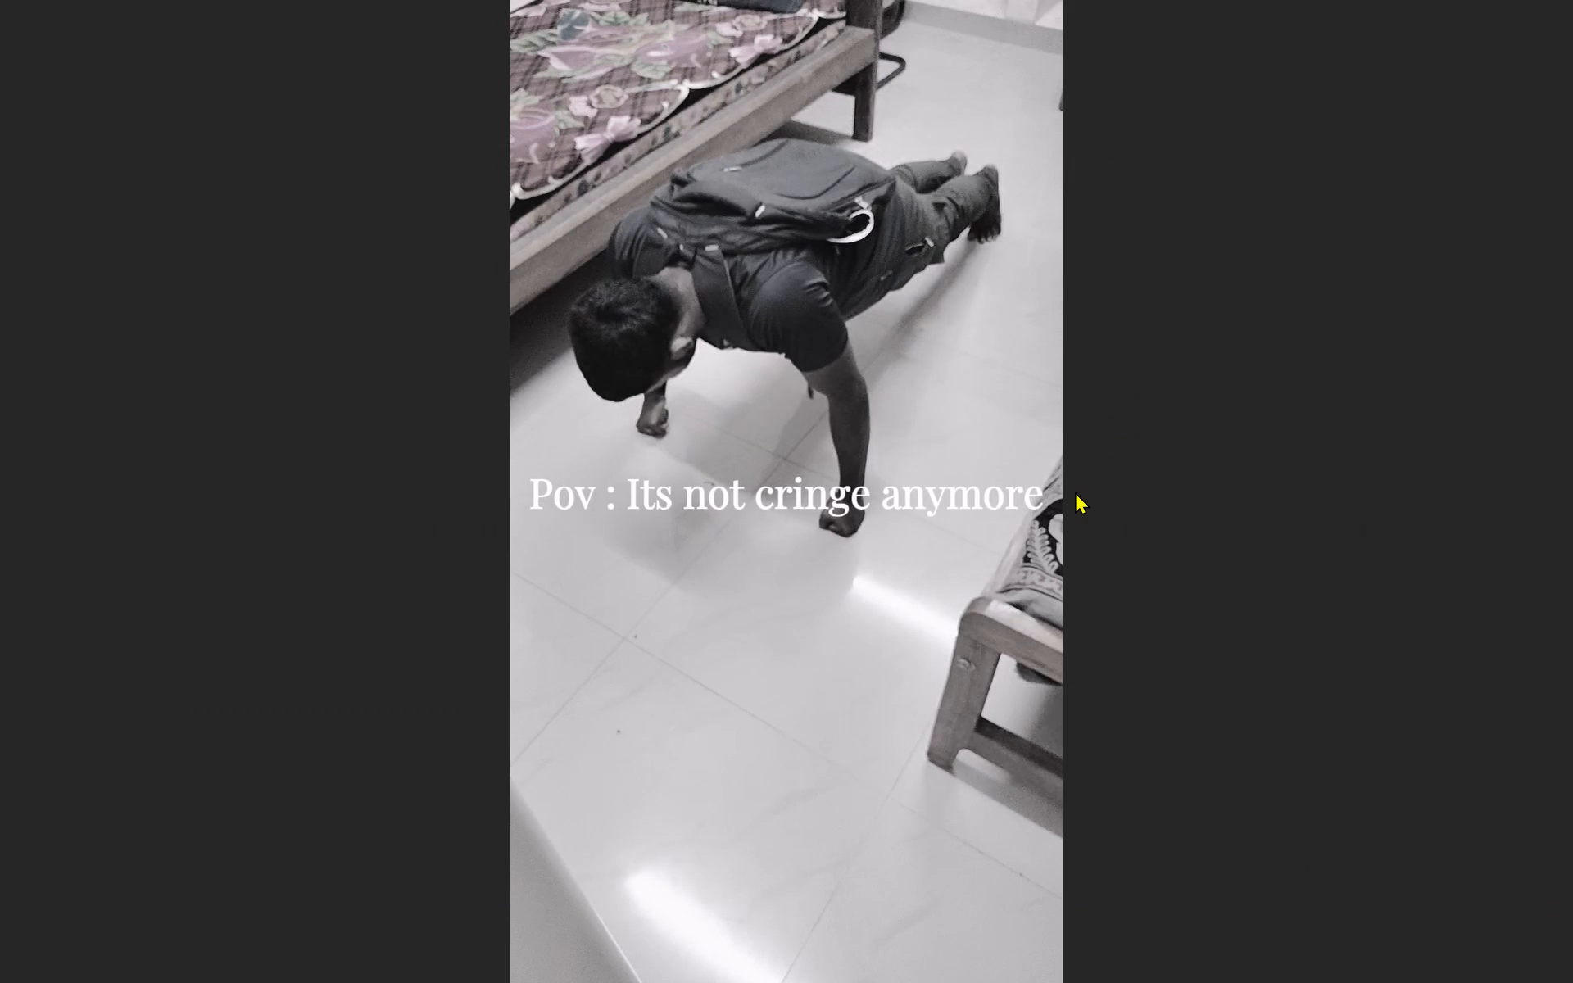
{"action": "left_click", "coordinate": [916, 598]}
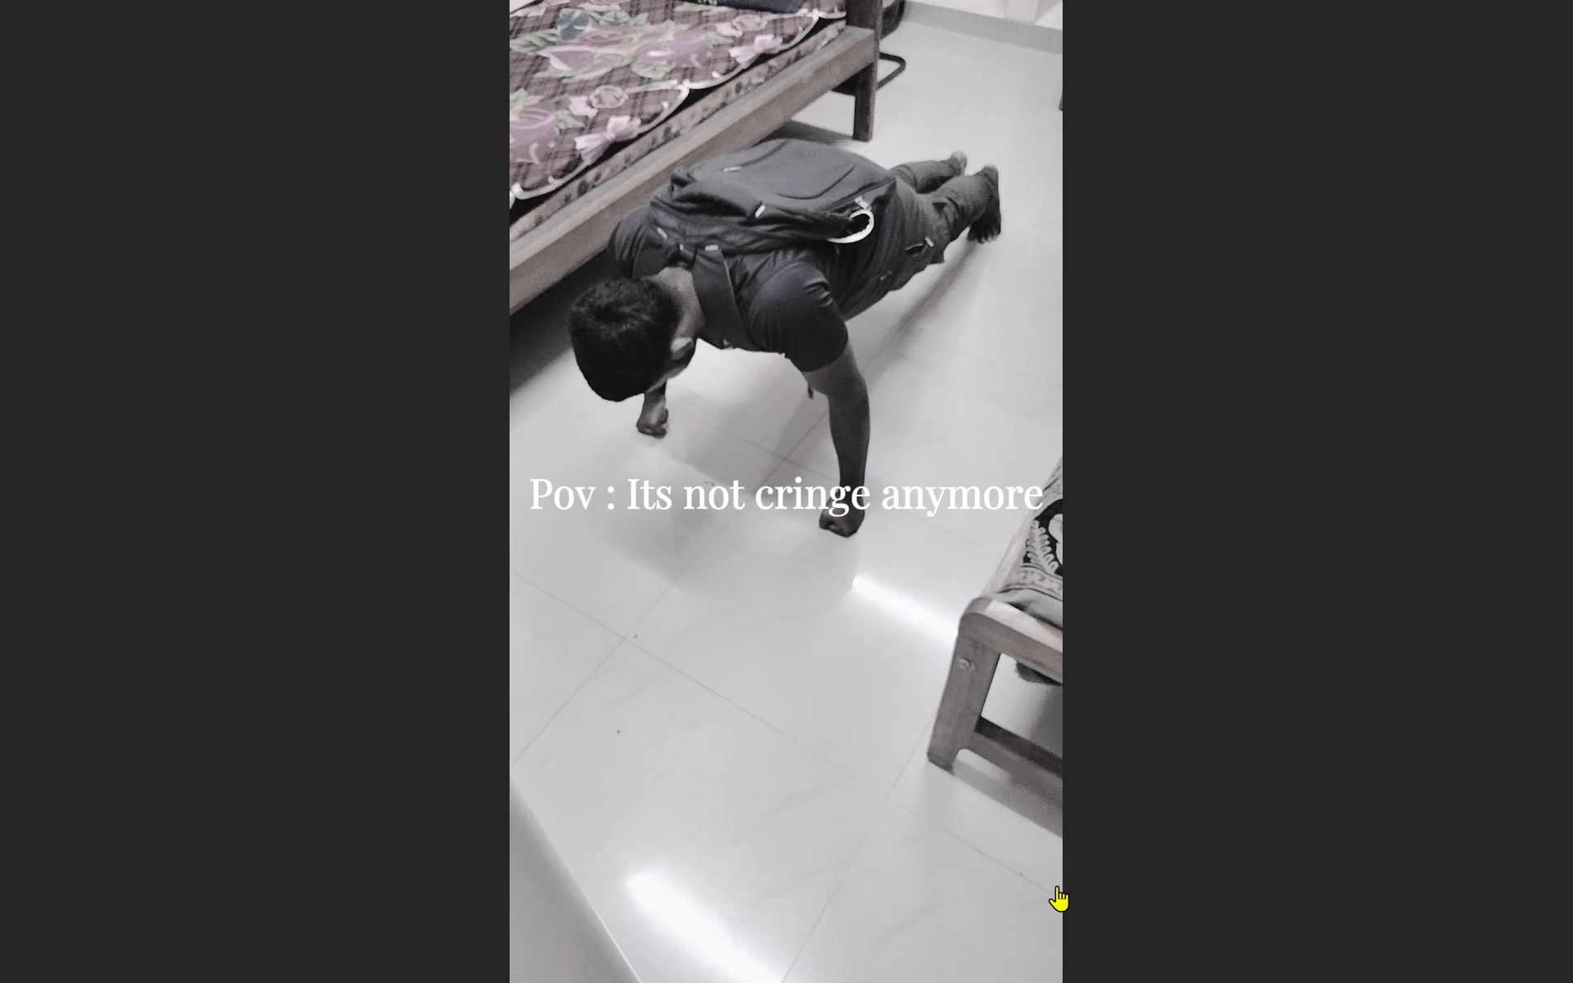
{"action": "left_click", "coordinate": [1057, 886]}
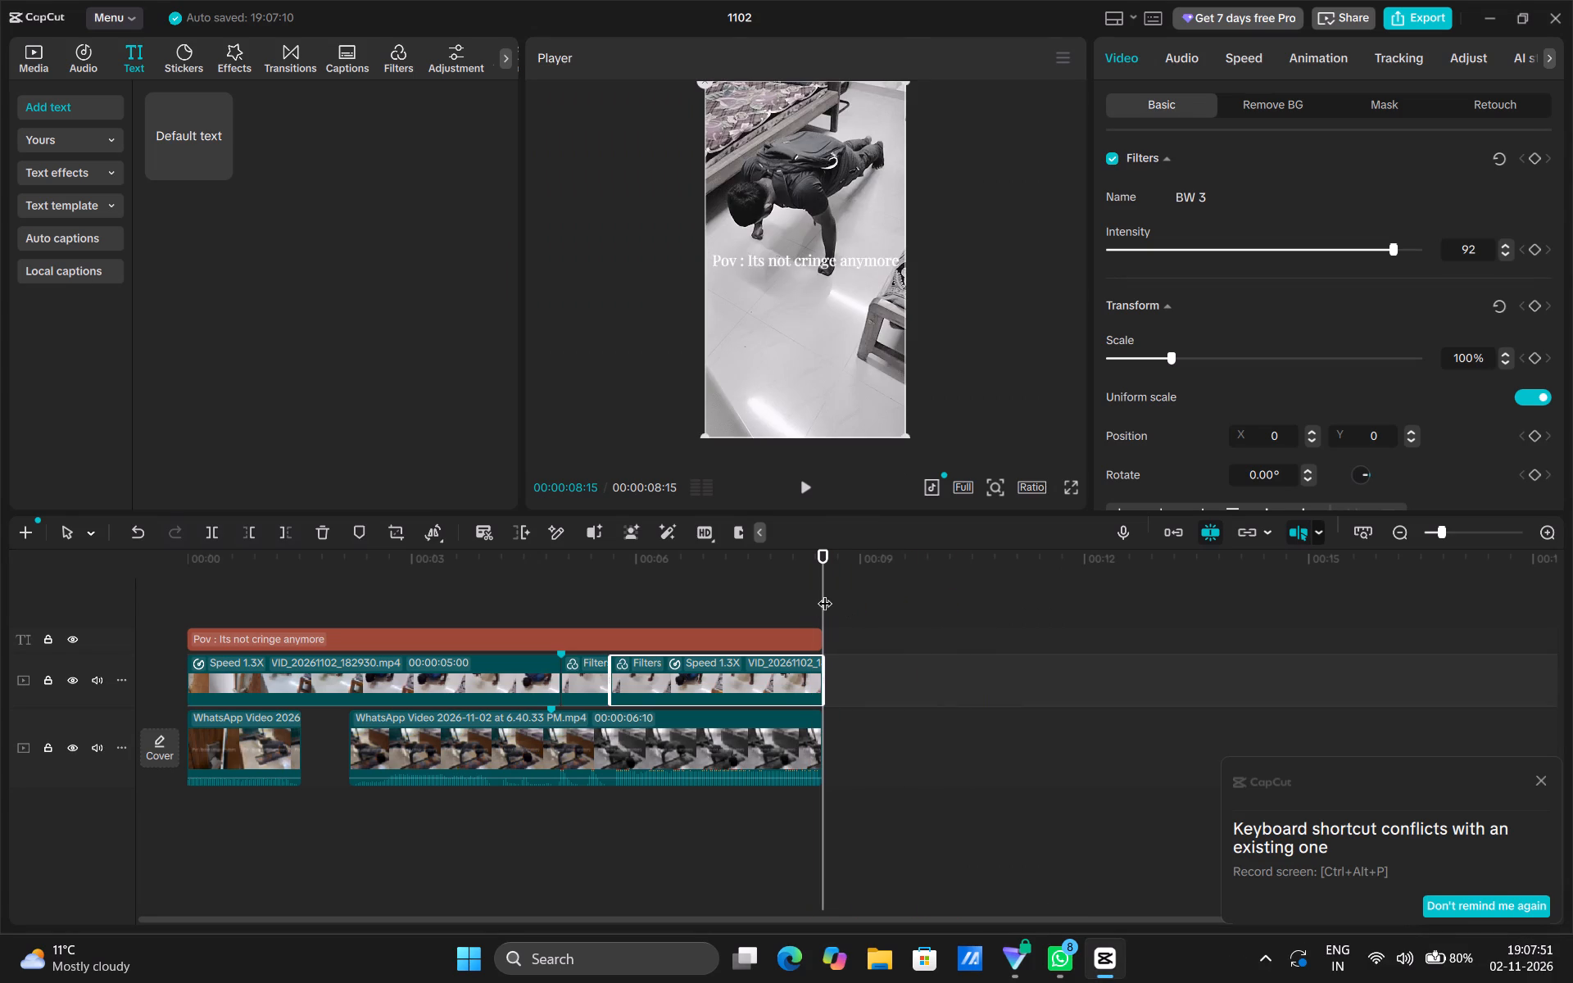
{"action": "left_click_drag", "start_coordinate": [825, 593], "coordinate": [324, 726]}
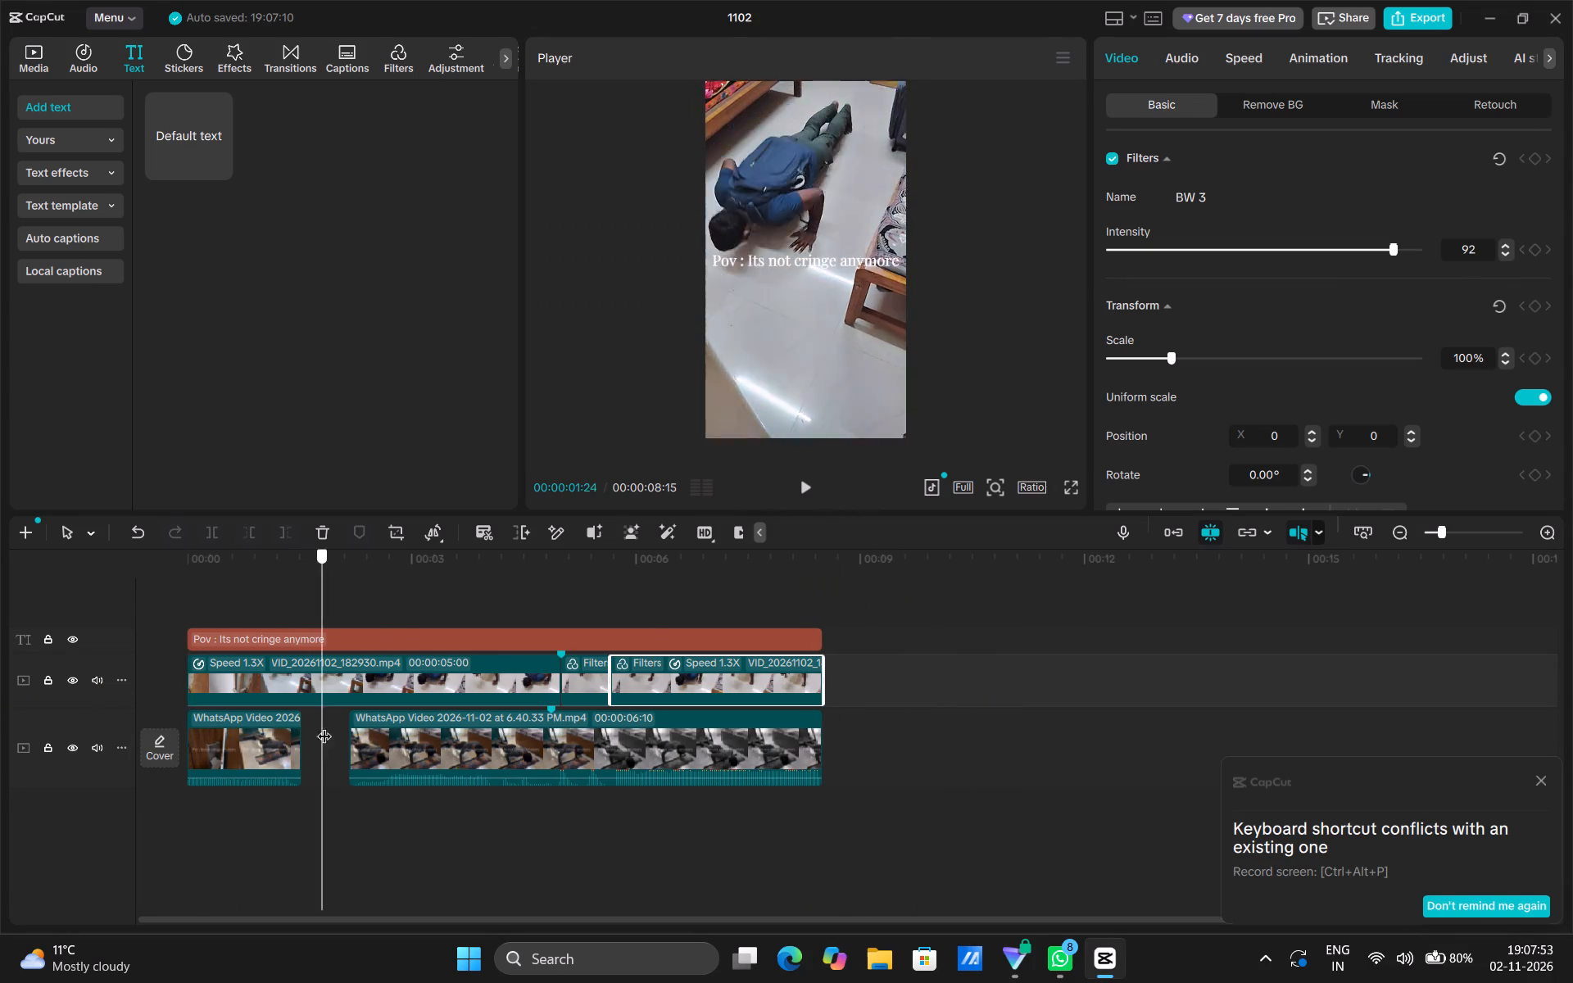
{"action": "left_click_drag", "start_coordinate": [324, 726], "coordinate": [773, 741]}
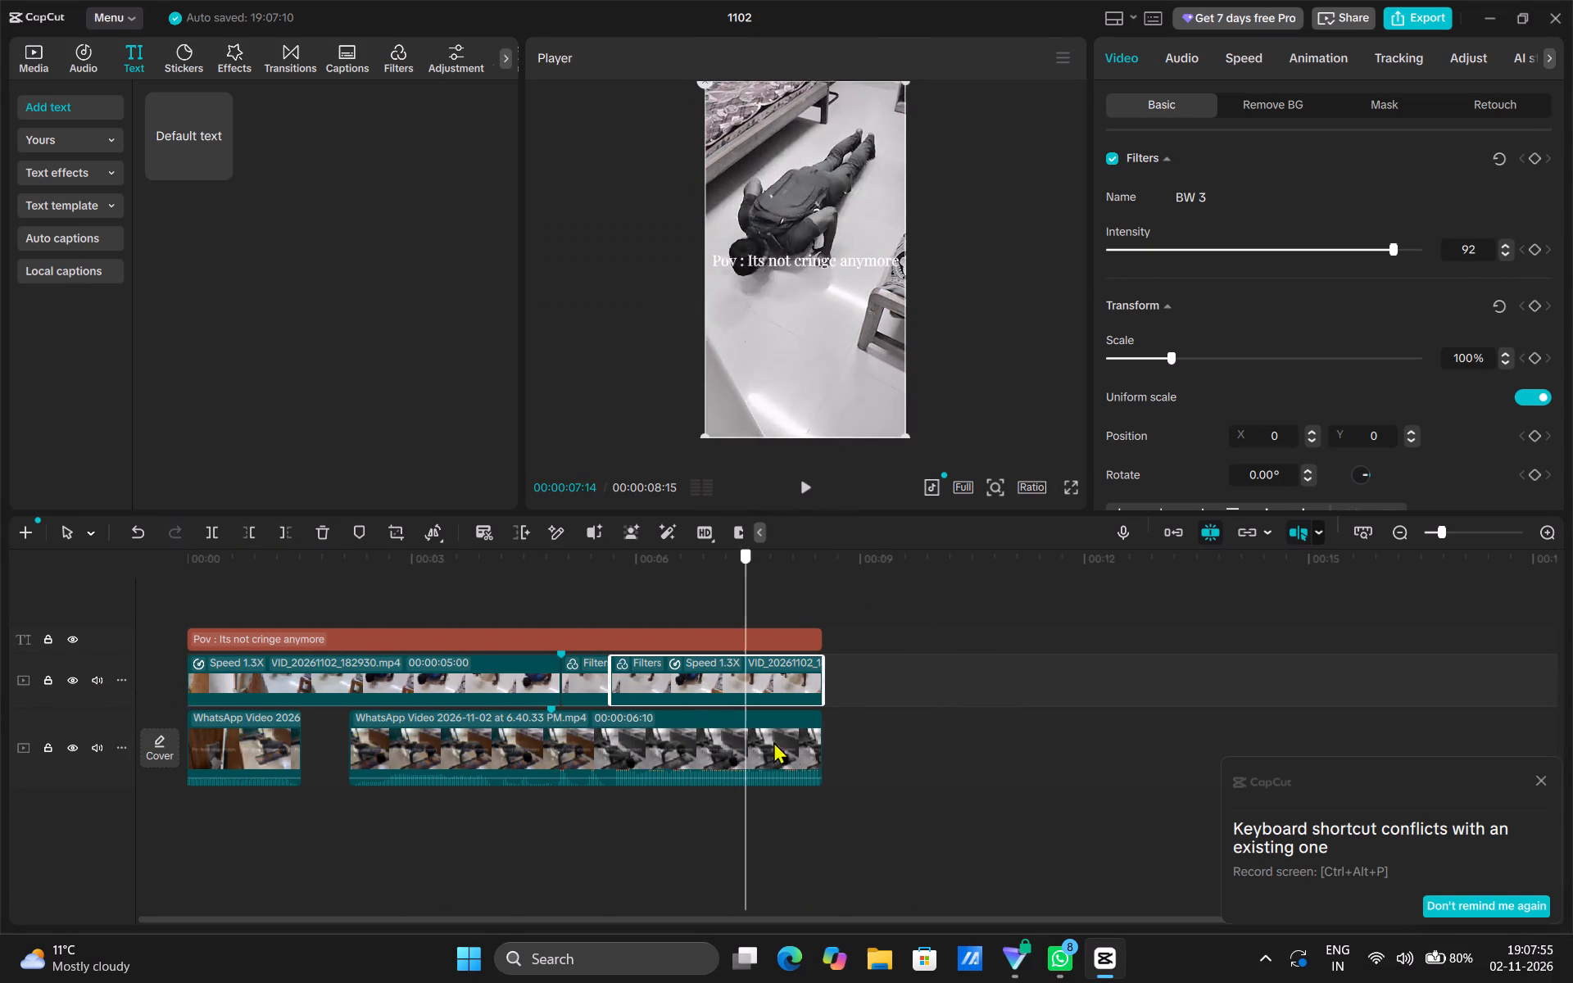
{"action": "left_click_drag", "start_coordinate": [773, 741], "coordinate": [136, 571]}
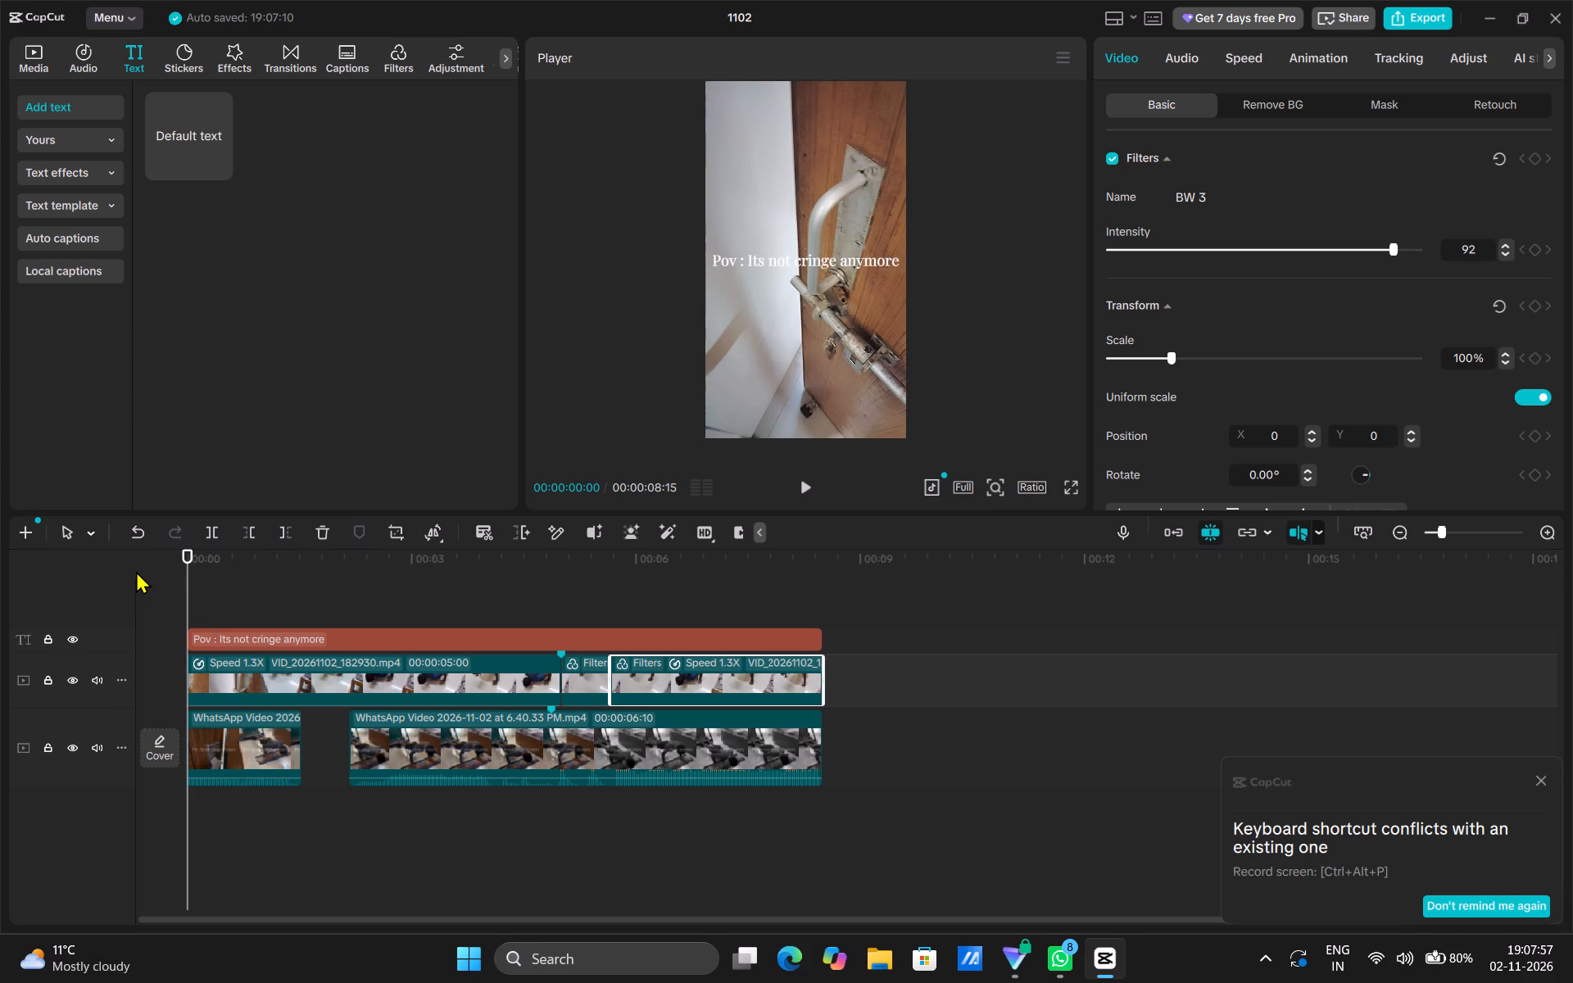
{"action": "left_click", "coordinate": [786, 561]}
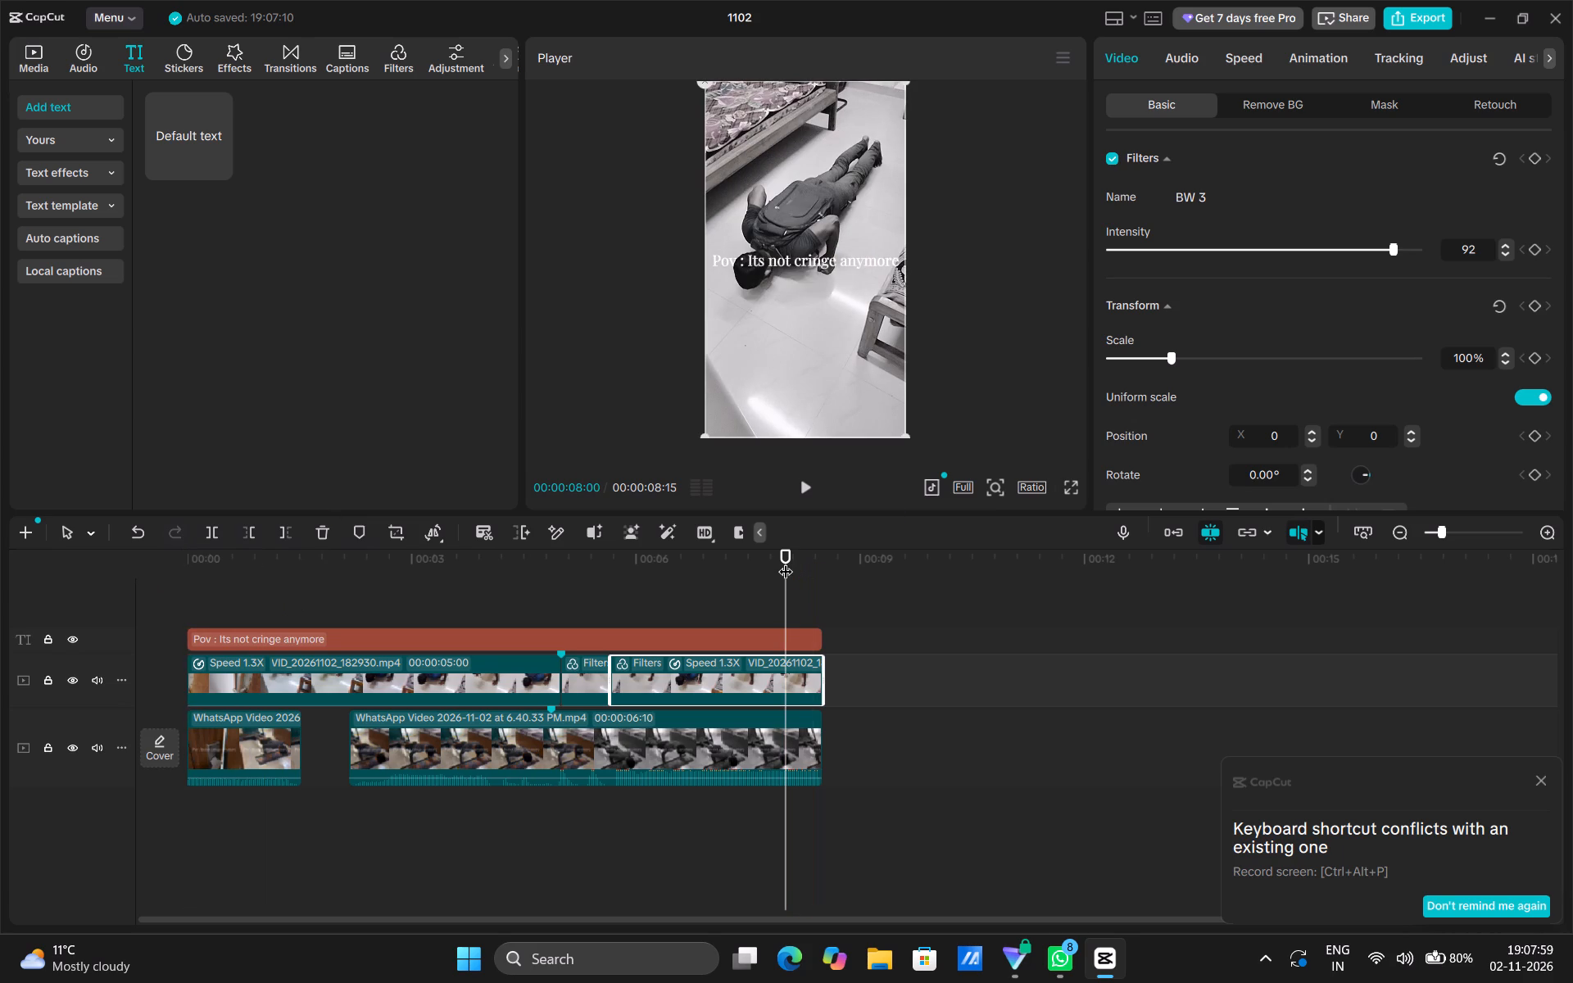
{"action": "left_click_drag", "start_coordinate": [784, 580], "coordinate": [820, 591]}
{"action": "left_click", "coordinate": [820, 591]}
{"action": "left_click", "coordinate": [802, 585]}
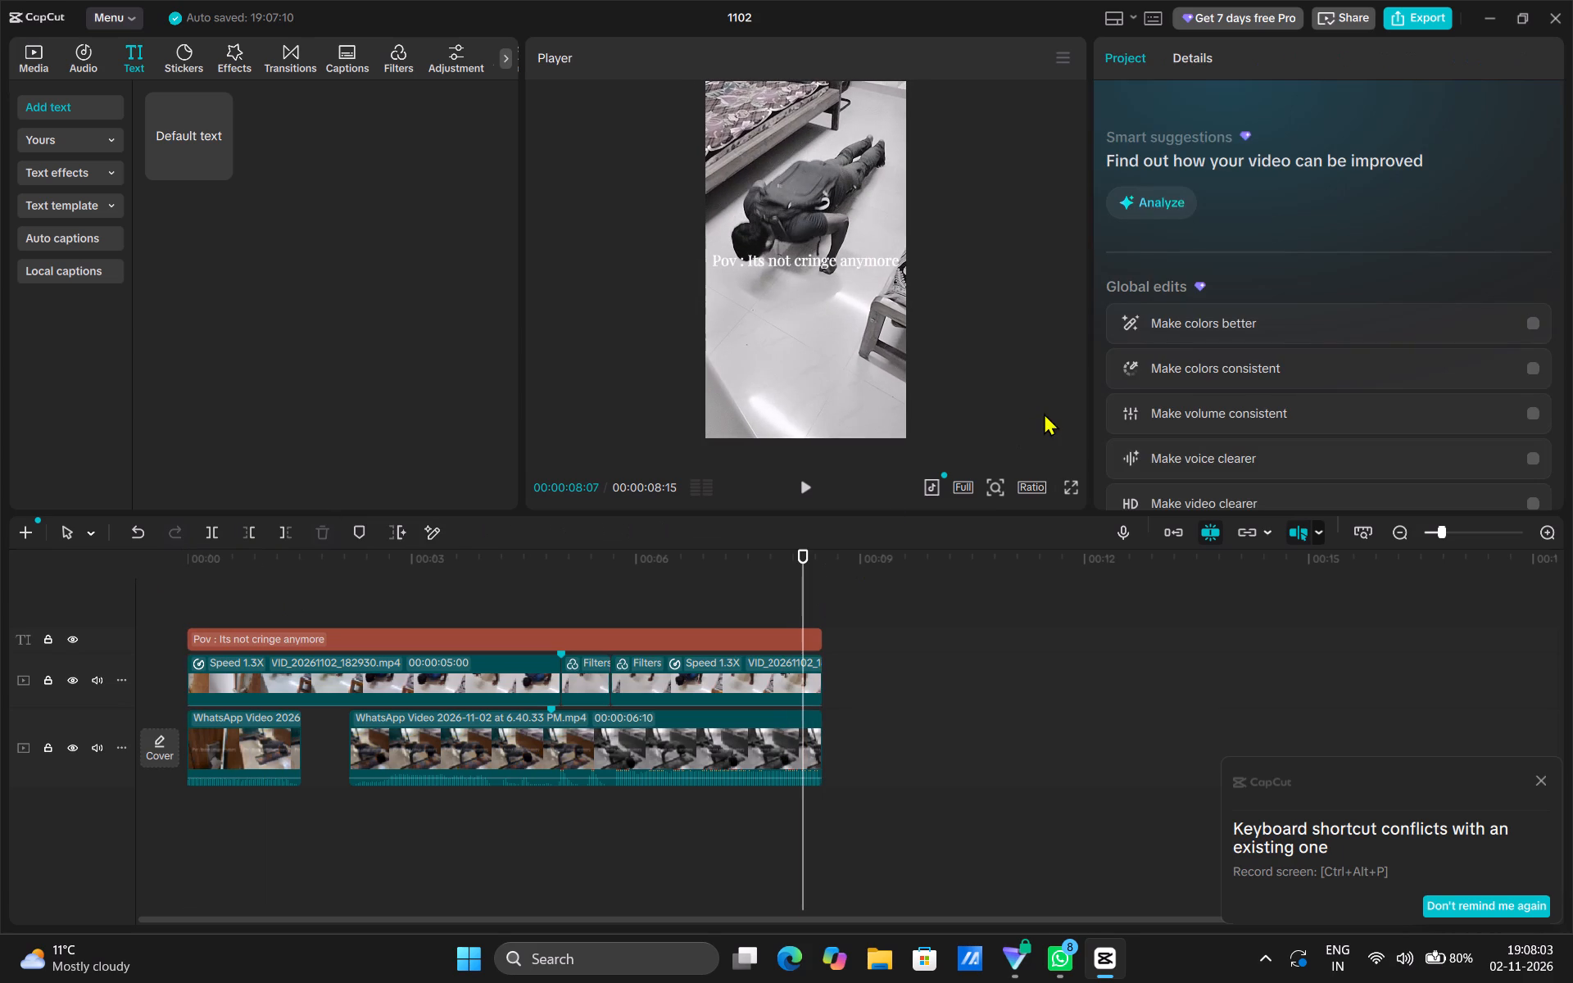
Export the timeline as an mp4 video at 1080P and 60fps, and close the export window.
{"action": "left_click", "coordinate": [1411, 24]}
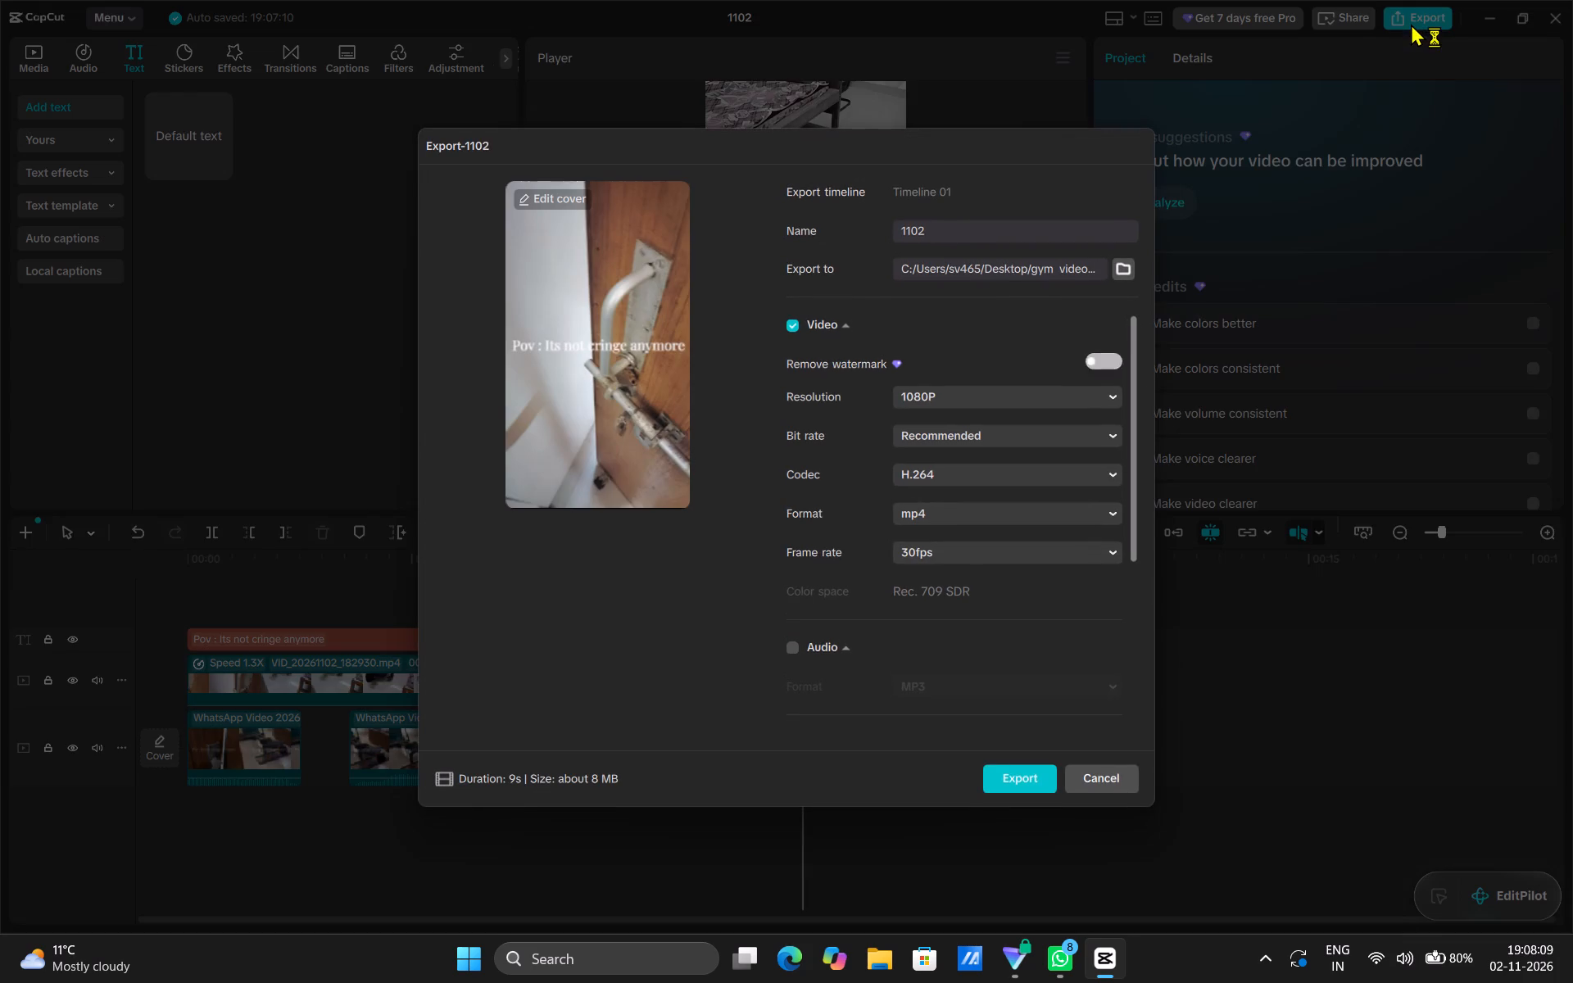
{"action": "left_click", "coordinate": [1052, 391]}
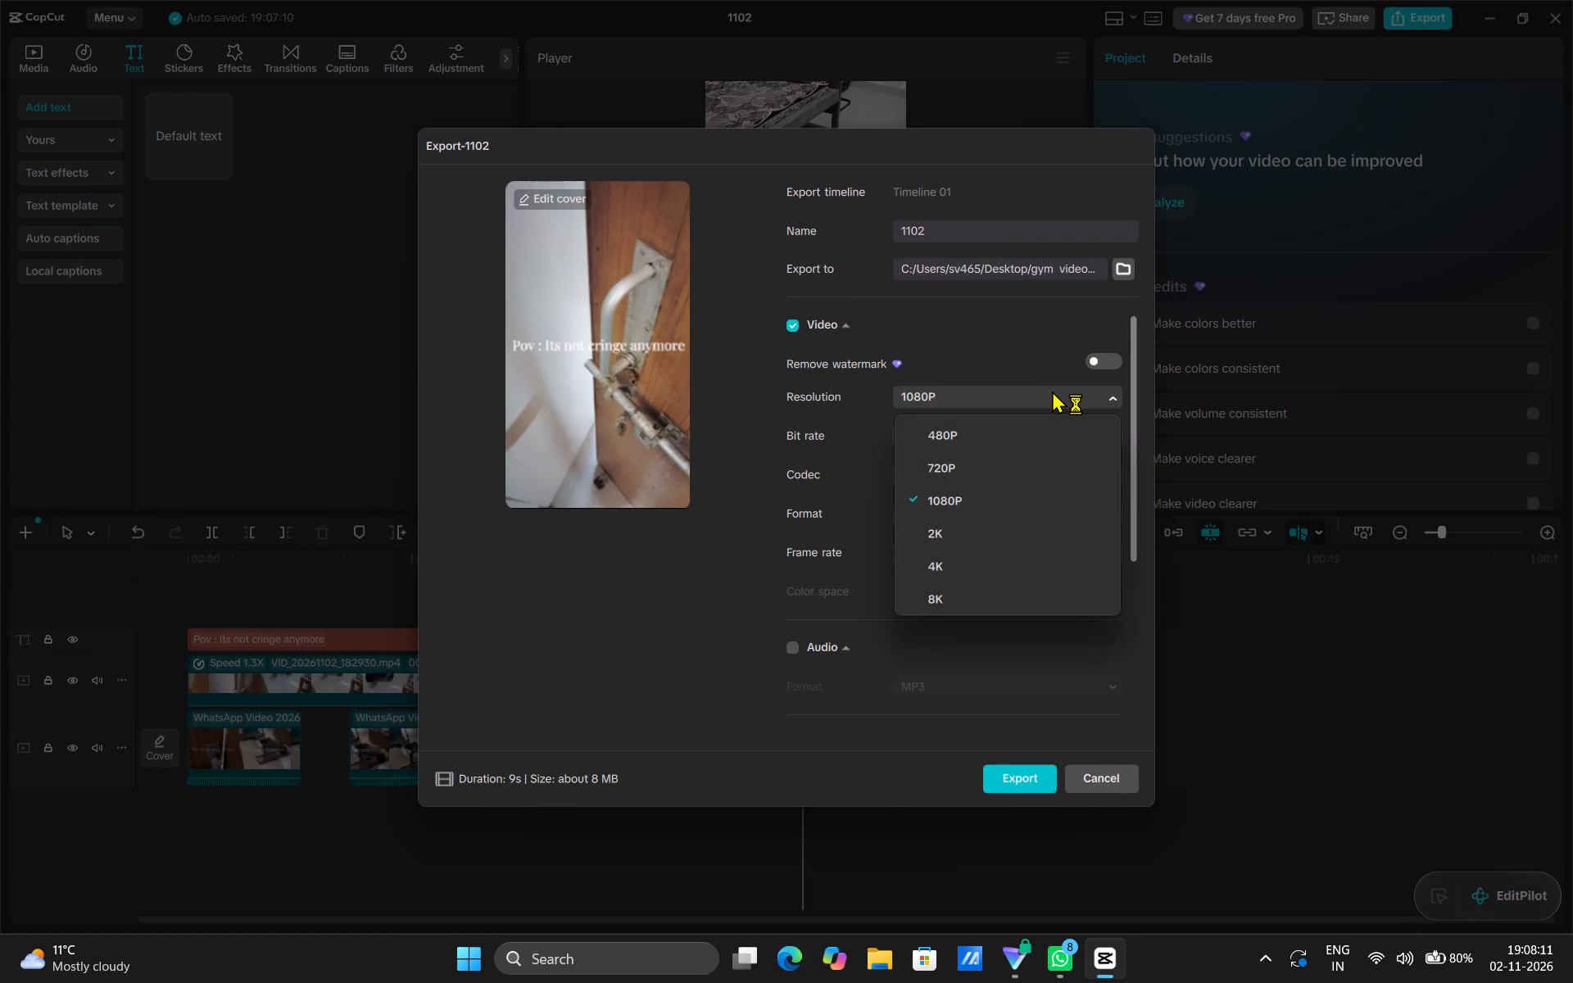
{"action": "left_click", "coordinate": [1005, 489]}
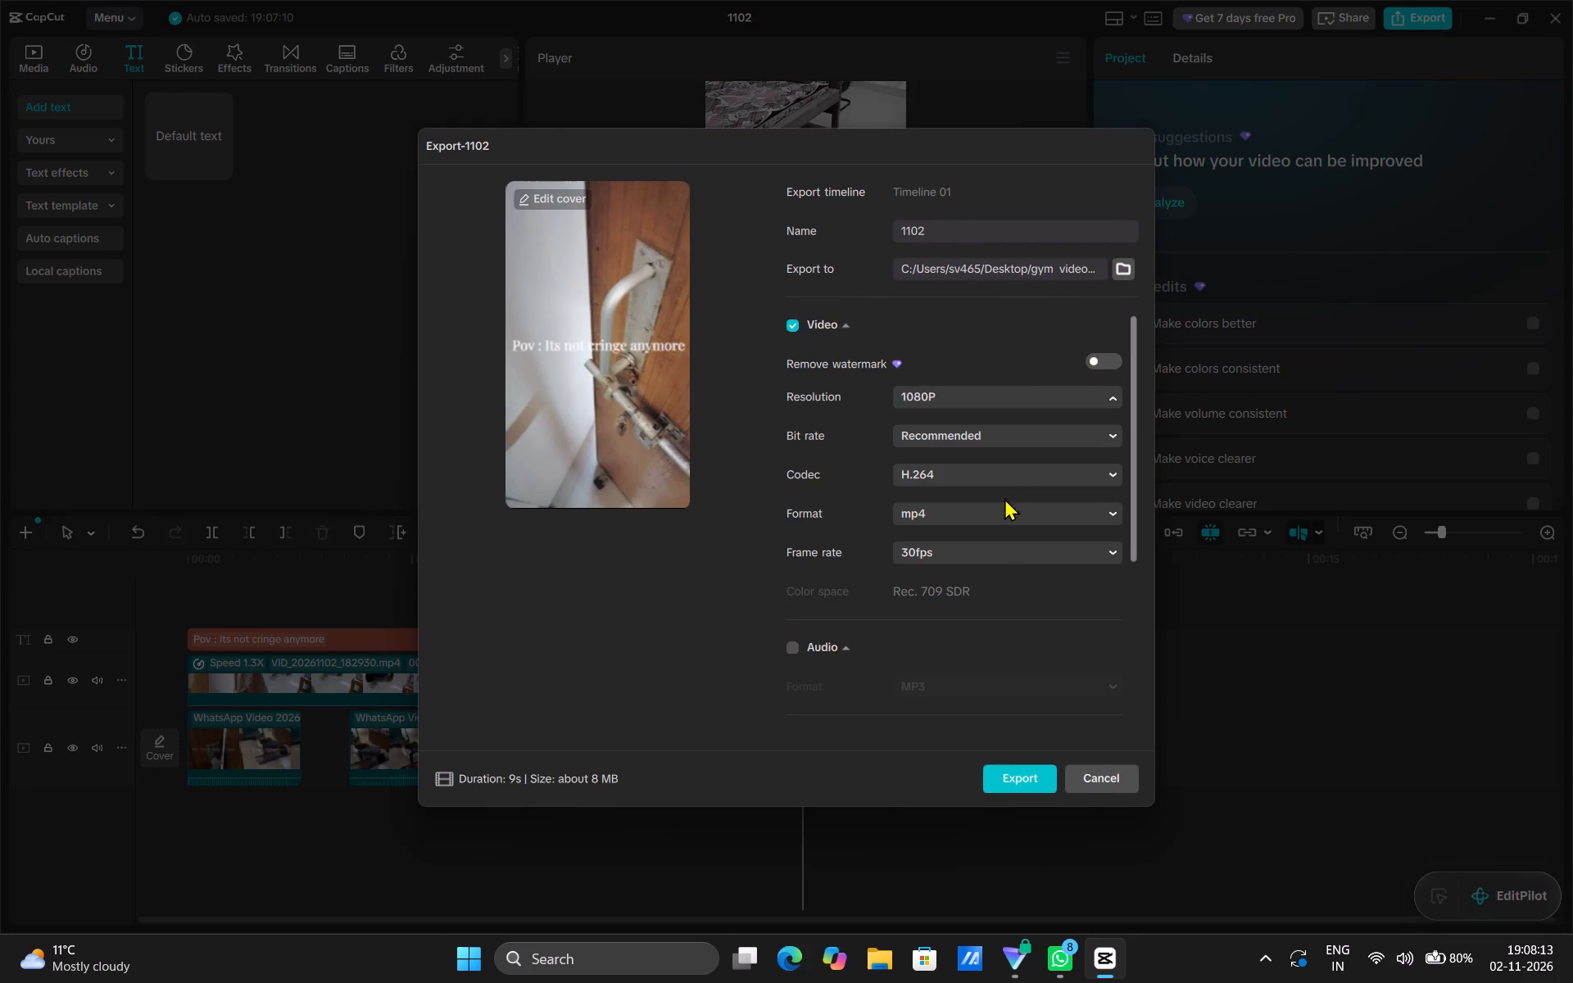
{"action": "left_click", "coordinate": [1043, 555]}
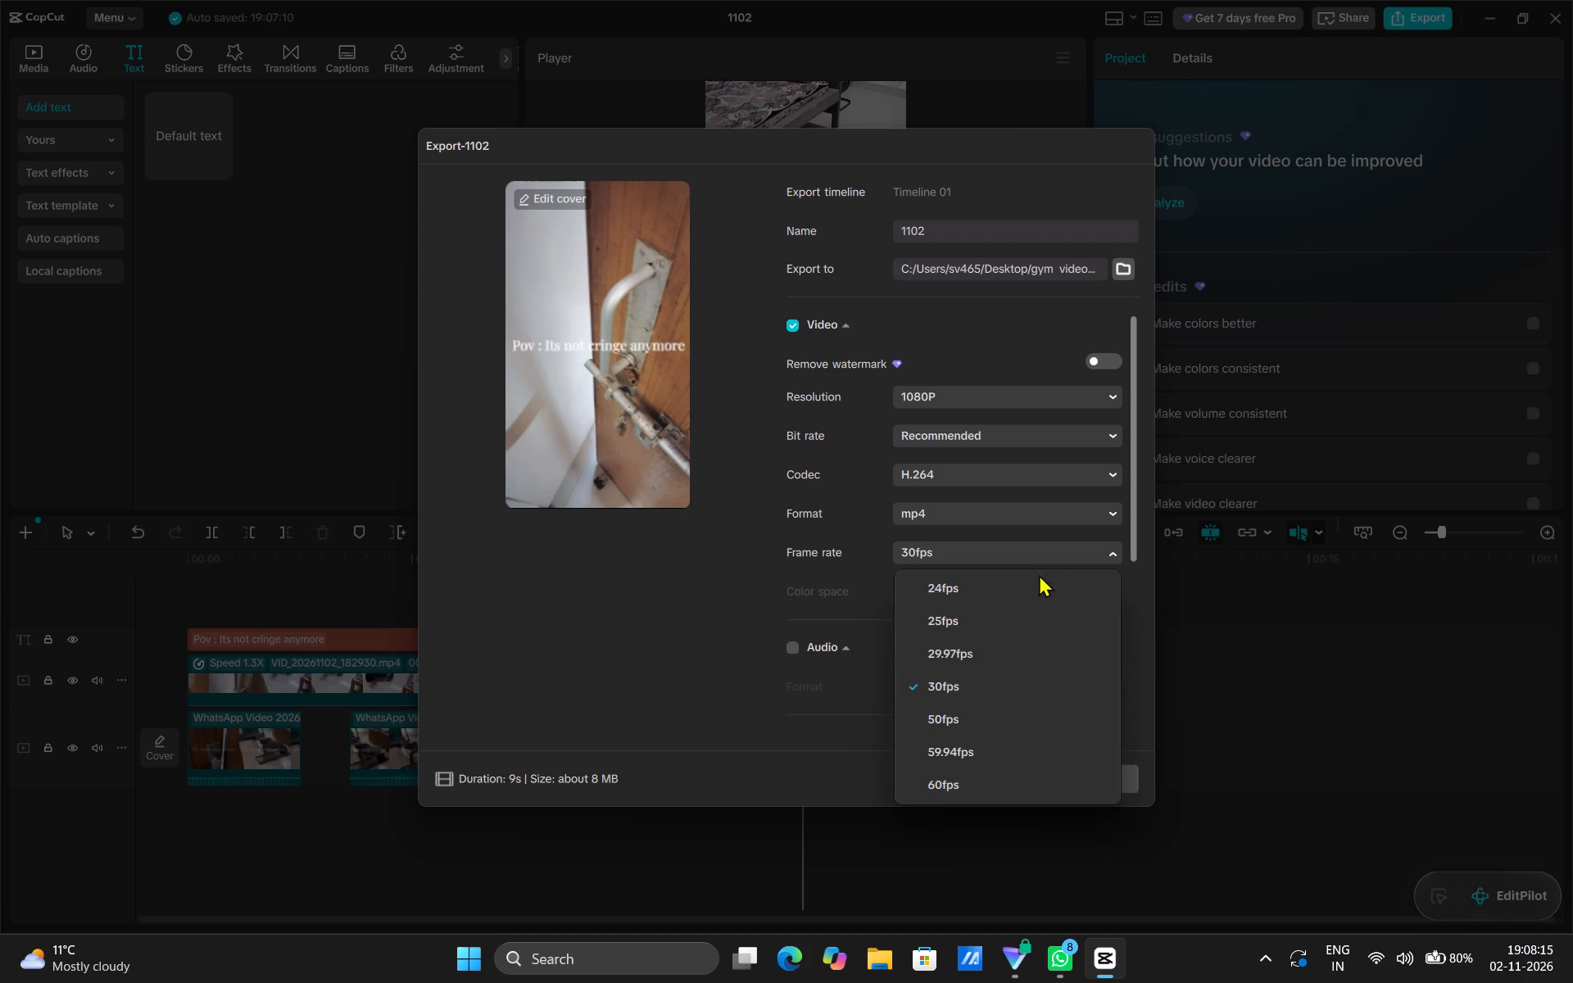
{"action": "left_click", "coordinate": [991, 777]}
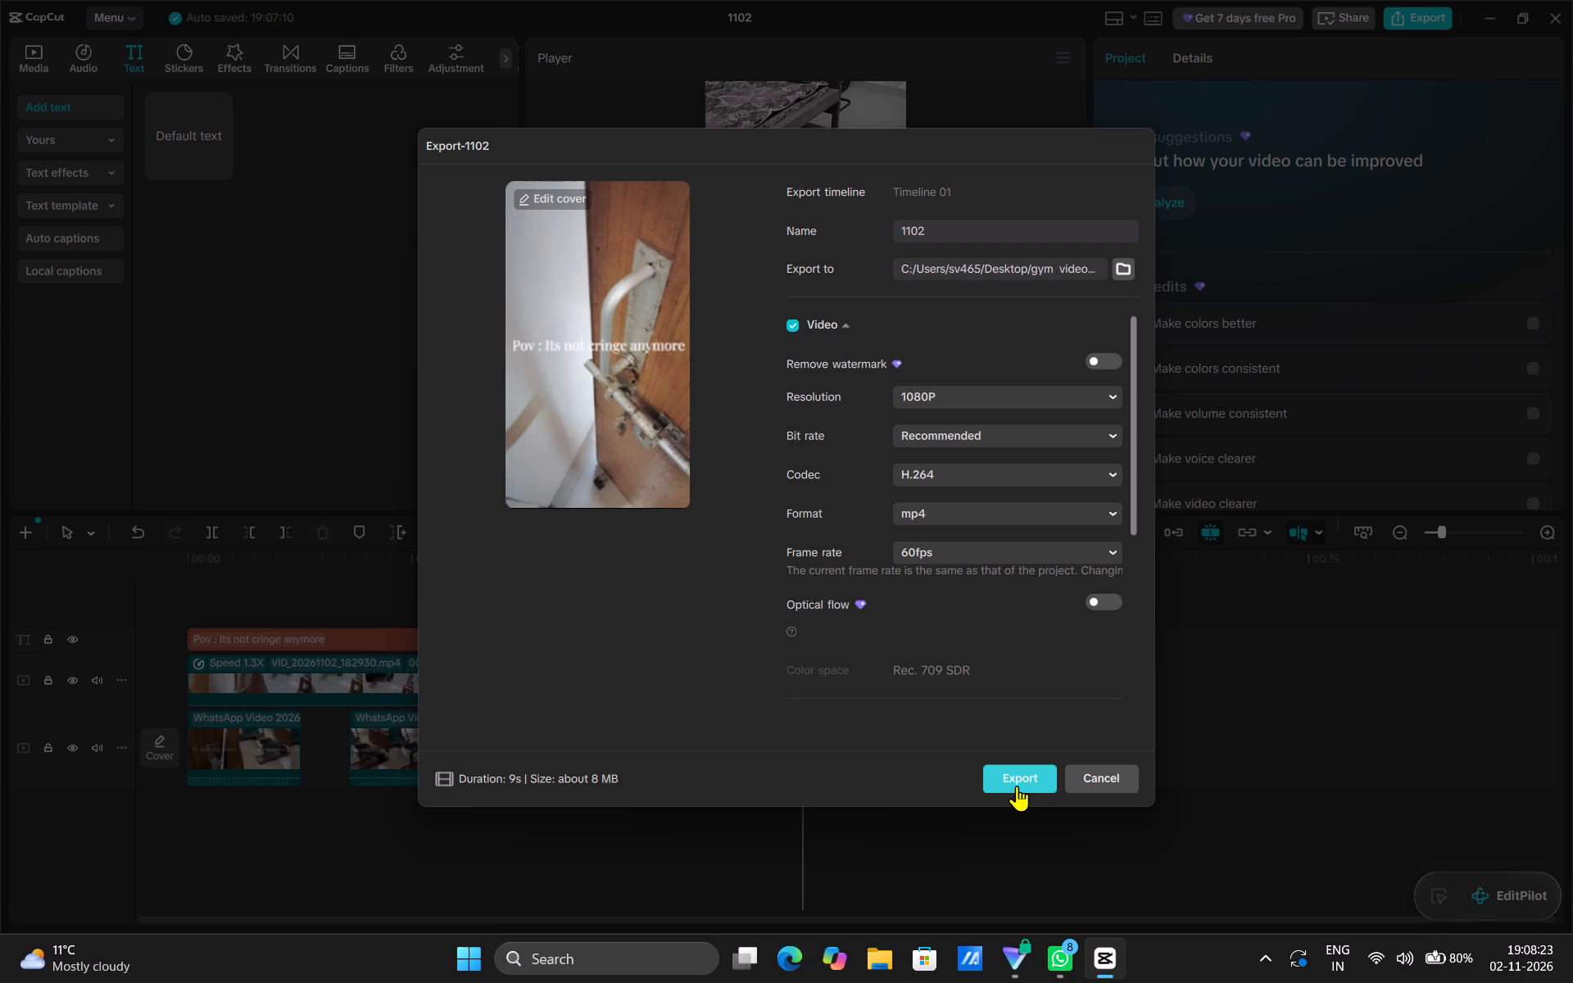
{"action": "left_click", "coordinate": [1017, 786]}
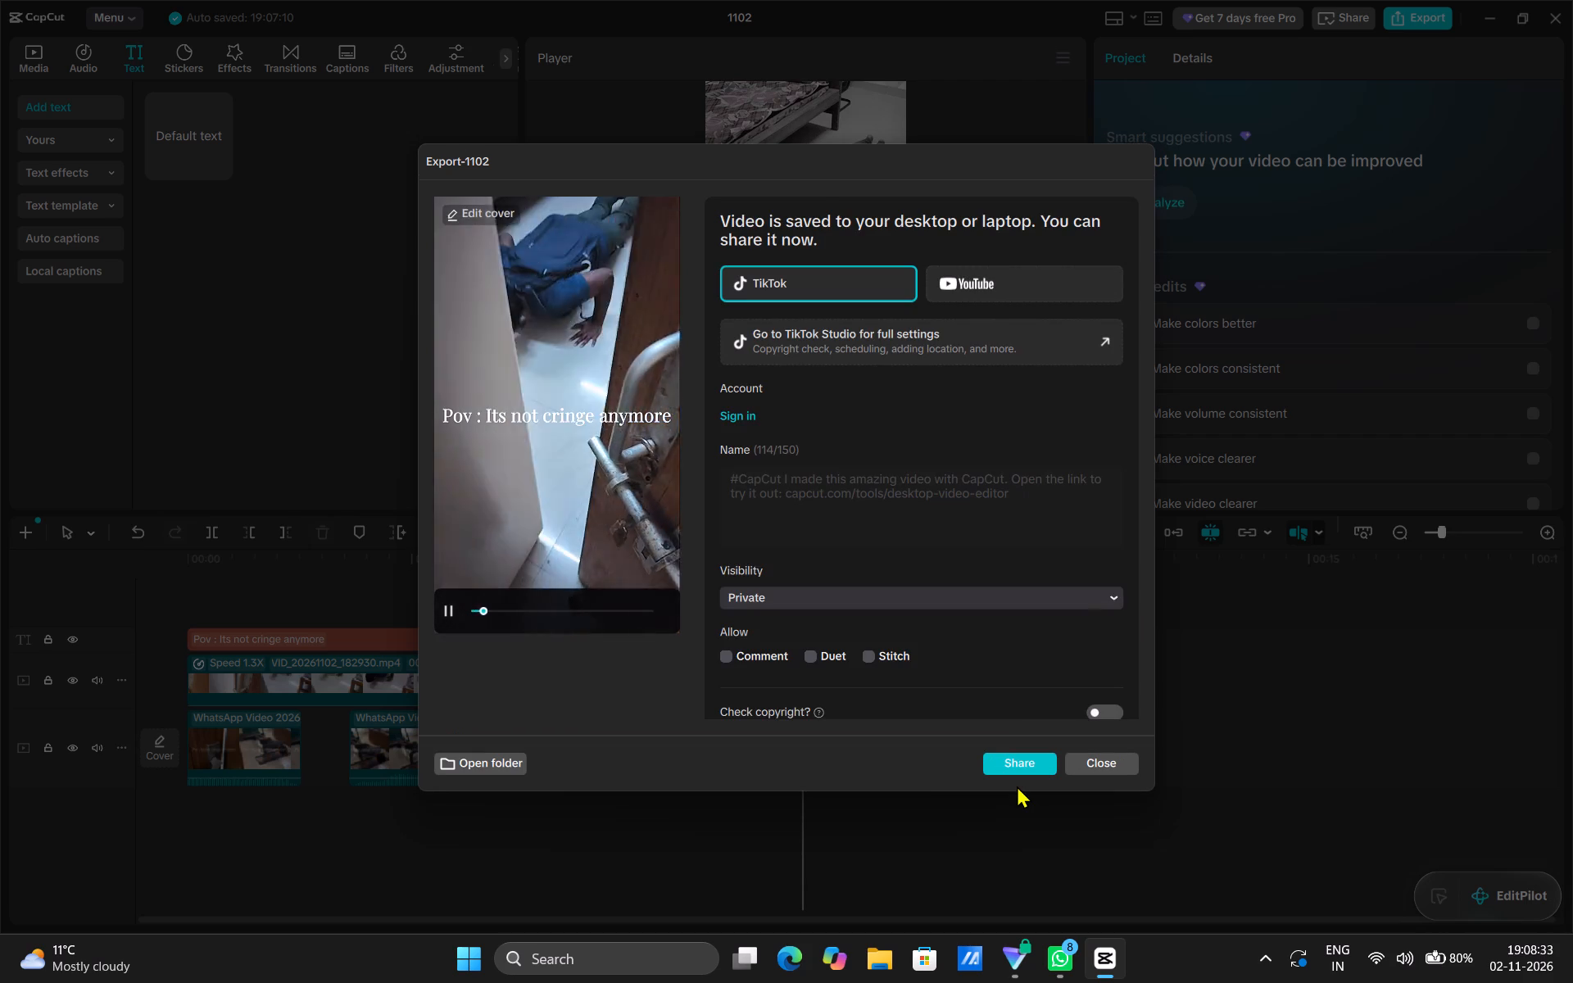
{"action": "left_click", "coordinate": [1099, 759]}
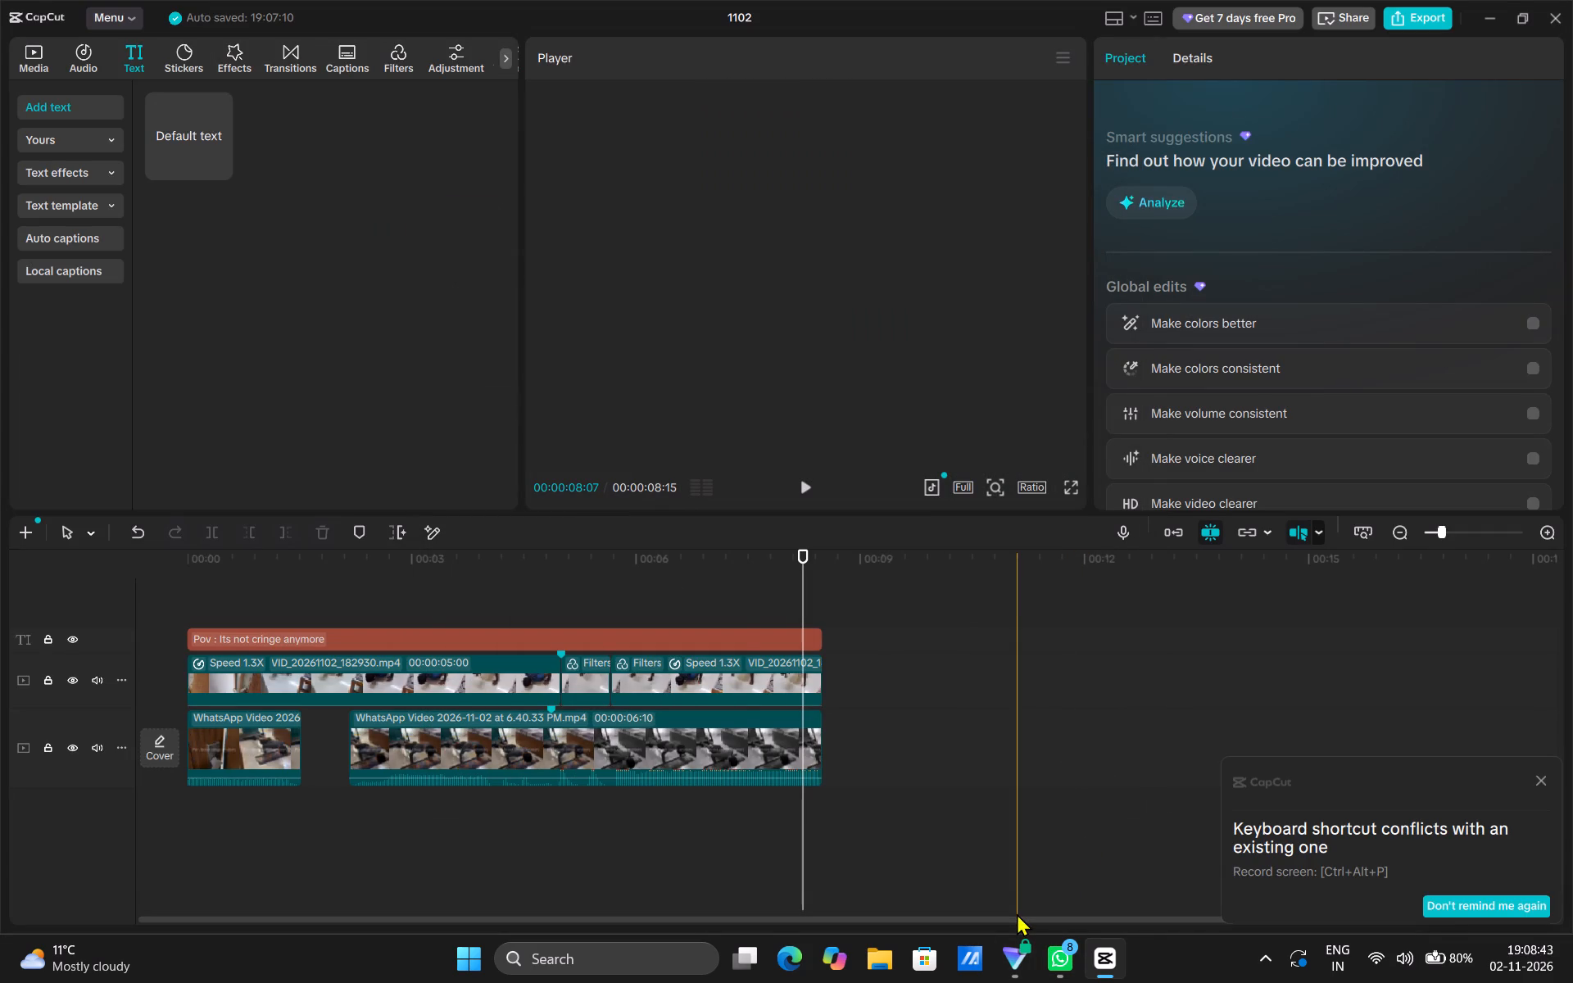
Review the push-ups from about 00:00:02:10 and split the longer WhatsApp reference clip at 00:00:04:04.
{"action": "left_click_drag", "start_coordinate": [805, 592], "coordinate": [356, 636]}
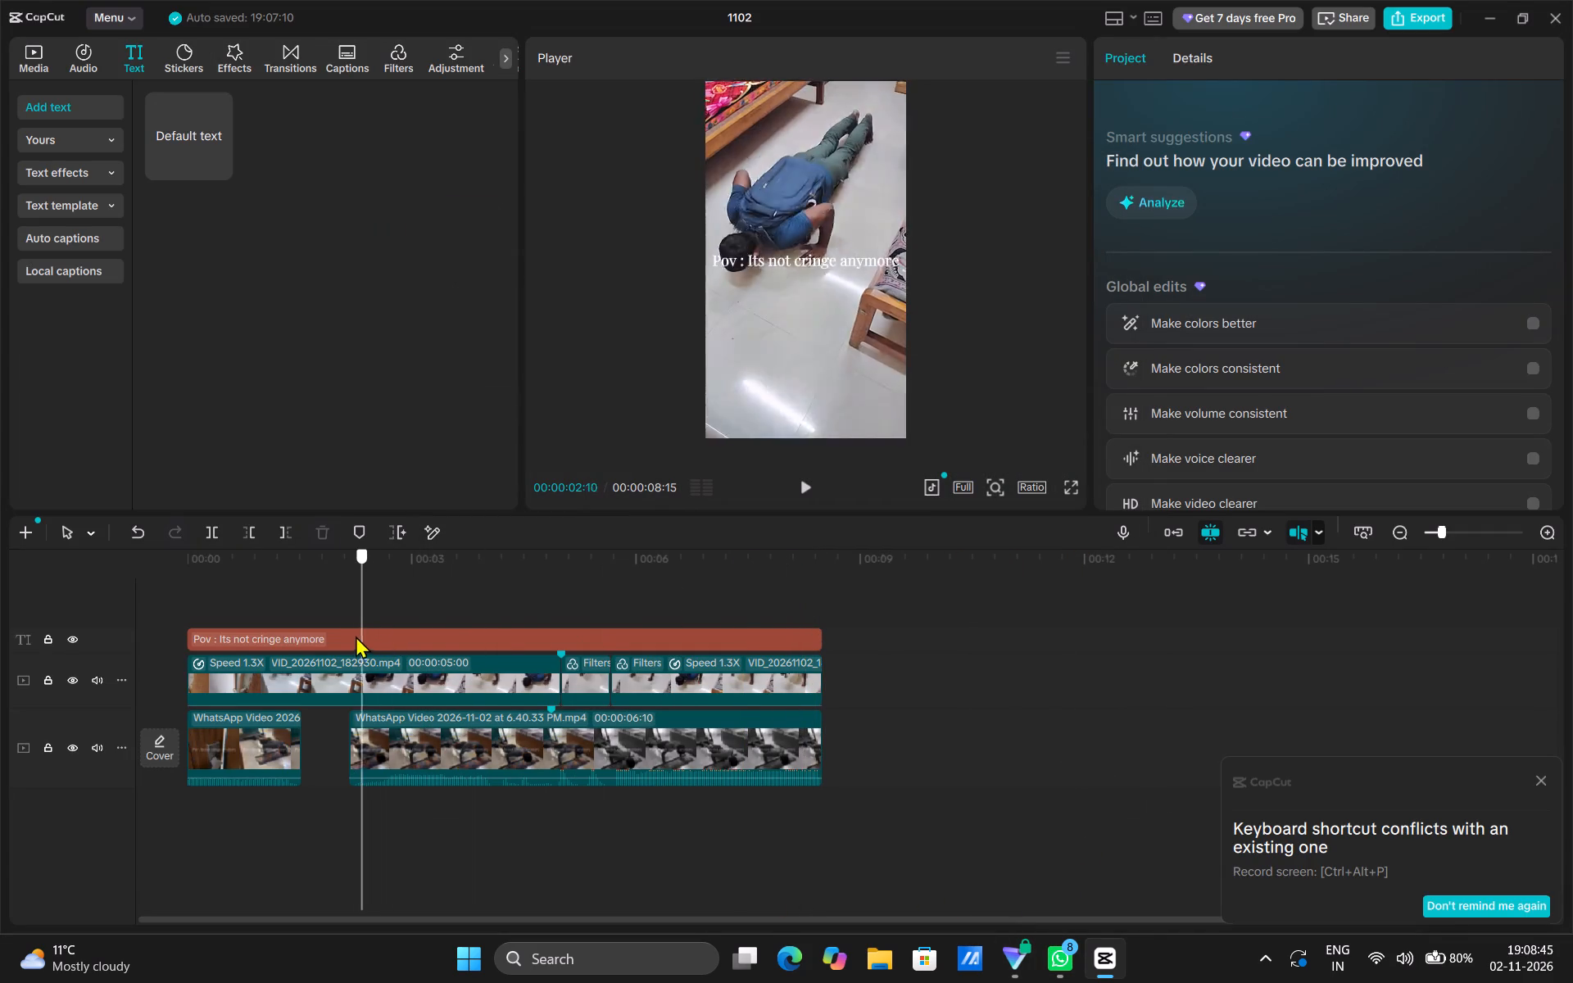
{"action": "left_click_drag", "start_coordinate": [356, 636], "coordinate": [349, 633]}
{"action": "left_click", "coordinate": [805, 483]}
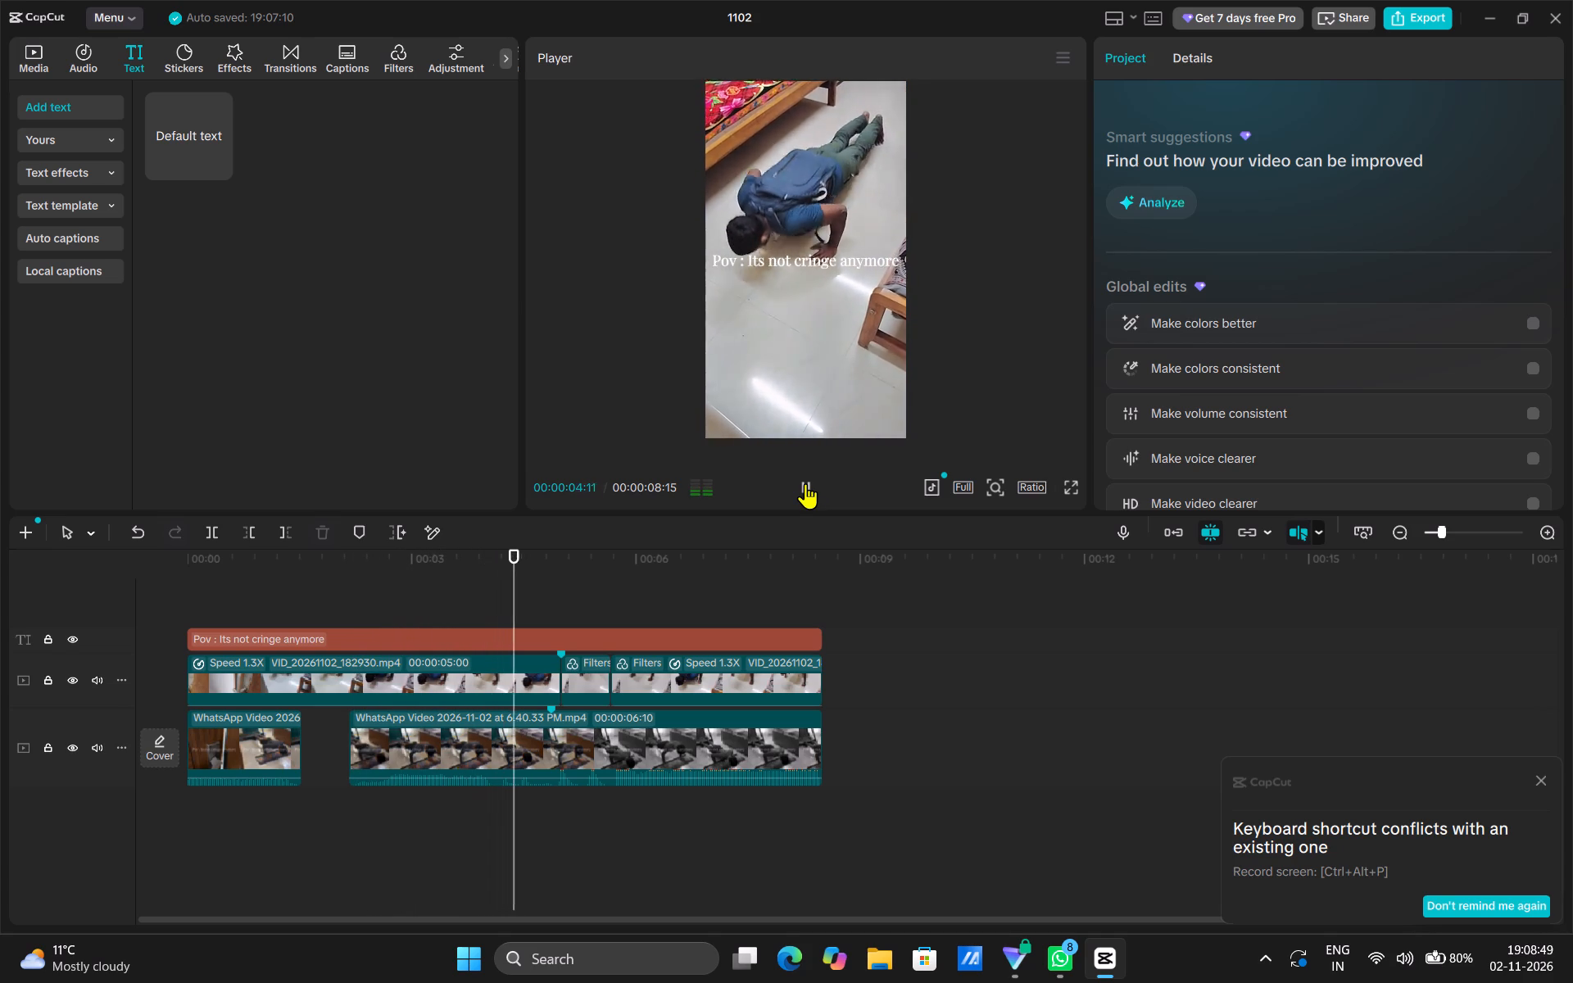
{"action": "left_click", "coordinate": [805, 483]}
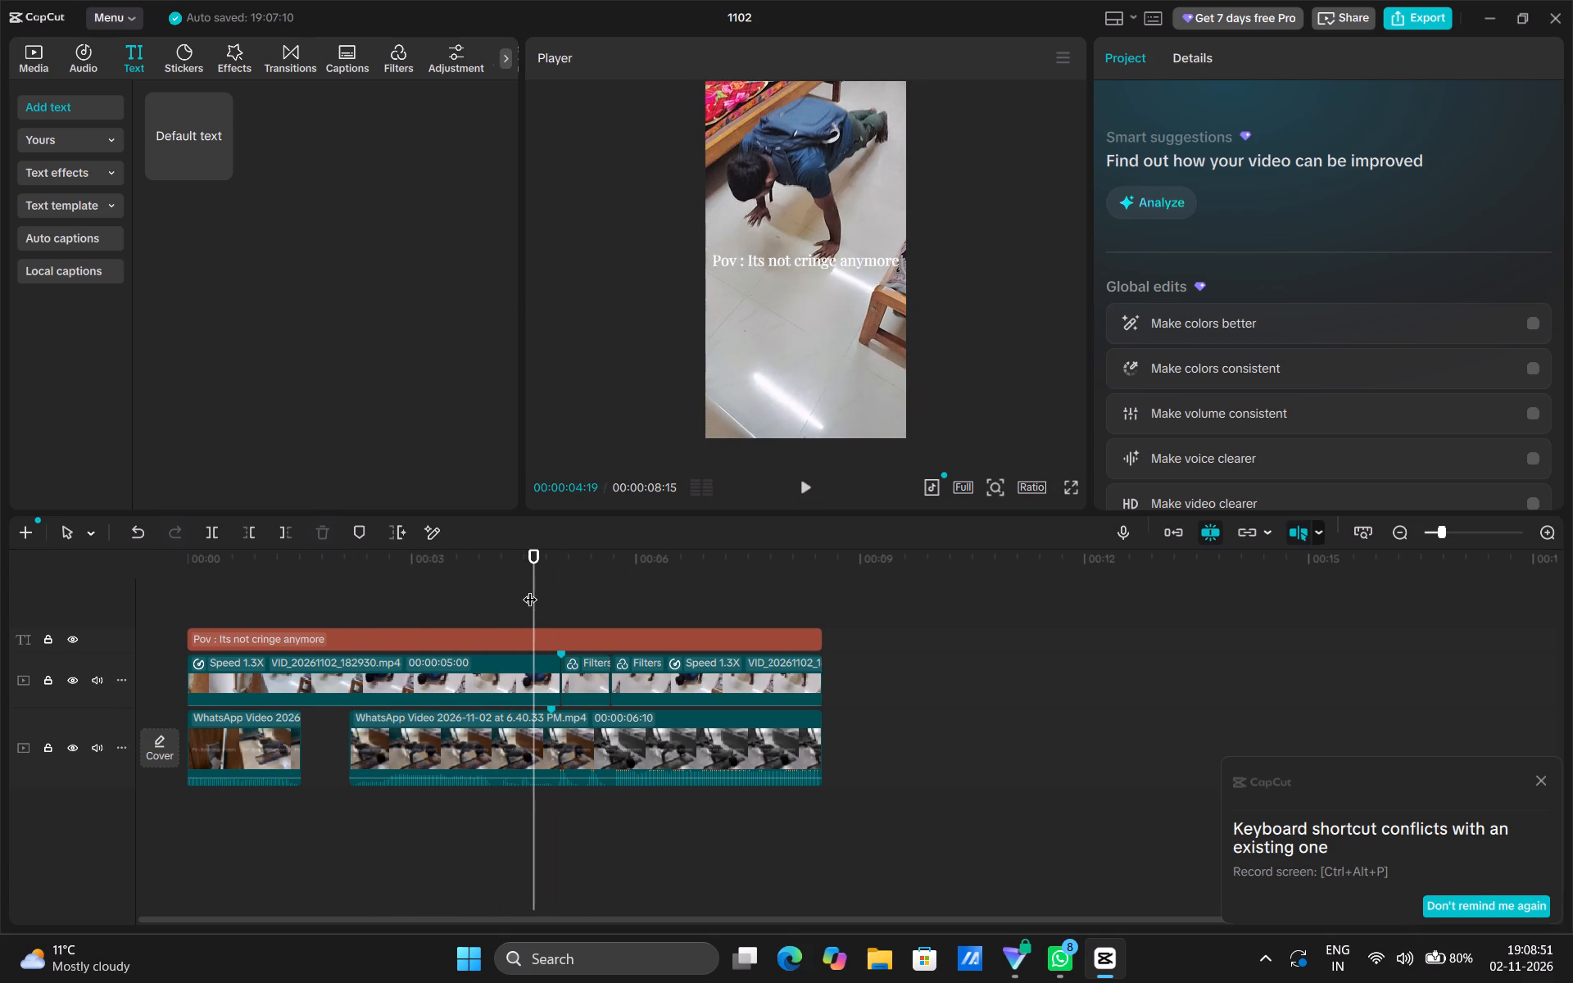
{"action": "left_click_drag", "start_coordinate": [530, 589], "coordinate": [495, 600]}
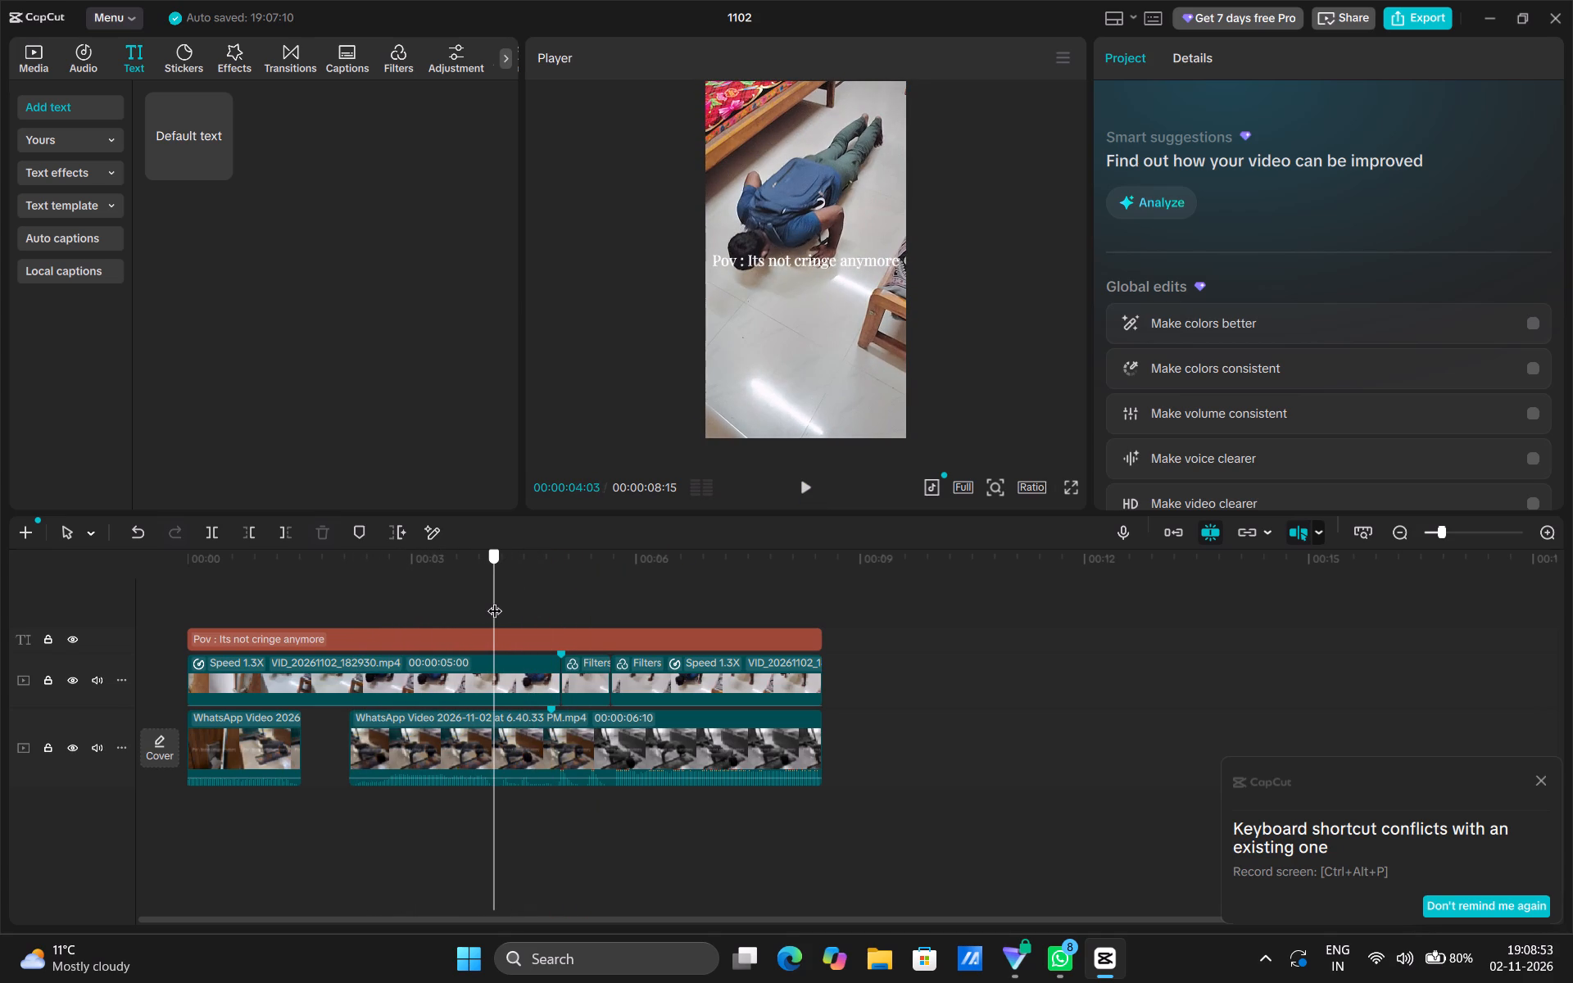
{"action": "left_click_drag", "start_coordinate": [495, 600], "coordinate": [496, 600]}
{"action": "left_click", "coordinate": [484, 751]}
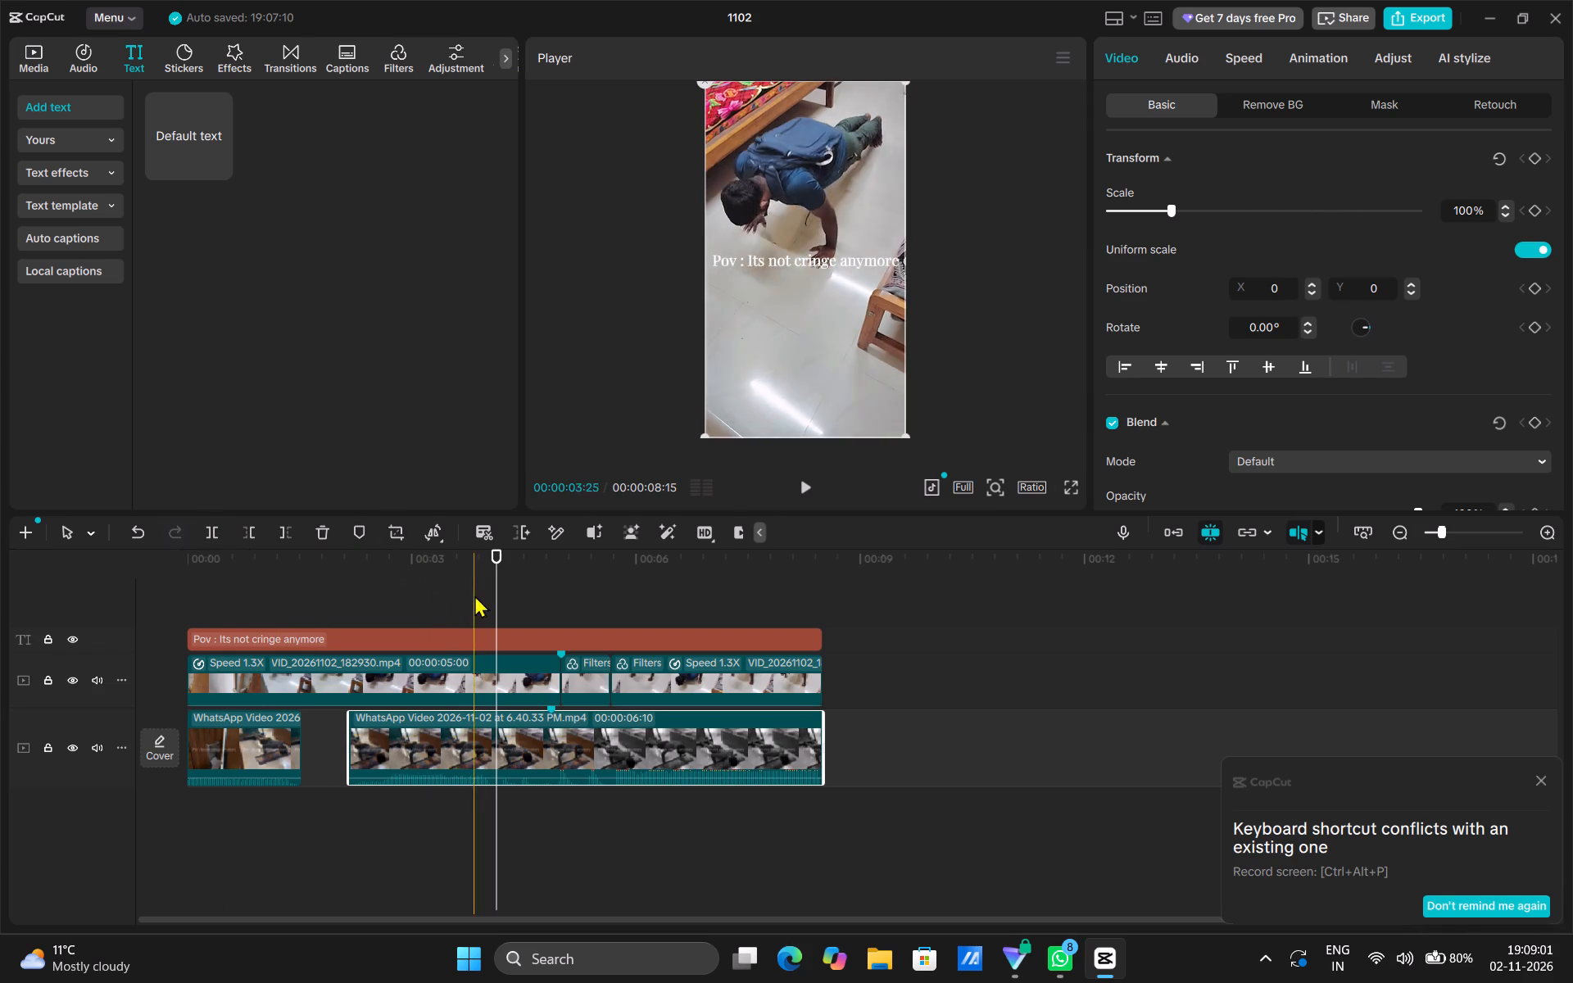
{"action": "left_click", "coordinate": [217, 533]}
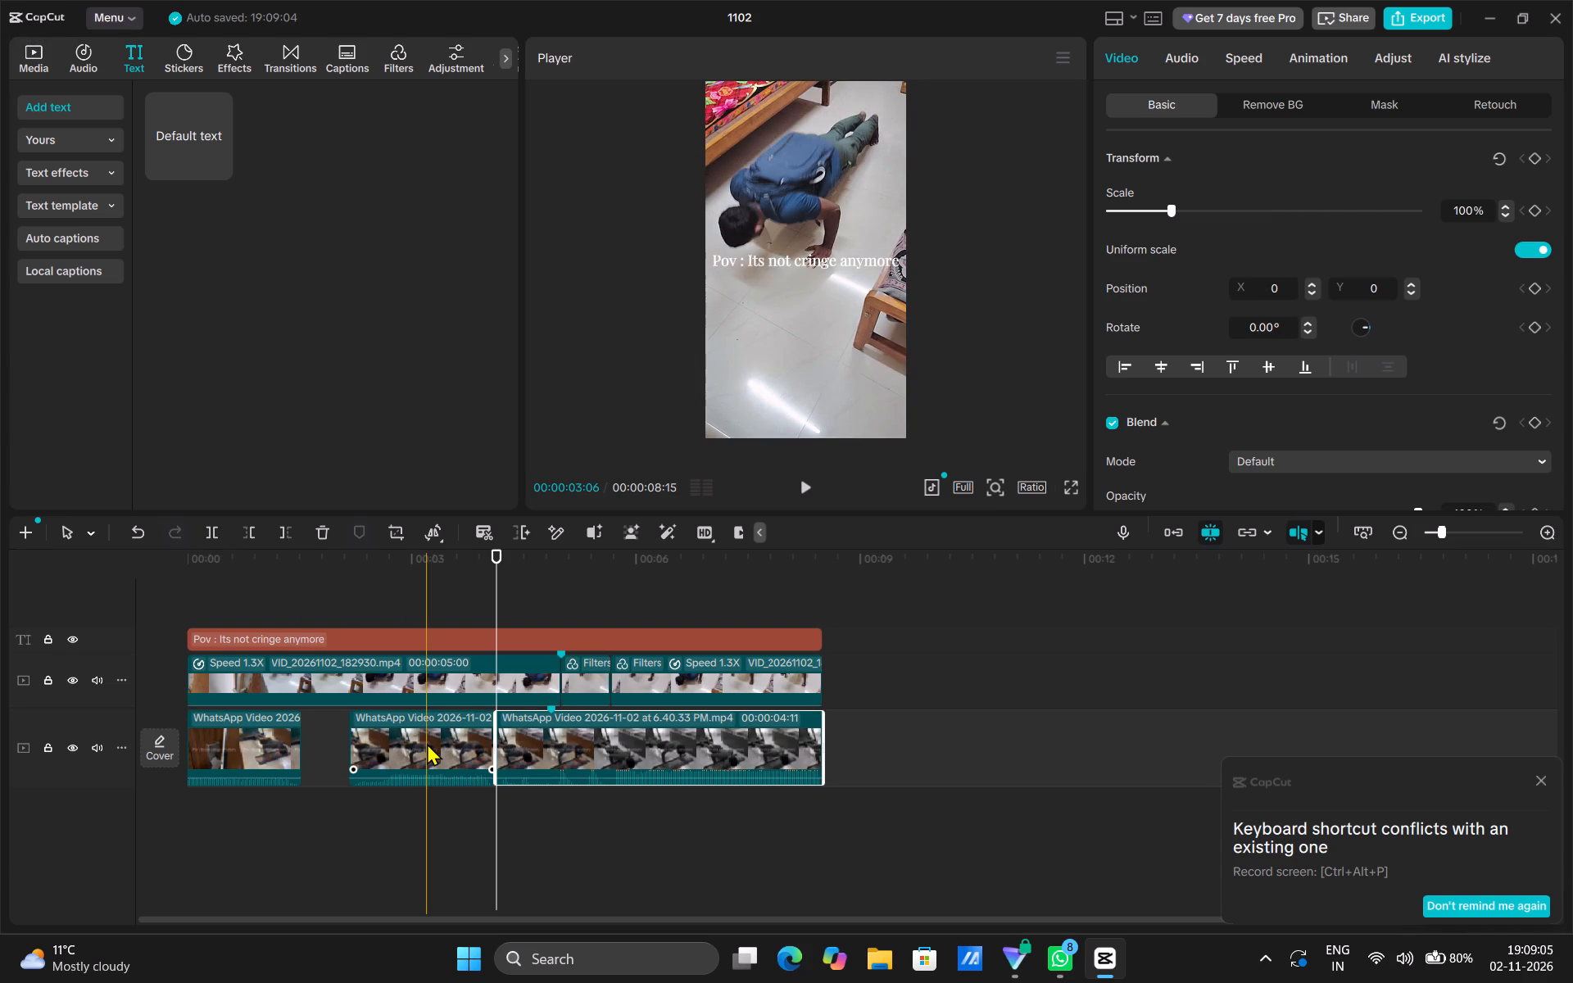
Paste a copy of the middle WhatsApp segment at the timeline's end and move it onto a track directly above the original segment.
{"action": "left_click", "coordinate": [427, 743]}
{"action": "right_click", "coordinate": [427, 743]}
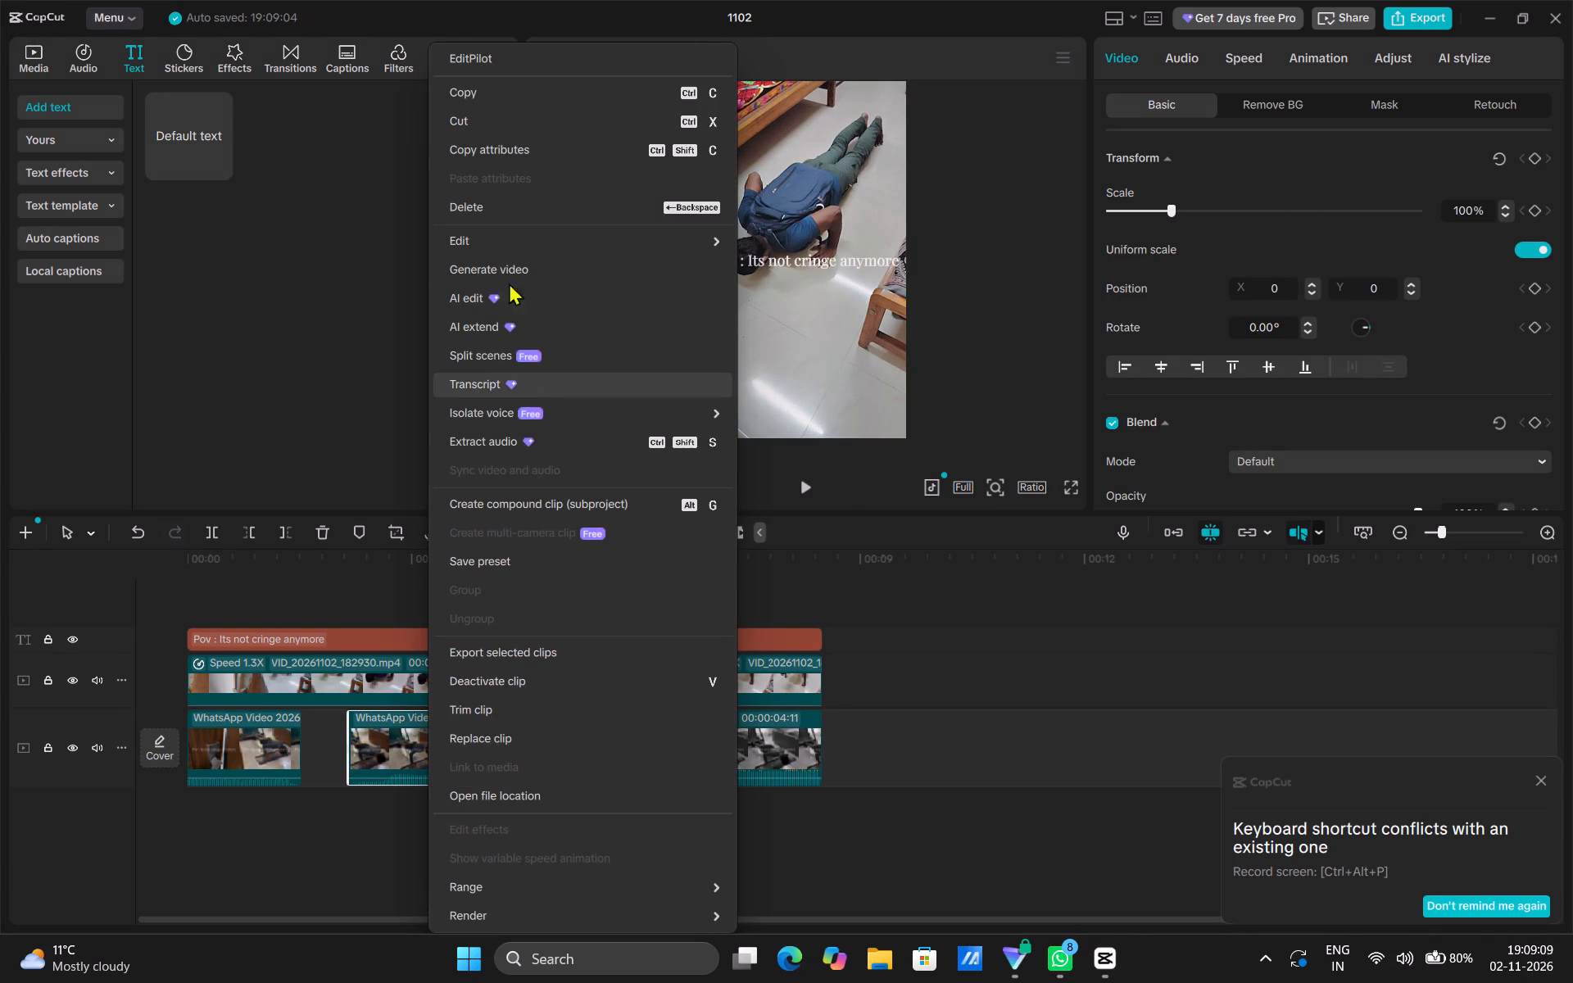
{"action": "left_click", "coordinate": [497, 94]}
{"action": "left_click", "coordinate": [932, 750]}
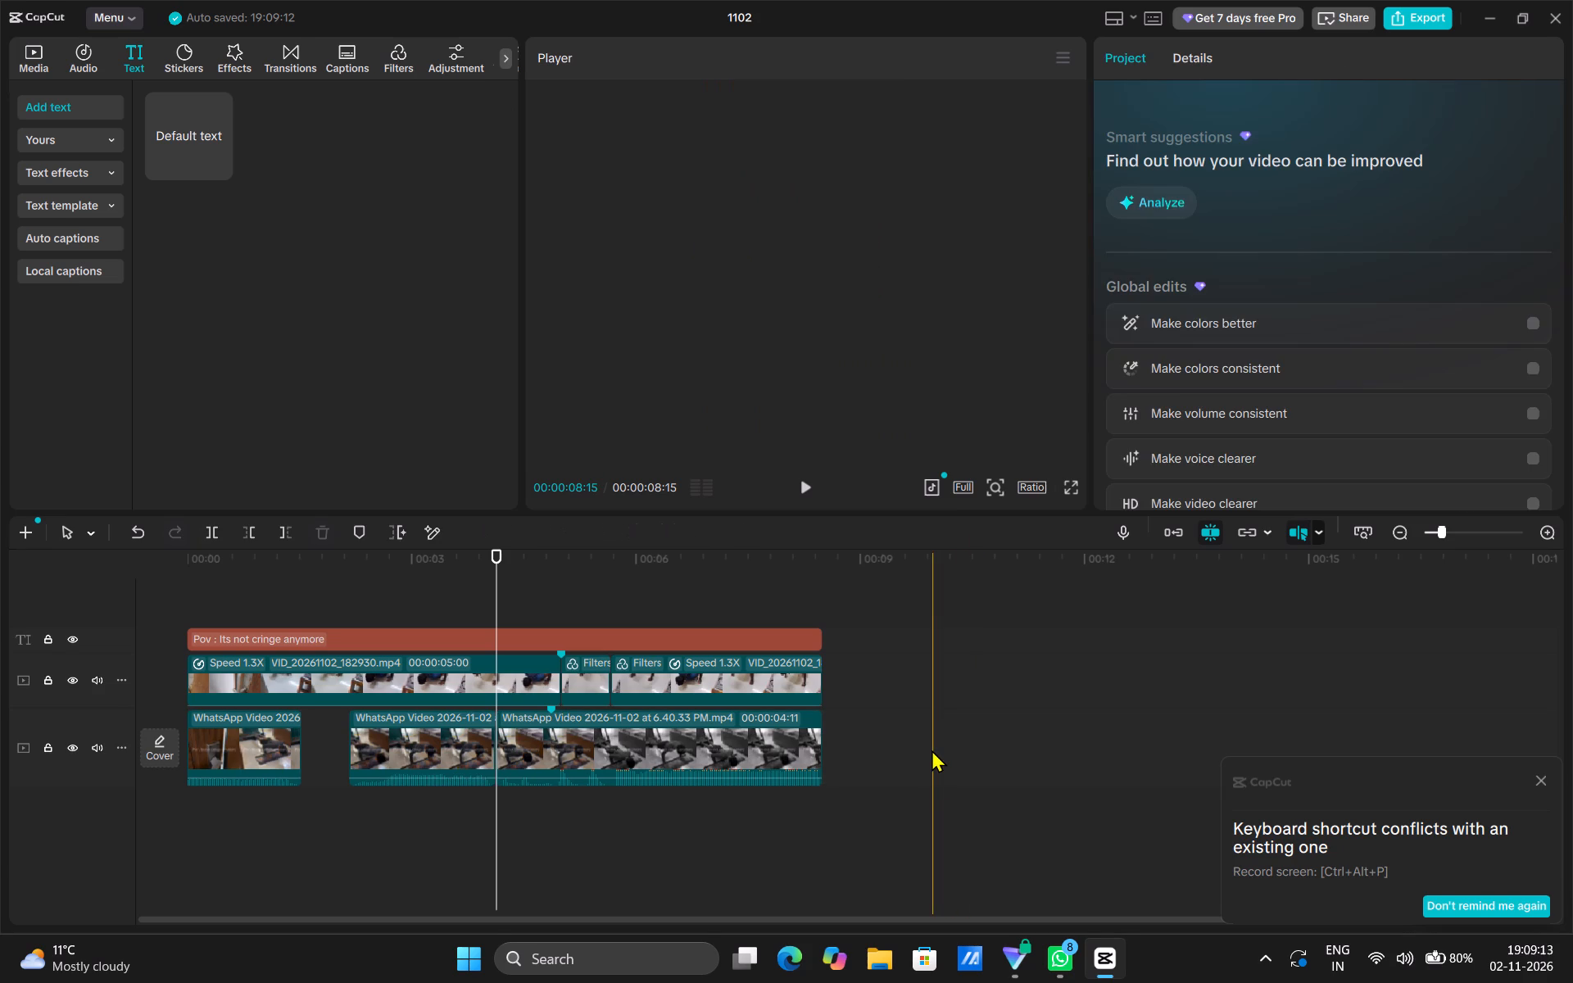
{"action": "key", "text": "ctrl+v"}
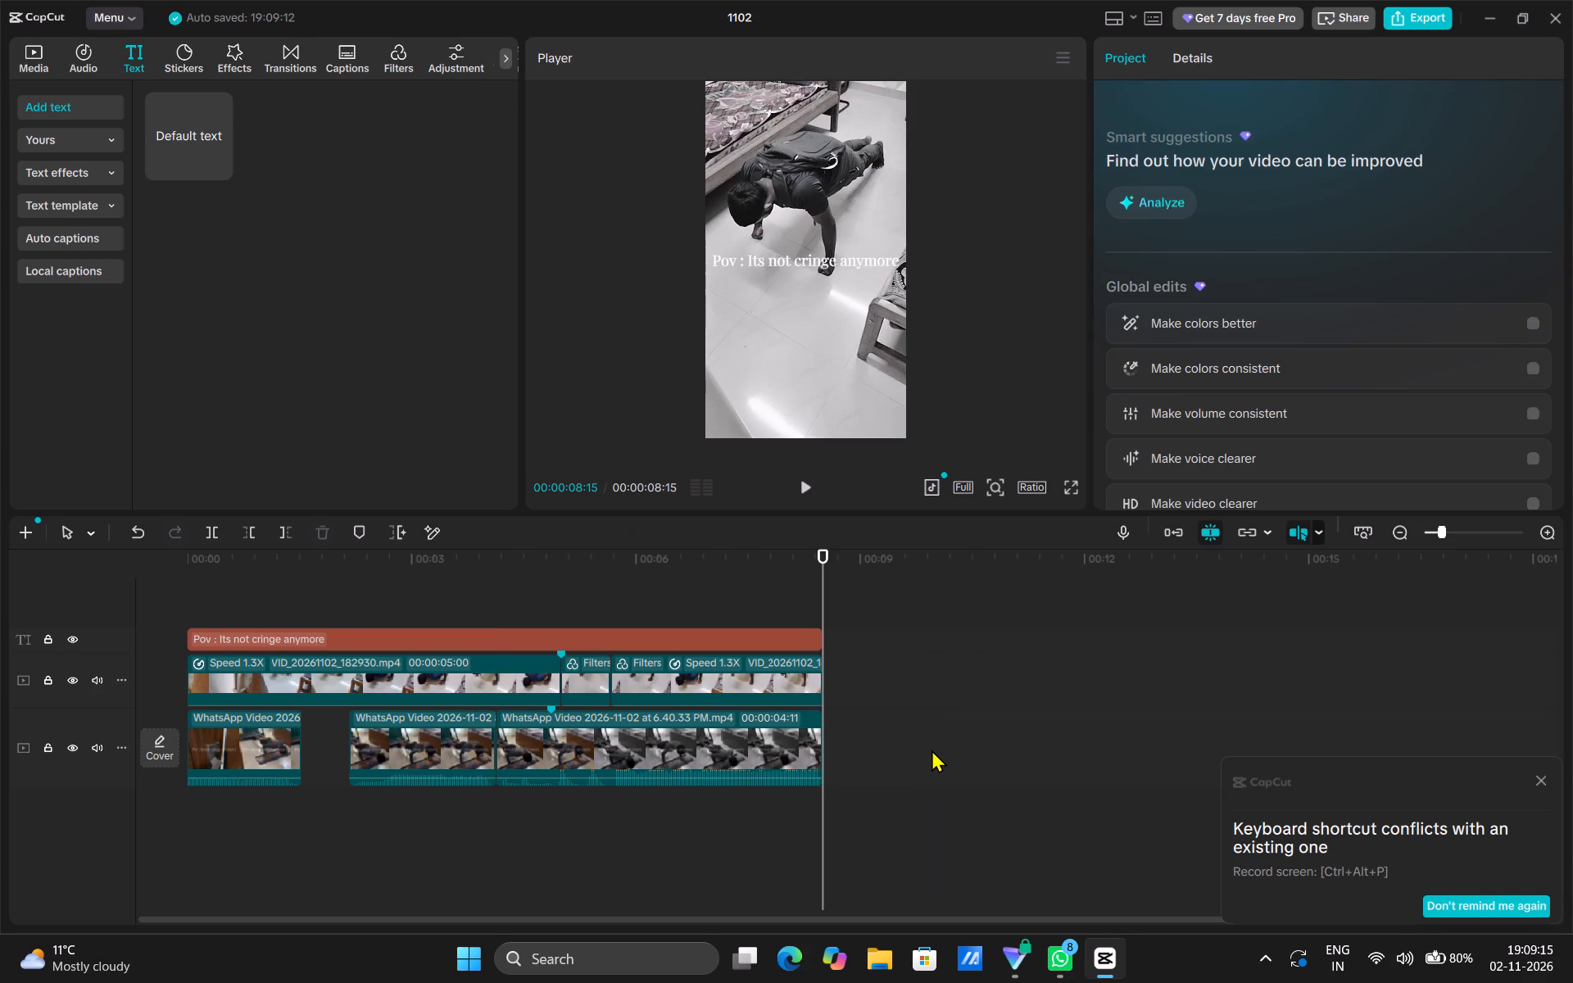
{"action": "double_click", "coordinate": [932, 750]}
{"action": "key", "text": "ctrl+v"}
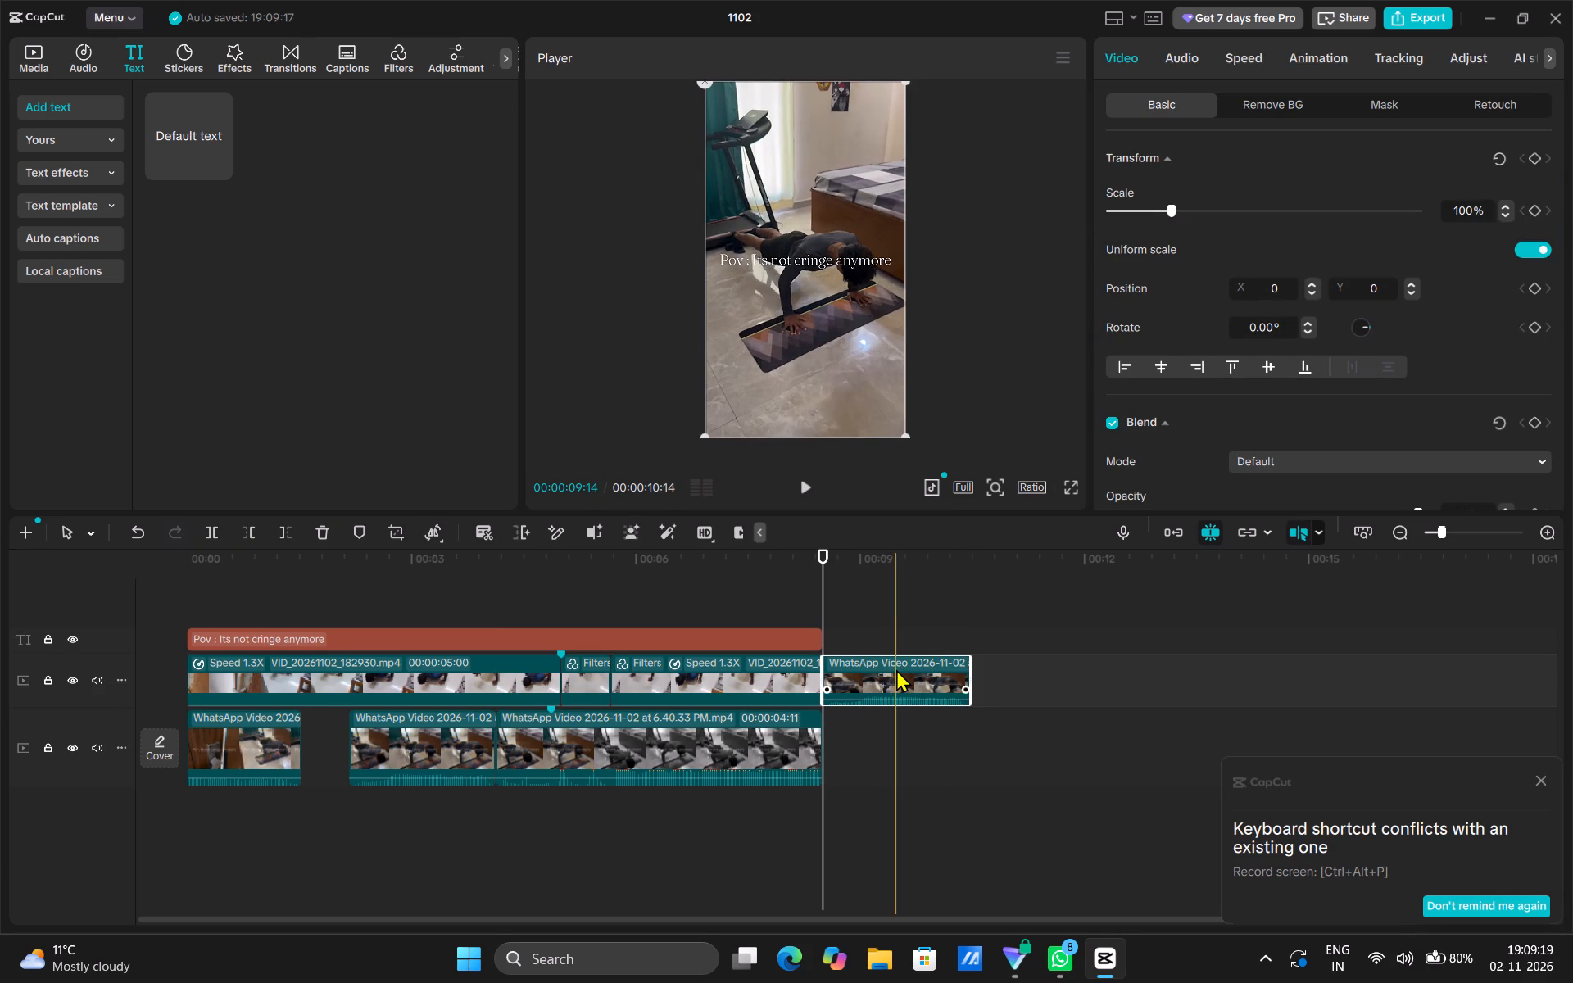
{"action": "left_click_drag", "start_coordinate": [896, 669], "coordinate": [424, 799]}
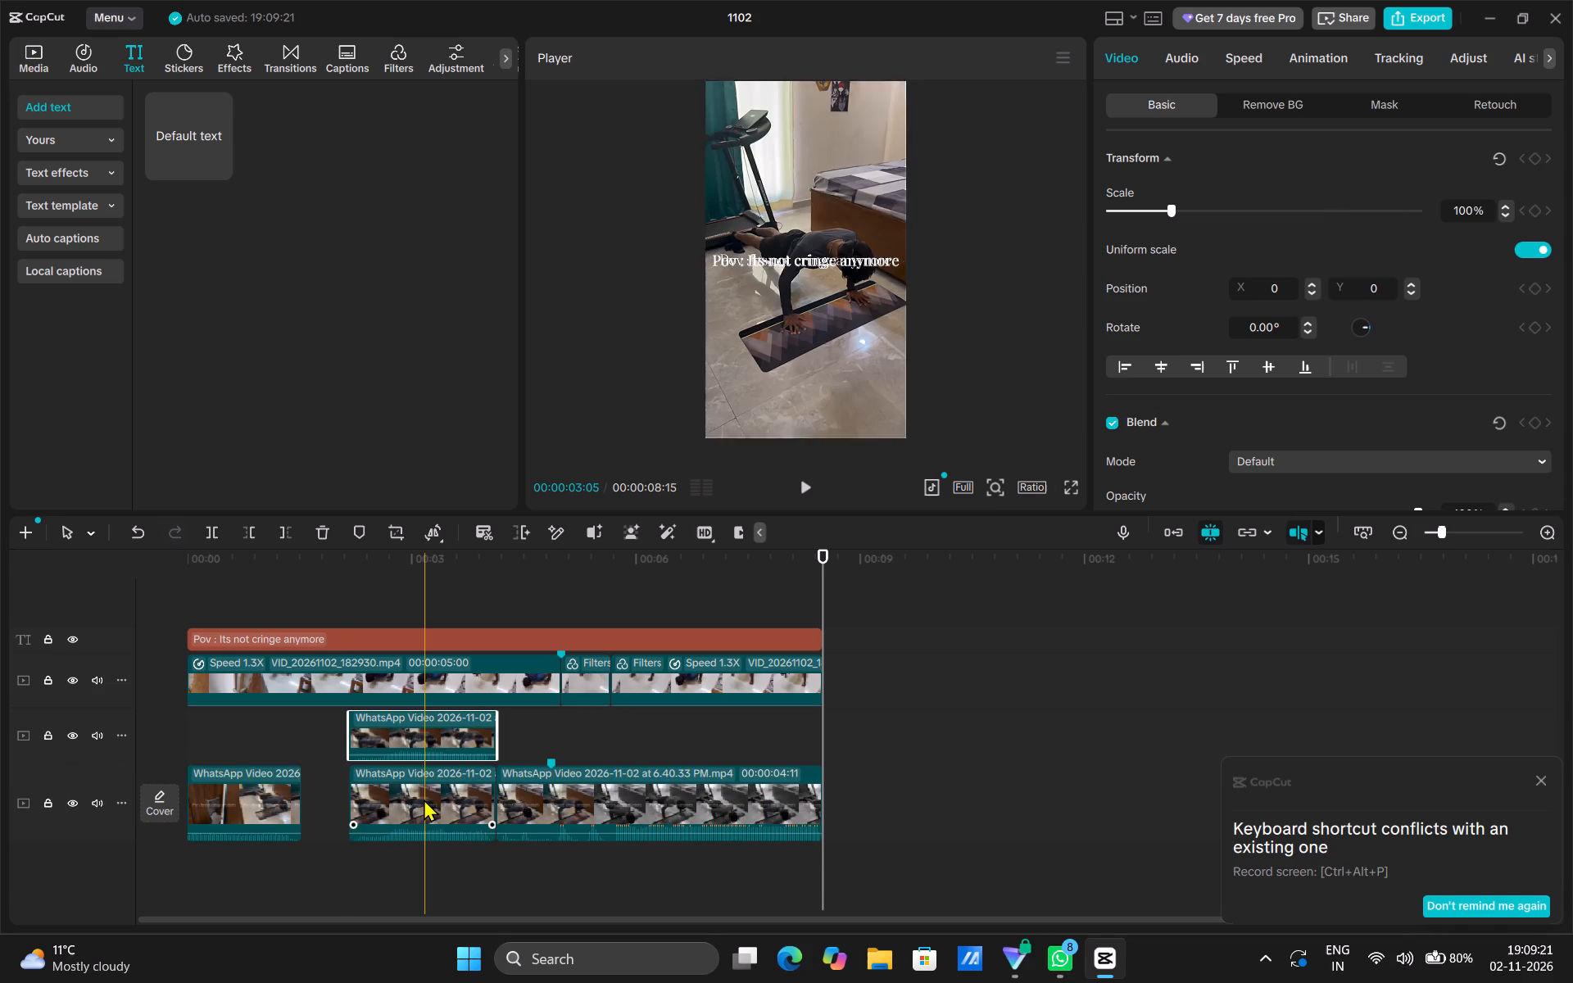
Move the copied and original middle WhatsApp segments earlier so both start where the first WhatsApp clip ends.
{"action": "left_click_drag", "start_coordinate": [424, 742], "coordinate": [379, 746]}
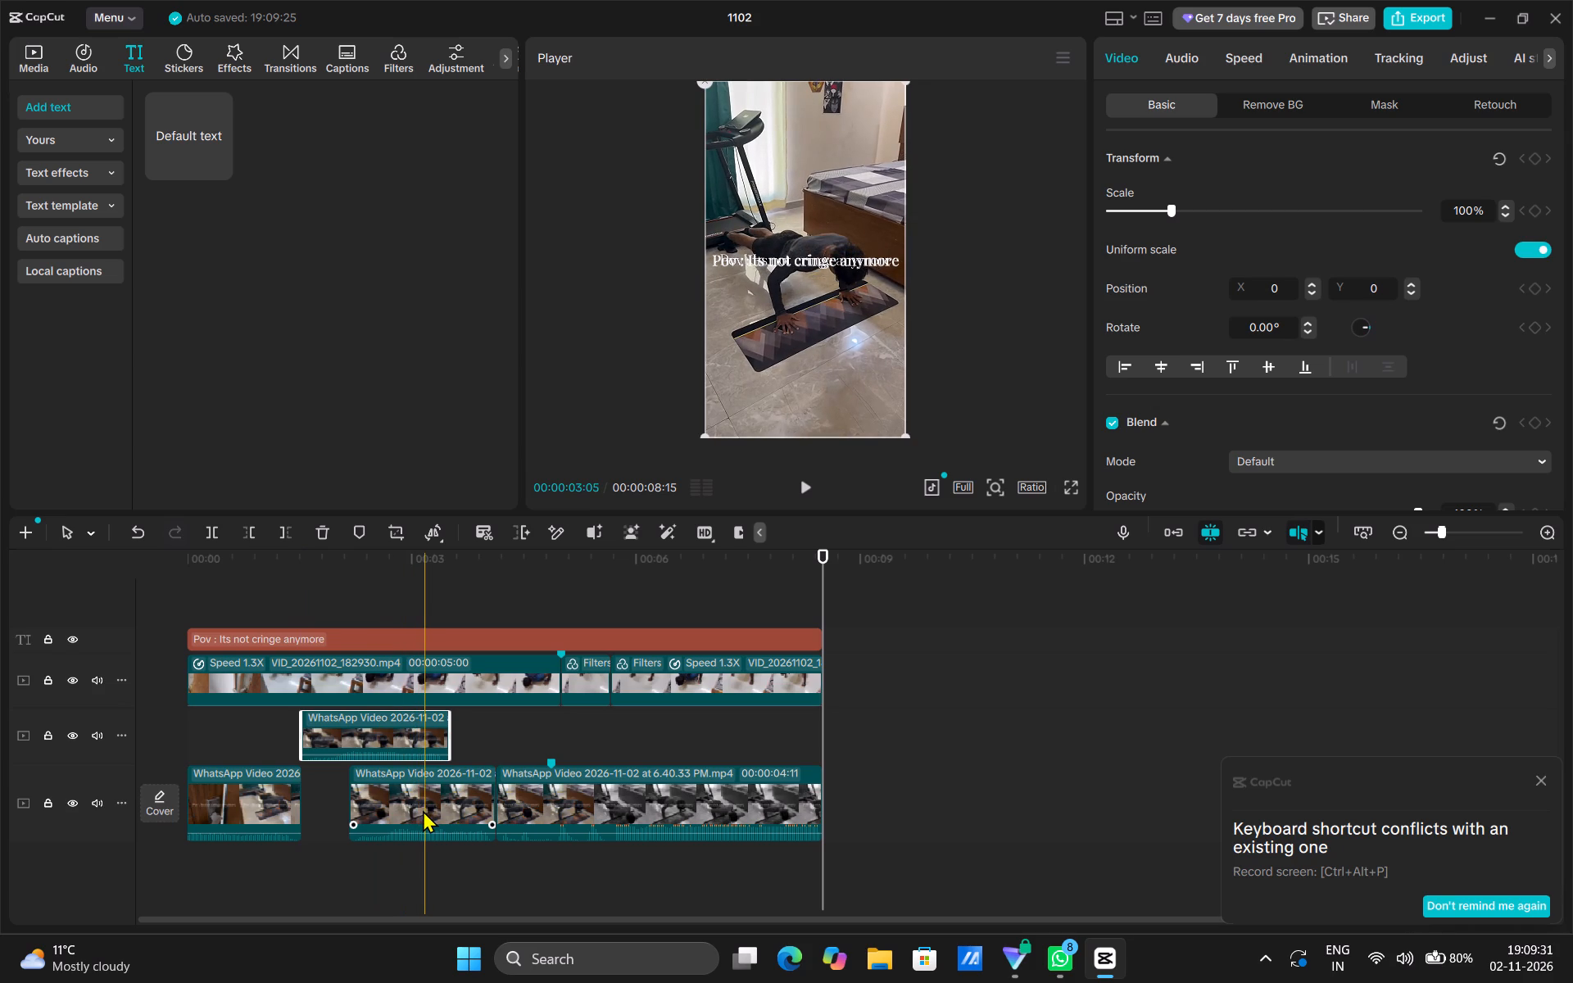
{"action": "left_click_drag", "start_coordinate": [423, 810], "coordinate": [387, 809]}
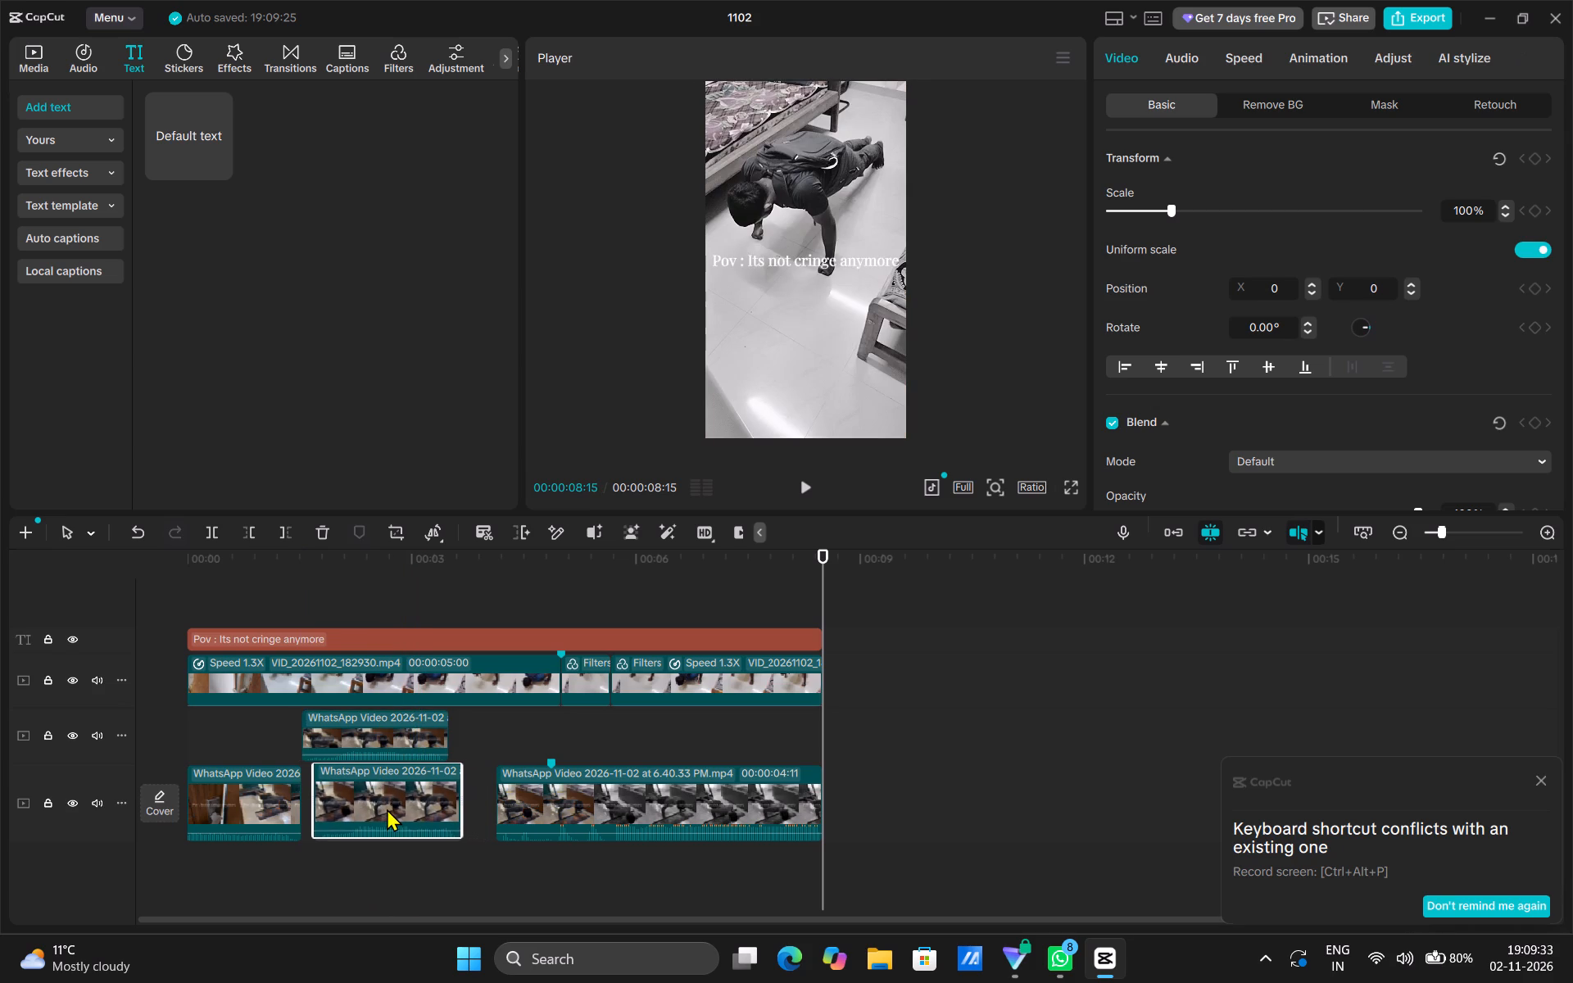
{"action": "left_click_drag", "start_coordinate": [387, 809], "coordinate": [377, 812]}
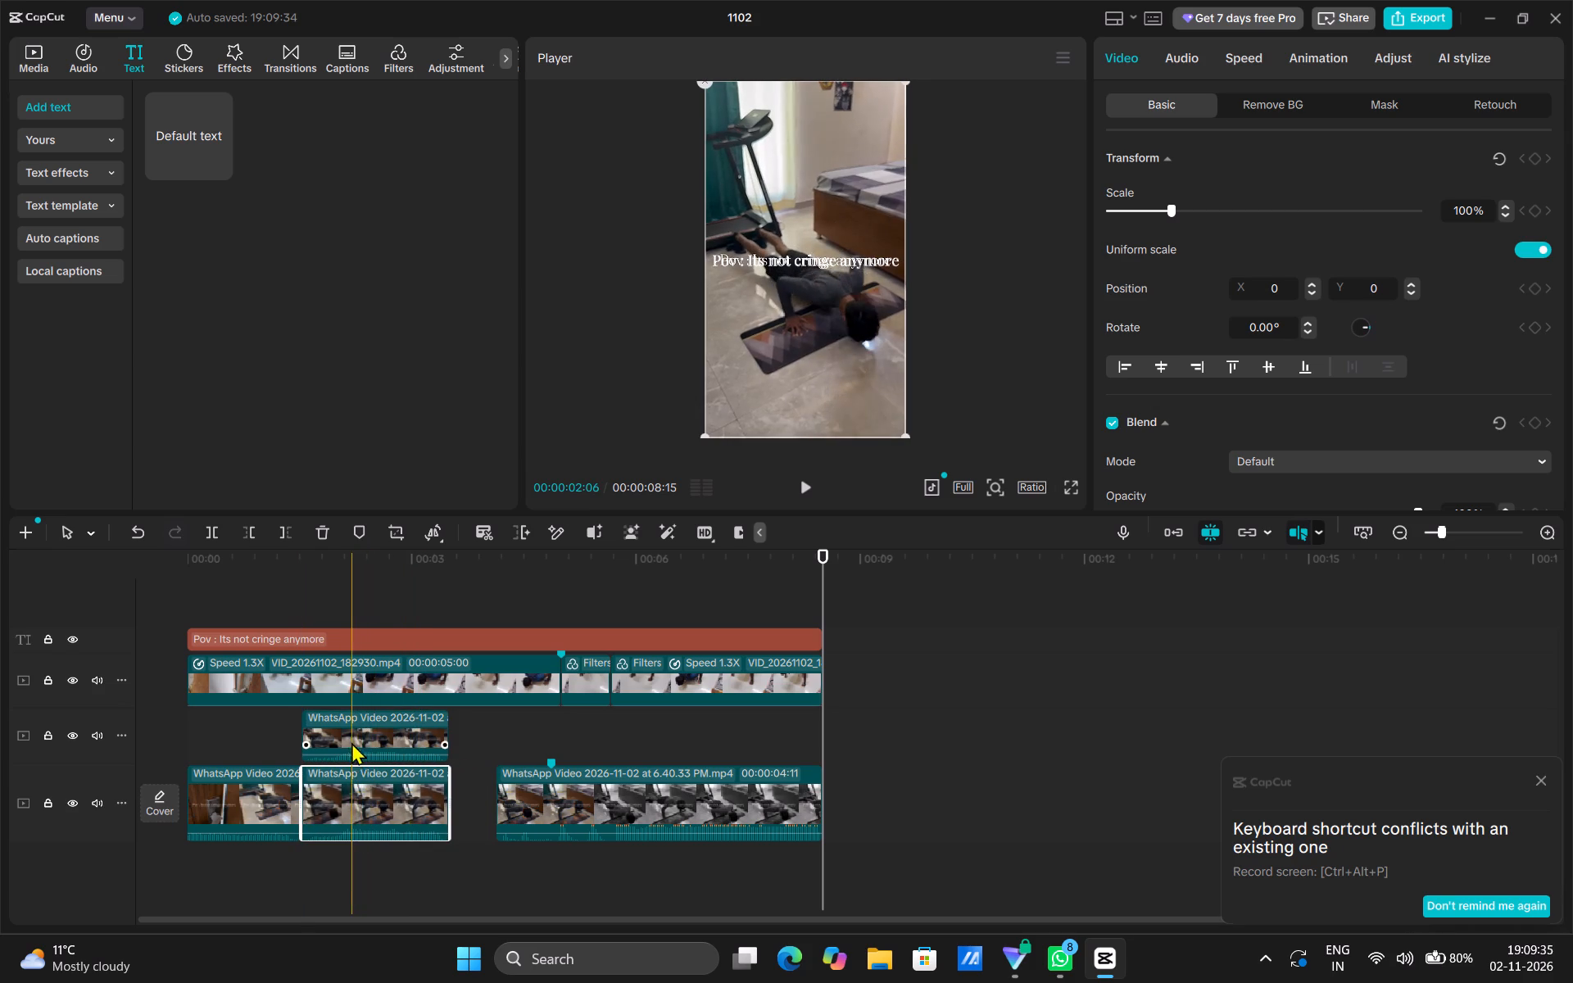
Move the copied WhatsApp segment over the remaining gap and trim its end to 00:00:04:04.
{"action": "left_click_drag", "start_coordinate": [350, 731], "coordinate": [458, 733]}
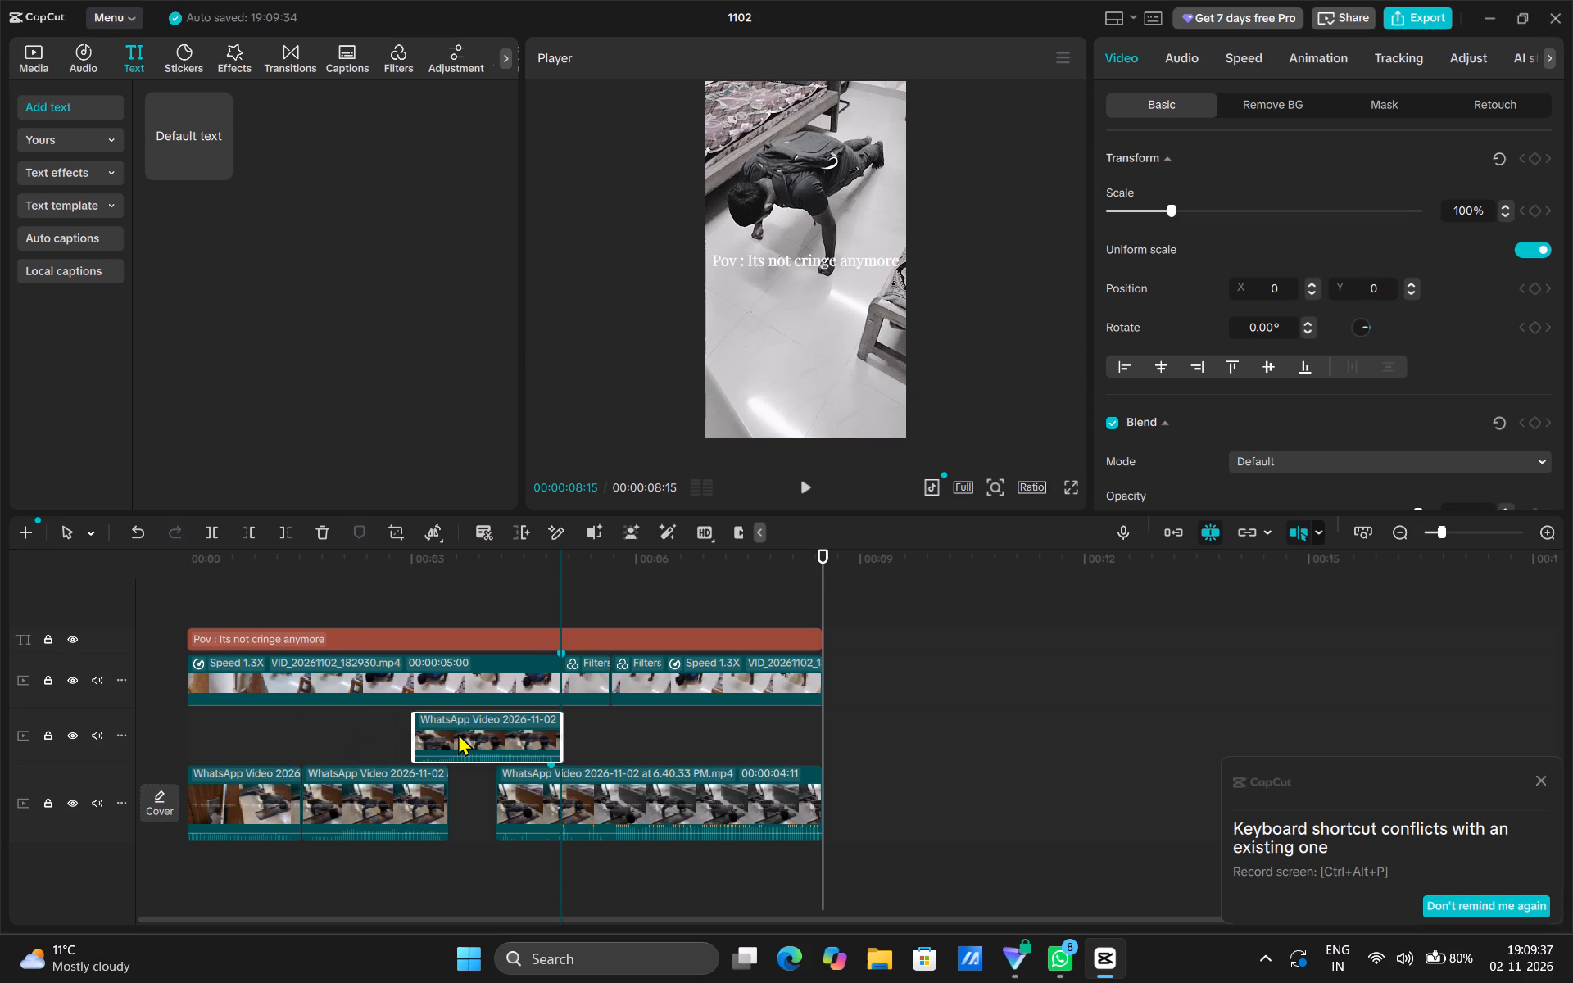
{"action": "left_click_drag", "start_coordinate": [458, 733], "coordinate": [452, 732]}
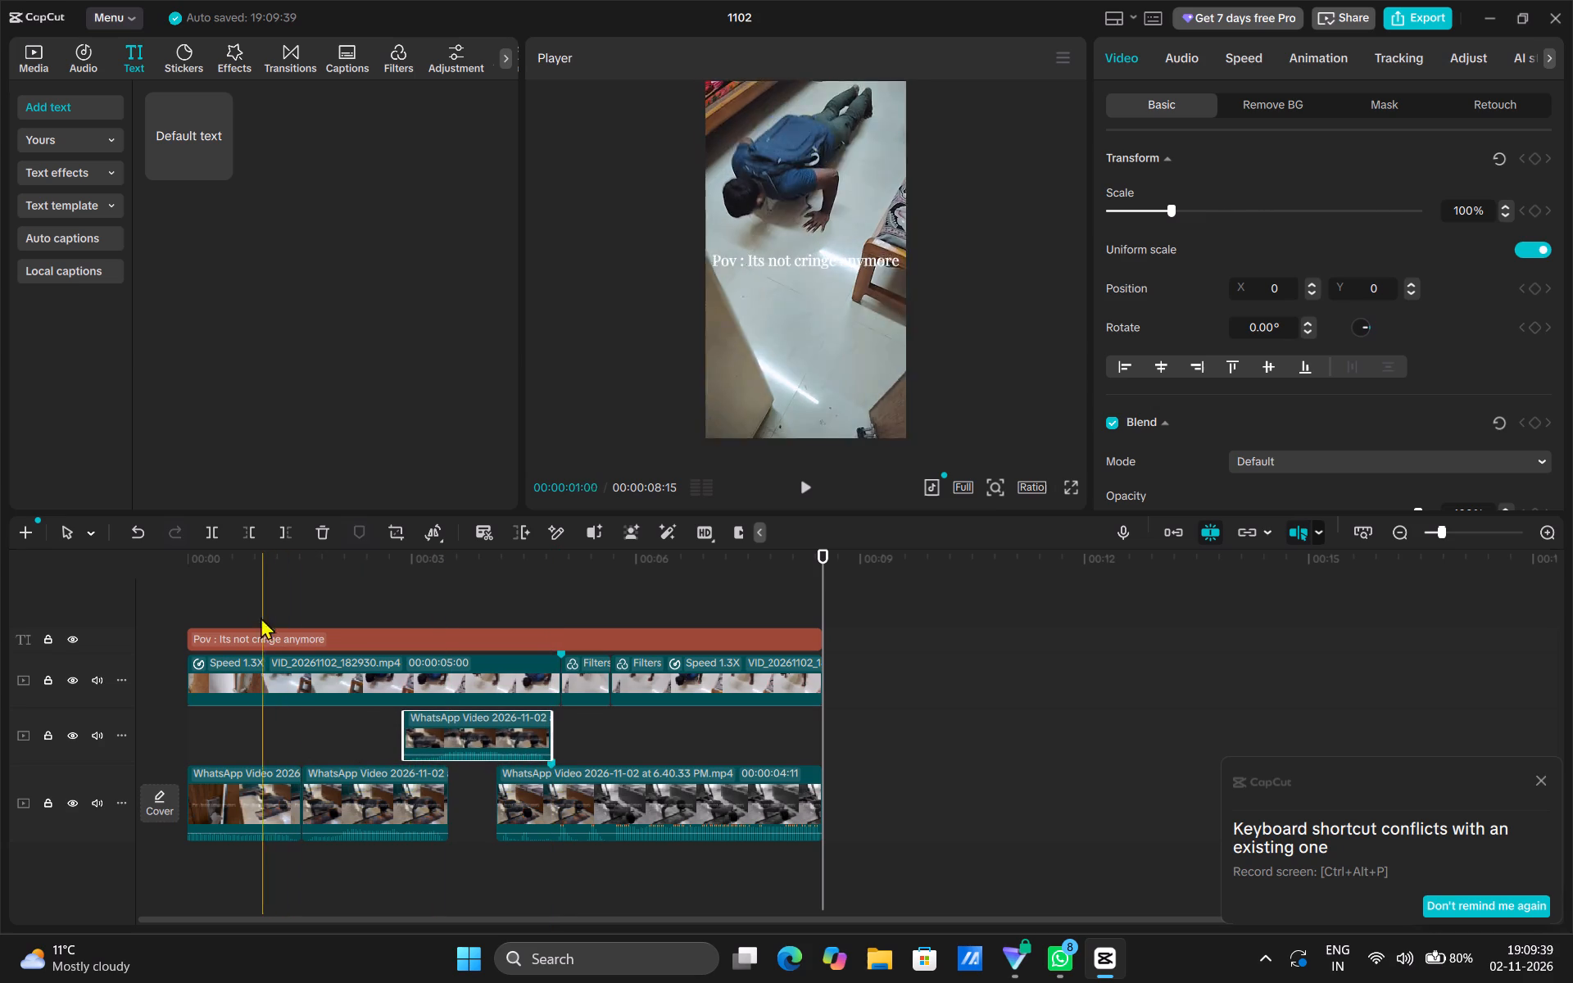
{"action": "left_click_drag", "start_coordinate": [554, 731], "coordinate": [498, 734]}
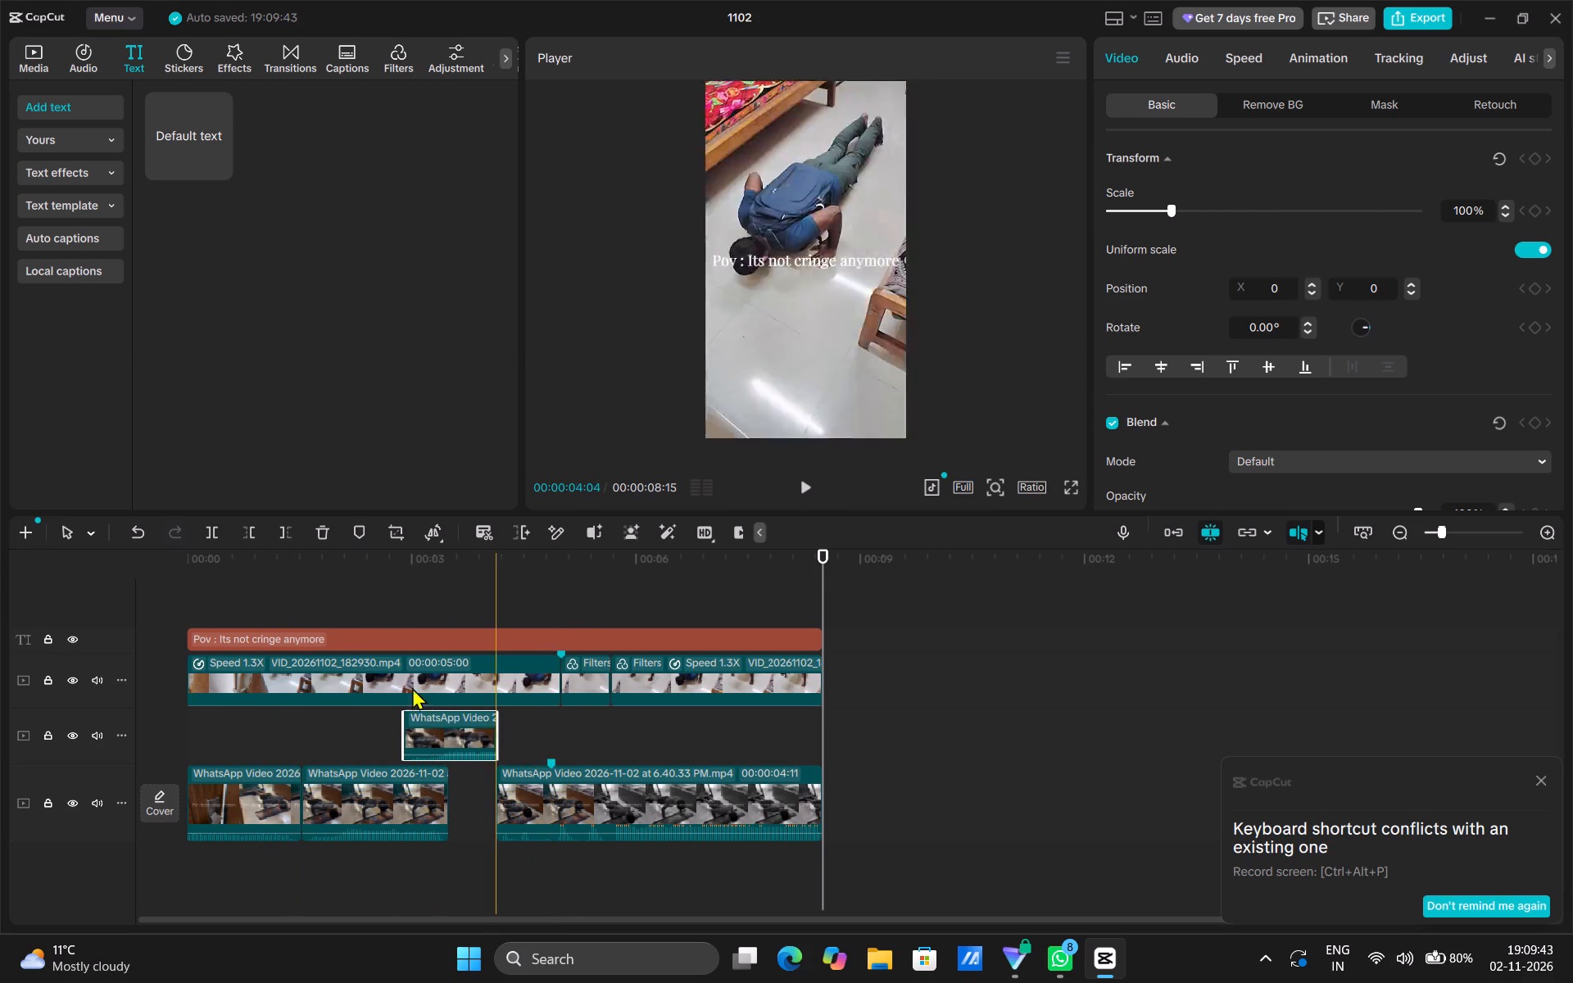
Play the timeline from 00:00:01:00 to check the rearranged WhatsApp segments.
{"action": "left_click", "coordinate": [261, 583]}
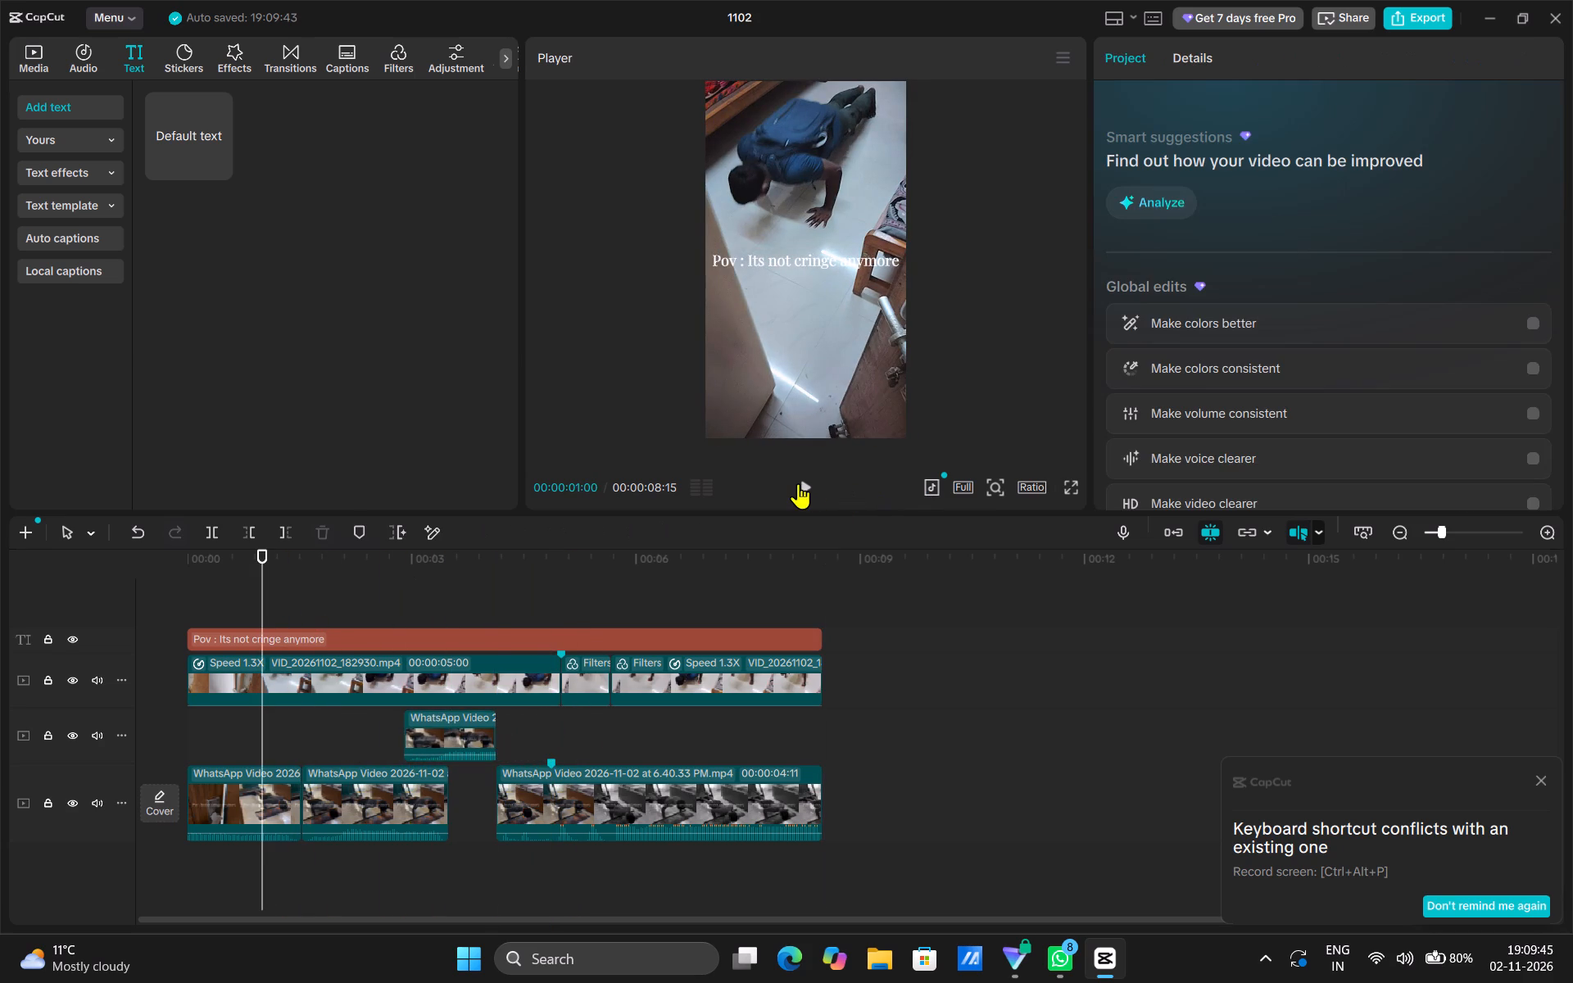
{"action": "left_click", "coordinate": [798, 483]}
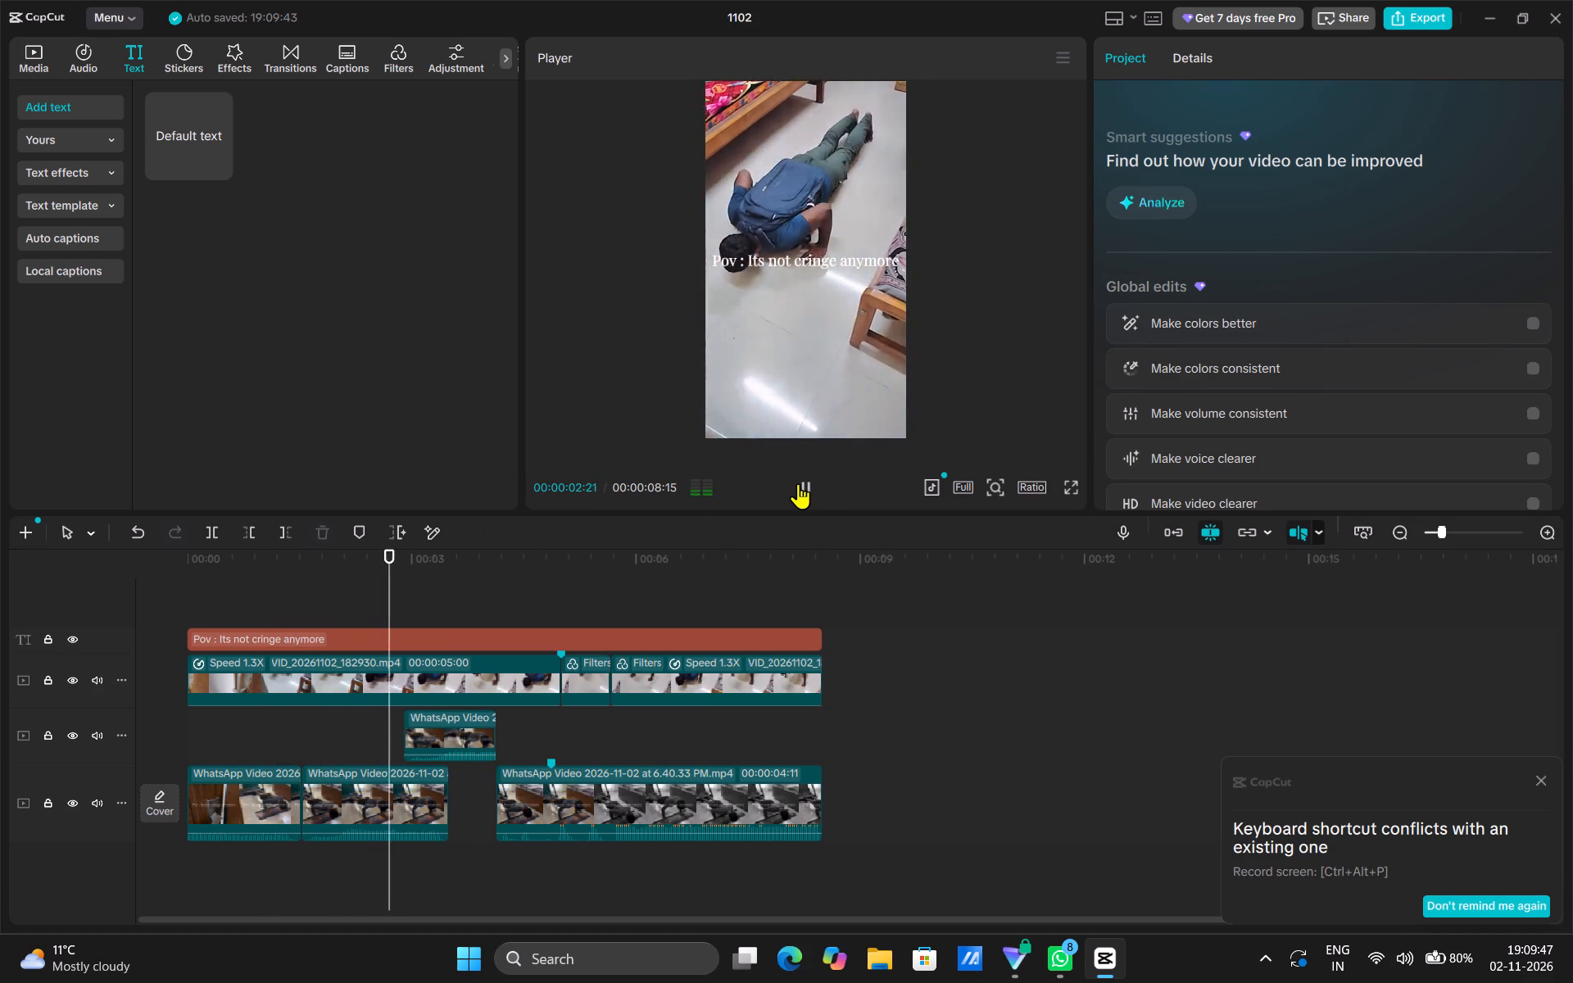
{"action": "left_click", "coordinate": [798, 483]}
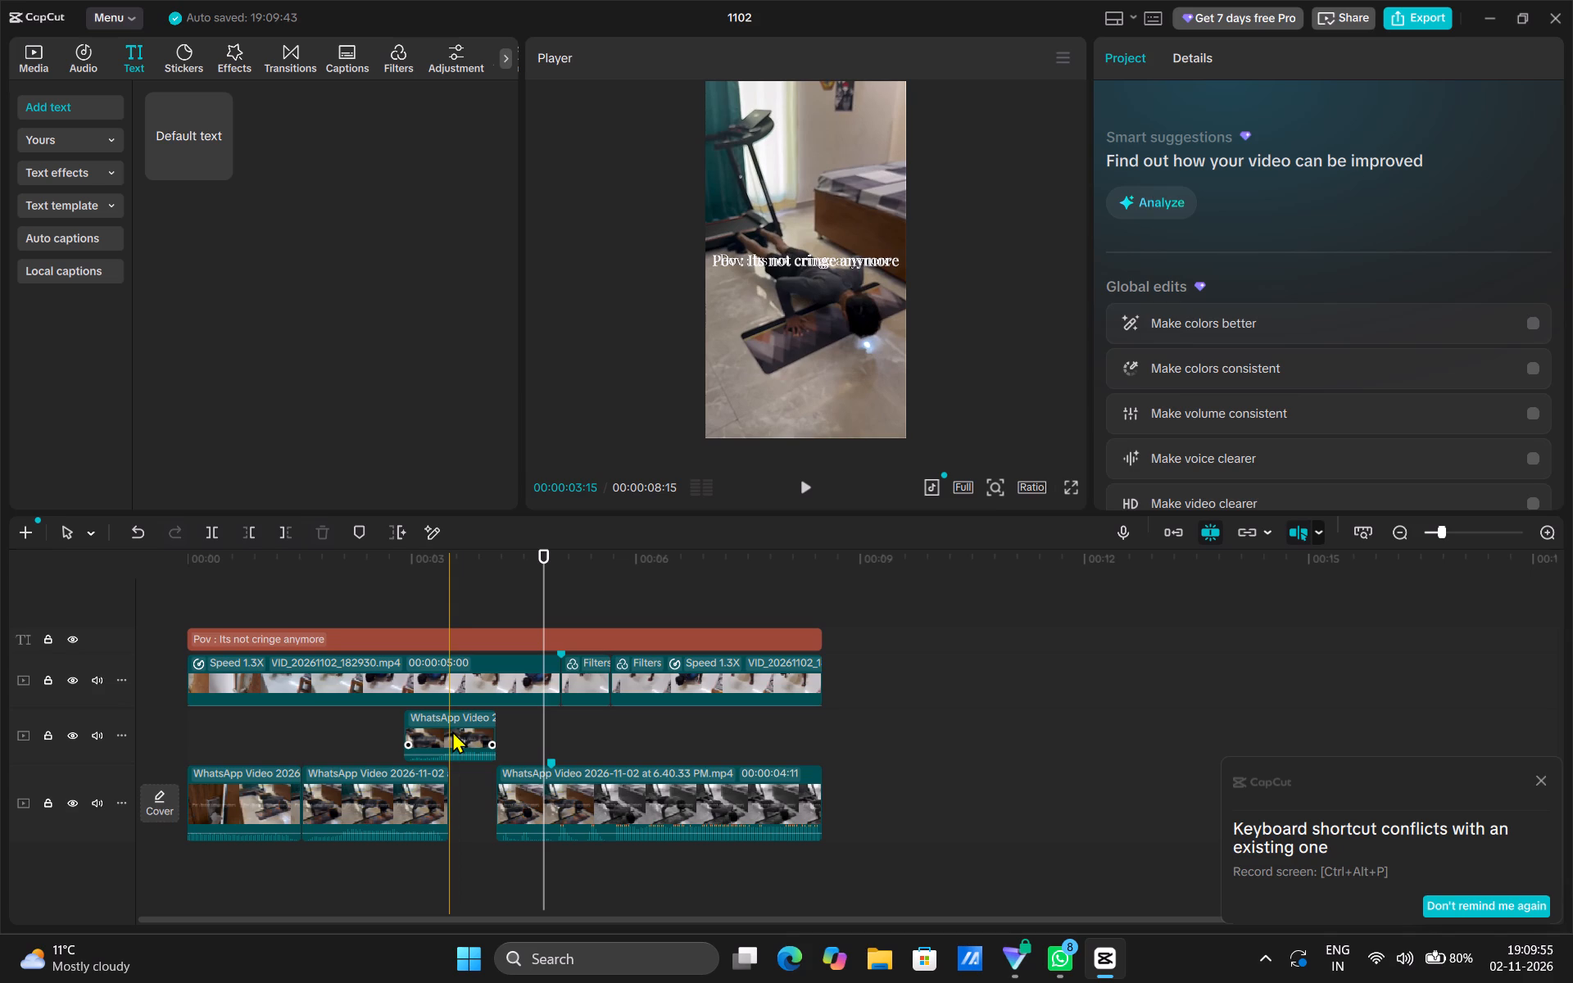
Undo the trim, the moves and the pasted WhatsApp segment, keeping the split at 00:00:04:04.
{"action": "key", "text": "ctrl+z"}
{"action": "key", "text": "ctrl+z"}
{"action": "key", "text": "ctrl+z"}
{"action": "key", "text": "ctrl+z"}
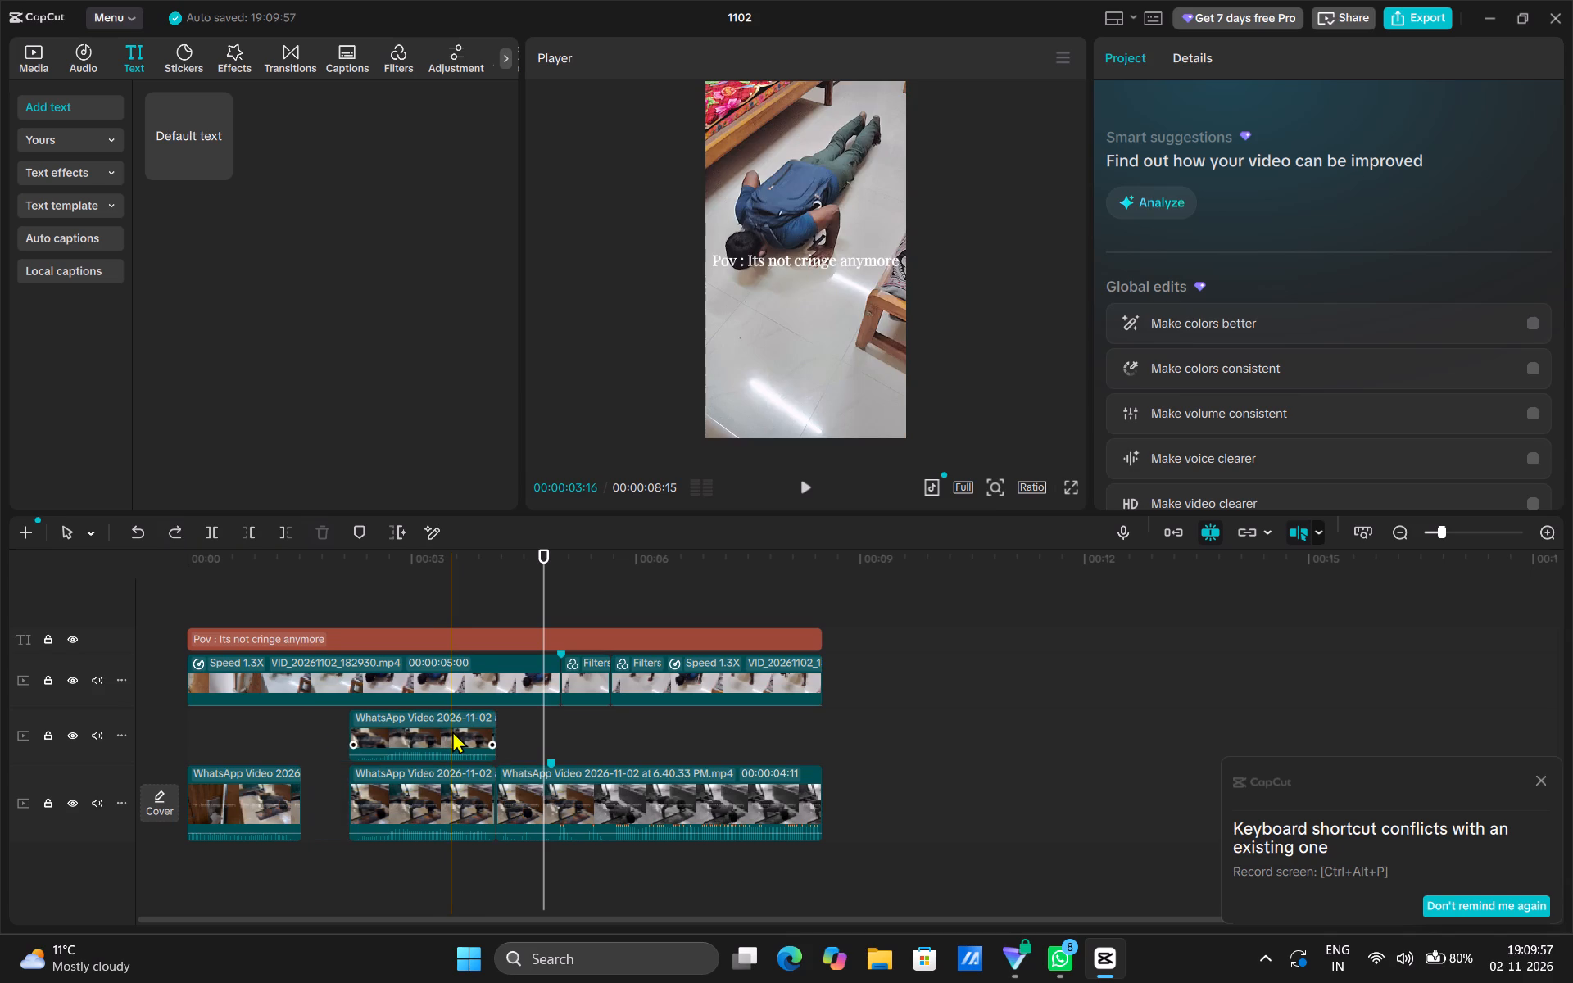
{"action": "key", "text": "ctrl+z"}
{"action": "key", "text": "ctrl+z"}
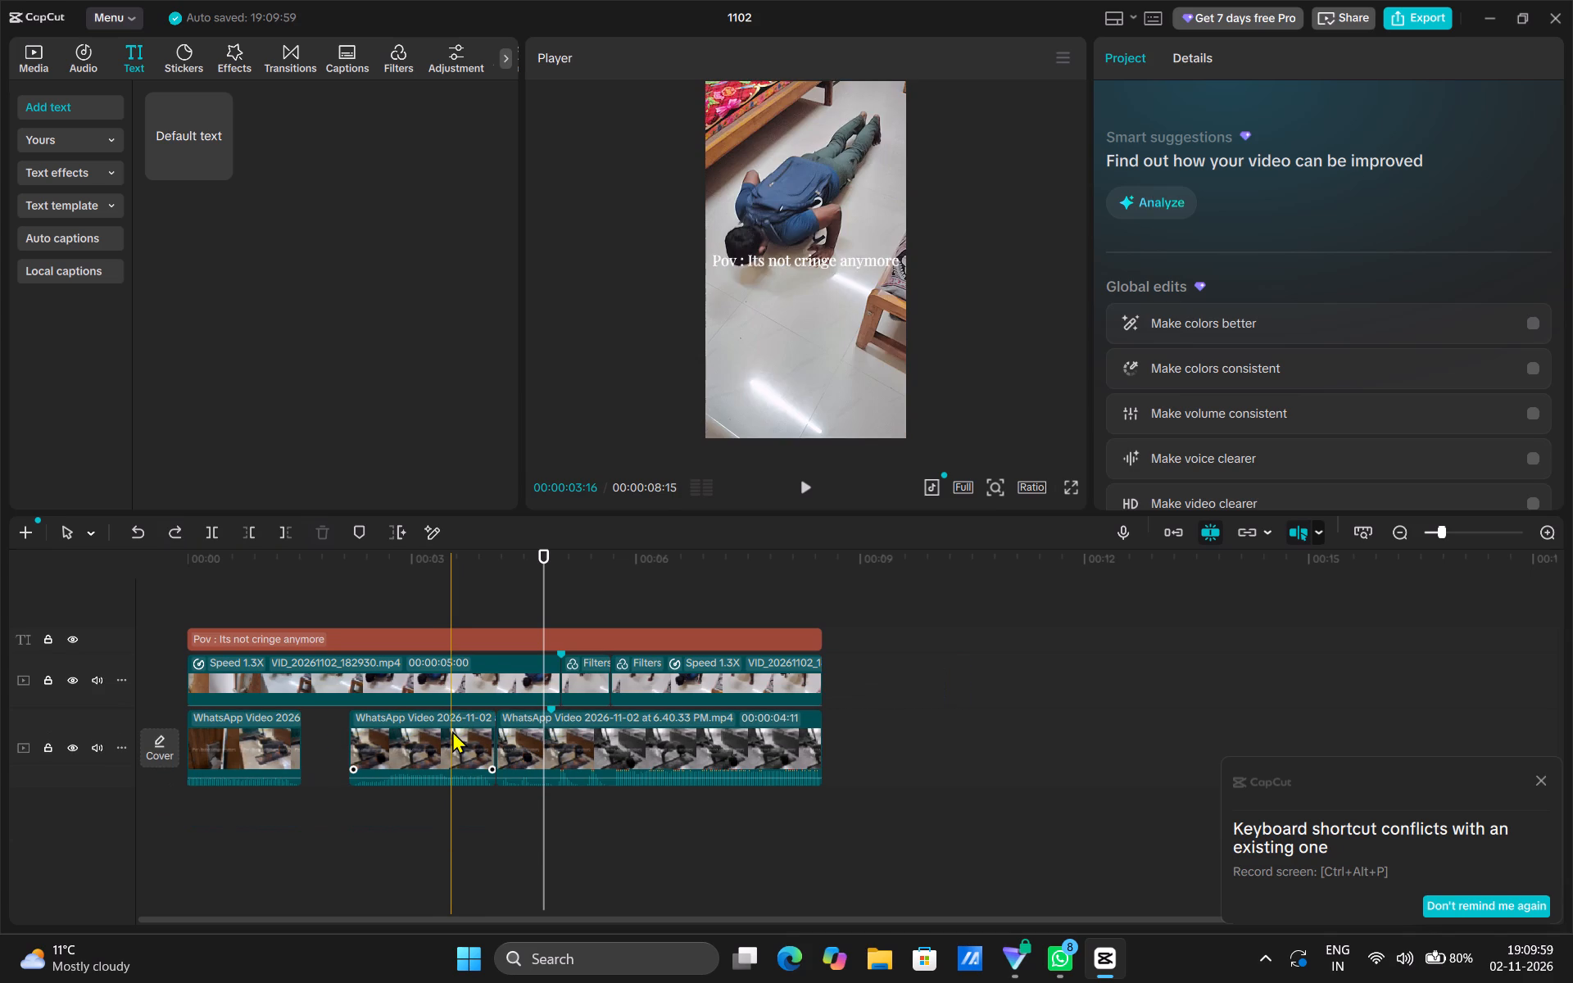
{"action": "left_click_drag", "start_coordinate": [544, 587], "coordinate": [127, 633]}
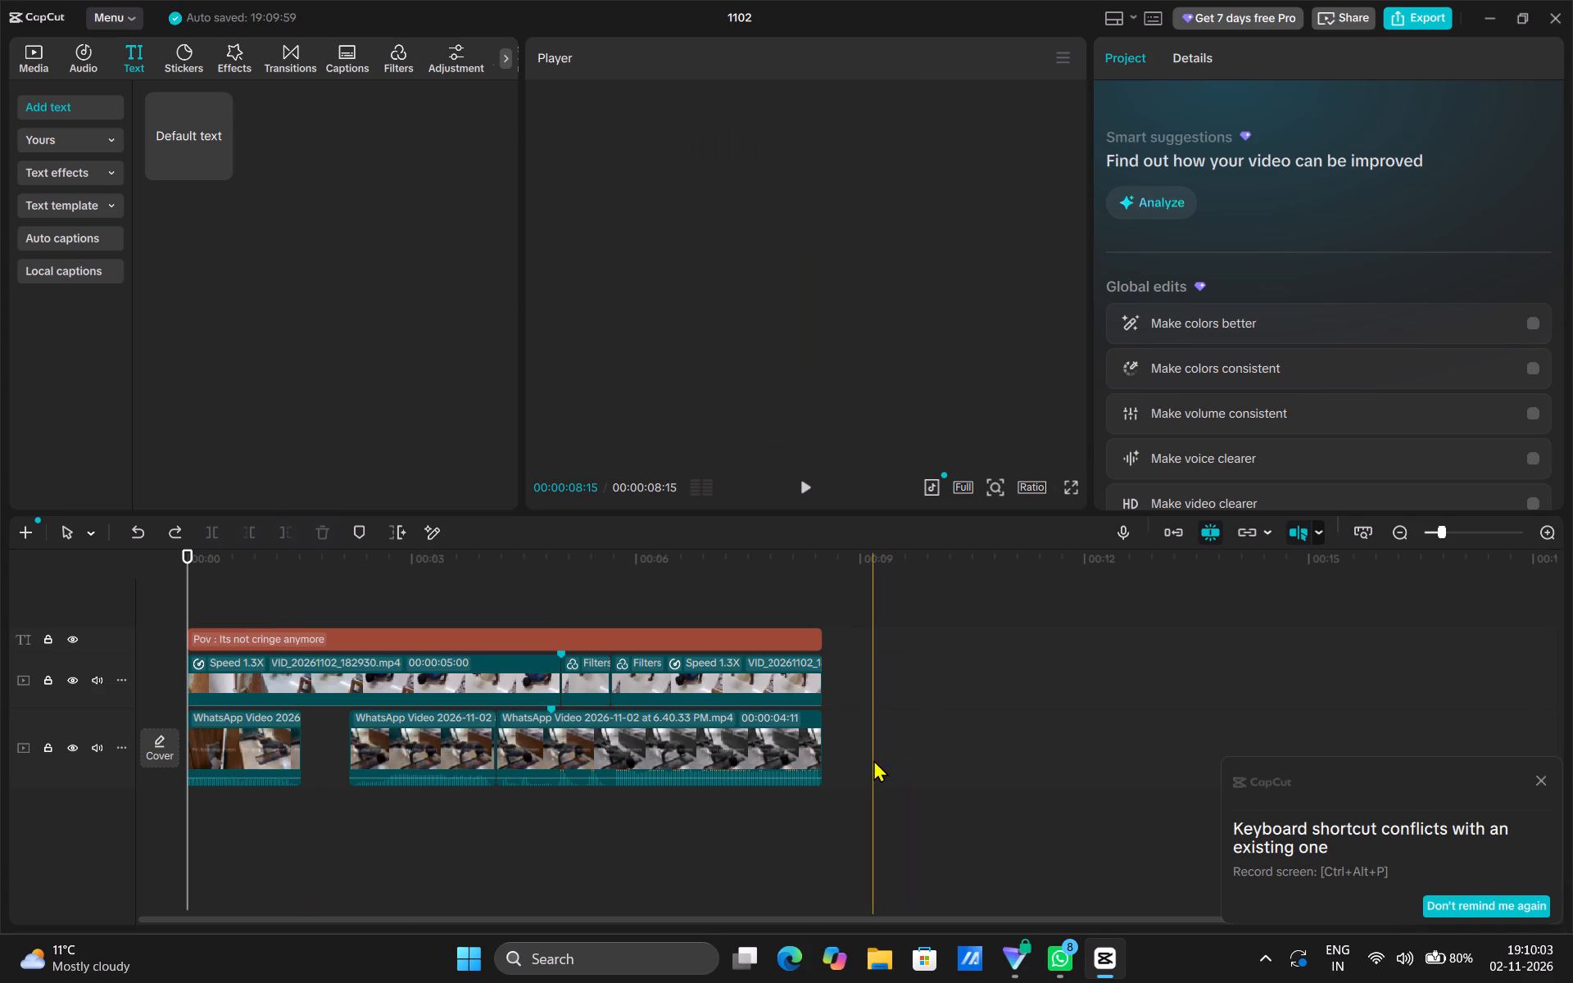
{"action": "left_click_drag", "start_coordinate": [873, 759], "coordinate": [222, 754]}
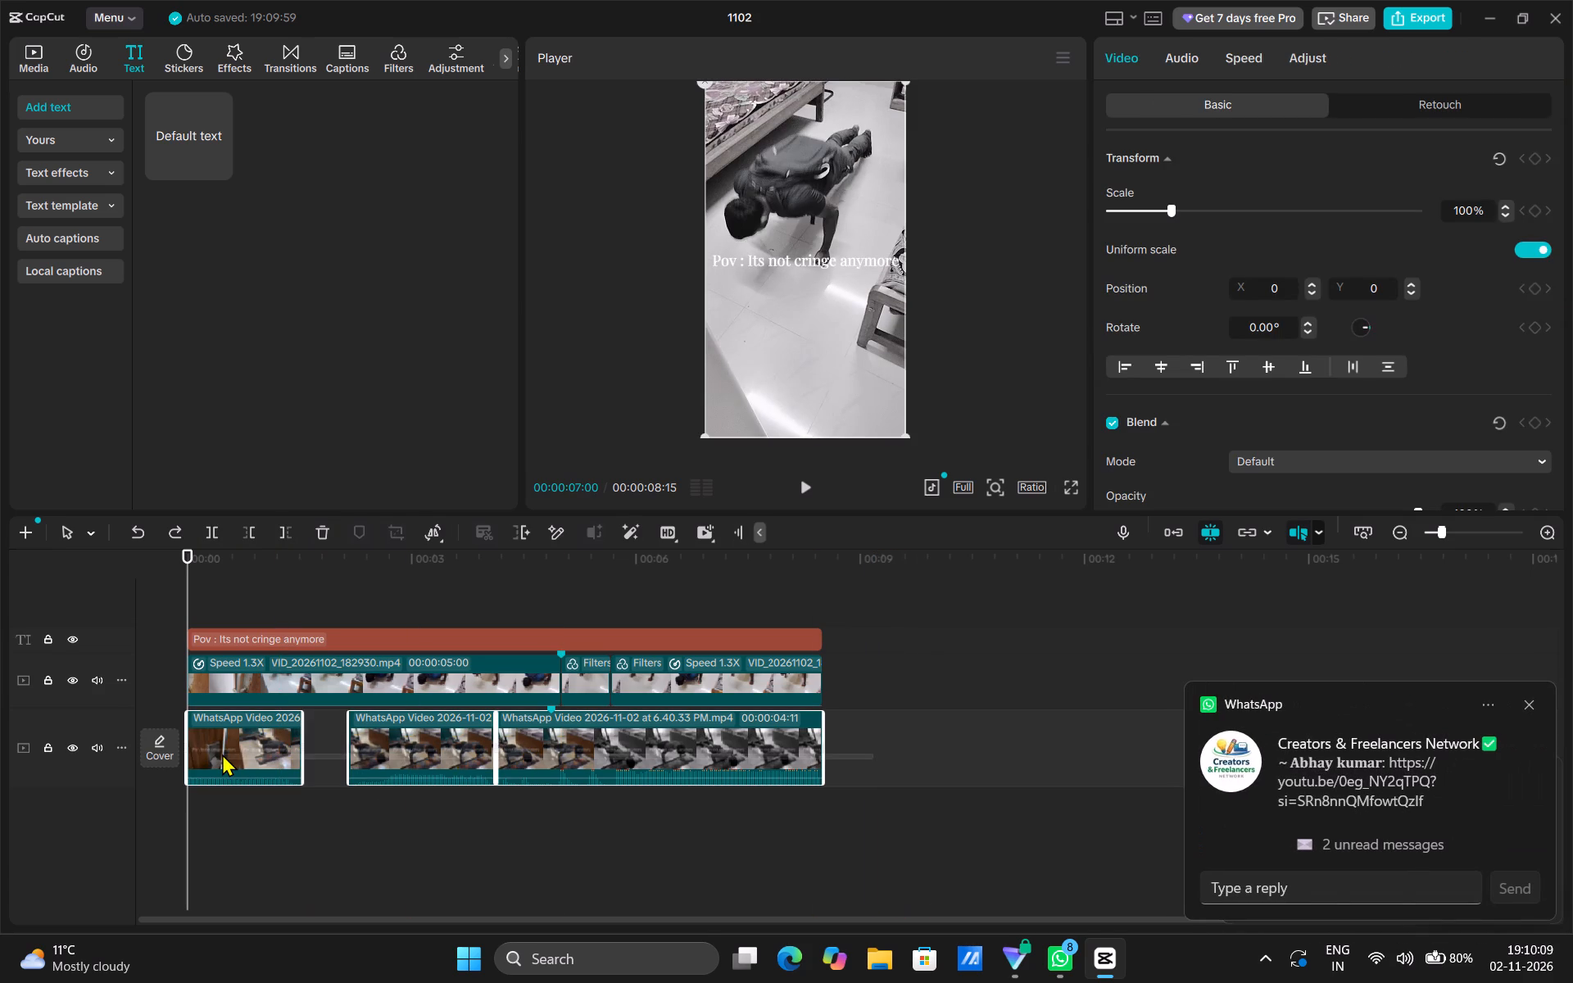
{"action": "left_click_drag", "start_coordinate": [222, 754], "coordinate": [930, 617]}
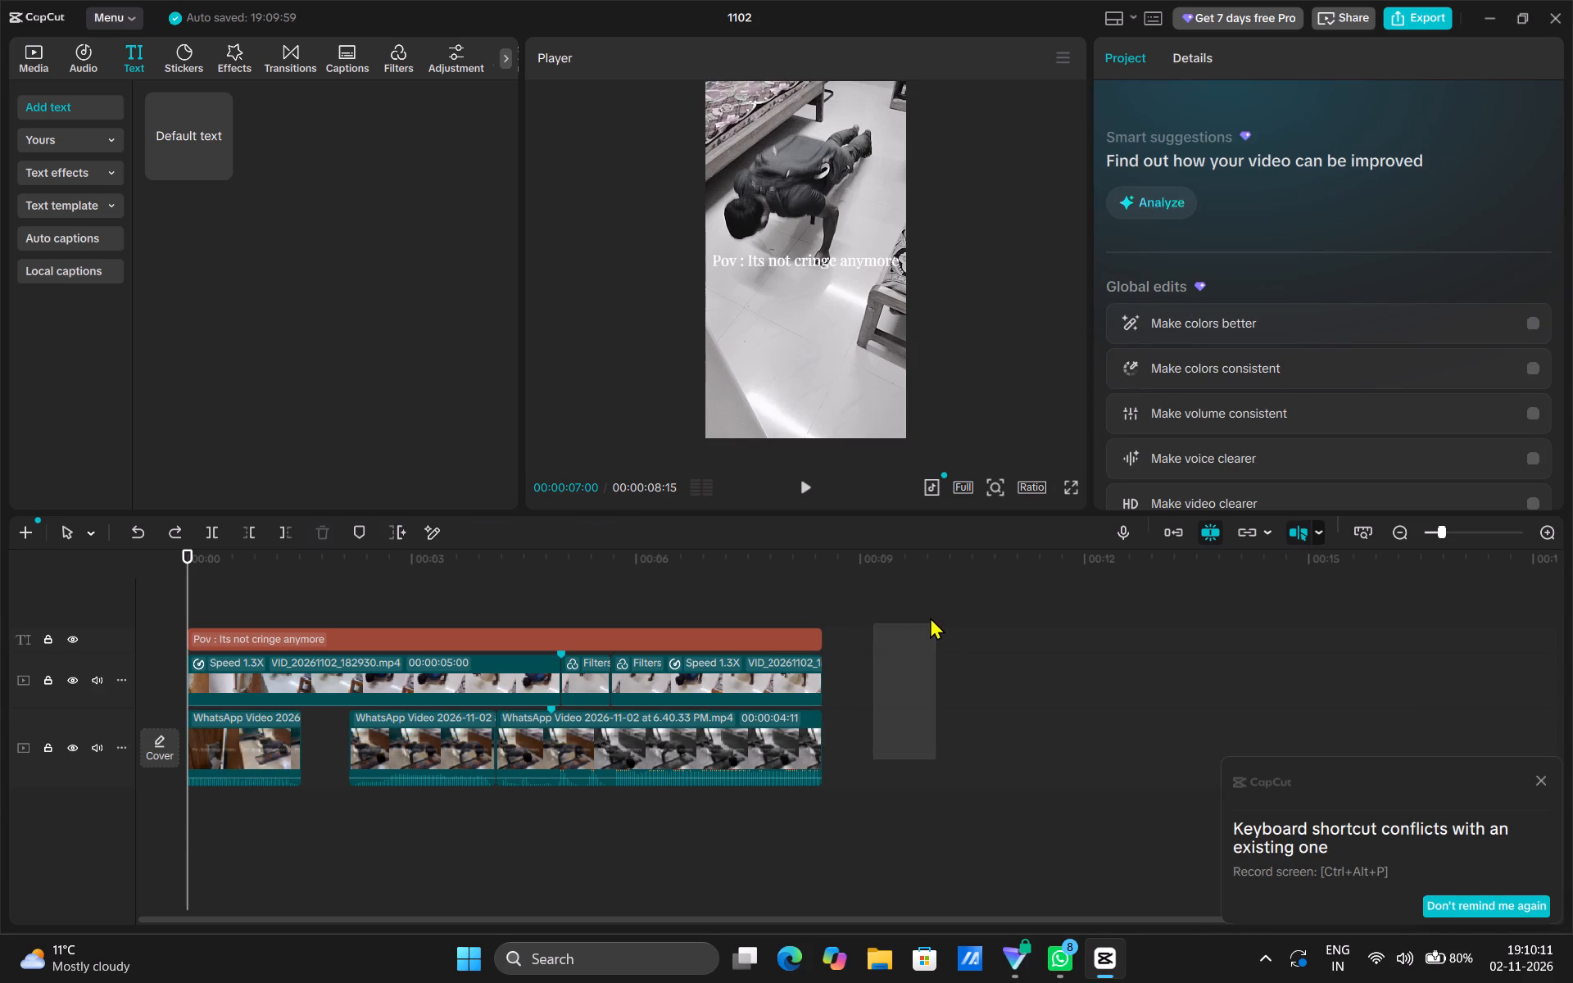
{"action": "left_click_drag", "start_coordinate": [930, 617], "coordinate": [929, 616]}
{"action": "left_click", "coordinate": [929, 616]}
Switch to WhatsApp.
{"action": "left_click", "coordinate": [1060, 955]}
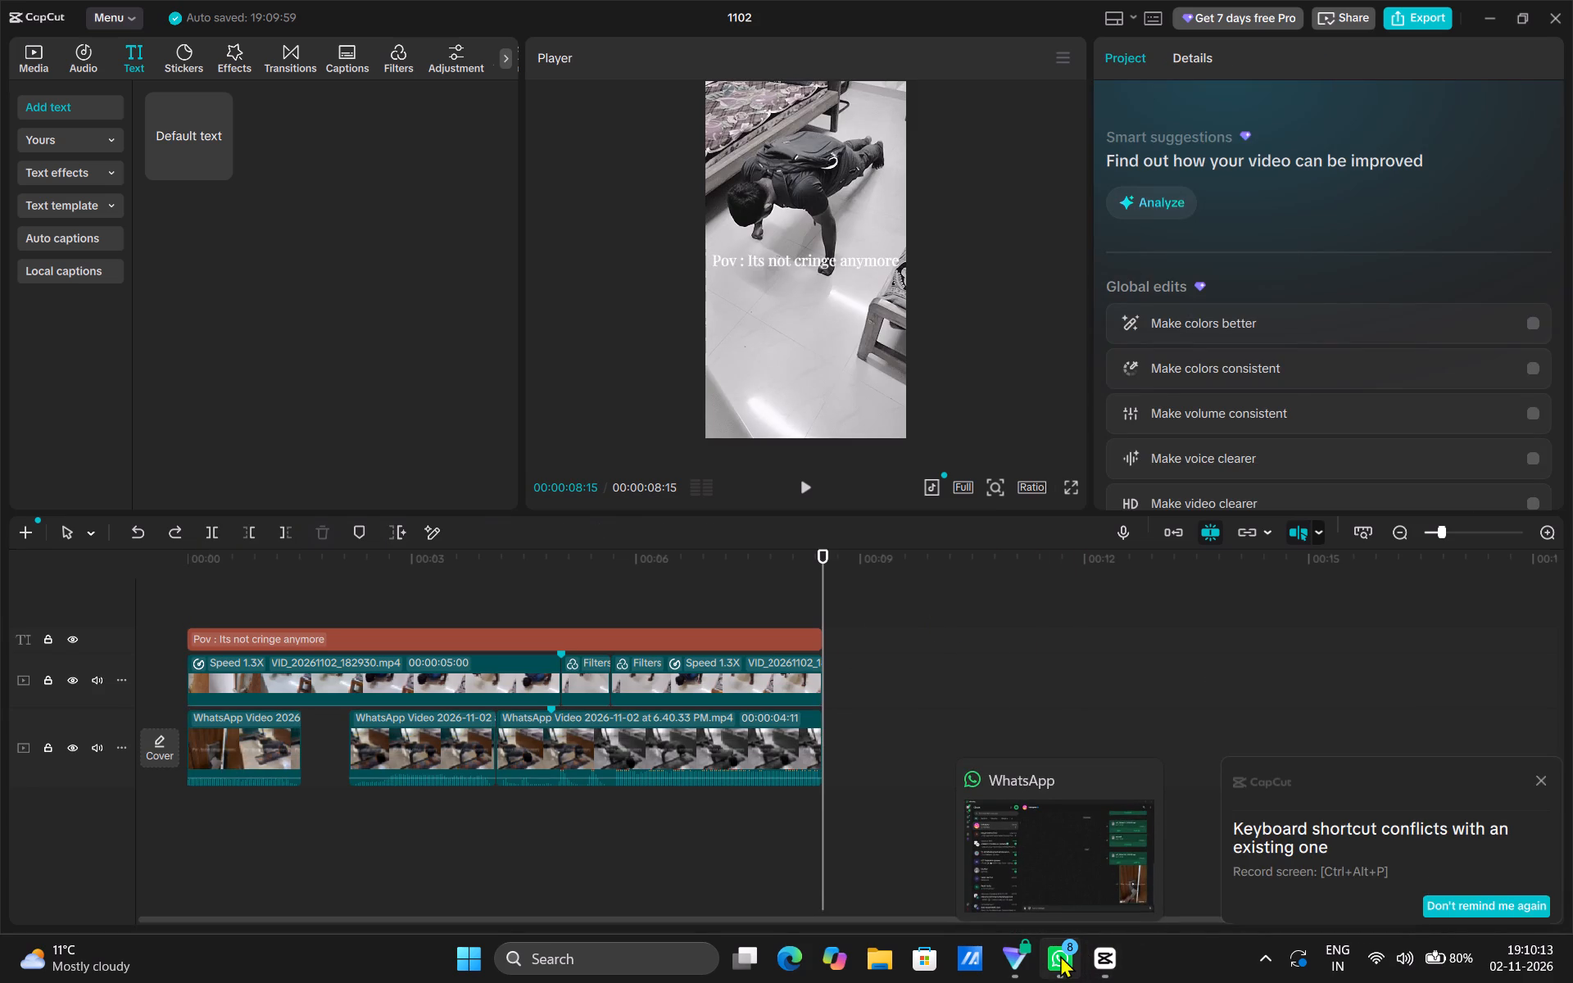
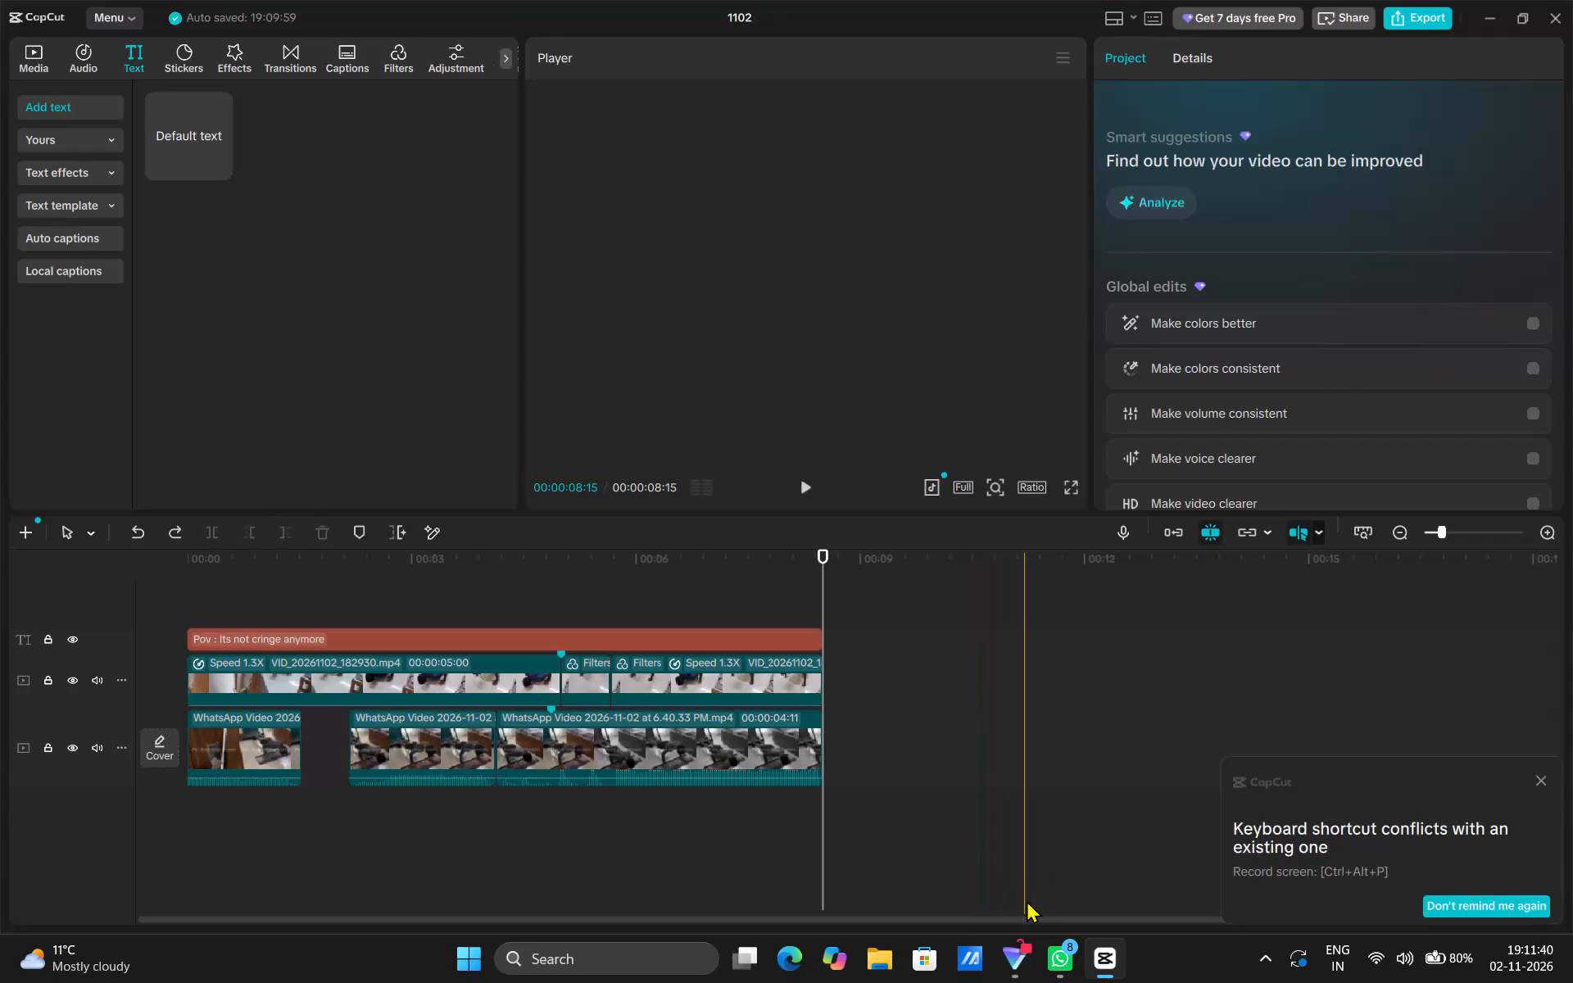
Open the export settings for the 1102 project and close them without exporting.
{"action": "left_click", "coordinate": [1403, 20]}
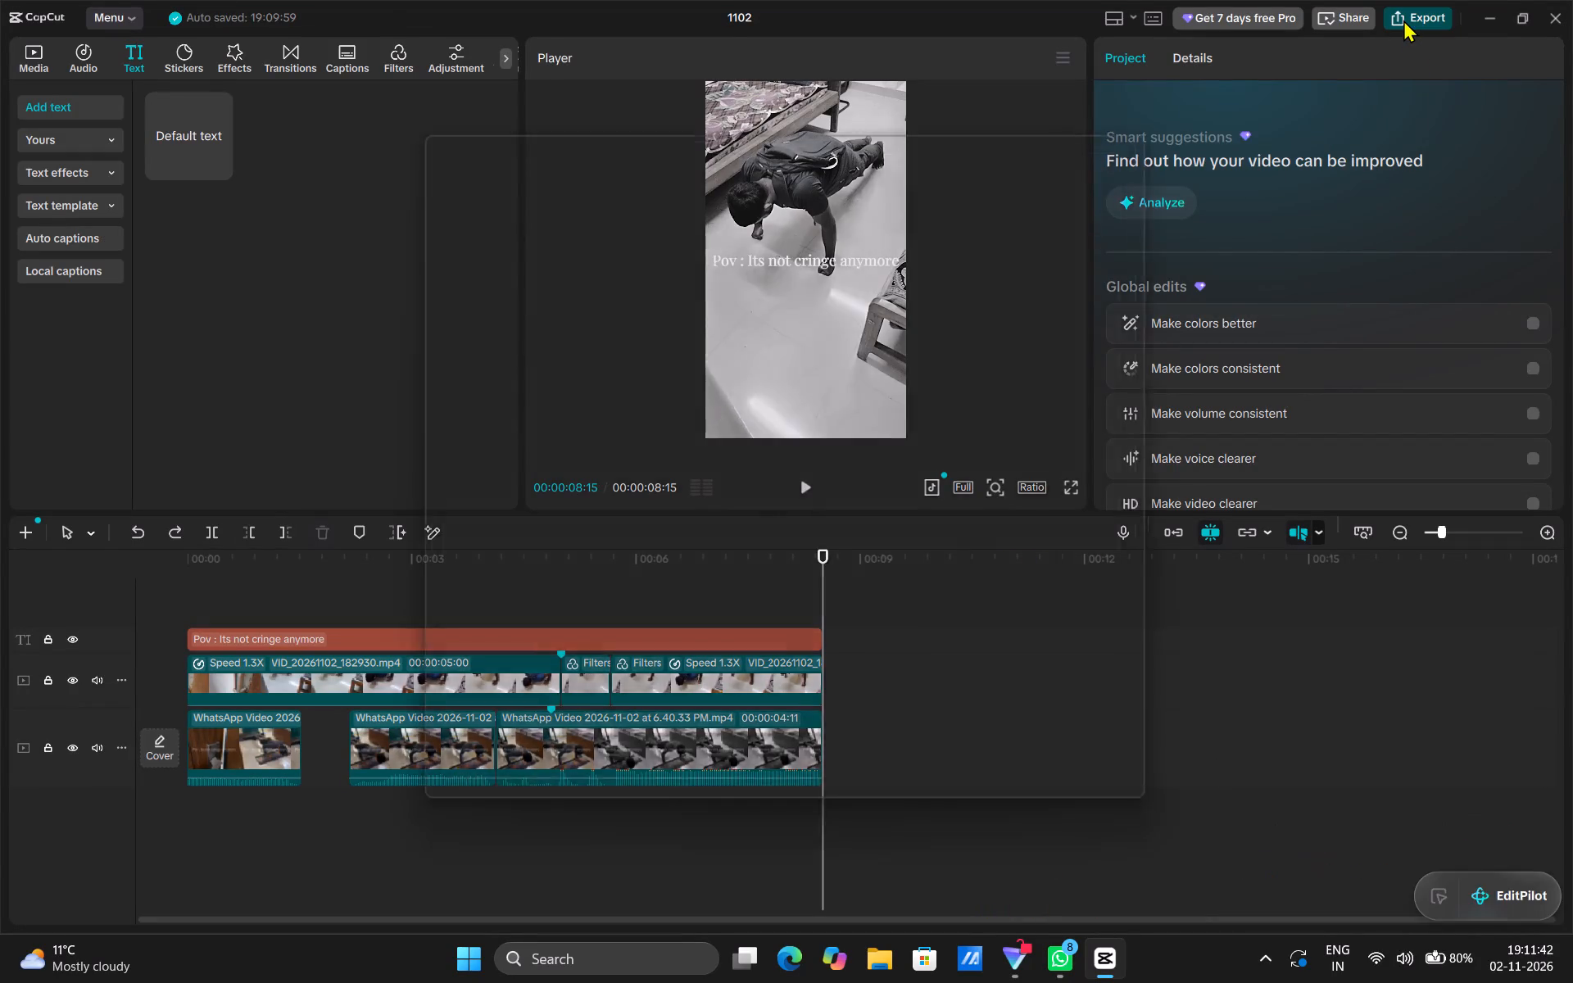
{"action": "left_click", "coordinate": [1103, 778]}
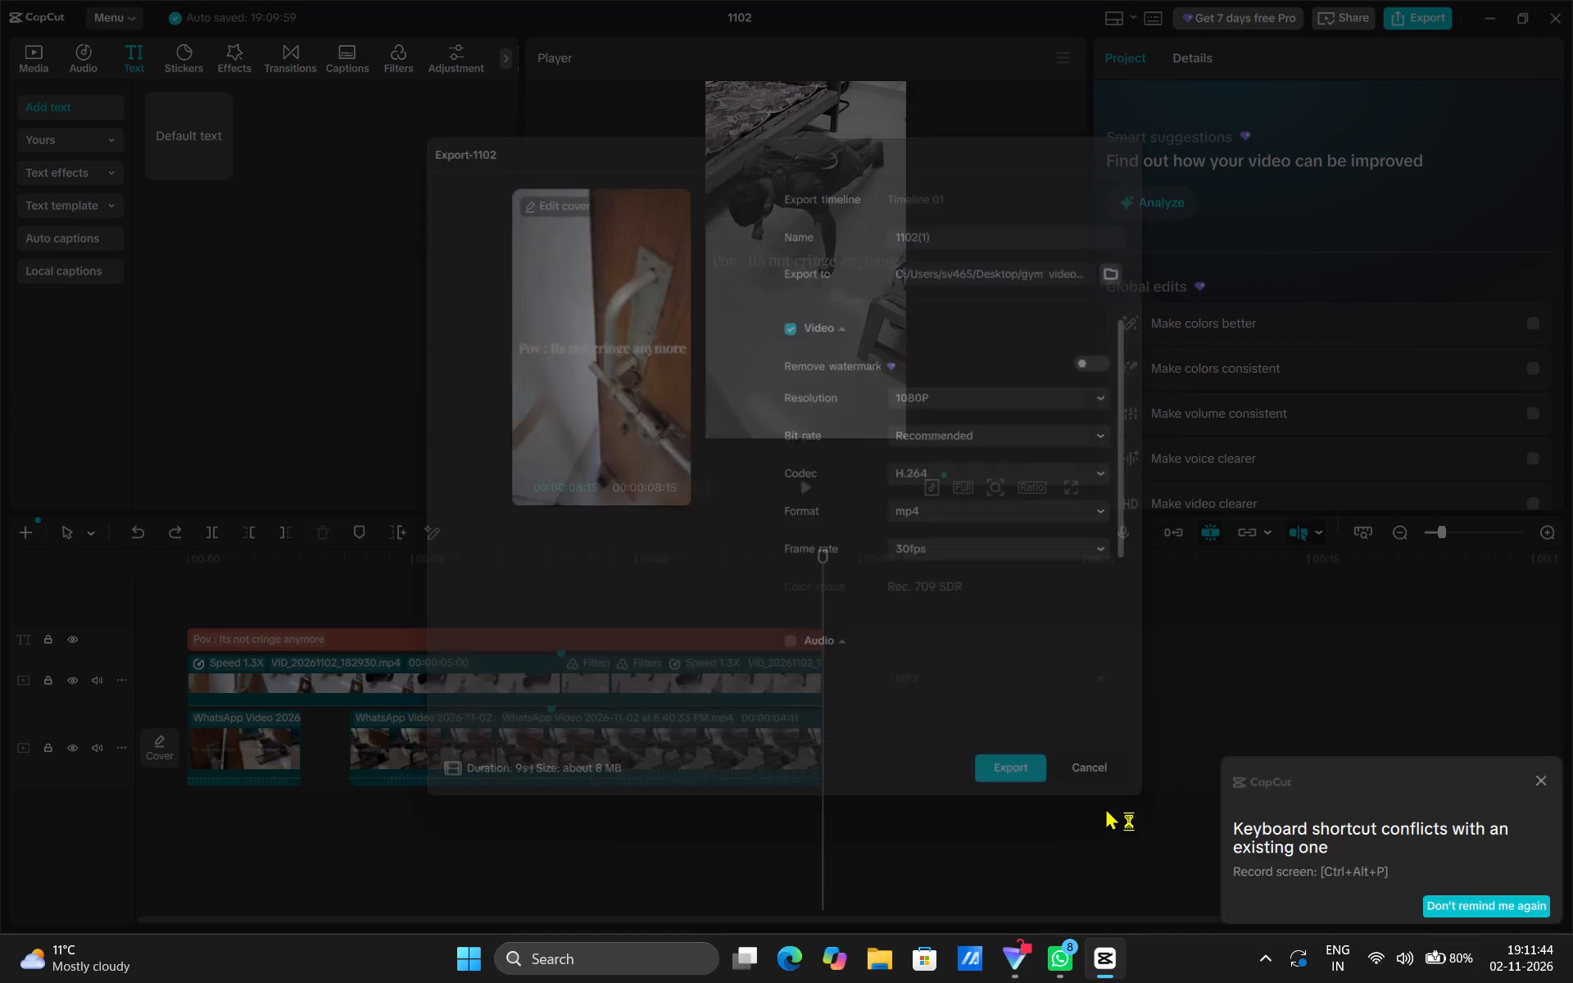